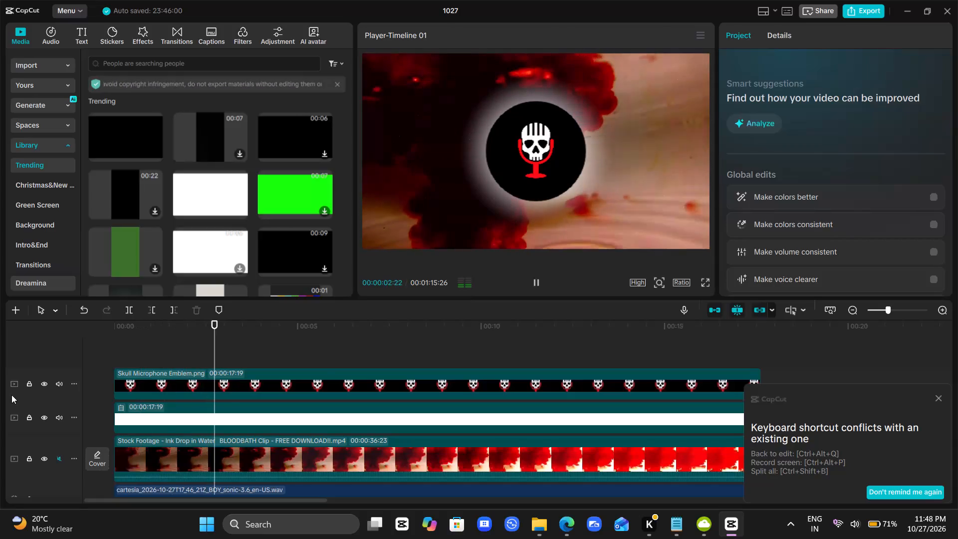
# Play through the intro with the skull emblem over the ink-drop background to check the opening 17 seconds.
pyautogui.press('space')
pyautogui.press('space')
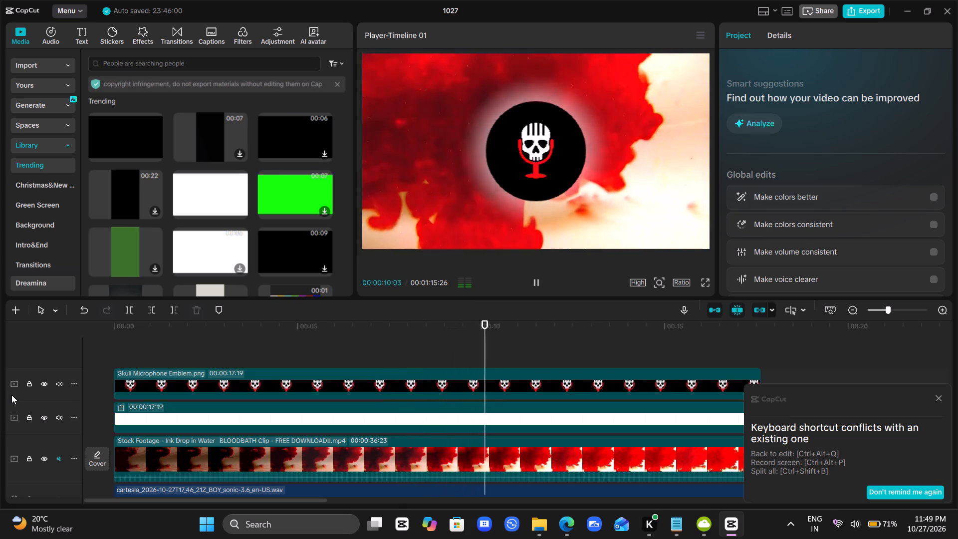
pyautogui.press('space')
pyautogui.hscroll(-1, 11, 395)
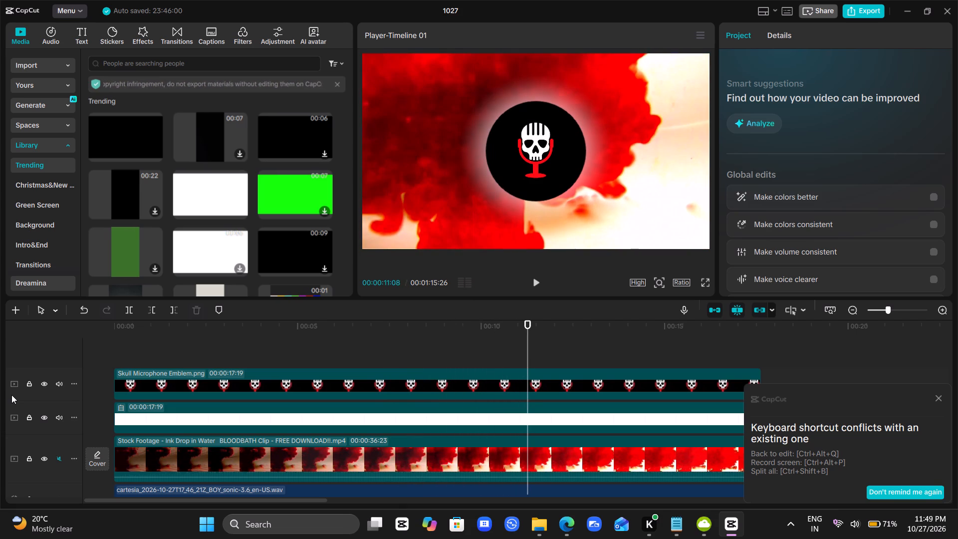
pyautogui.hscroll(-1, 11, 395)
pyautogui.hscroll(-1, 252, 415)
pyautogui.press('space')
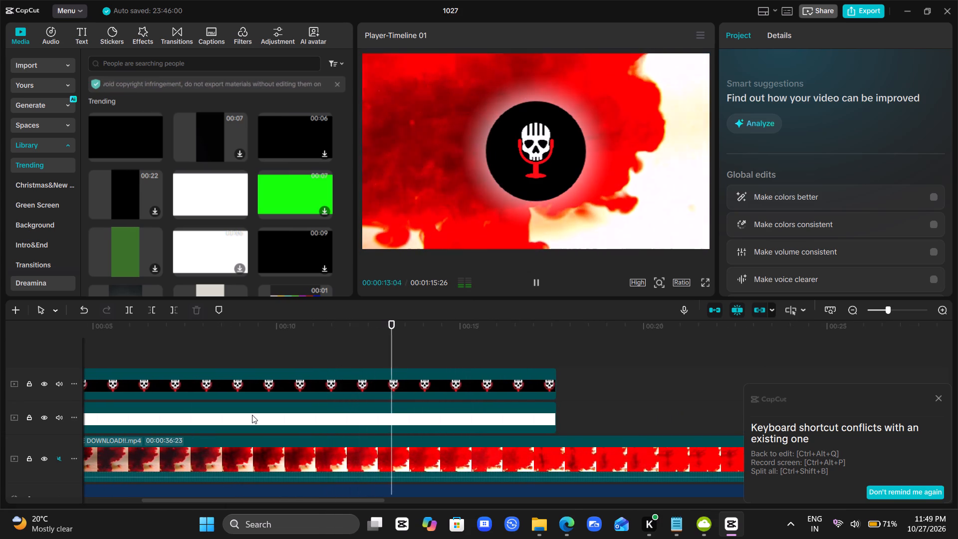
pyautogui.press('space')
pyautogui.hscroll(-1, 252, 415)
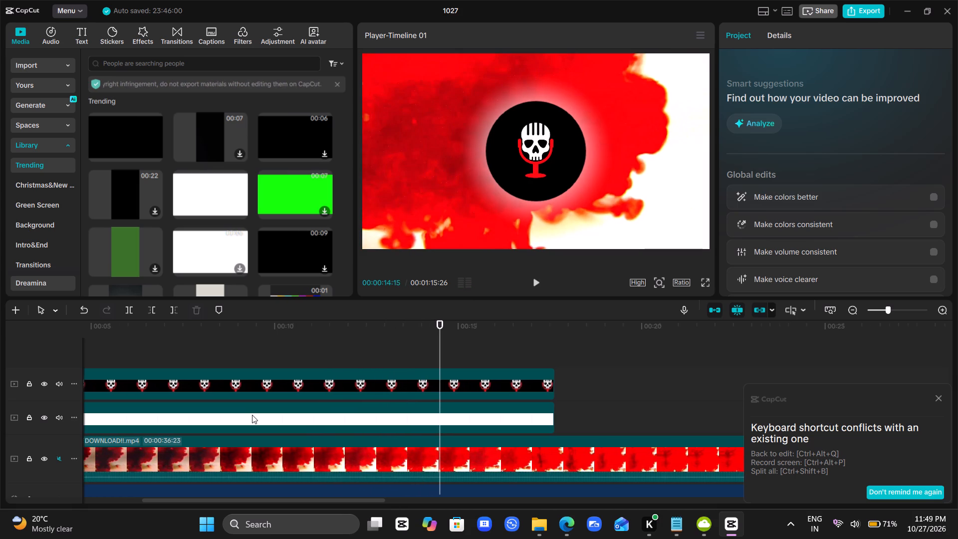
pyautogui.hscroll(-1, 252, 415)
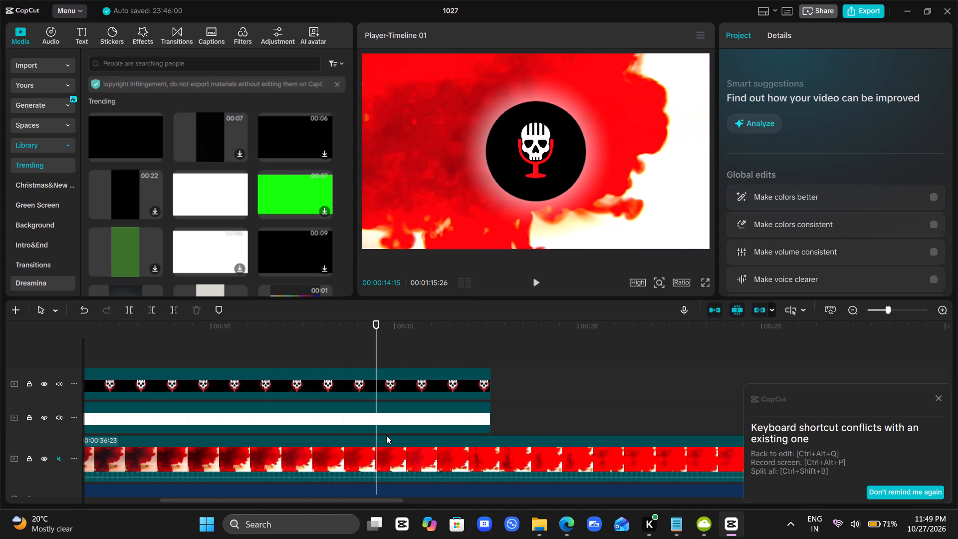
pyautogui.press('space')
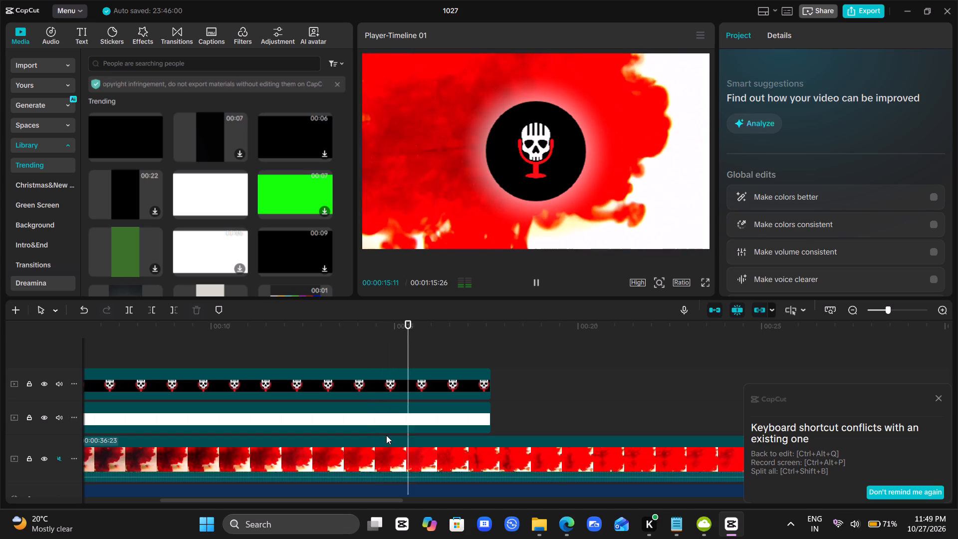
pyautogui.press('space')
pyautogui.scroll(-1, 386, 435)
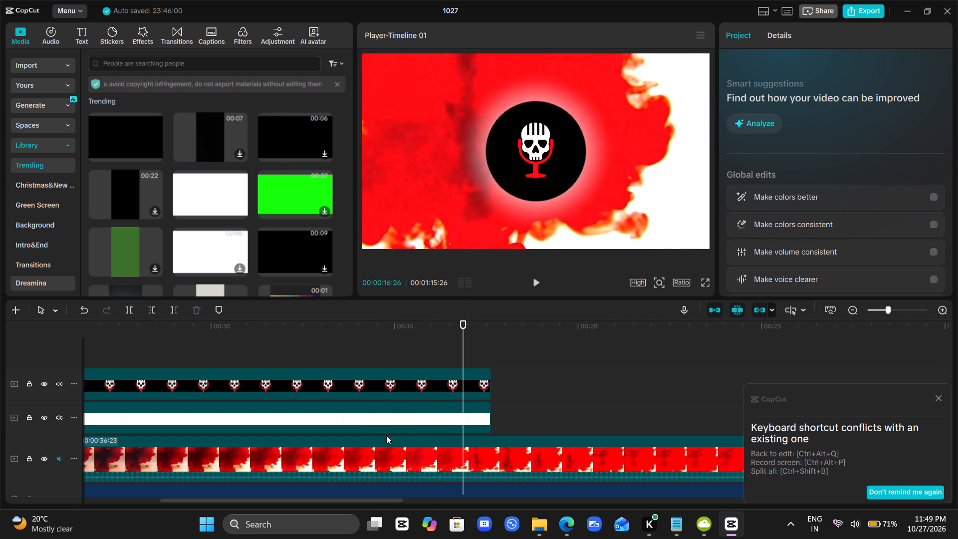
pyautogui.scroll(-1, 386, 435)
pyautogui.hscroll(-1, 386, 435)
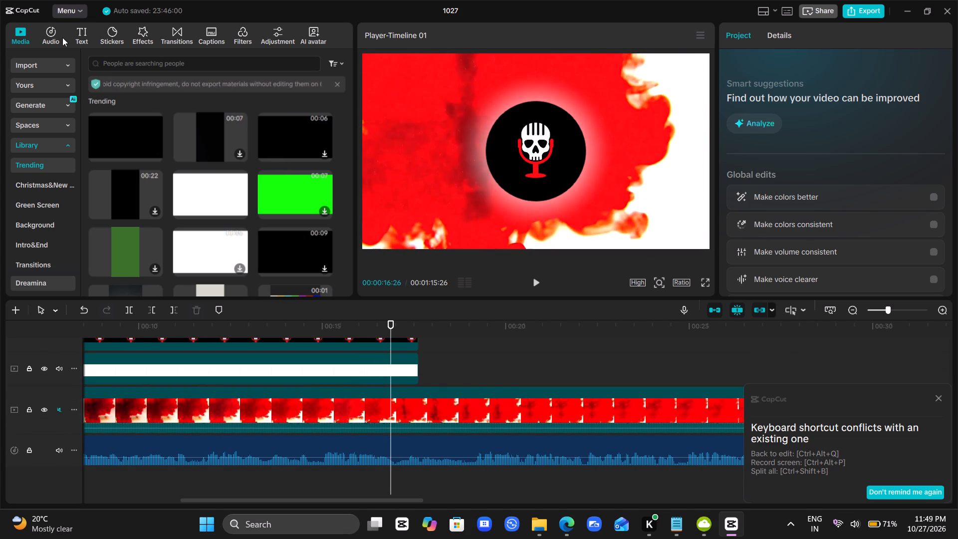
# Replace the ink-drop background clip with the imported Ambient Scary Background Loop SFINX 2016.mp4.
pyautogui.click(62, 37)
pyautogui.click(22, 35)
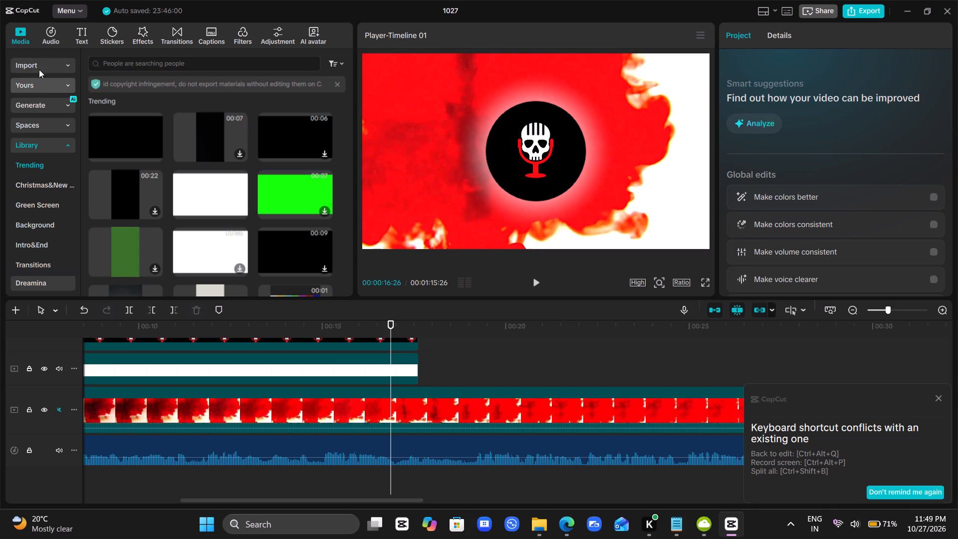
pyautogui.click(38, 88)
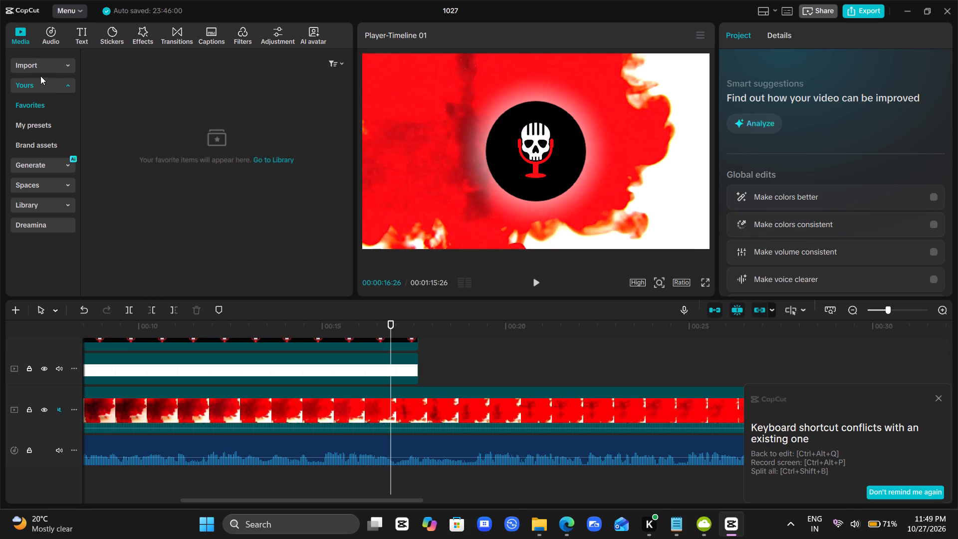
pyautogui.click(38, 70)
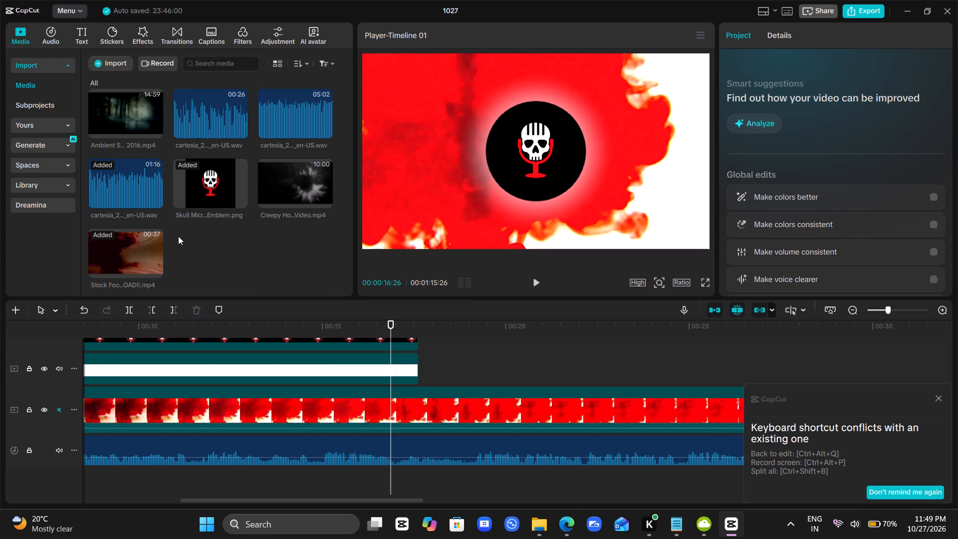
pyautogui.moveTo(126, 118); pyautogui.dragTo(171, 423)
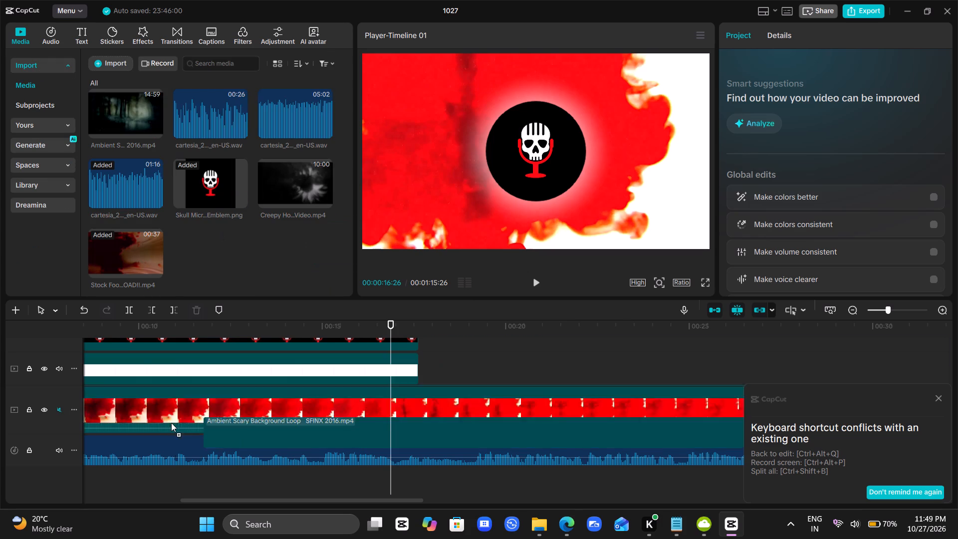
pyautogui.moveTo(171, 423); pyautogui.dragTo(119, 405)
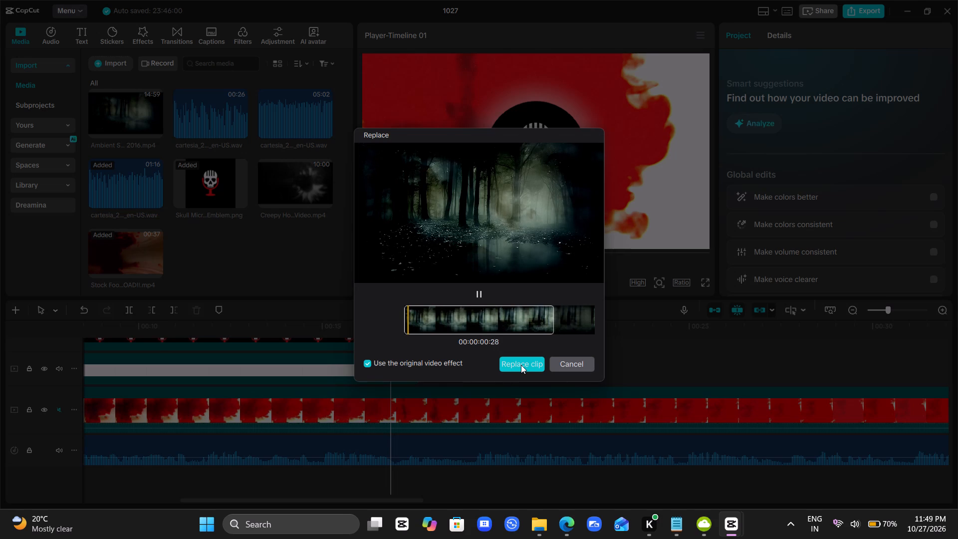
pyautogui.click(521, 365)
# Play the timeline from the start past the end of the skull emblem to review the forest background.
pyautogui.hscroll(1, 465, 393)
pyautogui.scroll(1, 465, 393)
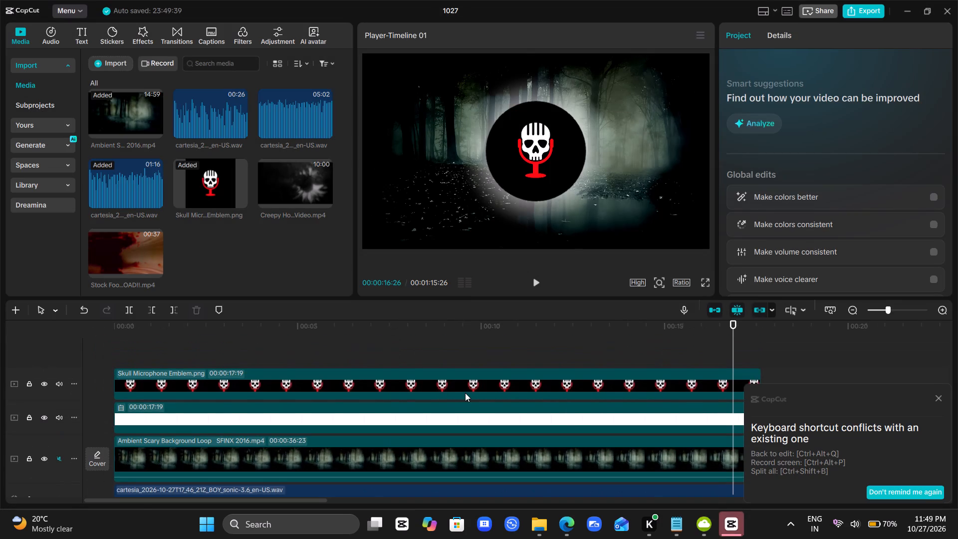
pyautogui.click(308, 353)
pyautogui.moveTo(308, 353); pyautogui.dragTo(0, 400)
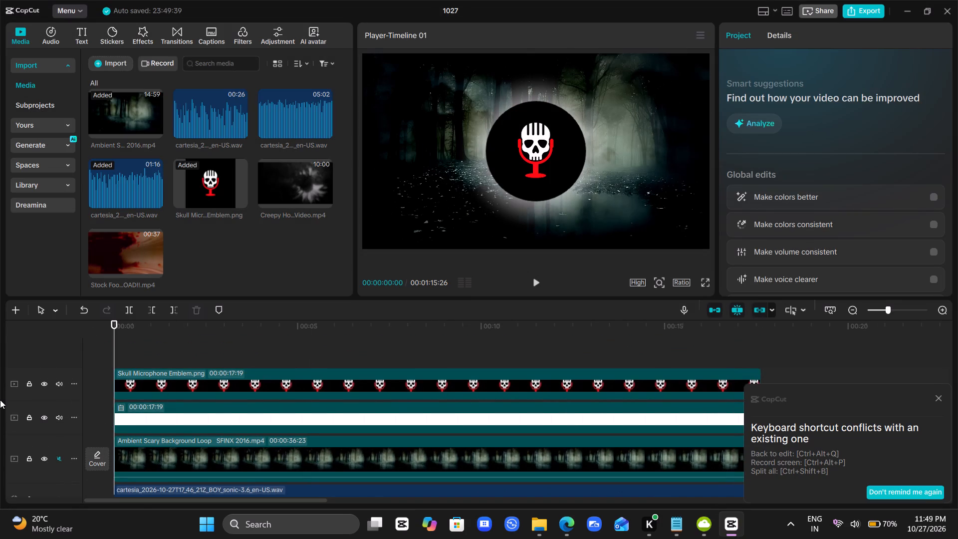
pyautogui.press('space')
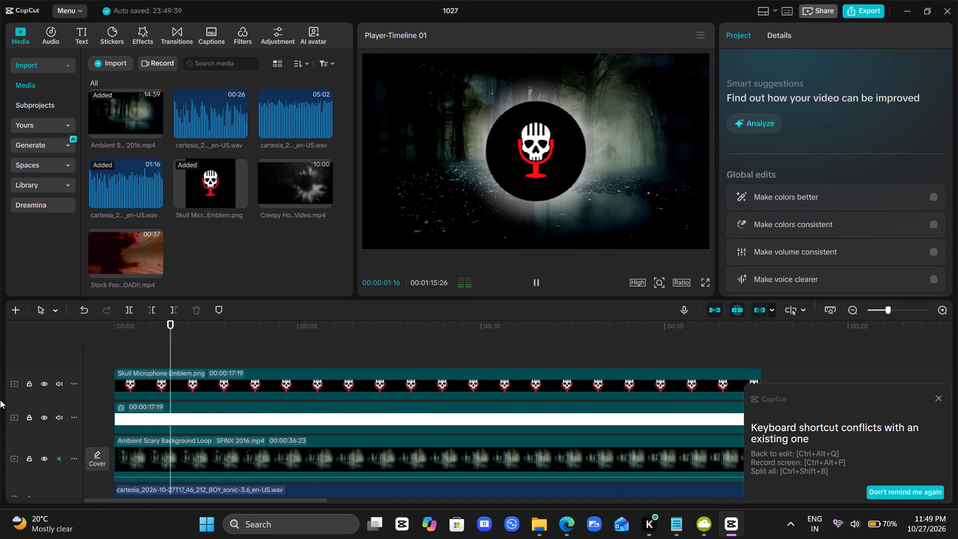
pyautogui.press('space')
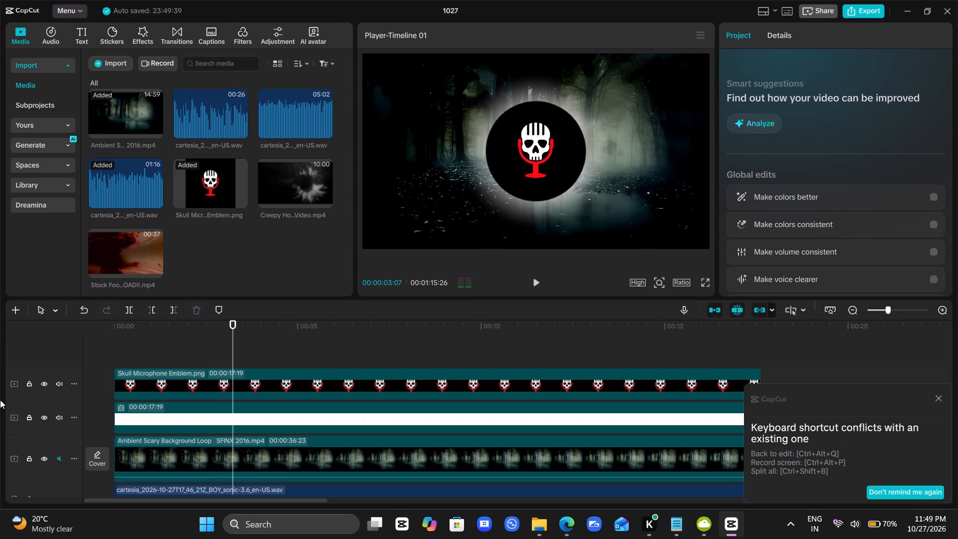
pyautogui.press('space')
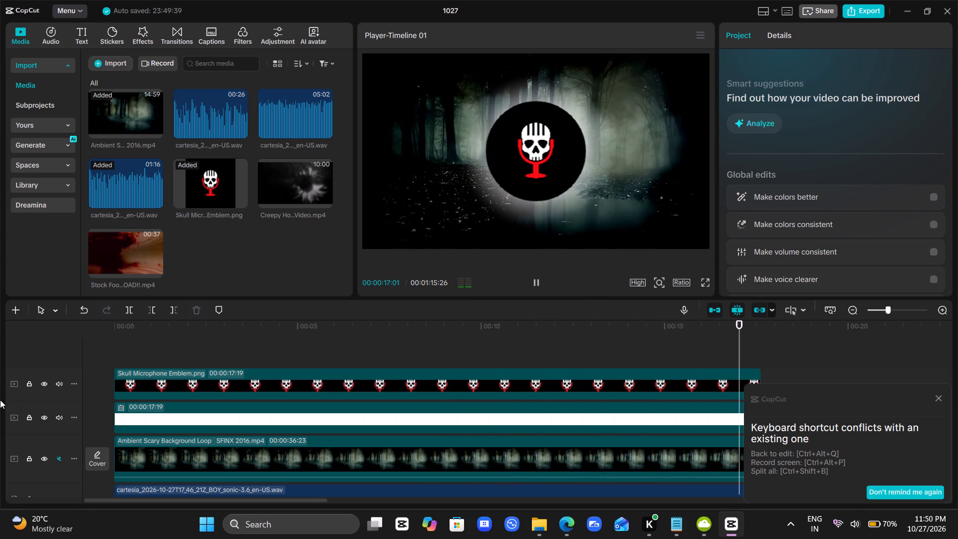
pyautogui.press('space')
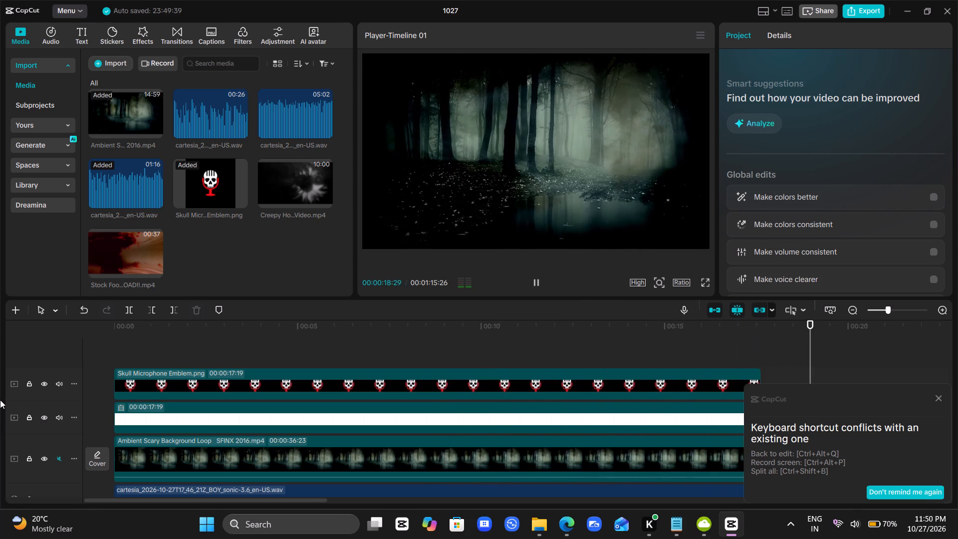
# Extend the skull emblem and white overlay clips together so both end at the playhead, 00:00:19:01.
pyautogui.hscroll(-2, 0, 400)
pyautogui.hscroll(-1, 69, 522)
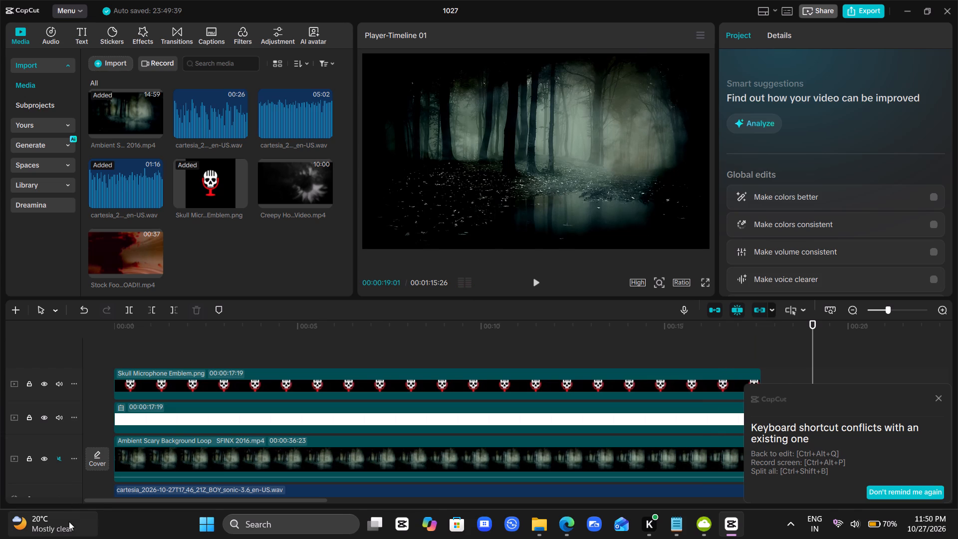
pyautogui.hscroll(-2, 383, 413)
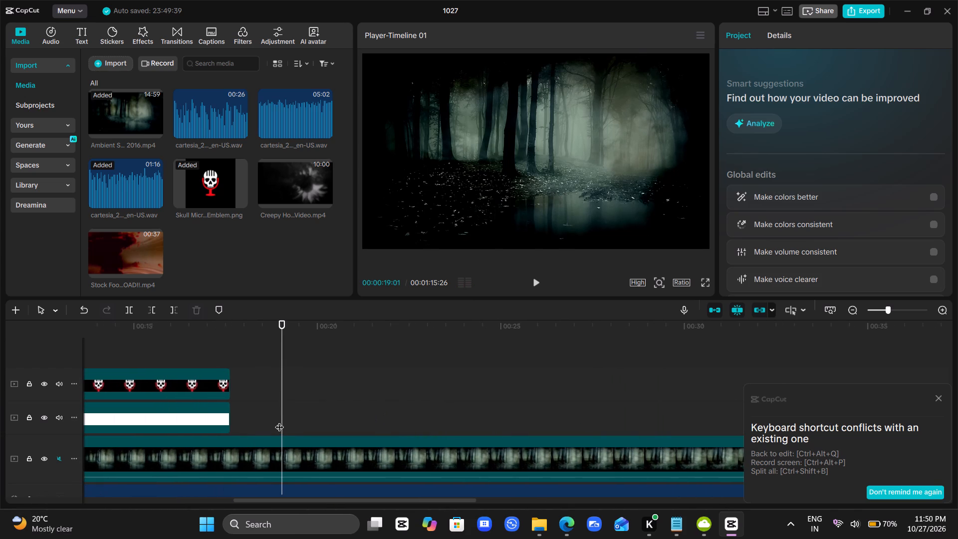
pyautogui.moveTo(290, 416); pyautogui.dragTo(209, 379)
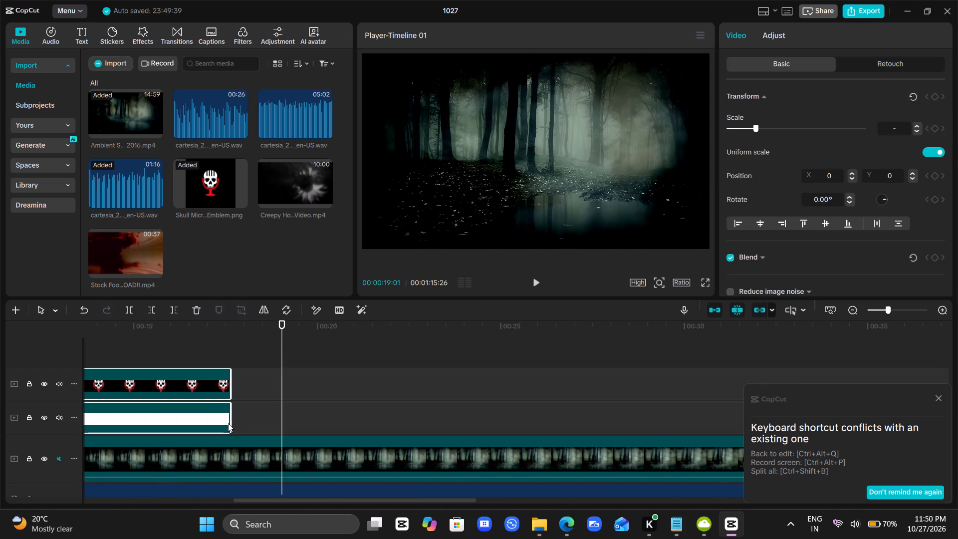
pyautogui.moveTo(233, 422); pyautogui.dragTo(289, 420)
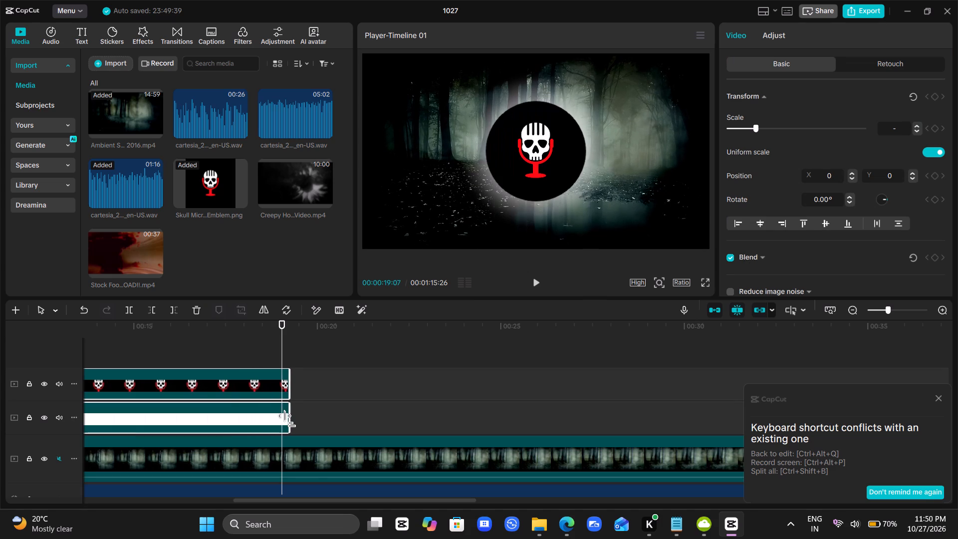
pyautogui.moveTo(289, 420); pyautogui.dragTo(285, 422)
# Play the section around the end of the extended skull emblem and white clips to check the timing.
pyautogui.hscroll(1, 259, 432)
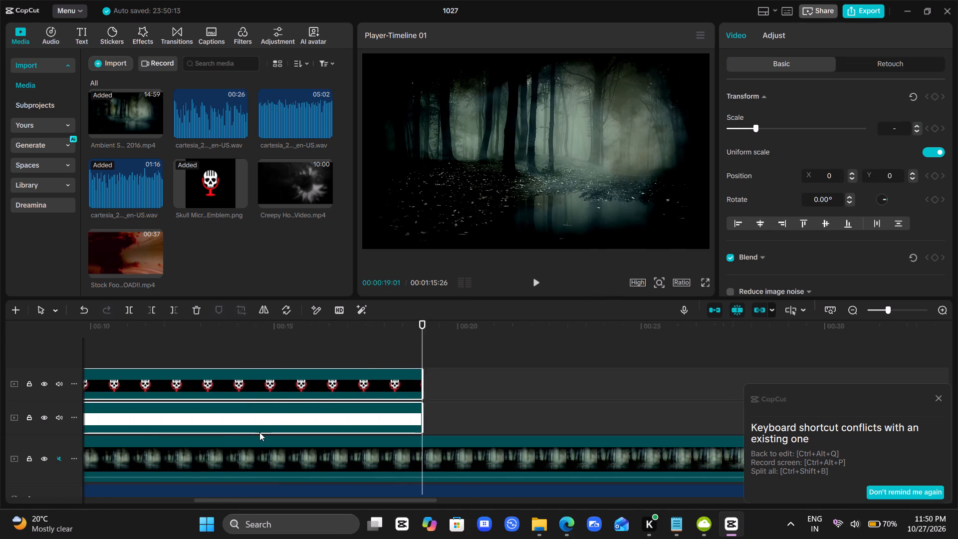
pyautogui.click(371, 348)
pyautogui.press('space')
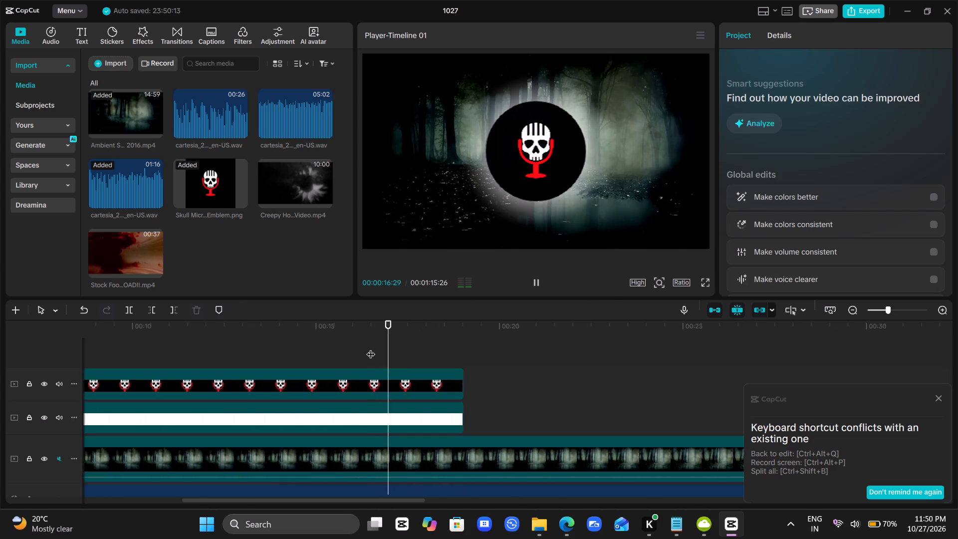
pyautogui.press('space')
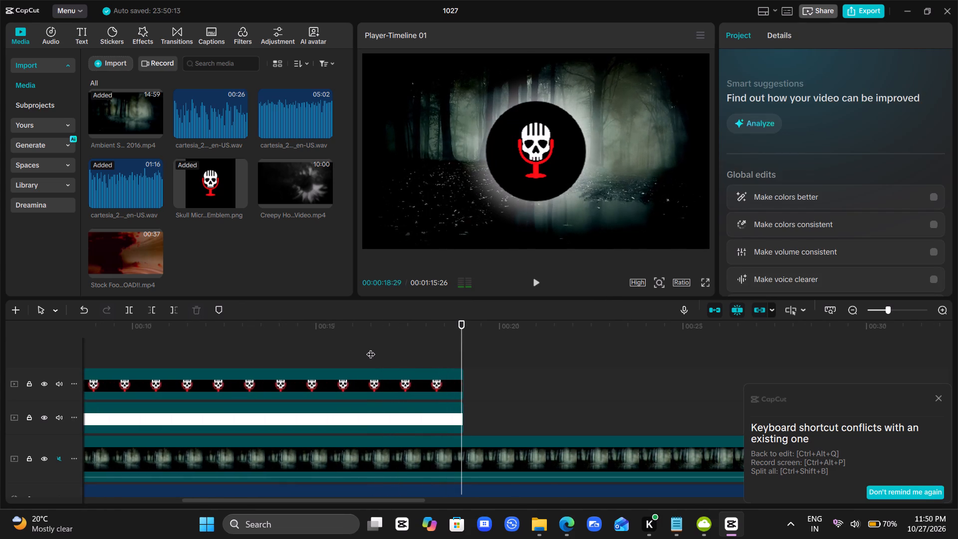
pyautogui.press('space')
pyautogui.press('space')
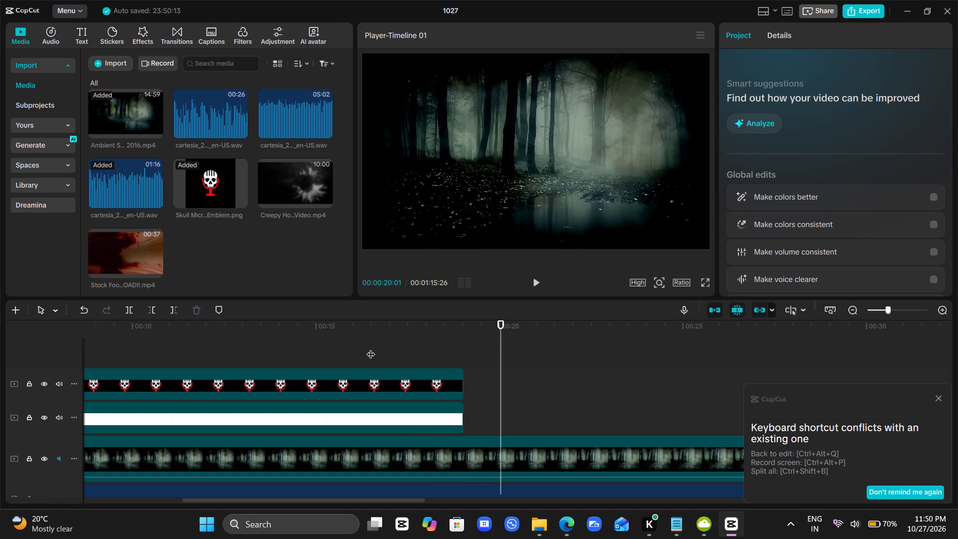
pyautogui.click(469, 345)
pyautogui.moveTo(469, 345); pyautogui.dragTo(419, 355)
pyautogui.press('space')
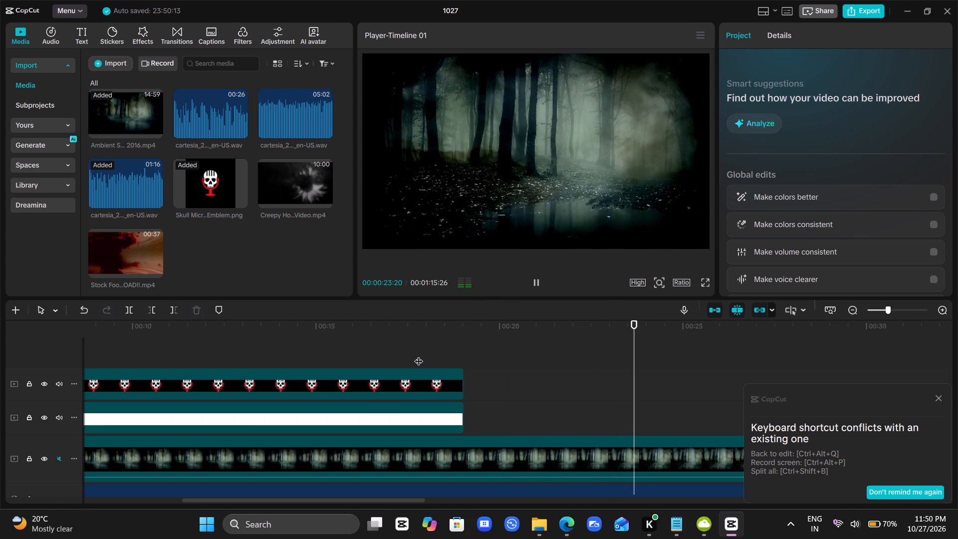
# Play the forest background section beyond the end of the skull emblem, stopping at about 00:00:27:24.
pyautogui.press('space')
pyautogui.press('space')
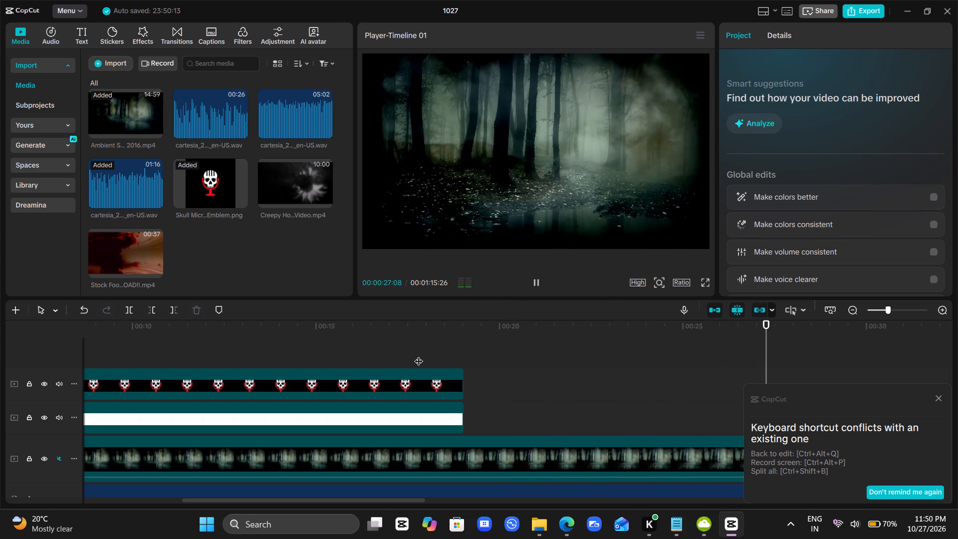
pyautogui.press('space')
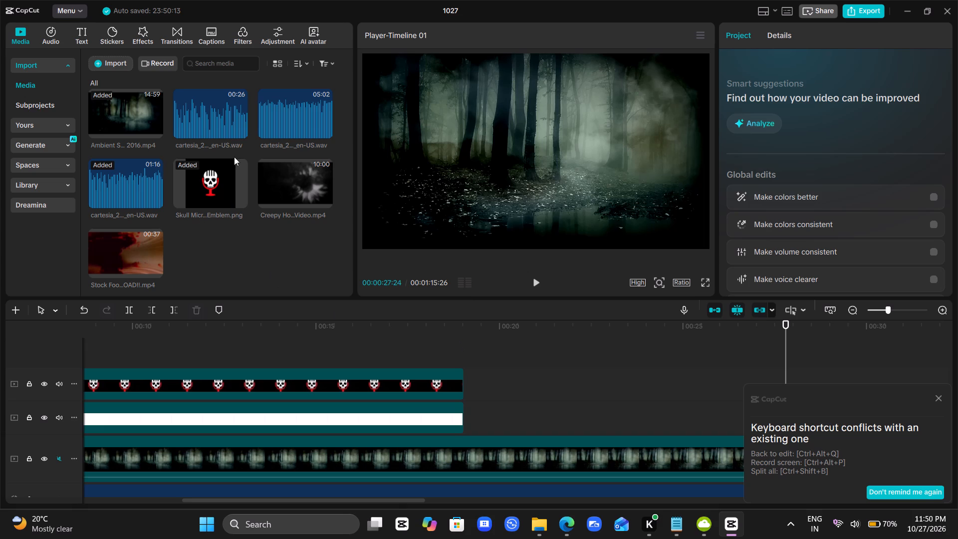
# Import WhatsApp Video 2026-10-24 at 10.53.57 PM from the Downloads folder into the project media.
pyautogui.click(119, 61)
pyautogui.click(131, 93)
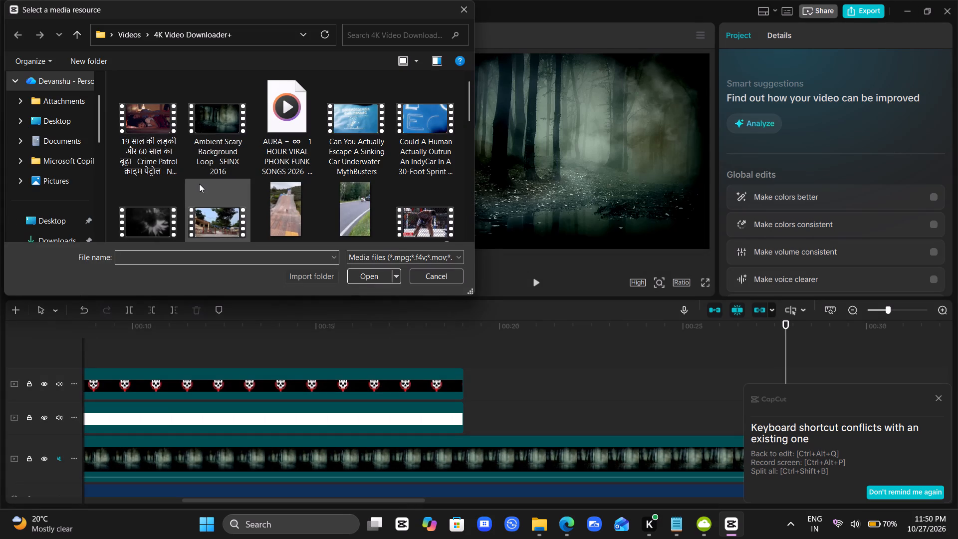
pyautogui.scroll(-1, 199, 184)
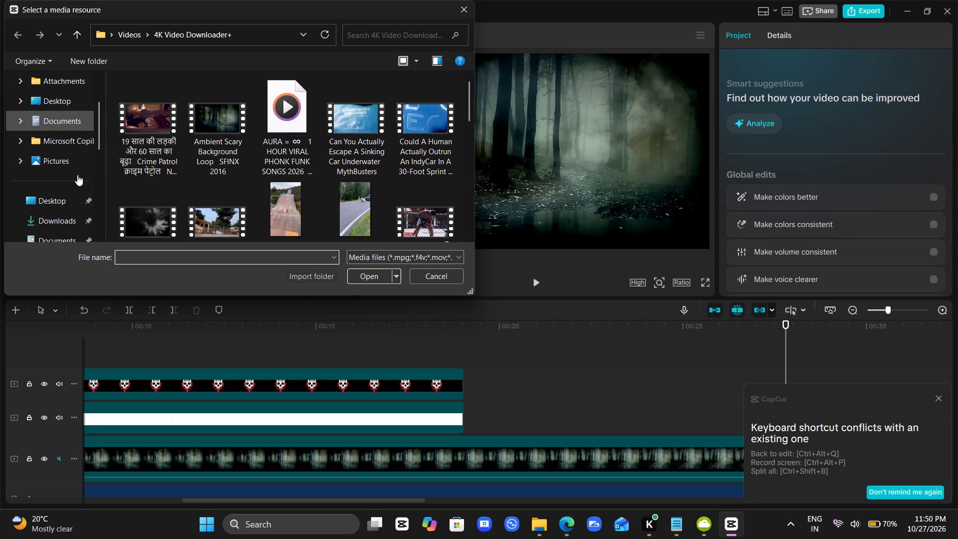
pyautogui.click(64, 214)
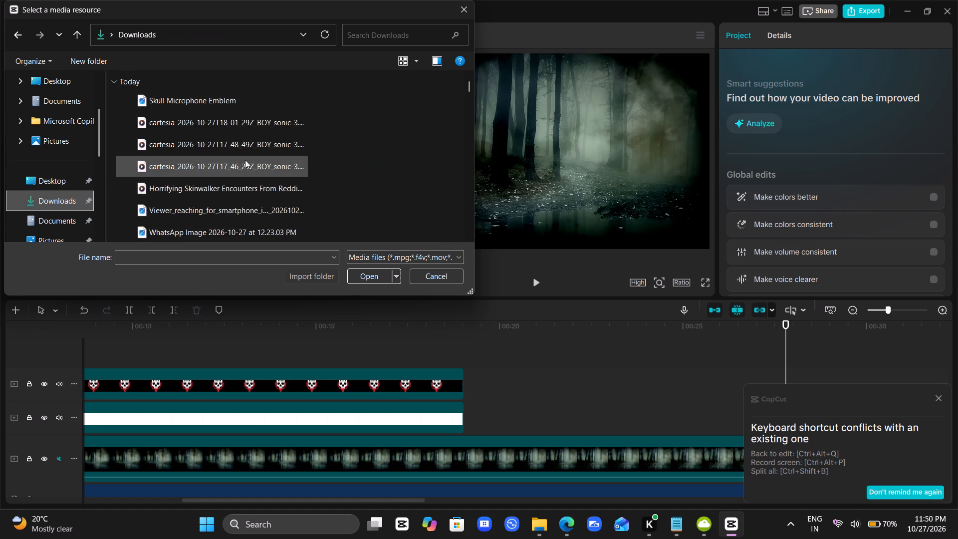
pyautogui.scroll(-3, 247, 156)
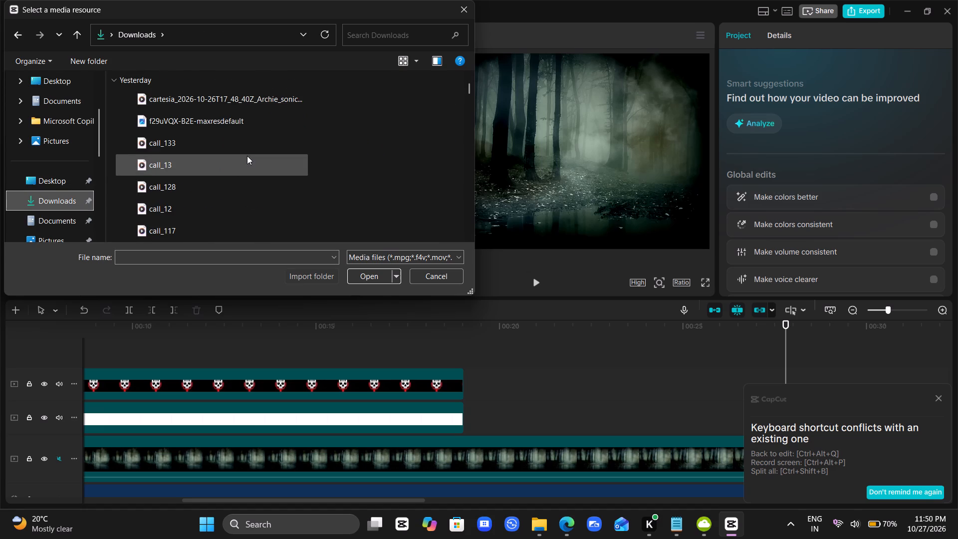
pyautogui.scroll(-2, 247, 156)
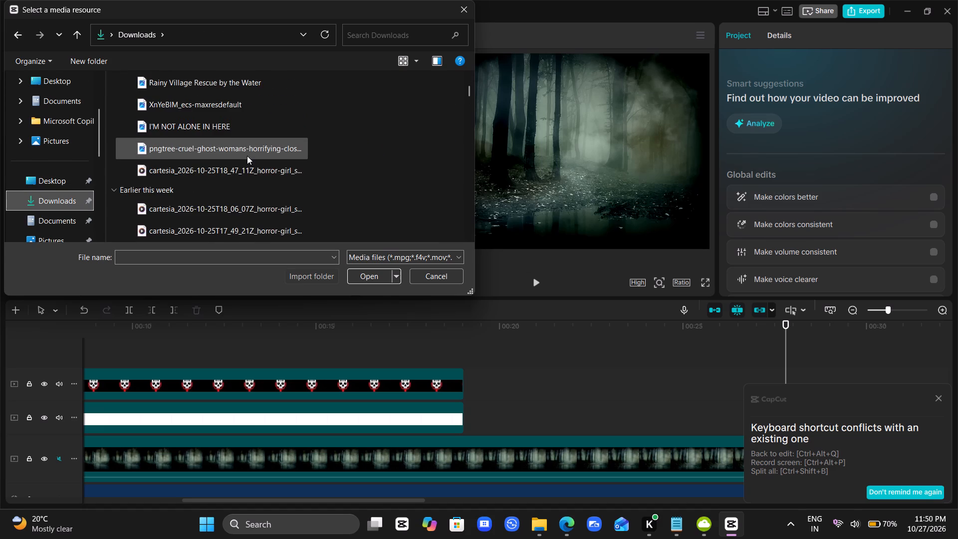
pyautogui.scroll(-1, 247, 156)
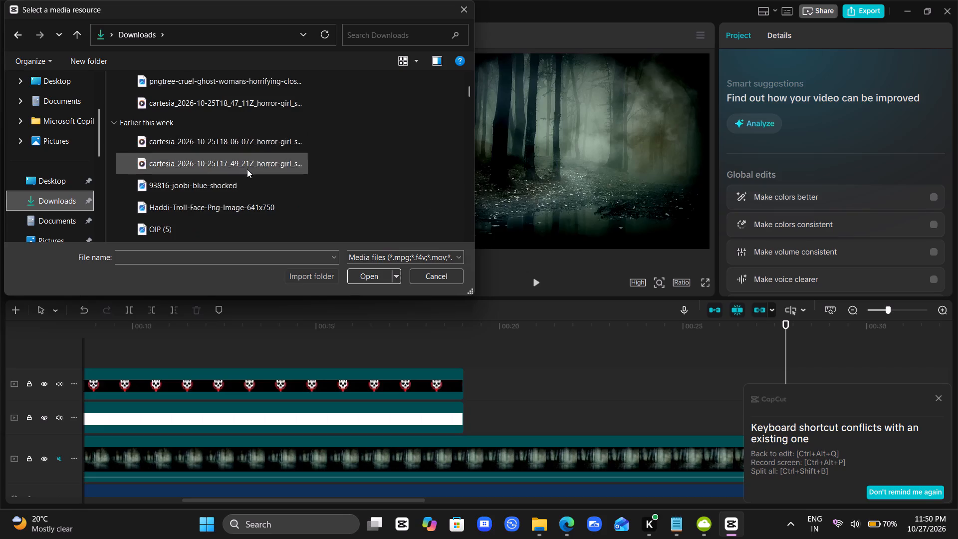
pyautogui.scroll(-1, 245, 176)
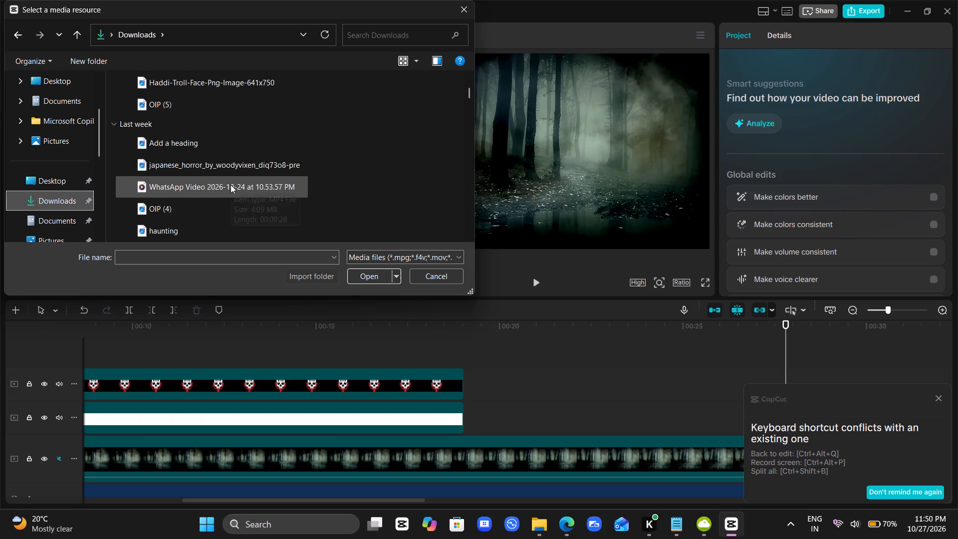
pyautogui.doubleClick(231, 185)
pyautogui.click(286, 250)
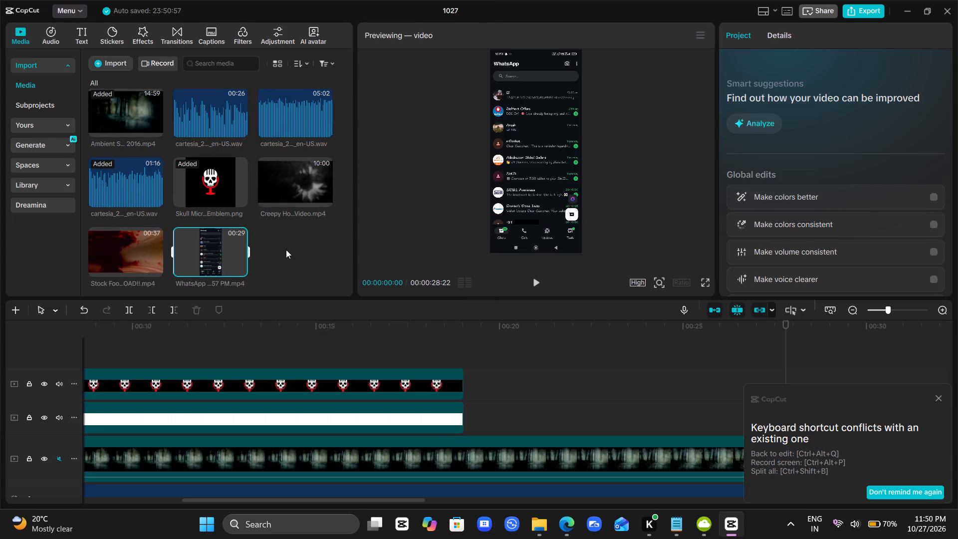
pyautogui.tripleClick(286, 250)
pyautogui.click(286, 250)
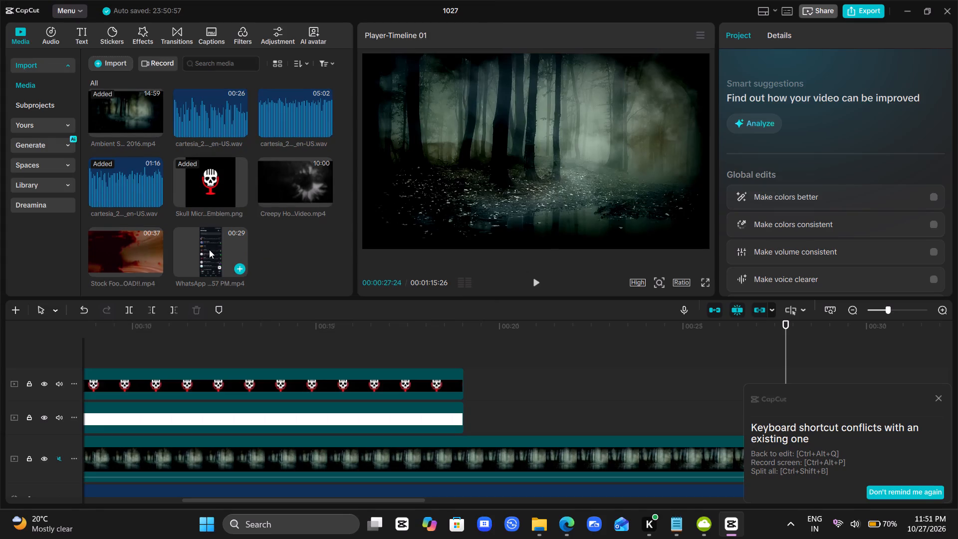
# Place the WhatsApp video on the white overlay's track, starting directly at the end of the white clip.
pyautogui.moveTo(208, 249); pyautogui.dragTo(469, 416)
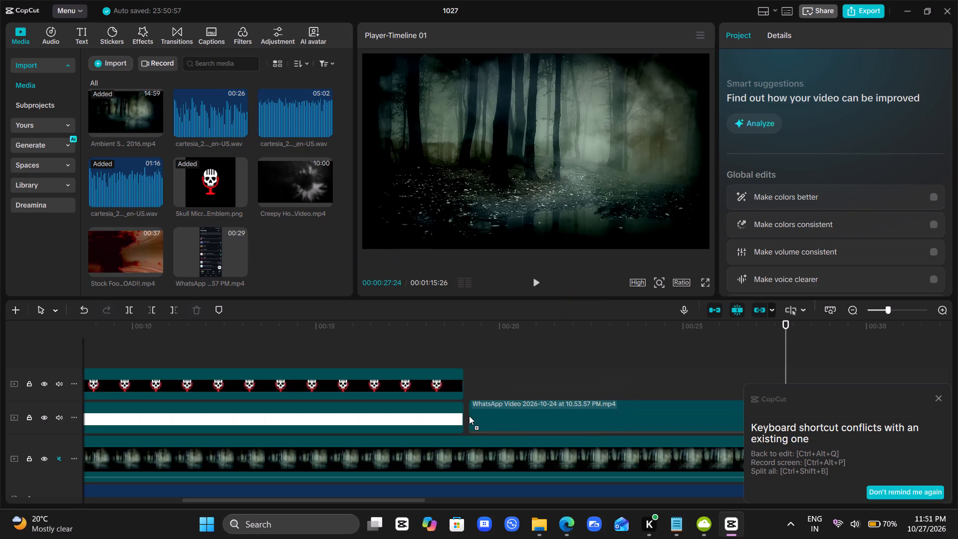
pyautogui.moveTo(469, 416); pyautogui.dragTo(465, 416)
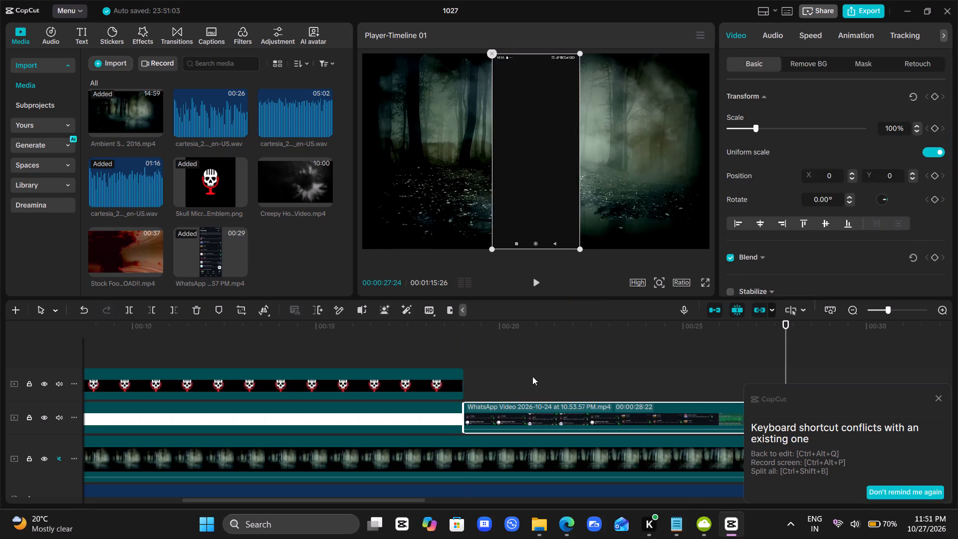
# Scrub and play through the WhatsApp clip to examine where the Haunting Ledger channel page finishes loading.
pyautogui.click(509, 393)
pyautogui.moveTo(509, 393); pyautogui.dragTo(720, 362)
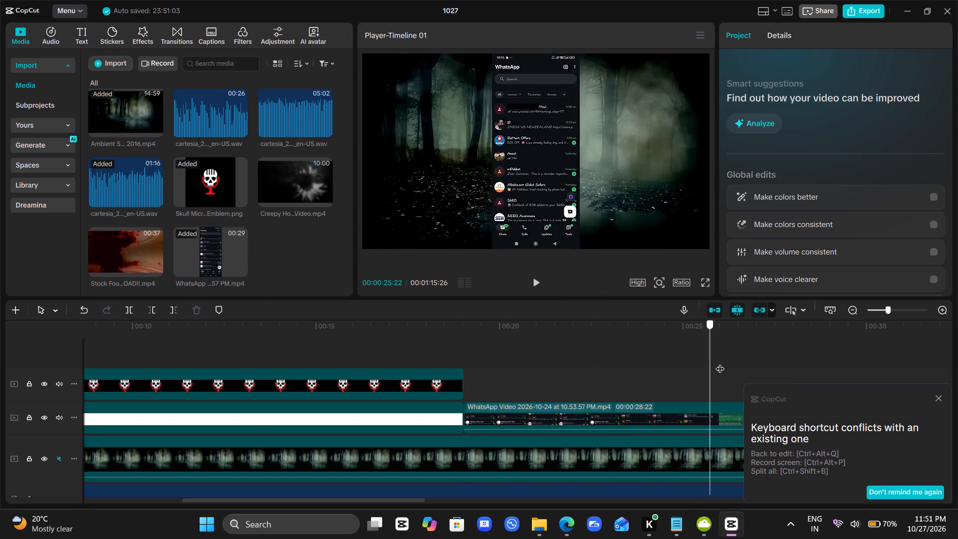
pyautogui.moveTo(720, 362); pyautogui.dragTo(730, 361)
pyautogui.hscroll(-1, 730, 361)
pyautogui.click(604, 382)
pyautogui.moveTo(604, 382); pyautogui.dragTo(739, 383)
pyautogui.hscroll(-1, 739, 383)
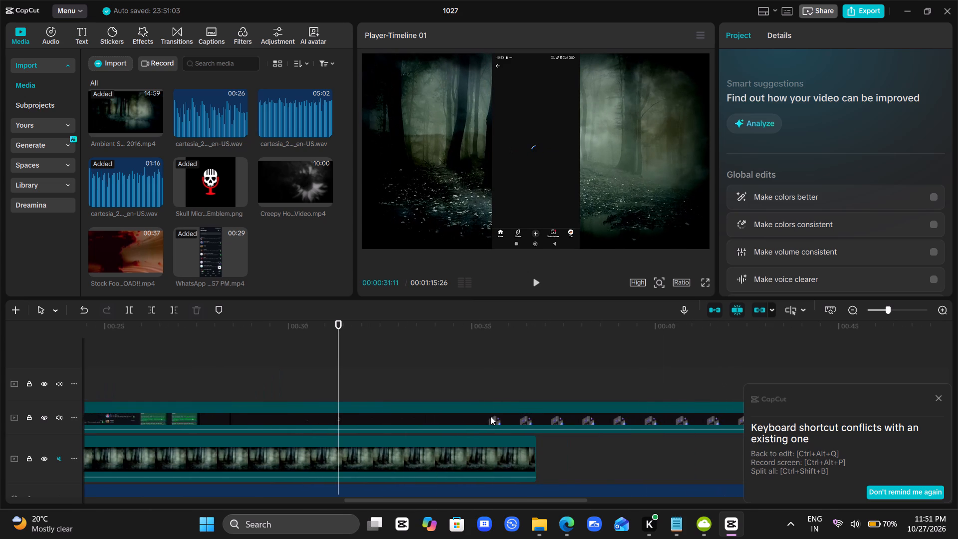
pyautogui.click(370, 392)
pyautogui.moveTo(370, 392); pyautogui.dragTo(520, 382)
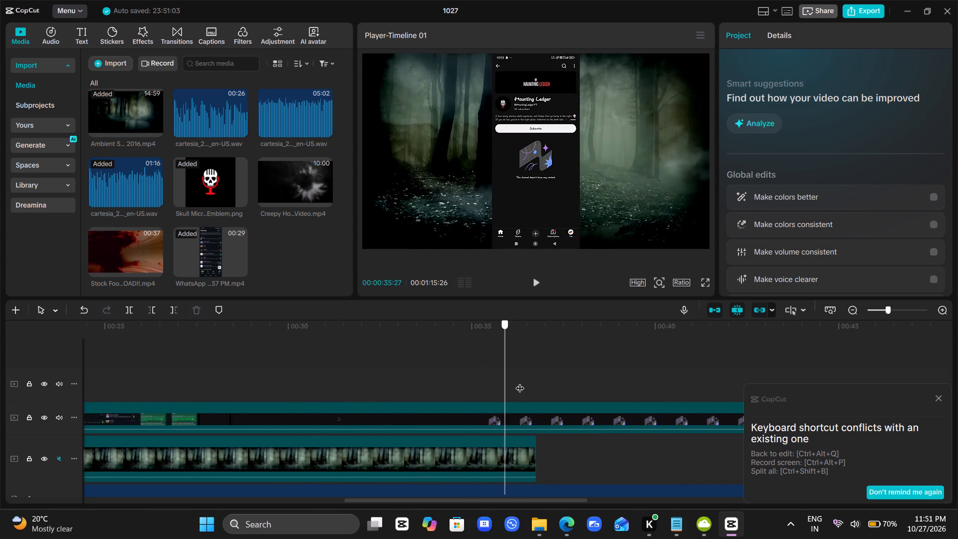
pyautogui.moveTo(520, 382); pyautogui.dragTo(600, 401)
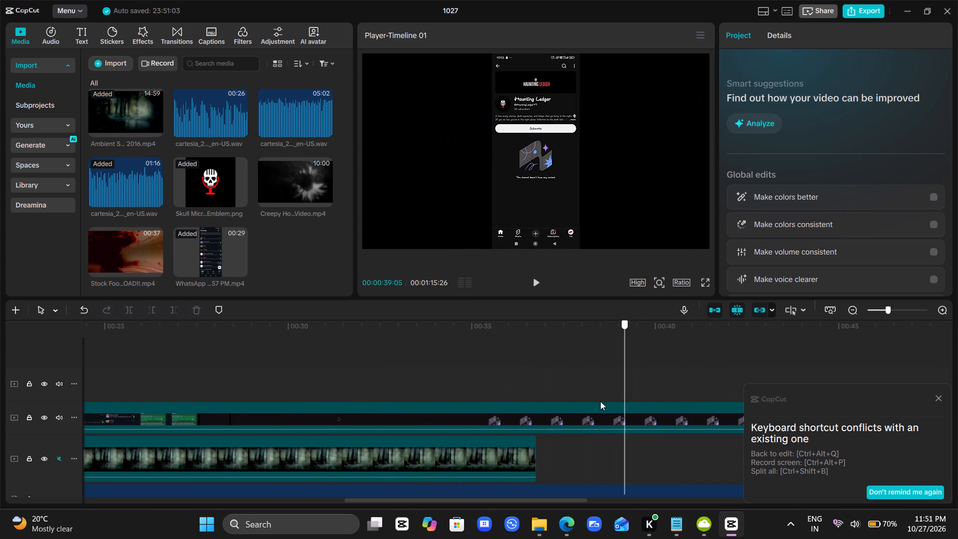
pyautogui.moveTo(600, 401); pyautogui.dragTo(366, 404)
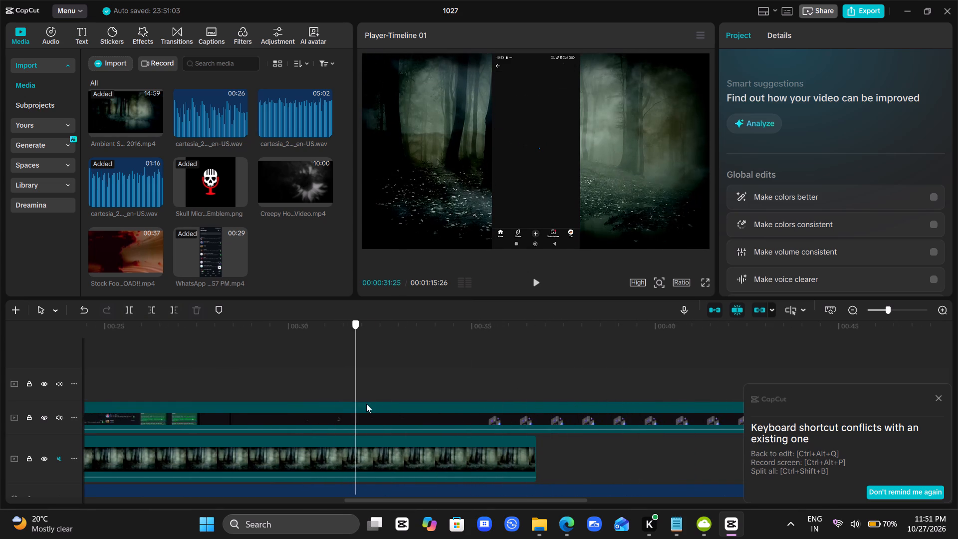
pyautogui.moveTo(366, 404); pyautogui.dragTo(341, 406)
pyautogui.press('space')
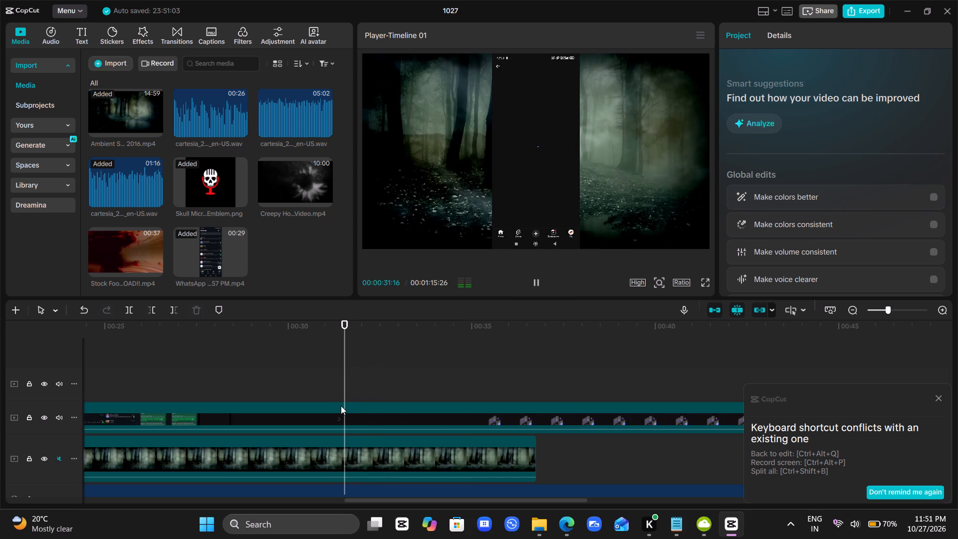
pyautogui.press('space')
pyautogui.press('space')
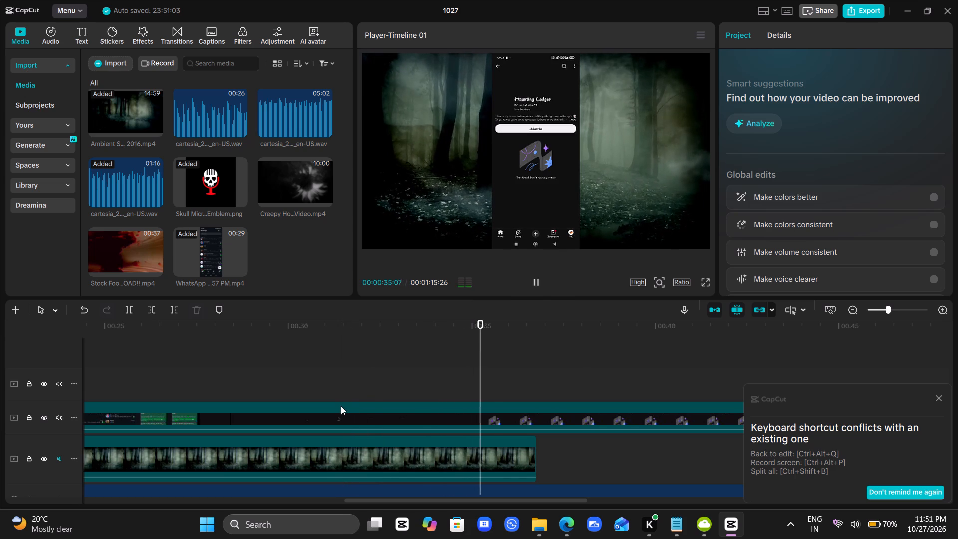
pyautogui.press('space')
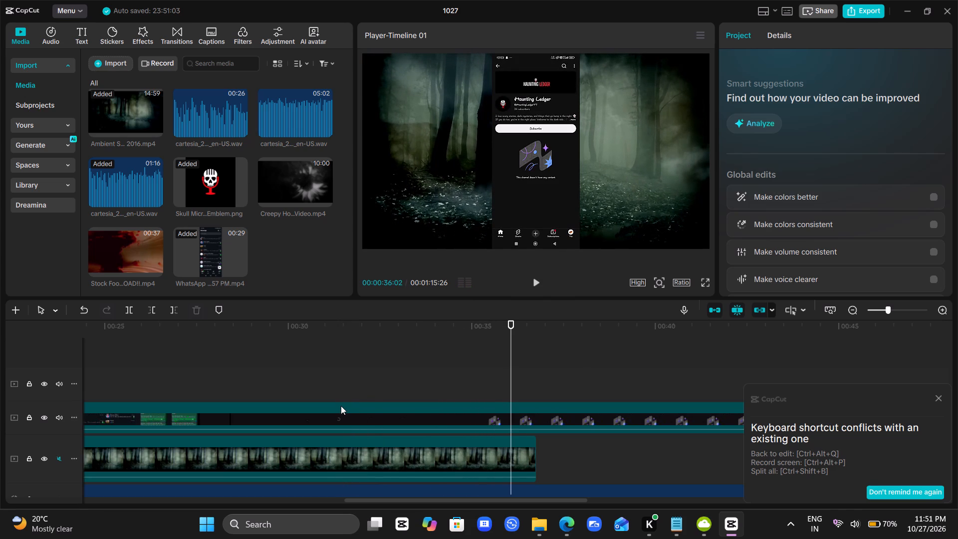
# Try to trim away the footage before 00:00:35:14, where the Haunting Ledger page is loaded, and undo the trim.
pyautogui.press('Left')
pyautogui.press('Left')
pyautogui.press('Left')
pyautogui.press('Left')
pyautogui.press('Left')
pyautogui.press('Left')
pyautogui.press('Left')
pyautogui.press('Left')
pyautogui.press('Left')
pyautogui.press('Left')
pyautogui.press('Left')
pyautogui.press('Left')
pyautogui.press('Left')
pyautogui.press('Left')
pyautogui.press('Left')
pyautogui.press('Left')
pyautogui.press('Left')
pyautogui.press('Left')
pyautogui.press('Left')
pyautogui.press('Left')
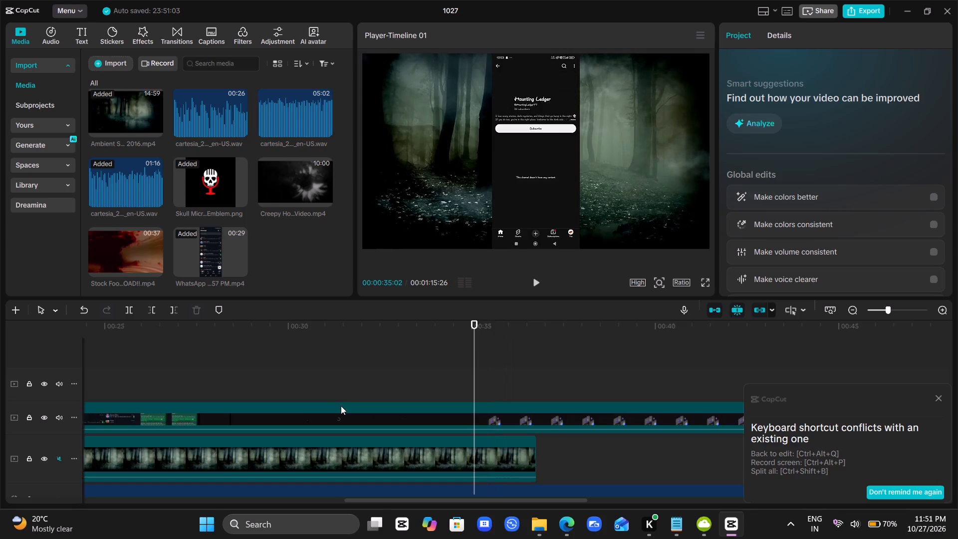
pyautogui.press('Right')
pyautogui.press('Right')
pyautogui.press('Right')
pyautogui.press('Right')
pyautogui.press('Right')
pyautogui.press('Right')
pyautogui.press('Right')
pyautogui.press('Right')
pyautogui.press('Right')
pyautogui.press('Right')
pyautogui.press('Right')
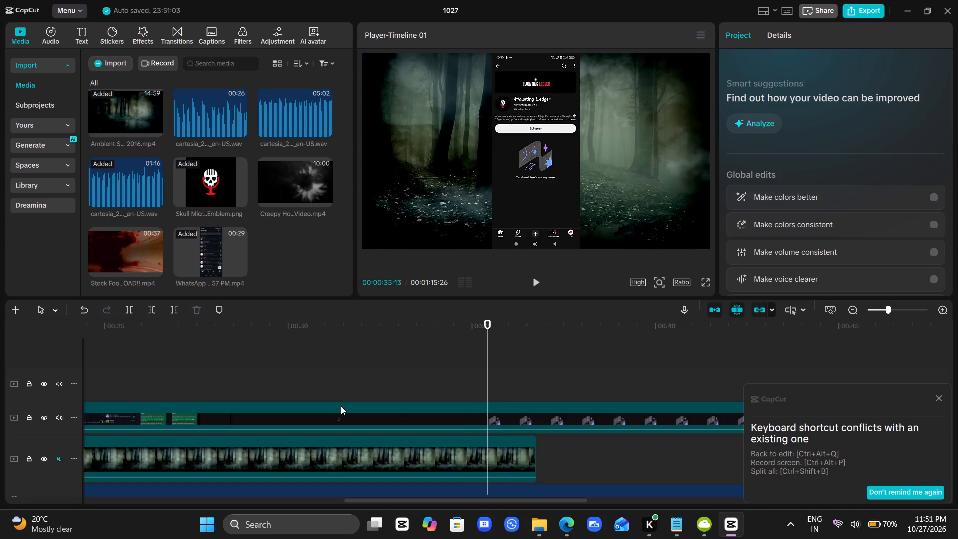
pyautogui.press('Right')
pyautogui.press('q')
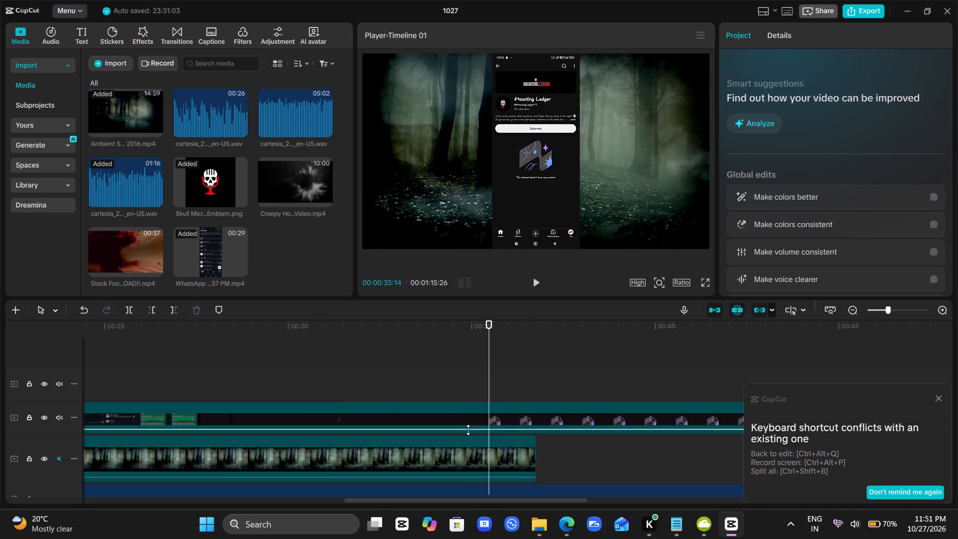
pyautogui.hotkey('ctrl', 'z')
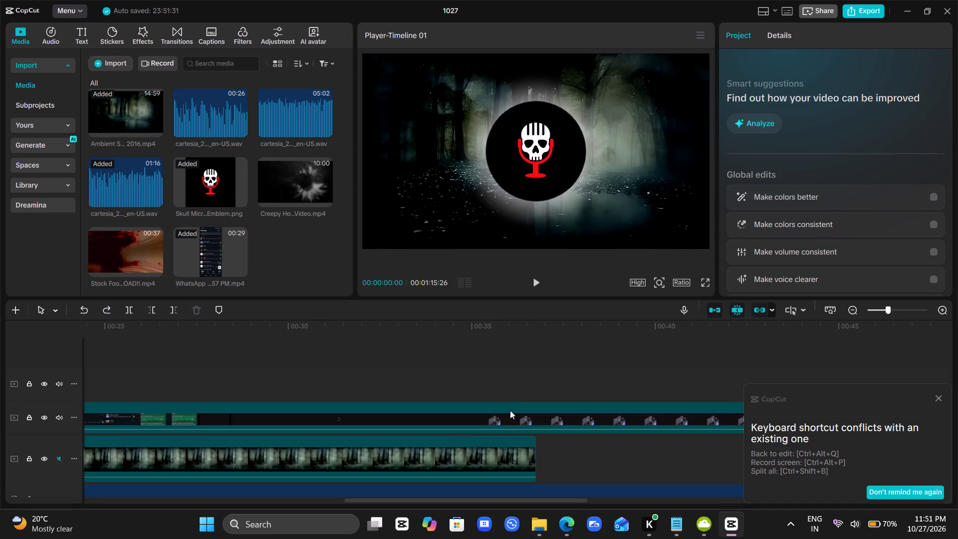
# Trim the start of the WhatsApp clip to 00:00:35:15, where the full Haunting Ledger channel page is shown.
pyautogui.click(482, 390)
pyautogui.moveTo(482, 390); pyautogui.dragTo(447, 399)
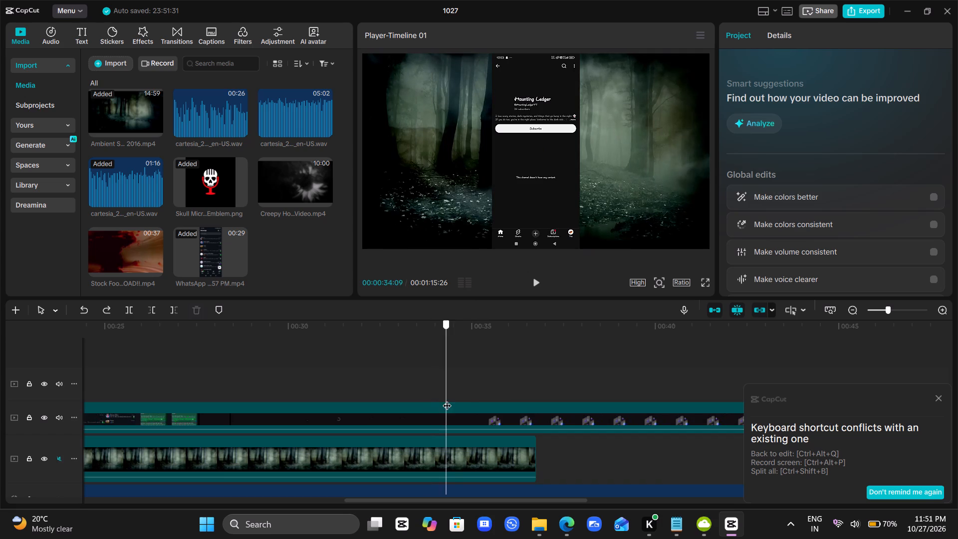
pyautogui.moveTo(447, 399); pyautogui.dragTo(474, 399)
pyautogui.press('Right')
pyautogui.press('Right')
pyautogui.press('Right')
pyautogui.press('Right')
pyautogui.press('Right')
pyautogui.press('Right')
pyautogui.press('Right')
pyautogui.press('Right')
pyautogui.press('Right')
pyautogui.press('Right')
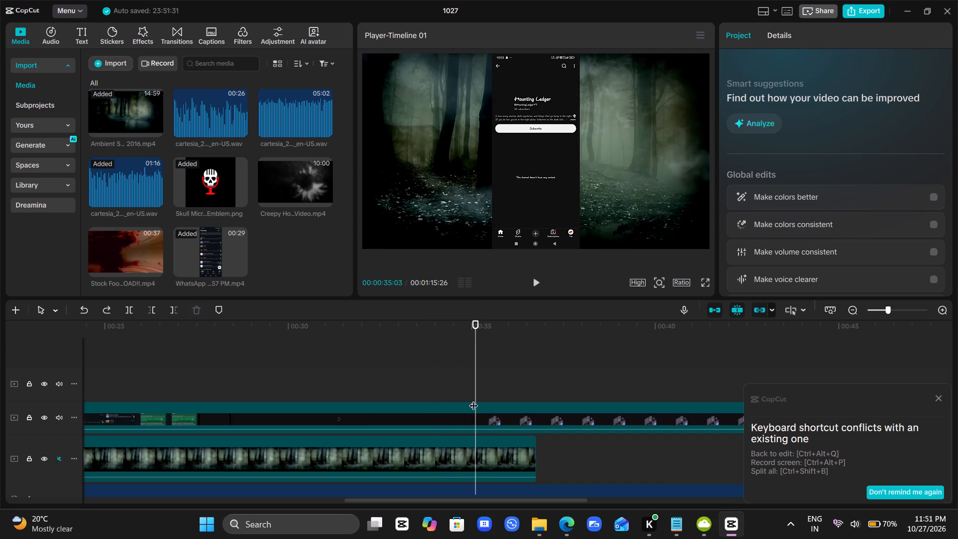
pyautogui.press('Right')
pyautogui.press('Right')
pyautogui.press('Right')
pyautogui.press('Right')
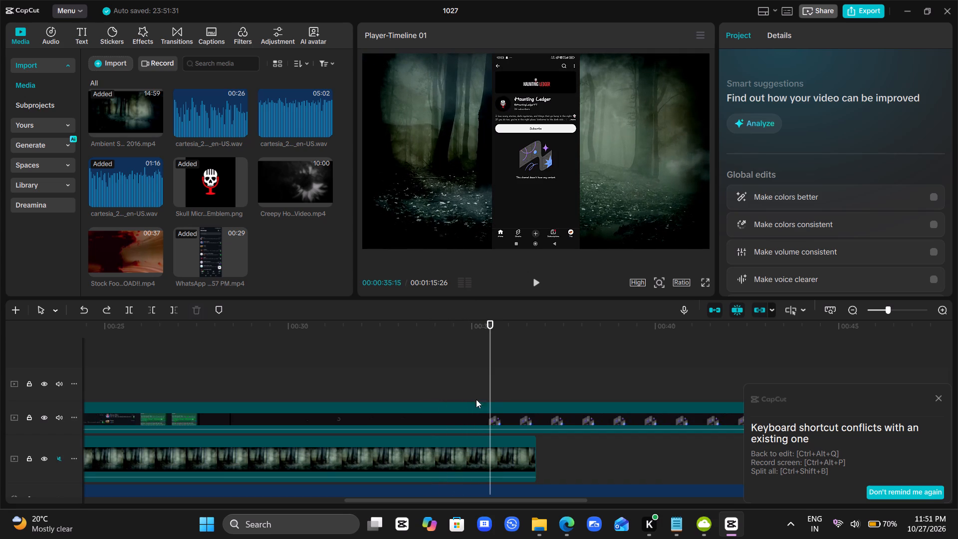
pyautogui.click(489, 409)
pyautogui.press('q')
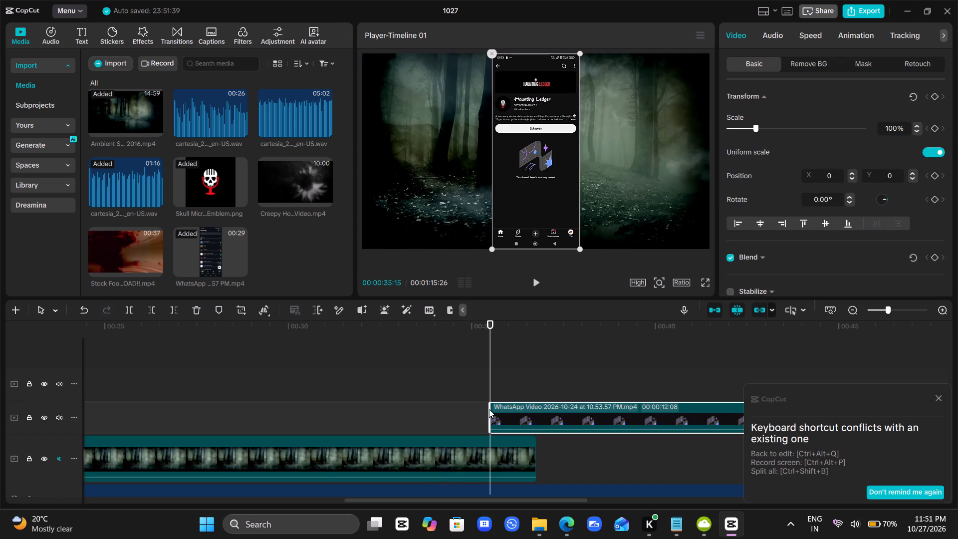
# Play the WhatsApp clip through the subscribe and notification part, and trim its end to 00:00:47:12.
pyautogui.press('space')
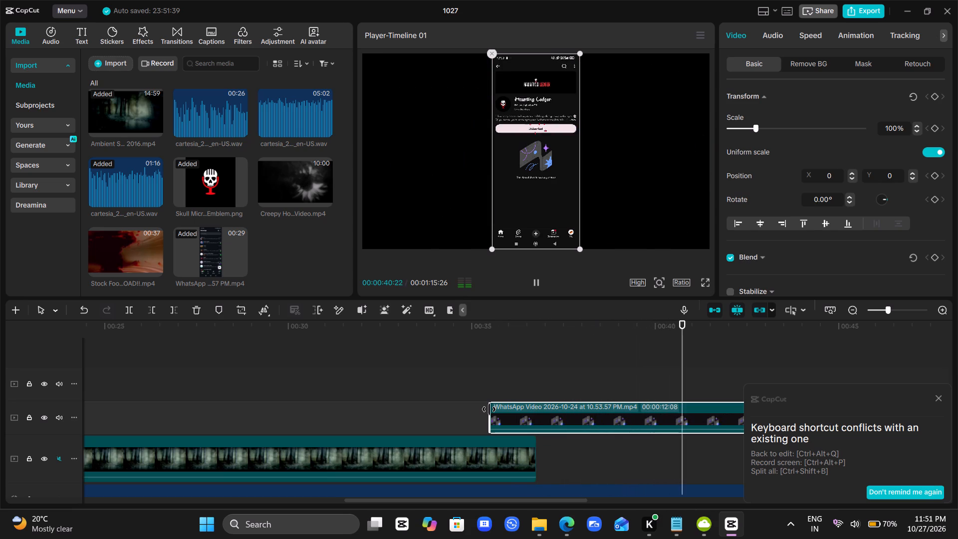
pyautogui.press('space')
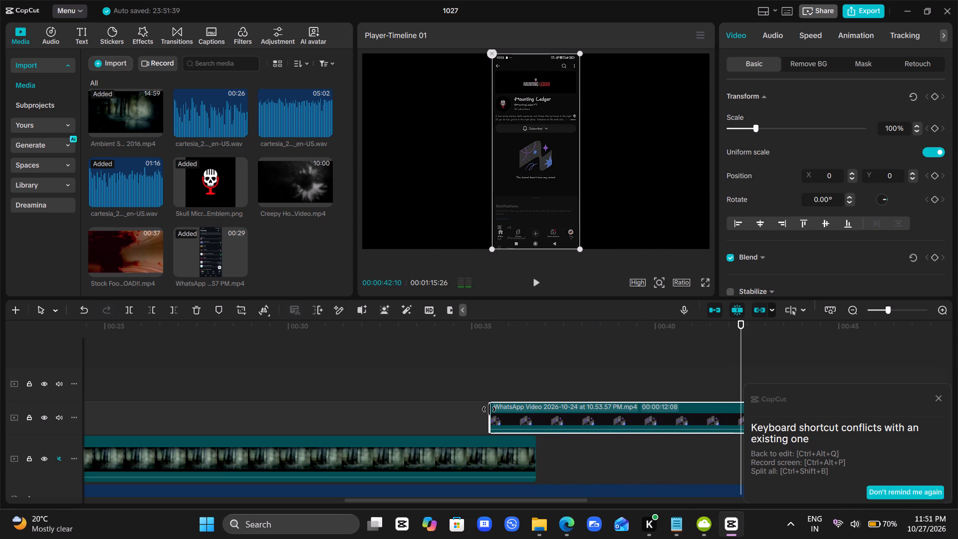
pyautogui.hscroll(-1, 489, 409)
pyautogui.hscroll(-1, 448, 430)
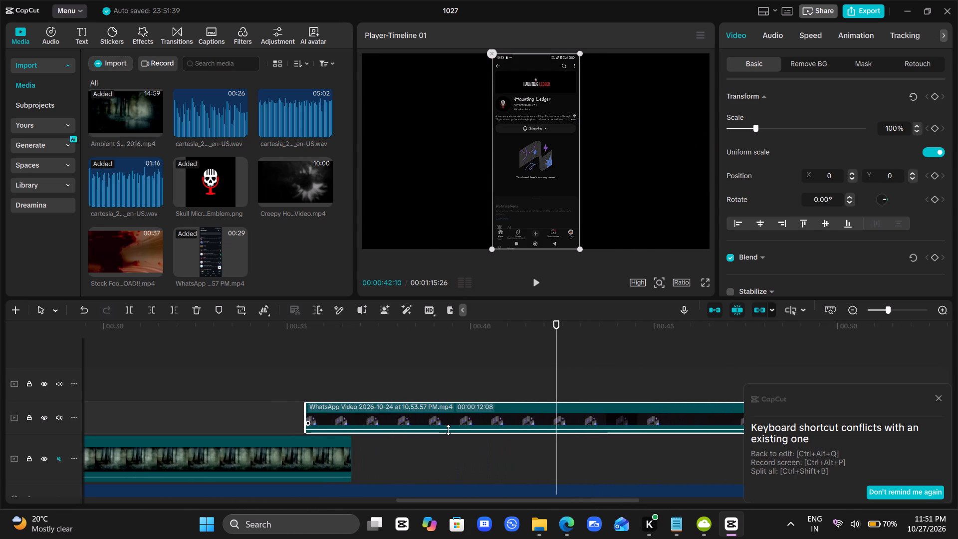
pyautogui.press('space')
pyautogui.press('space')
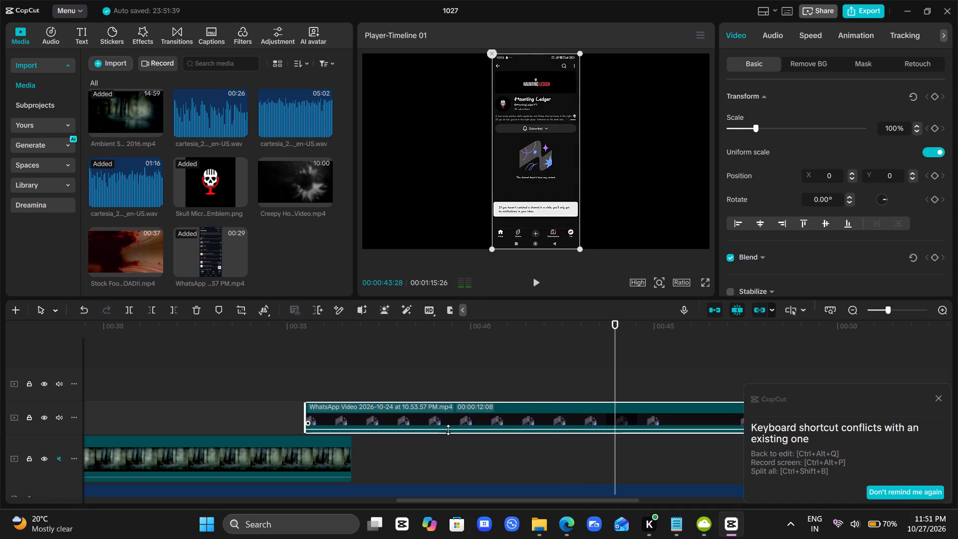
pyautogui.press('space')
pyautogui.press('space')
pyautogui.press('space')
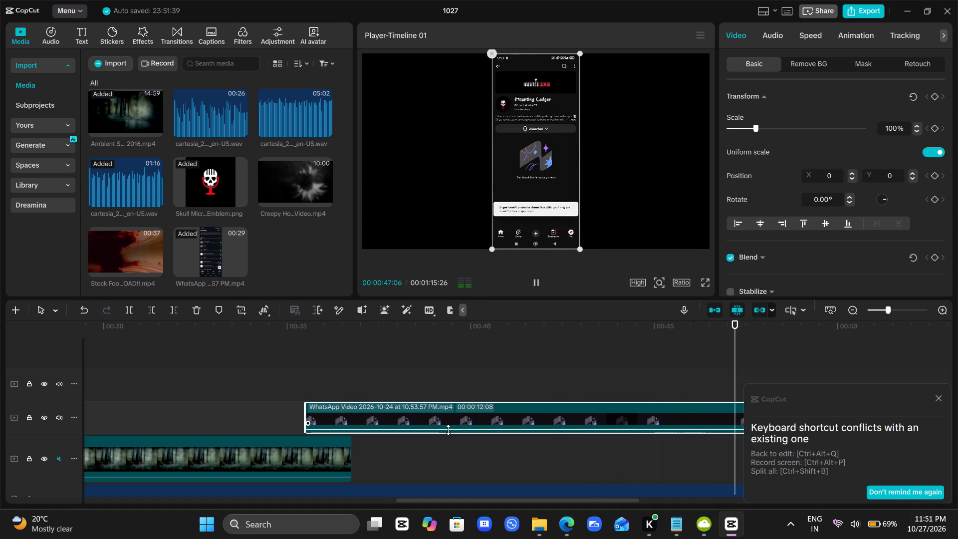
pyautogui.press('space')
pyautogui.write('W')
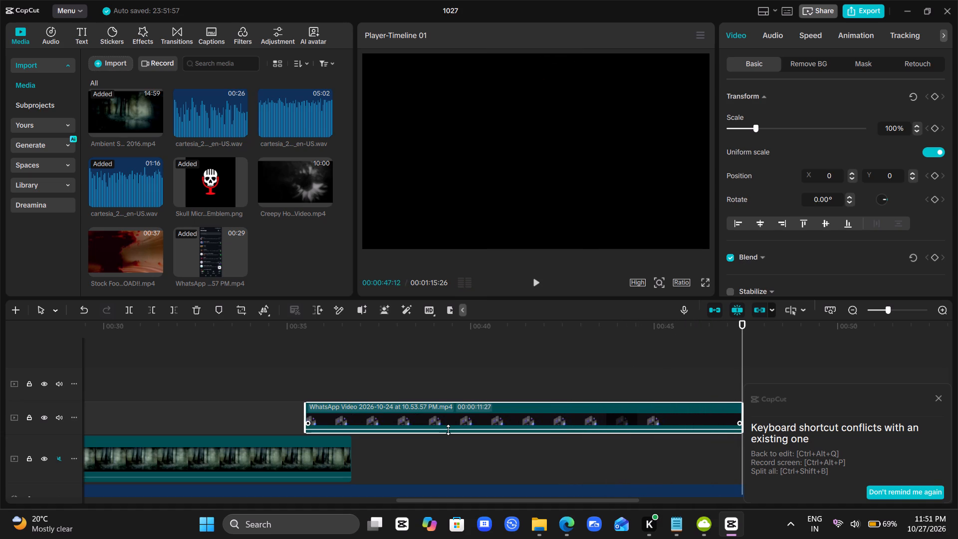
# Trim the end of the WhatsApp clip to 00:00:42:06, just before the notifications menu starts to appear.
pyautogui.click(435, 373)
pyautogui.moveTo(435, 373); pyautogui.dragTo(603, 370)
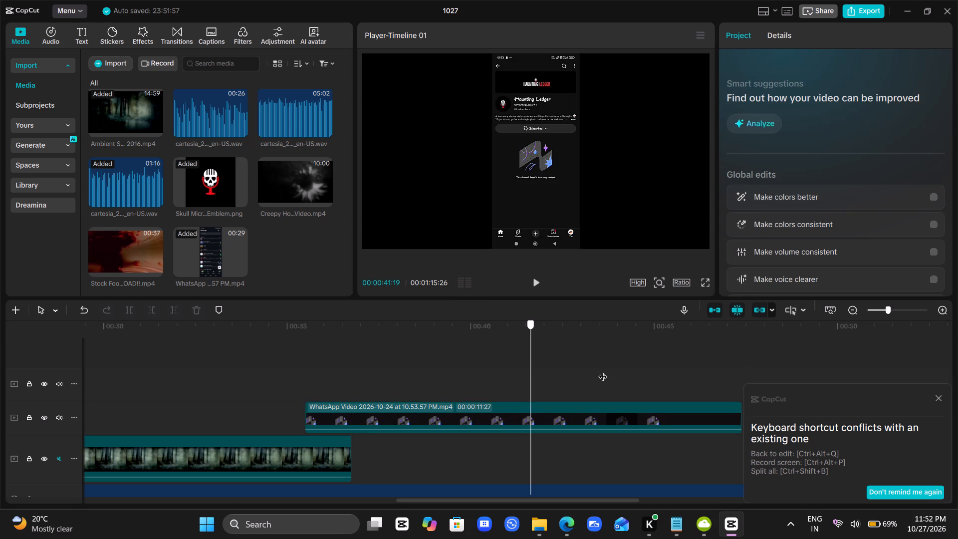
pyautogui.moveTo(603, 370); pyautogui.dragTo(507, 398)
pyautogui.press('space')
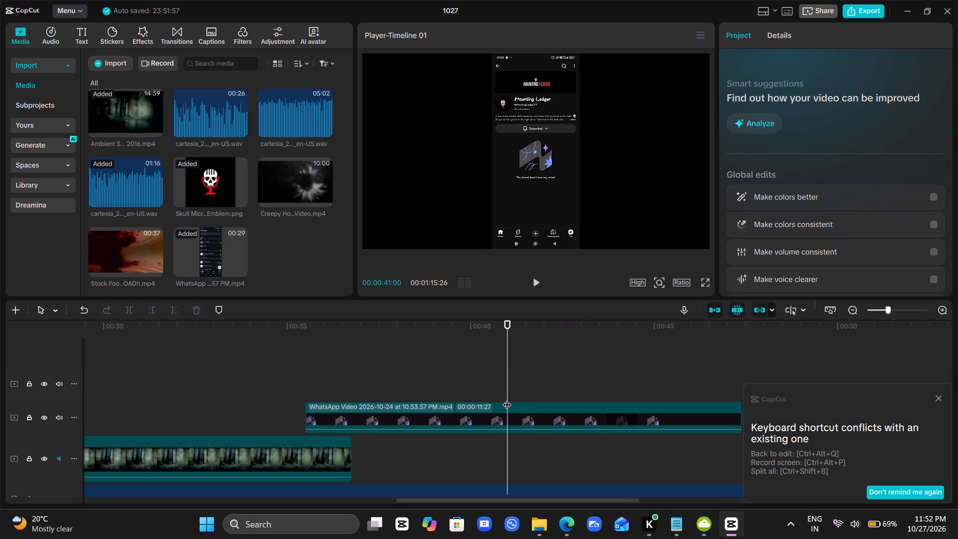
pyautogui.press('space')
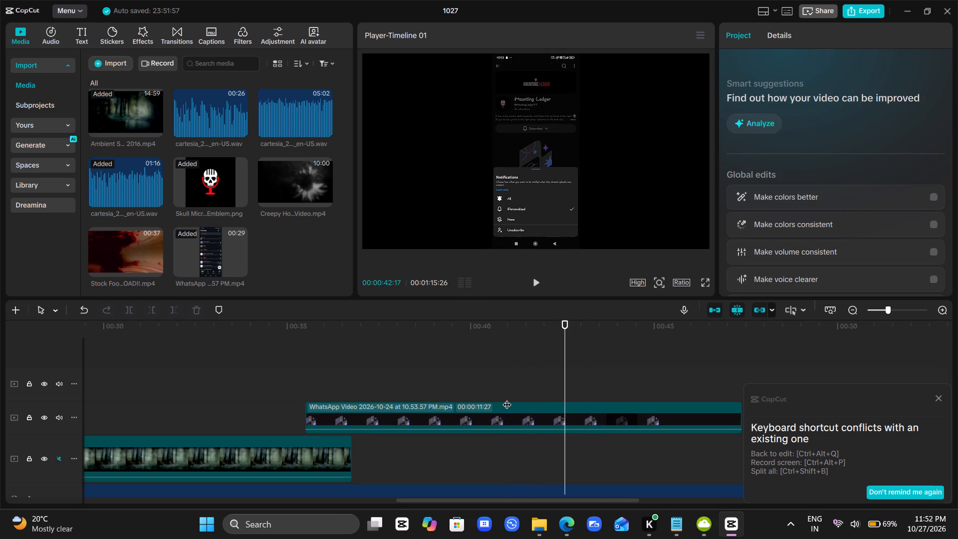
pyautogui.press('Left')
pyautogui.press('Left')
pyautogui.press('Left')
pyautogui.press('Left')
pyautogui.press('Left')
pyautogui.press('Left')
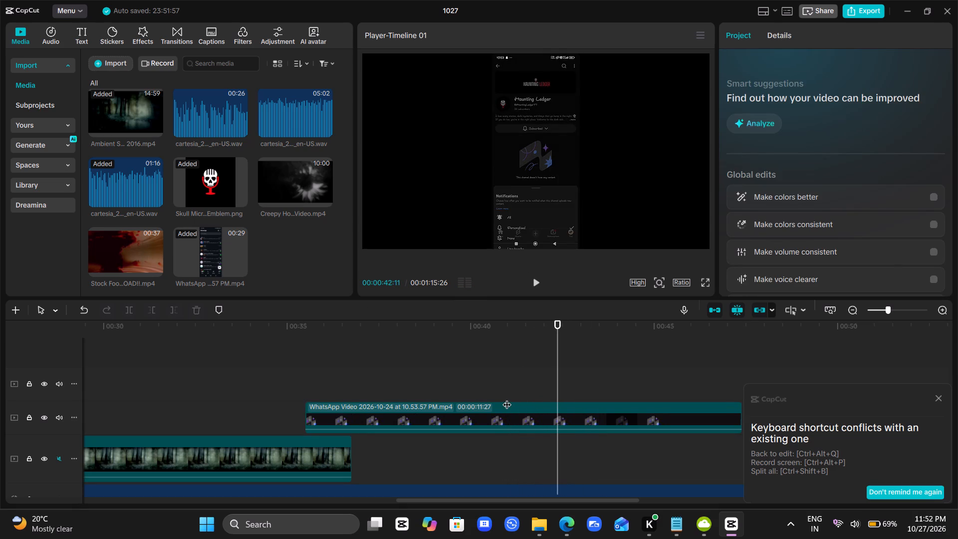
pyautogui.press('Left')
pyautogui.press('Left')
pyautogui.press('Left')
pyautogui.press('Left')
pyautogui.press('Left')
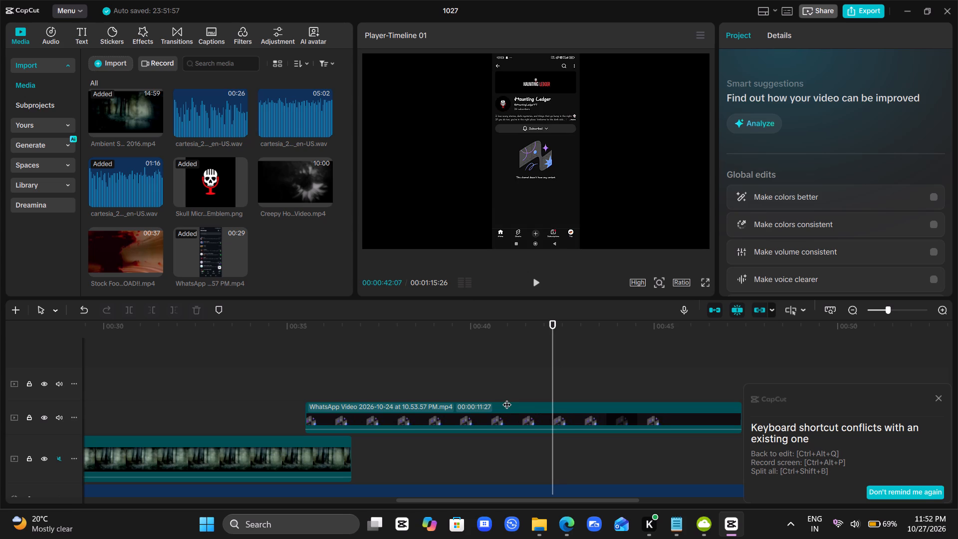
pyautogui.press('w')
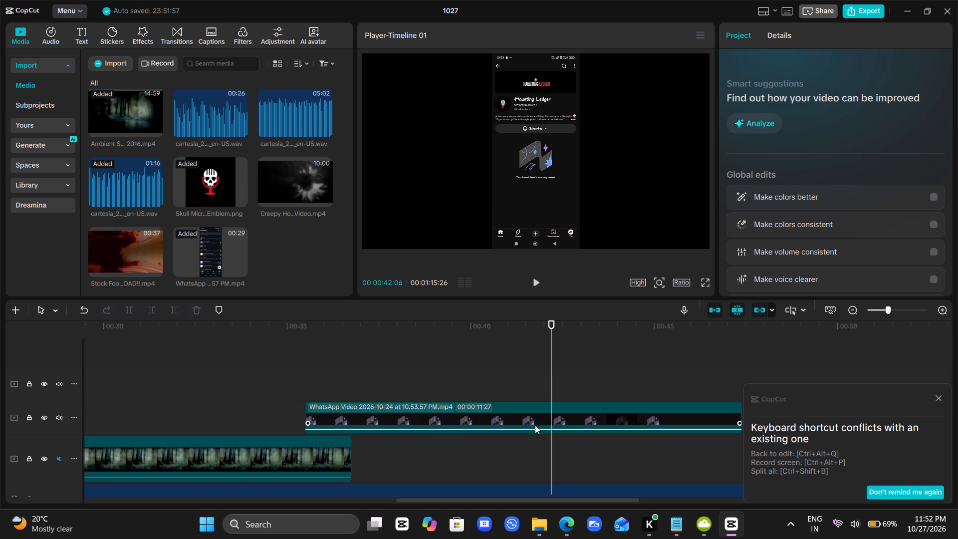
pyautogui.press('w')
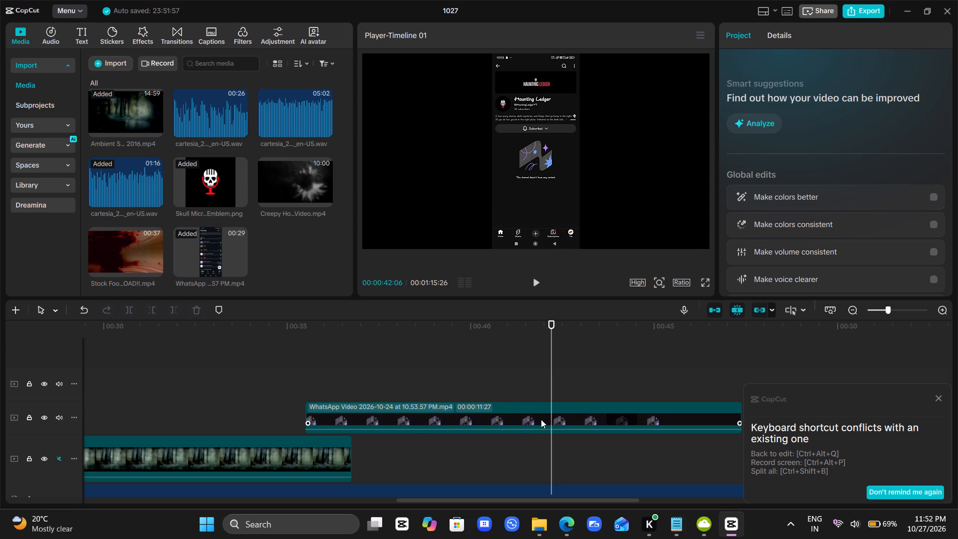
pyautogui.click(541, 419)
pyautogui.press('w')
# Move the trimmed WhatsApp clip onto the skull emblem's track, directly after the end of the emblem clip.
pyautogui.moveTo(500, 414); pyautogui.dragTo(11, 406)
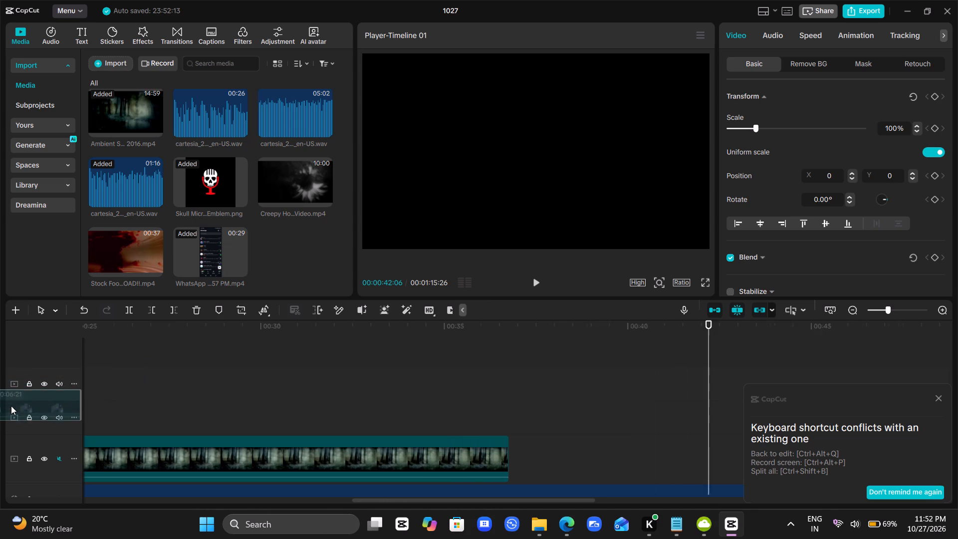
pyautogui.moveTo(11, 406); pyautogui.dragTo(653, 389)
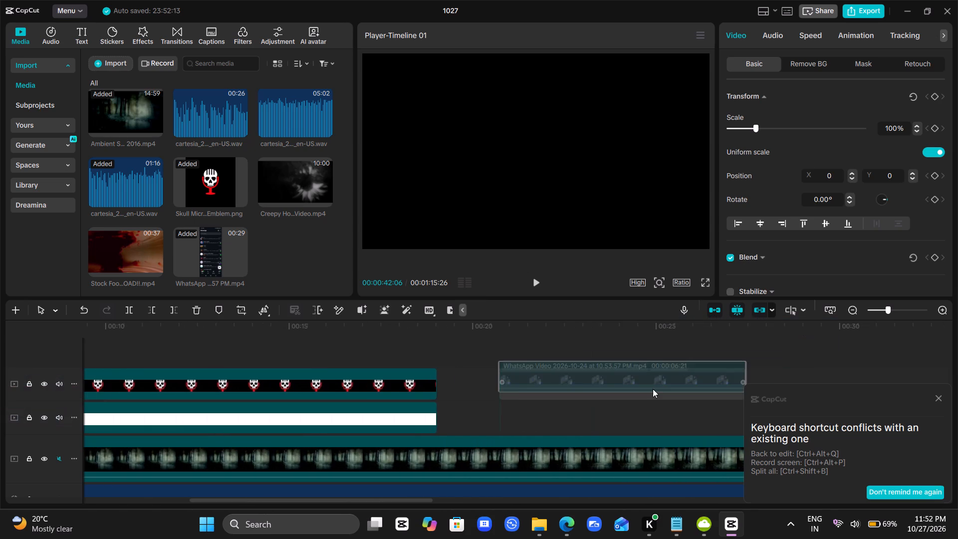
pyautogui.moveTo(653, 389); pyautogui.dragTo(631, 387)
# Crop the WhatsApp clip to the Haunting Ledger banner, channel details and Subscribe button, removing the phone's top bars and everything below the button.
pyautogui.click(424, 359)
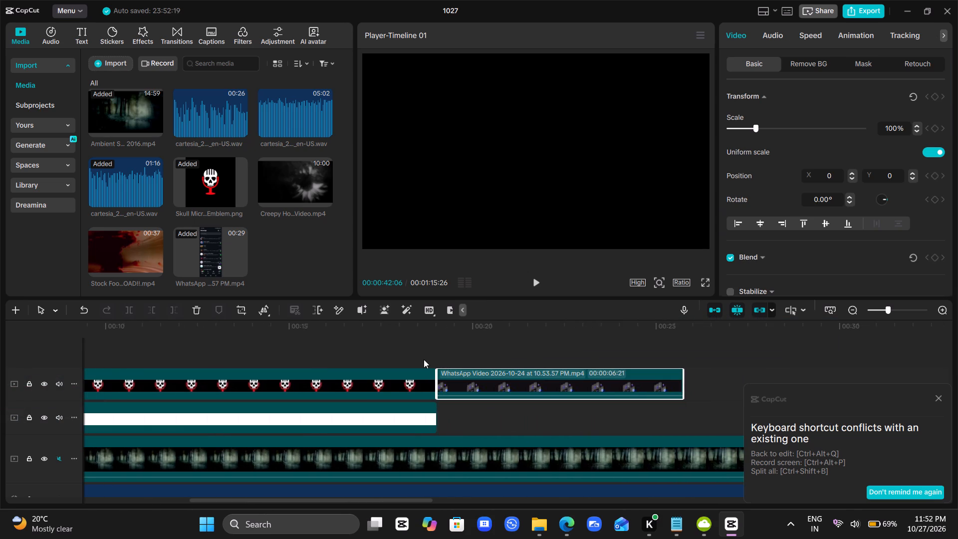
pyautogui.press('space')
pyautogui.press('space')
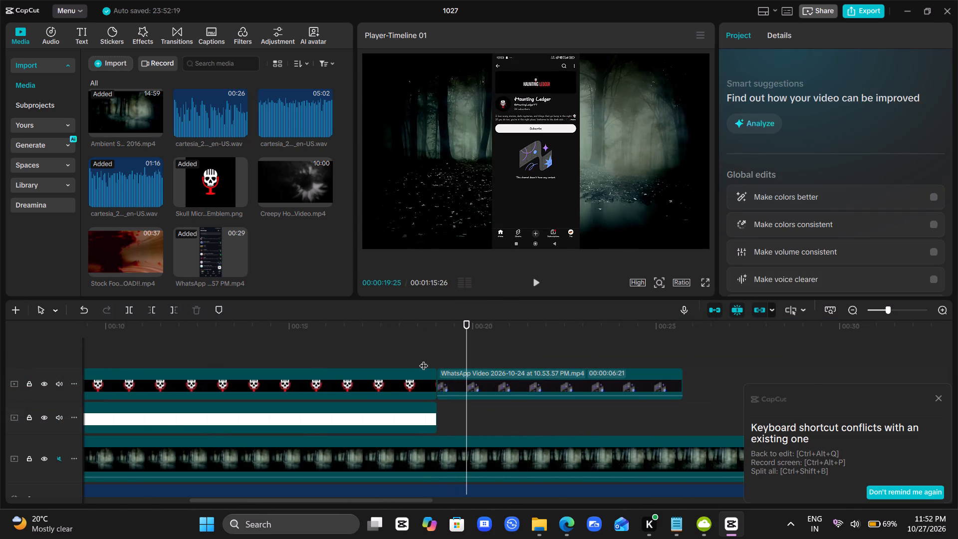
pyautogui.click(452, 379)
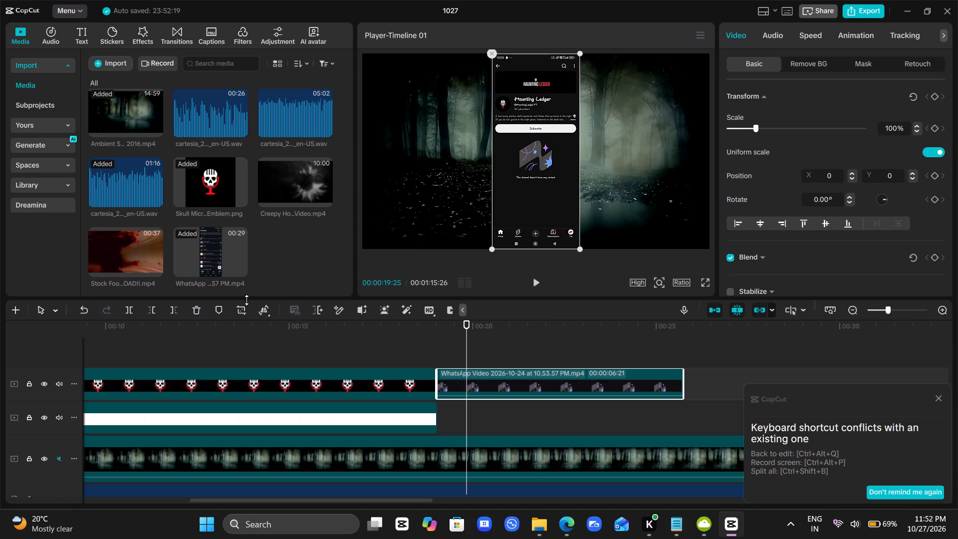
pyautogui.click(244, 308)
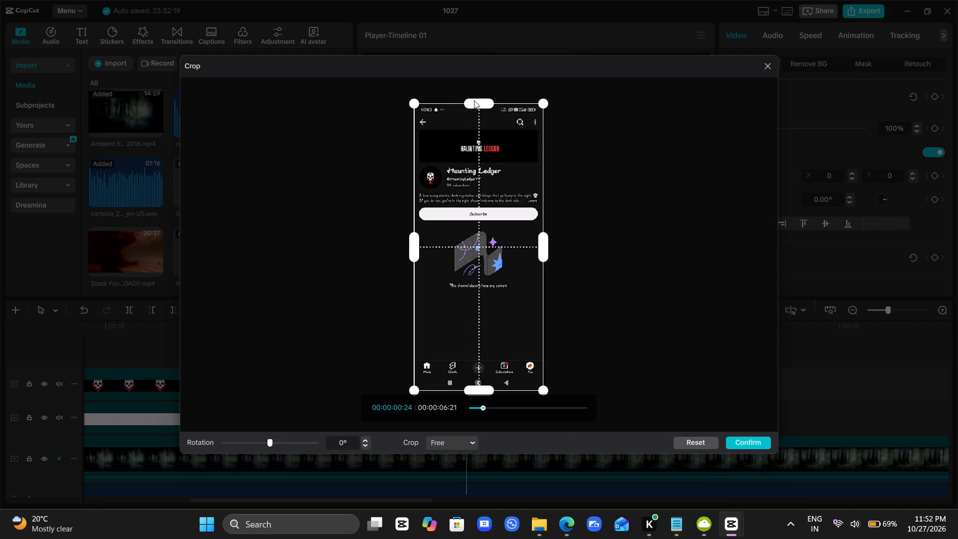
pyautogui.moveTo(479, 390); pyautogui.dragTo(491, 224)
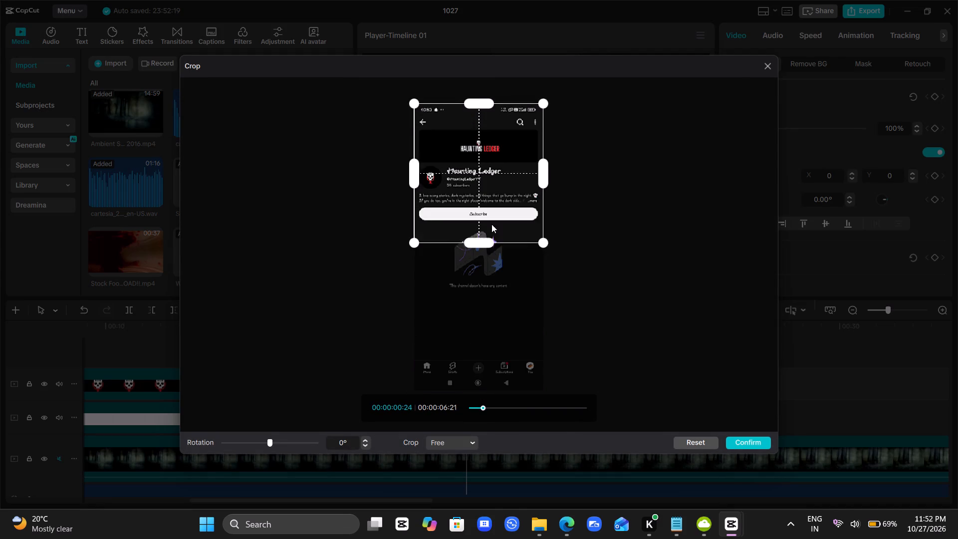
pyautogui.moveTo(491, 224); pyautogui.dragTo(506, 226)
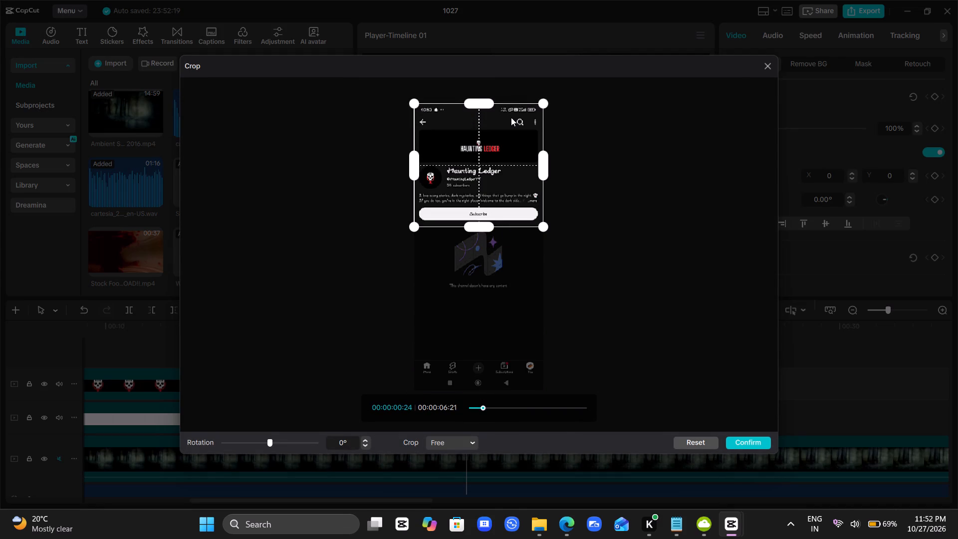
pyautogui.moveTo(489, 102); pyautogui.dragTo(506, 125)
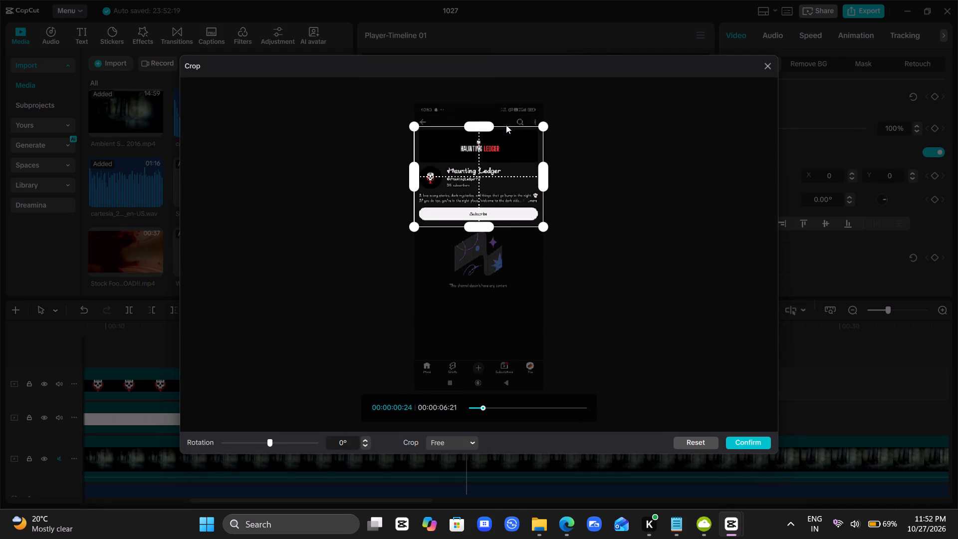
pyautogui.moveTo(506, 125); pyautogui.dragTo(507, 128)
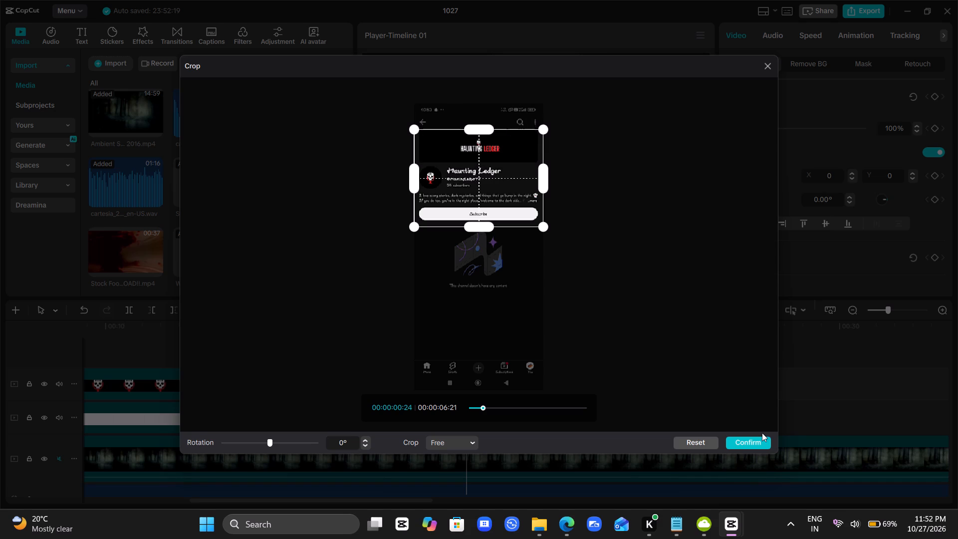
pyautogui.click(761, 439)
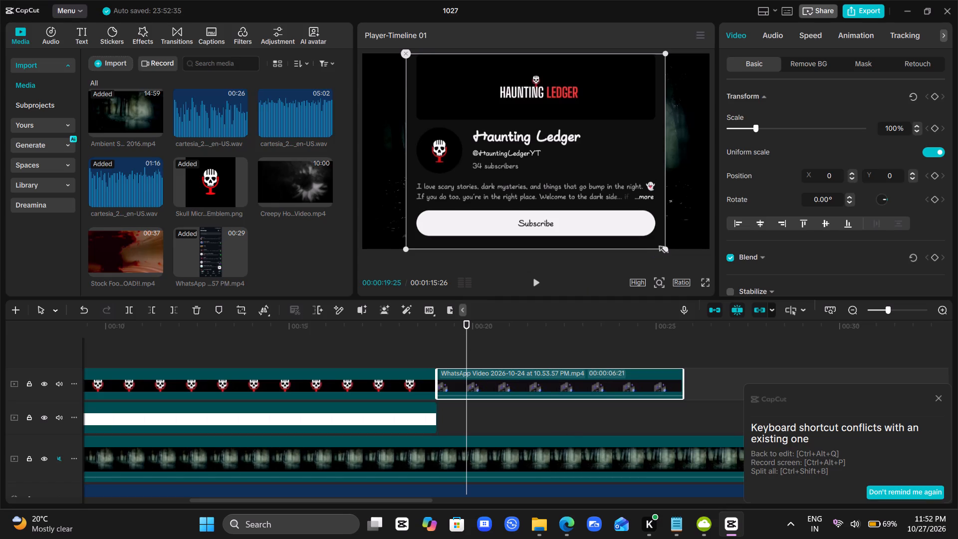
# Scale the WhatsApp channel-page video down to 65%.
pyautogui.moveTo(661, 249); pyautogui.dragTo(586, 223)
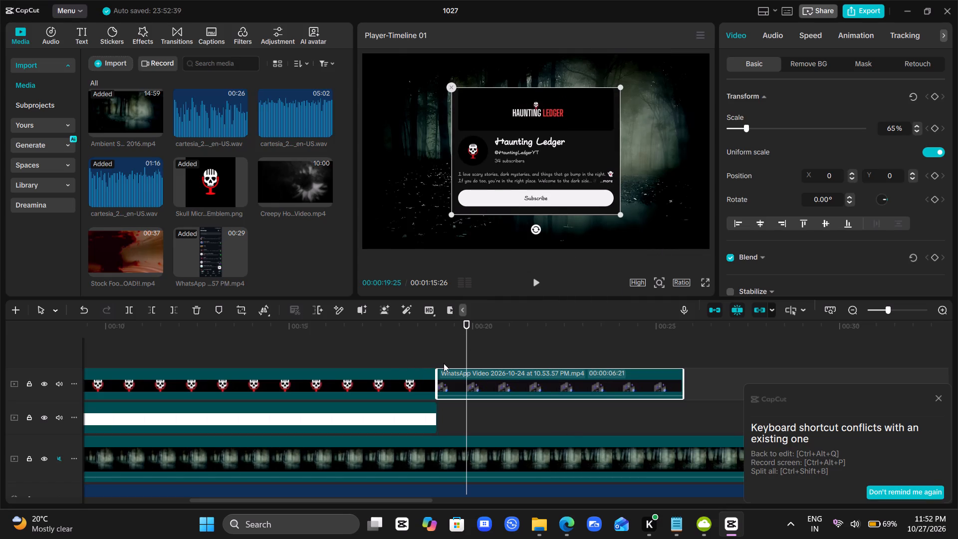
# Play the channel-page WhatsApp clip past its end and replay its last part to check it against the voice-over.
pyautogui.click(425, 342)
pyautogui.press('space')
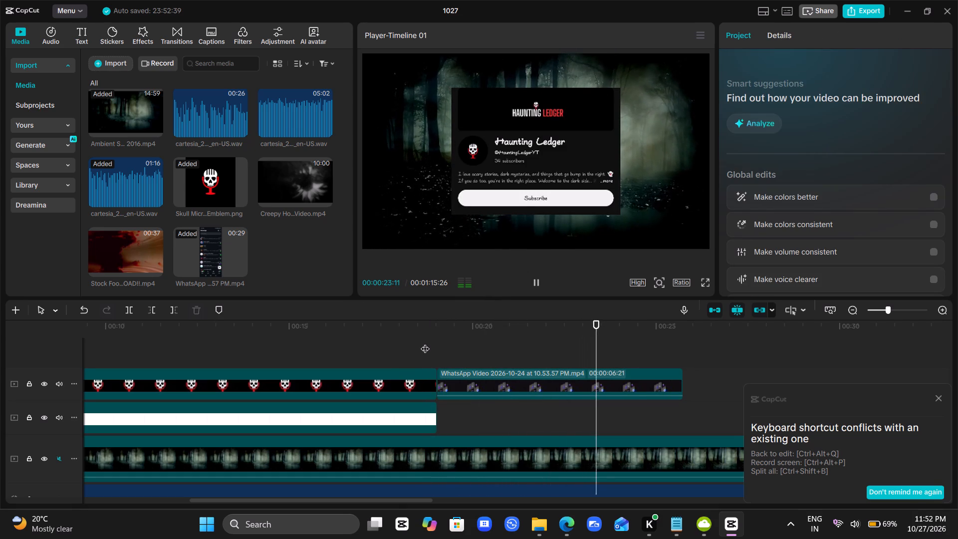
pyautogui.press('space')
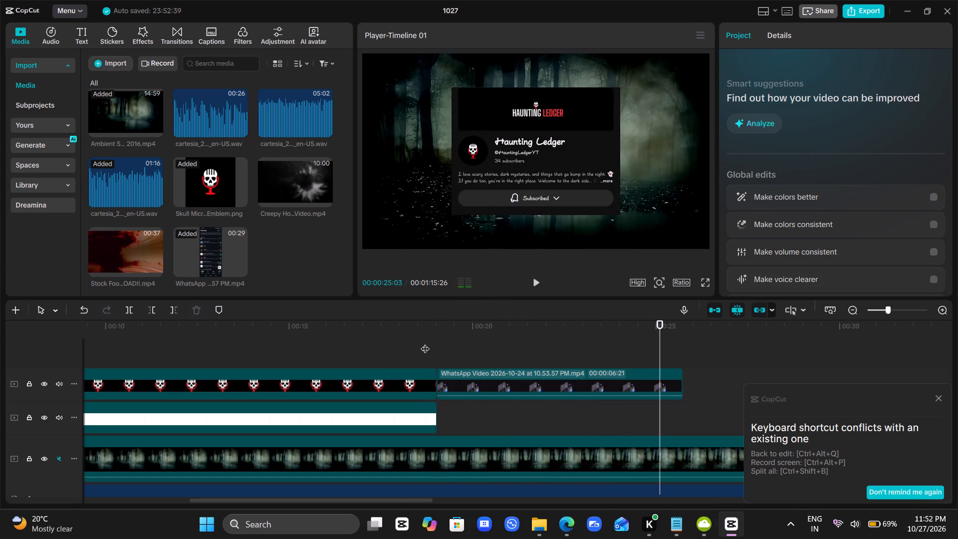
pyautogui.press('space')
pyautogui.press('space')
pyautogui.press('space')
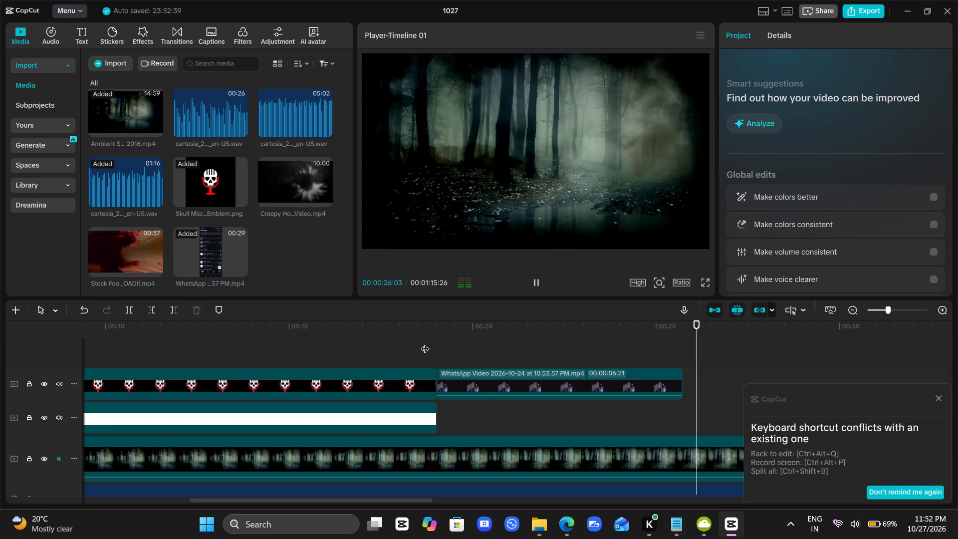
pyautogui.press('space')
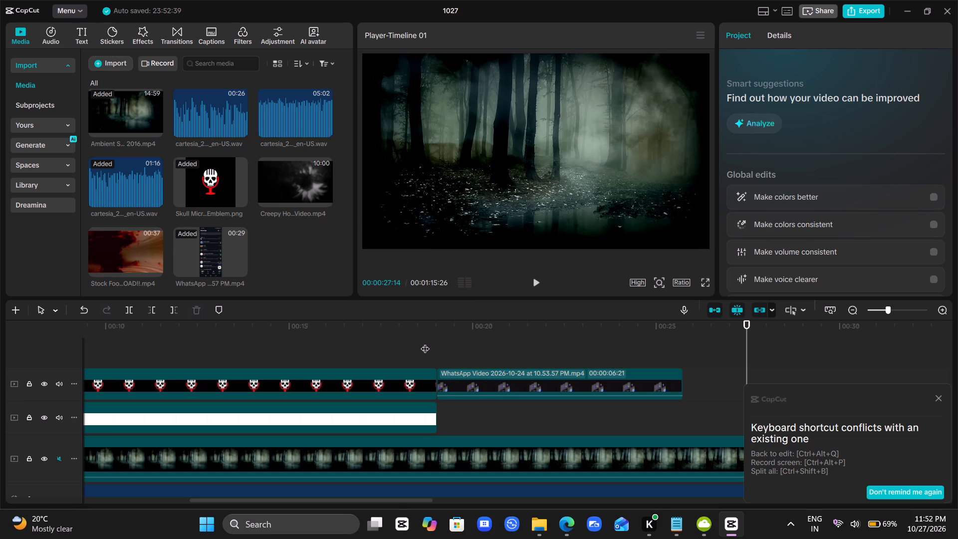
pyautogui.hscroll(-1, 608, 368)
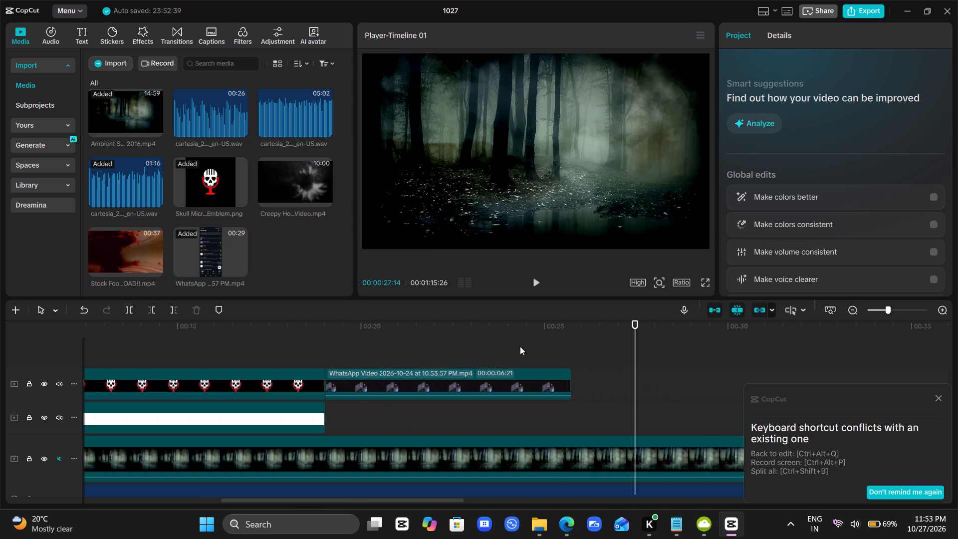
pyautogui.click(520, 346)
pyautogui.moveTo(520, 346); pyautogui.dragTo(460, 349)
pyautogui.press('space')
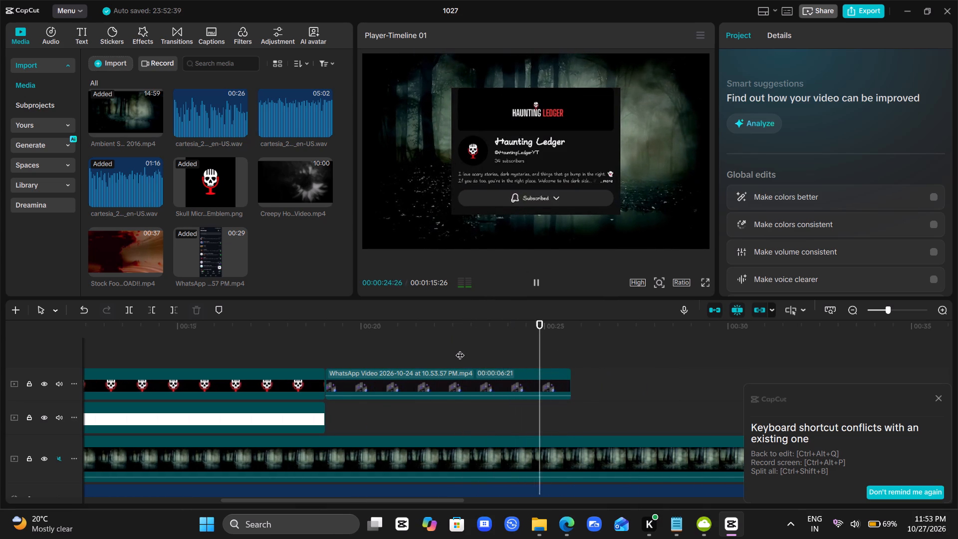
pyautogui.press('space')
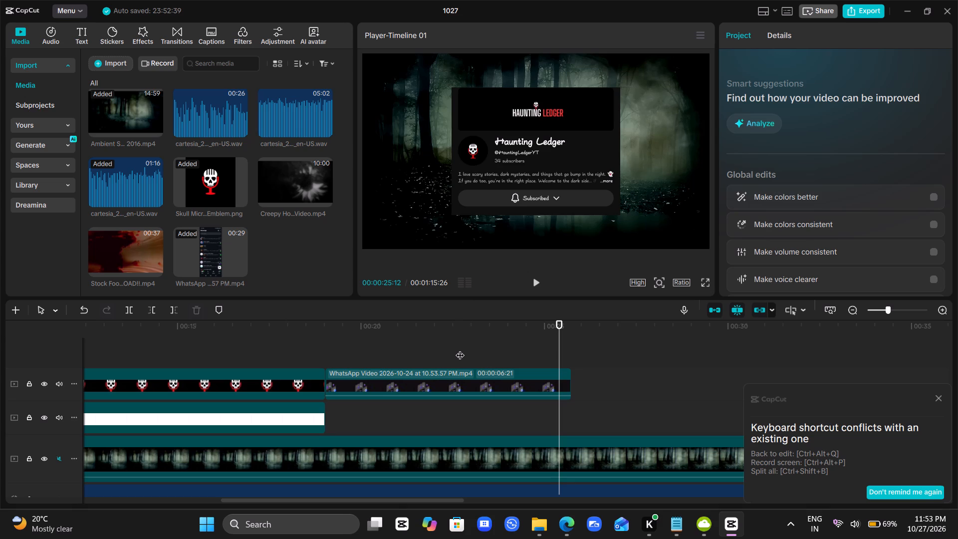
# Create a freeze frame from the channel-page WhatsApp clip at 00:00:25:12, where the button reads Subscribed.
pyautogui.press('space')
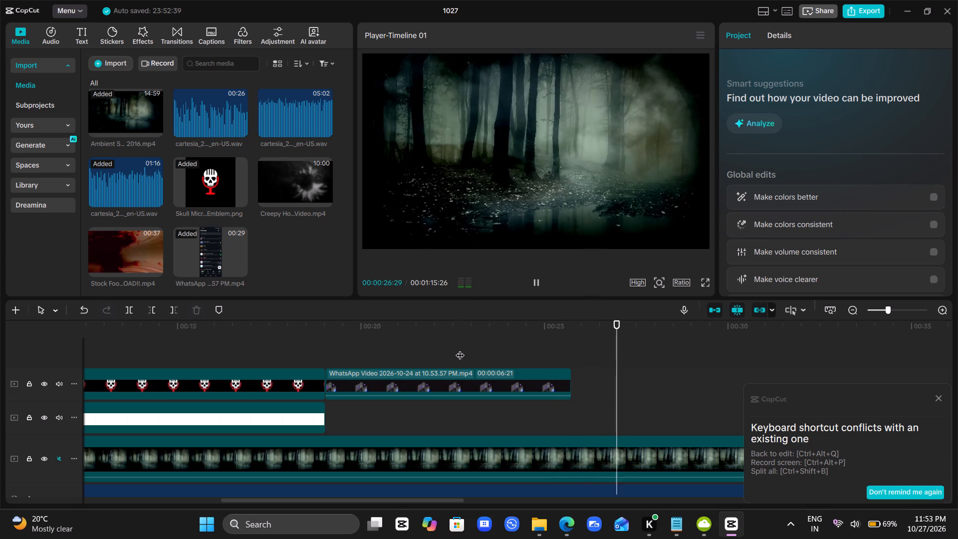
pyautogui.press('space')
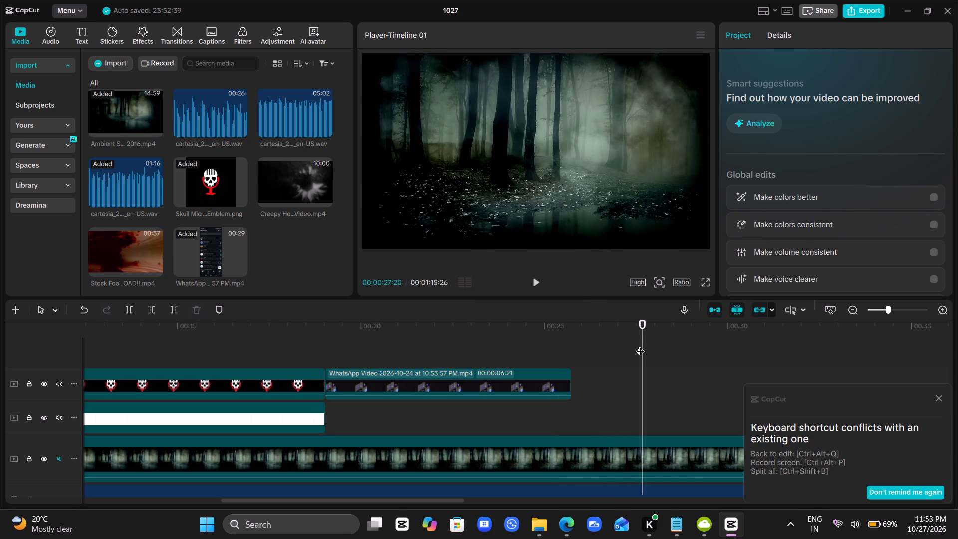
pyautogui.click(635, 343)
pyautogui.moveTo(635, 343); pyautogui.dragTo(393, 384)
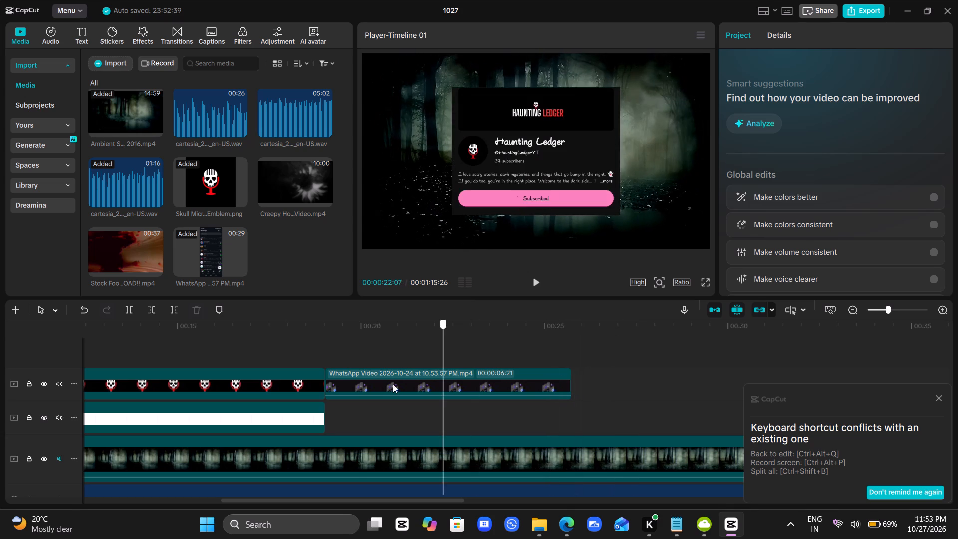
pyautogui.moveTo(393, 384); pyautogui.dragTo(556, 361)
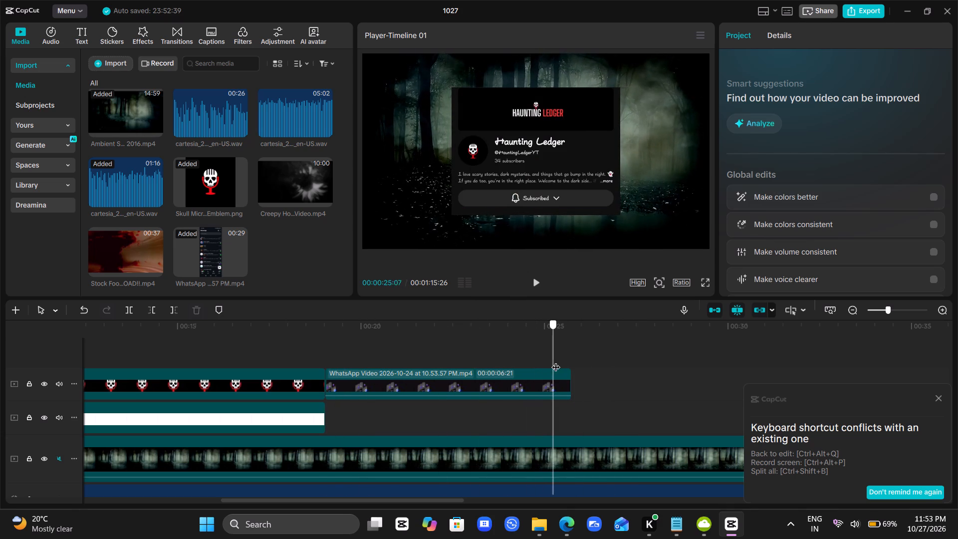
pyautogui.moveTo(556, 361); pyautogui.dragTo(559, 362)
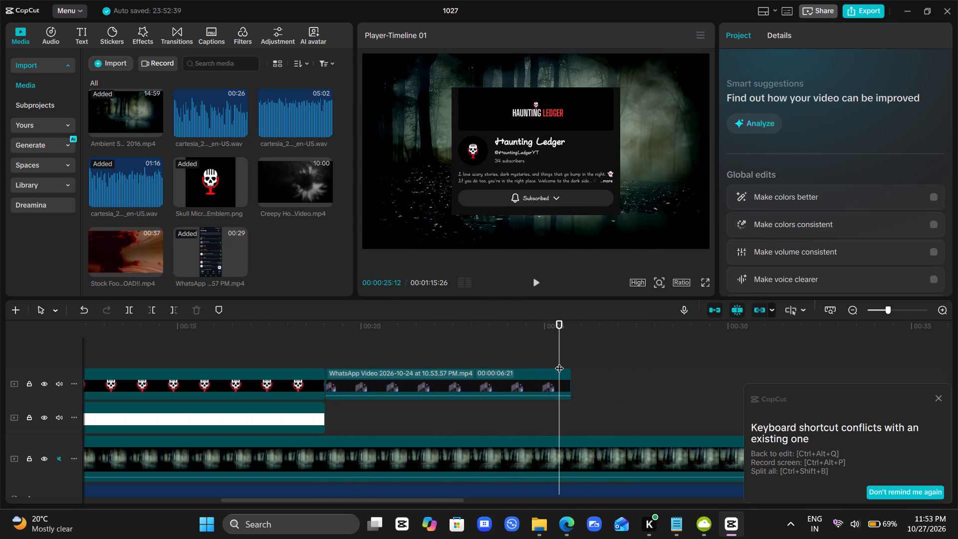
pyautogui.click(558, 386)
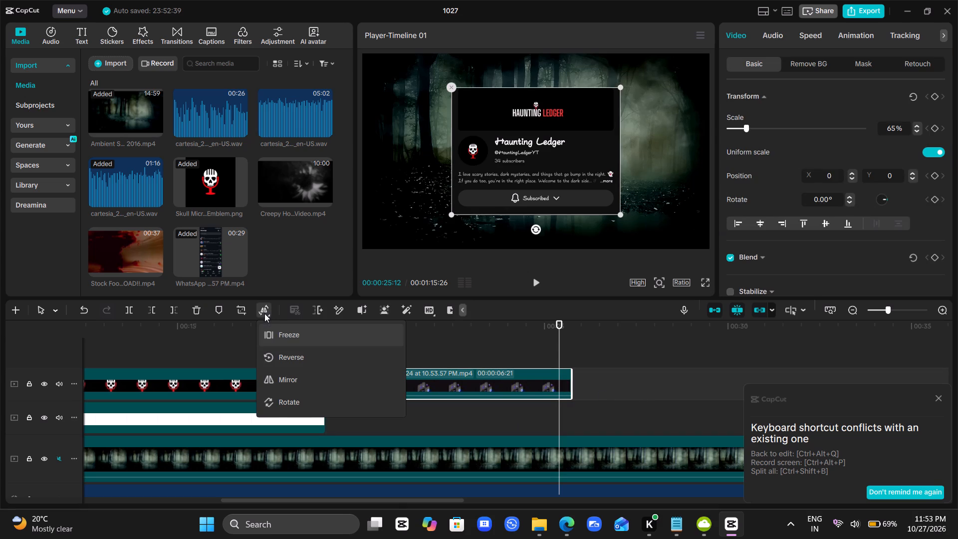
pyautogui.click(278, 337)
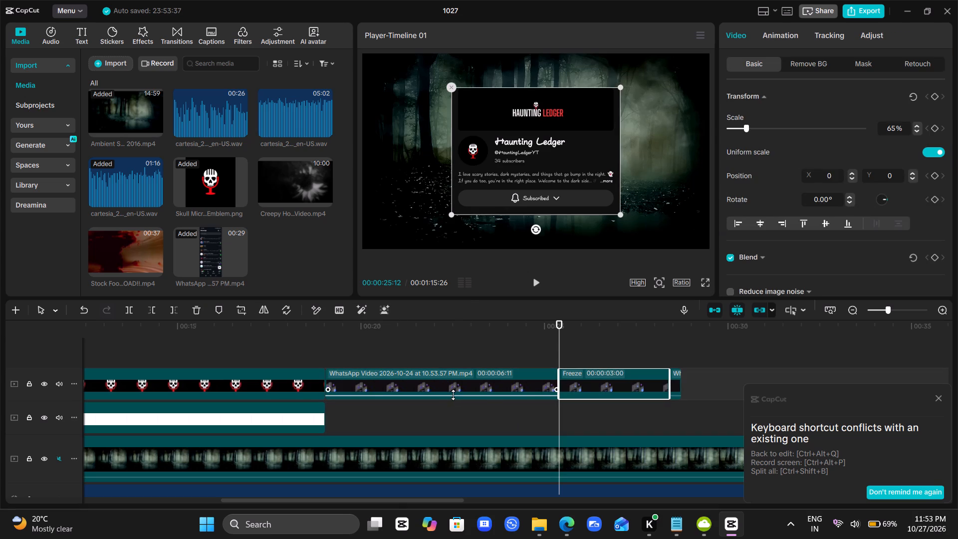
# Delete the moving WhatsApp clip portions before and after the freeze frame, keeping only the freeze clip.
pyautogui.click(453, 394)
pyautogui.press('BackSpace')
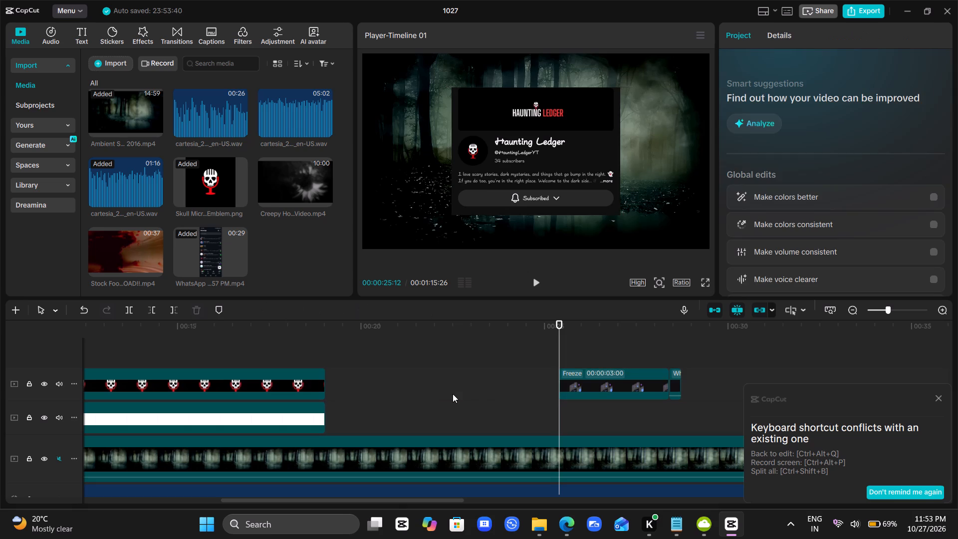
pyautogui.click(678, 378)
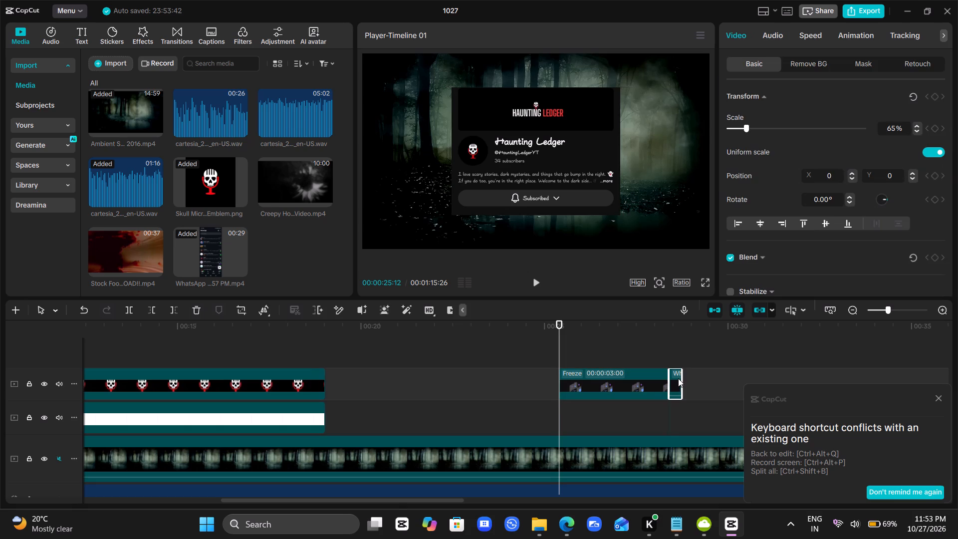
pyautogui.press('BackSpace')
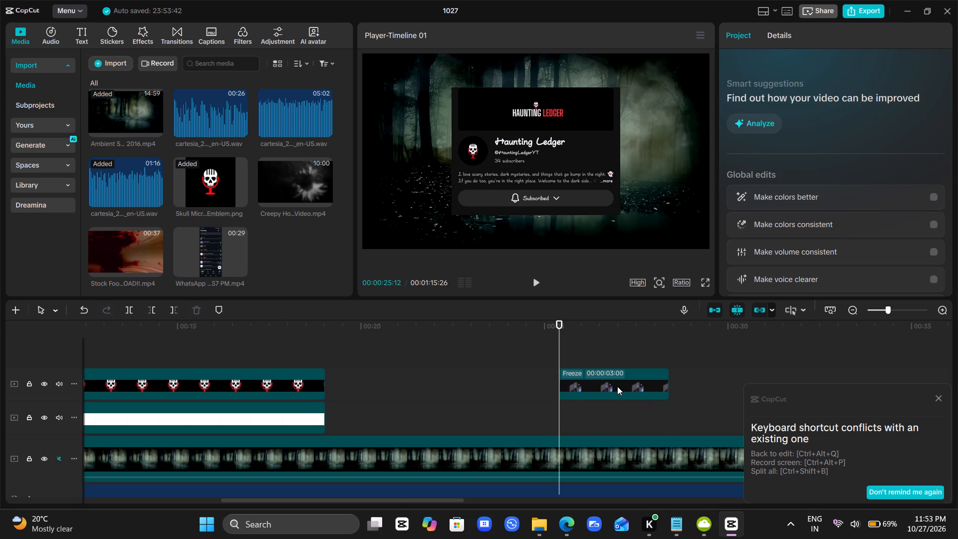
# Move the freeze clip earlier on its track so it starts directly at the end of the skull emblem clip.
pyautogui.moveTo(617, 386); pyautogui.dragTo(379, 391)
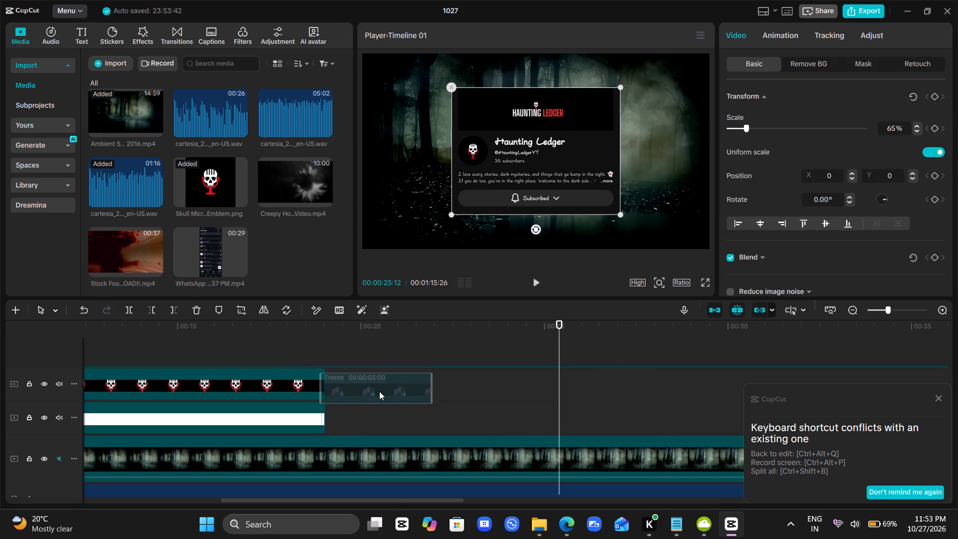
pyautogui.moveTo(379, 391); pyautogui.dragTo(386, 391)
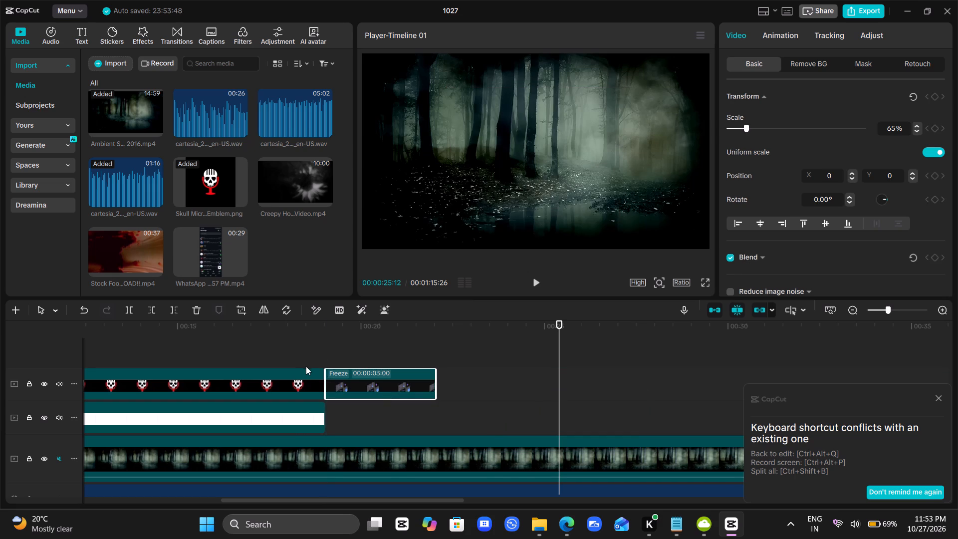
# Play from the skull emblem's end to 00:00:27:24 and extend the freeze clip's end to that point, making it 00:00:08:23 long.
pyautogui.click(301, 360)
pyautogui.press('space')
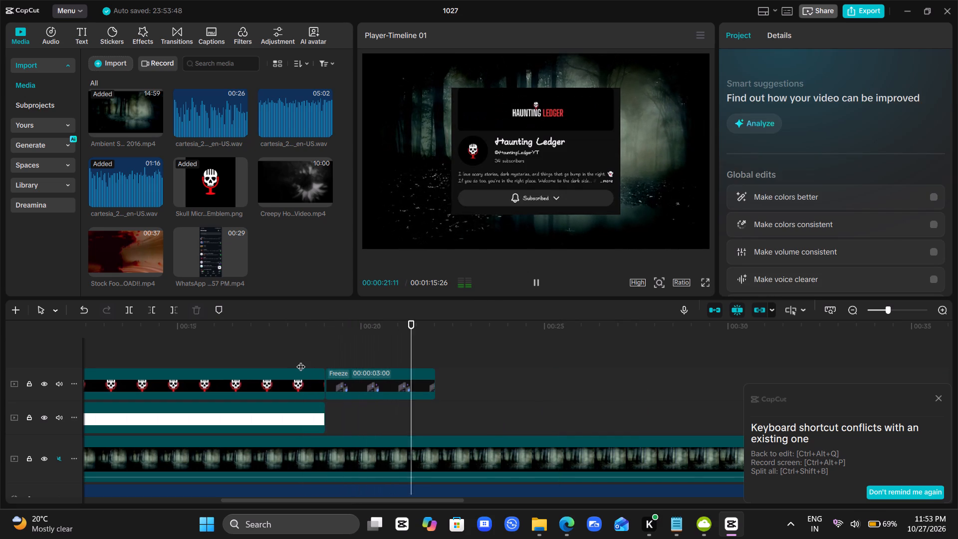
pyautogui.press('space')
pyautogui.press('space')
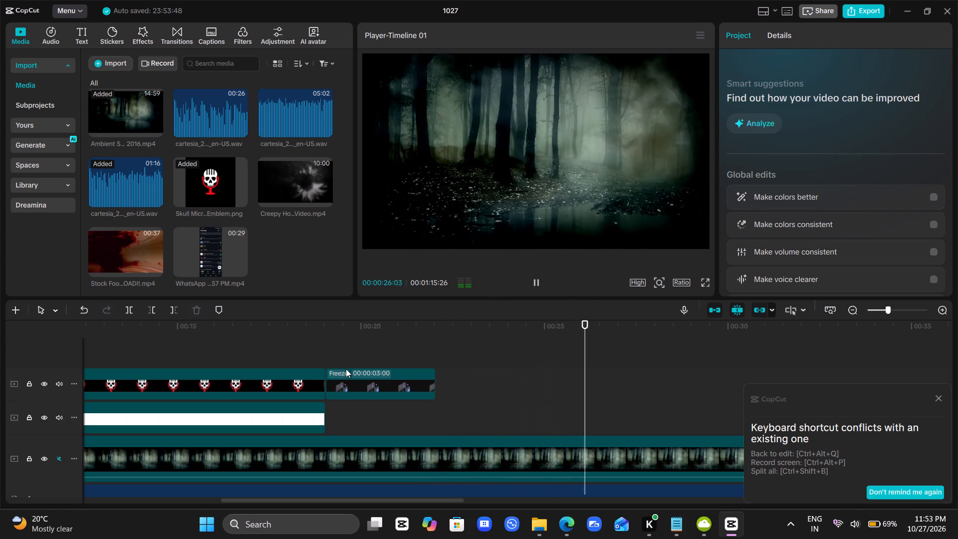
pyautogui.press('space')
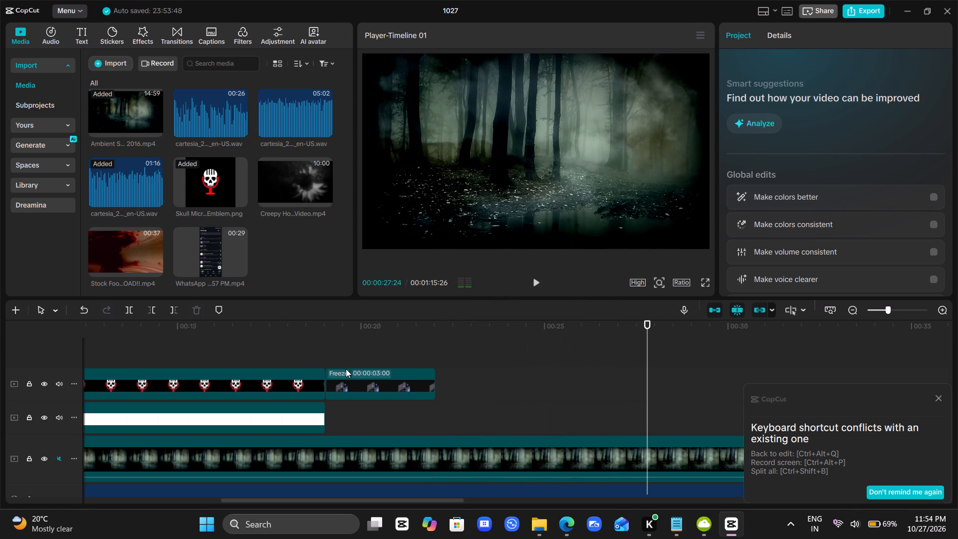
pyautogui.click(398, 382)
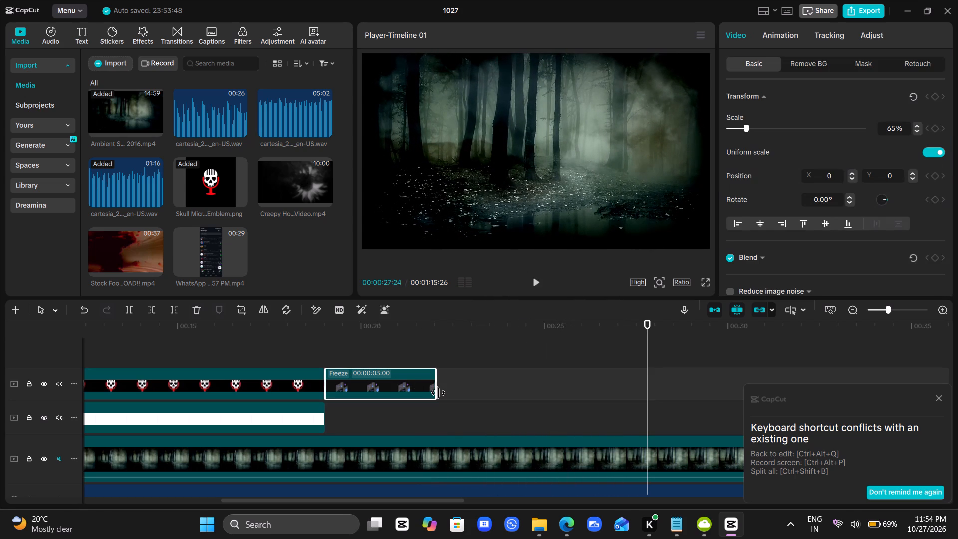
pyautogui.moveTo(438, 393); pyautogui.dragTo(651, 393)
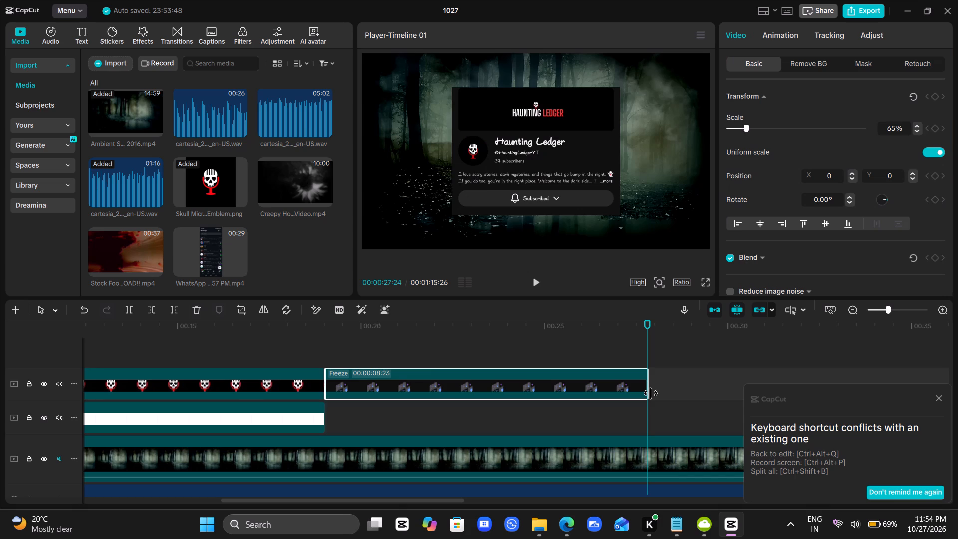
# Play the freeze-frame section and replay the part around its end to check the timing against the voice-over.
pyautogui.click(469, 354)
pyautogui.moveTo(469, 354); pyautogui.dragTo(323, 377)
pyautogui.press('space')
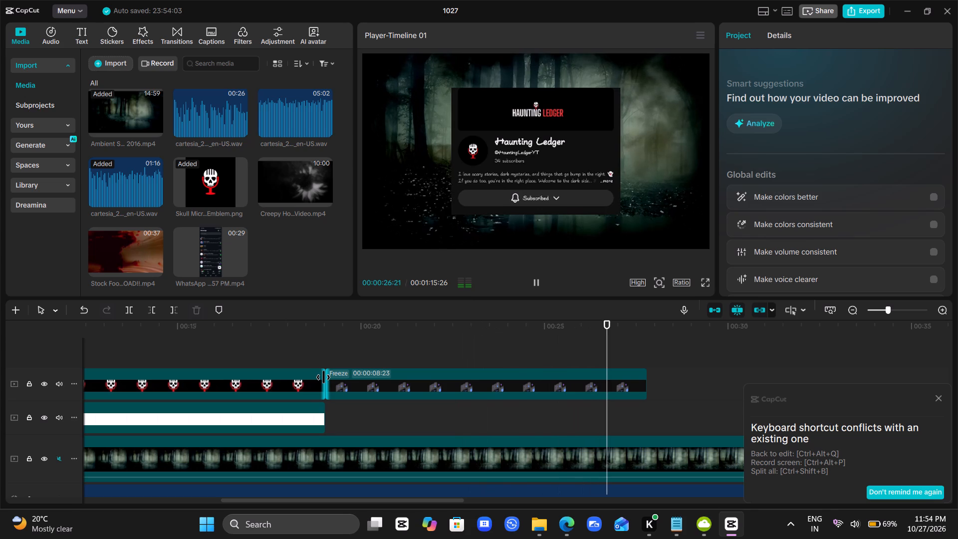
pyautogui.press('space')
pyautogui.press('space')
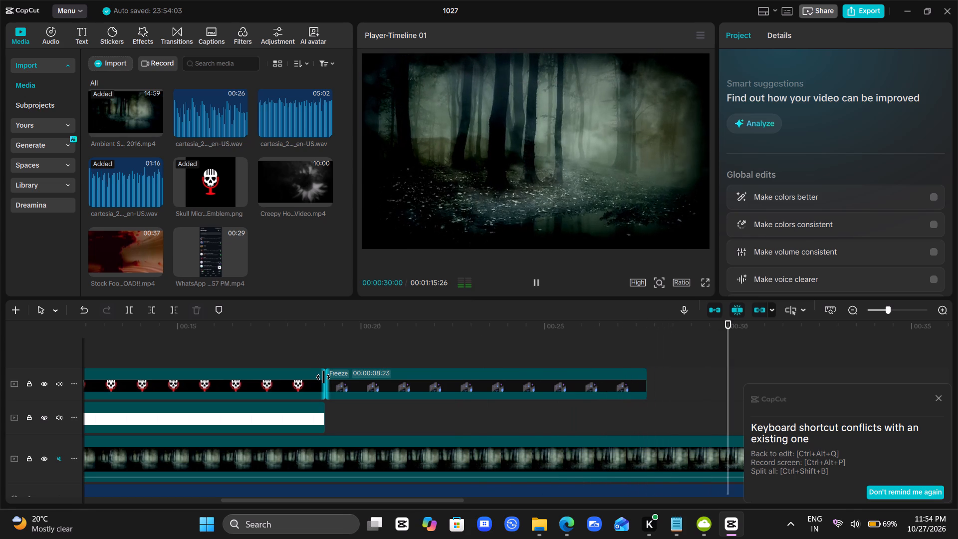
pyautogui.press('space')
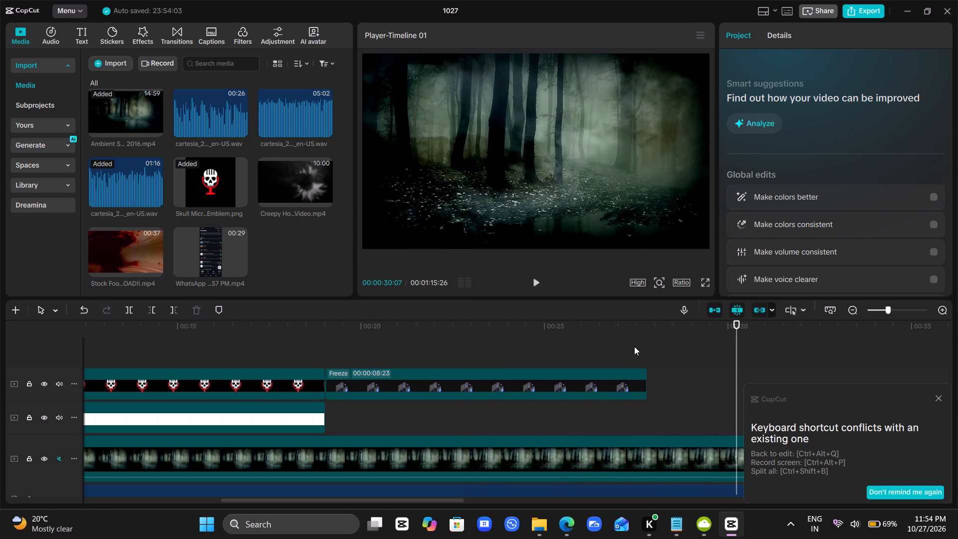
pyautogui.click(634, 346)
pyautogui.moveTo(634, 346); pyautogui.dragTo(547, 366)
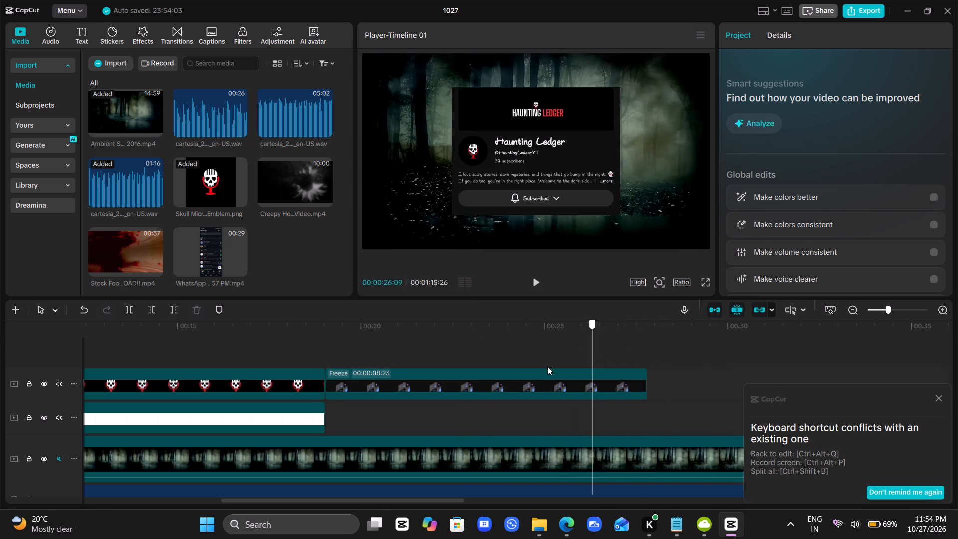
pyautogui.moveTo(547, 366); pyautogui.dragTo(520, 365)
pyautogui.press('space')
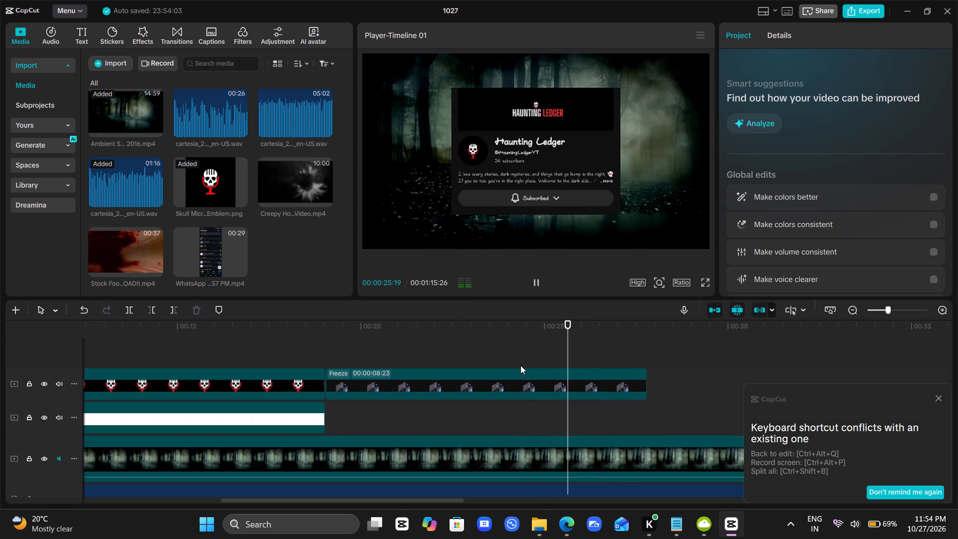
pyautogui.press('space')
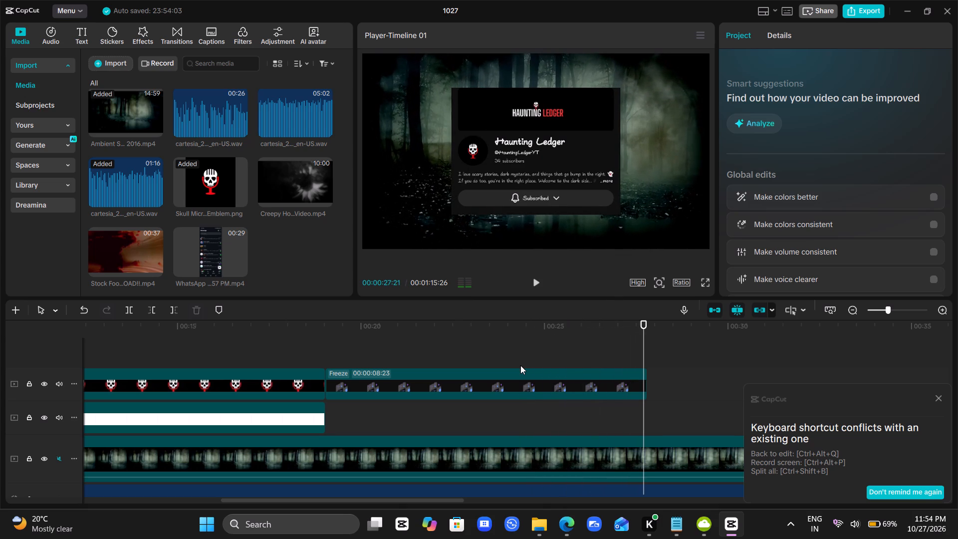
# Duplicate the white overlay clip and place the copy directly after the original, beneath the start of the channel-page freeze frame.
pyautogui.click(311, 415)
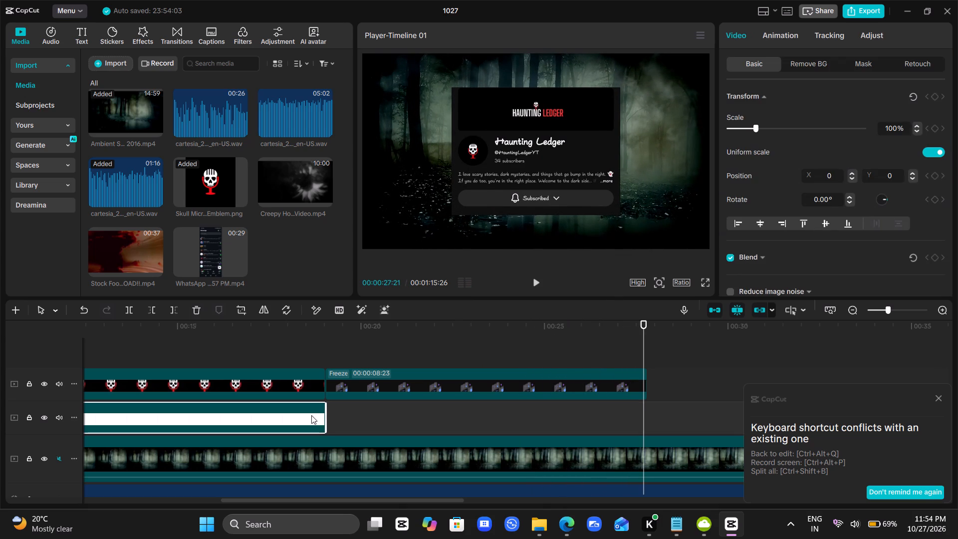
pyautogui.hotkey('ctrl', 'c')
pyautogui.hotkey('ctrl', 'v')
pyautogui.moveTo(695, 414); pyautogui.dragTo(372, 418)
pyautogui.hotkey('ctrl', 'z')
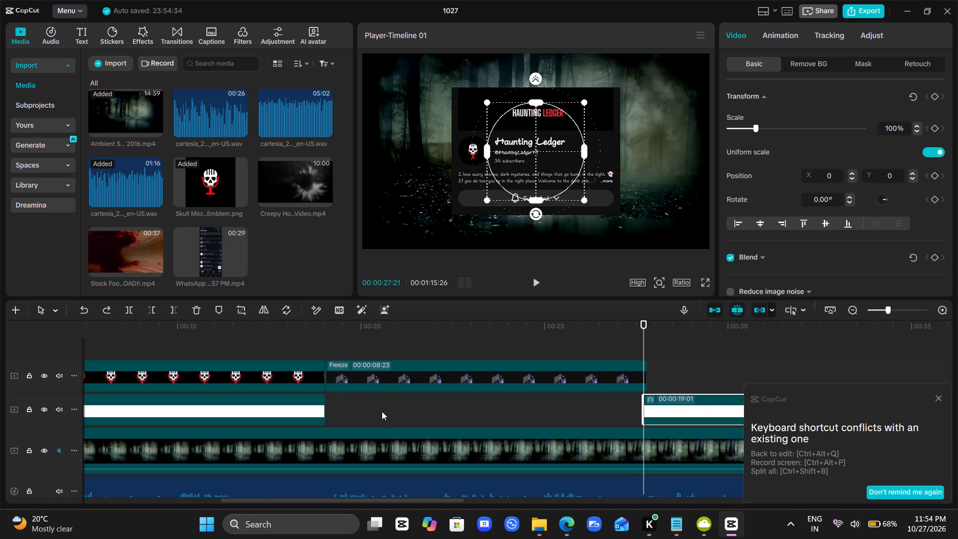
pyautogui.moveTo(709, 410); pyautogui.dragTo(388, 415)
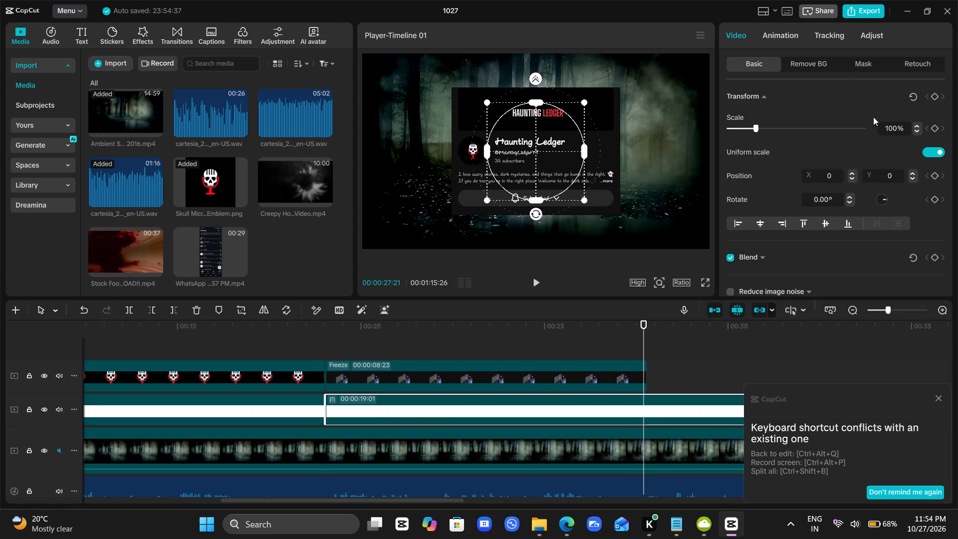
# Change the mask on the copied white overlay clip to the Rectangle shape.
pyautogui.click(860, 72)
pyautogui.click(865, 65)
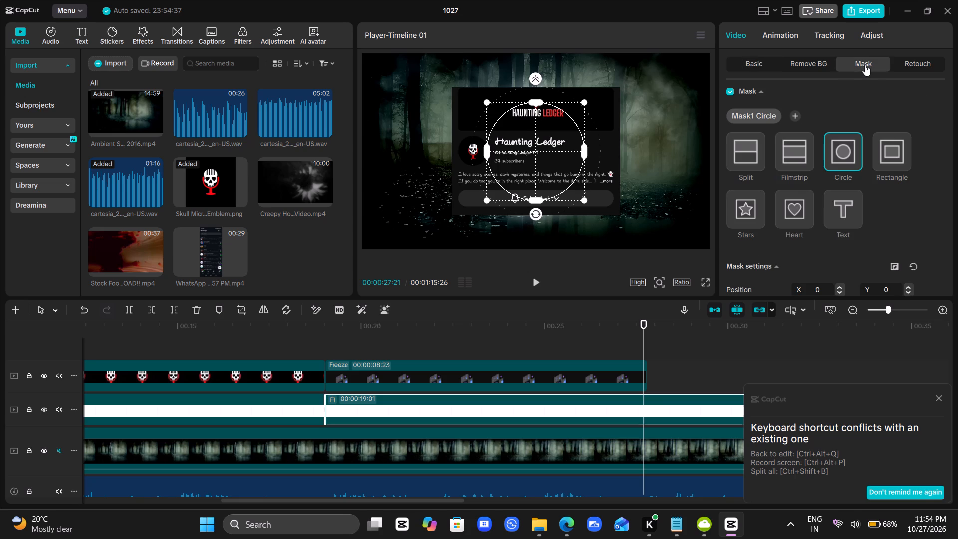
pyautogui.click(793, 168)
pyautogui.rightClick(793, 168)
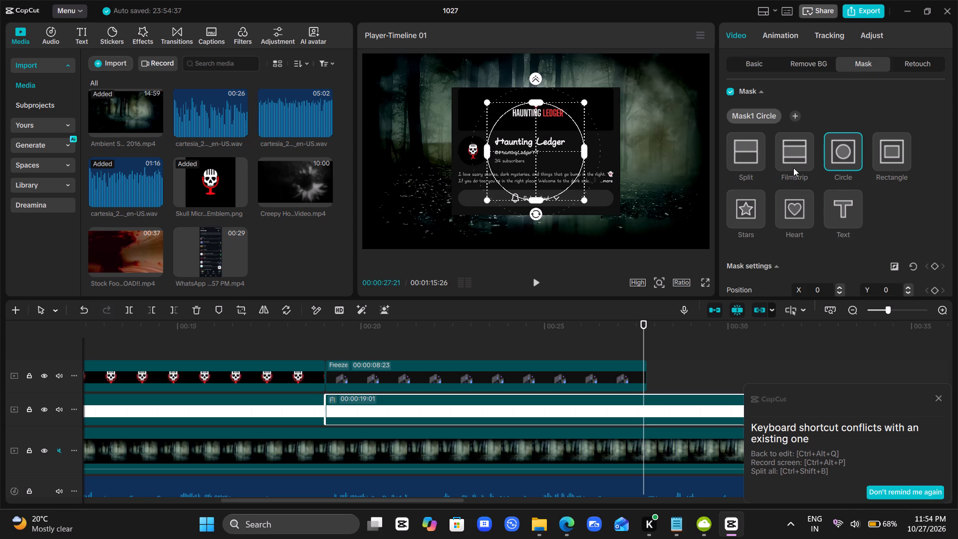
pyautogui.rightClick(790, 158)
pyautogui.click(729, 90)
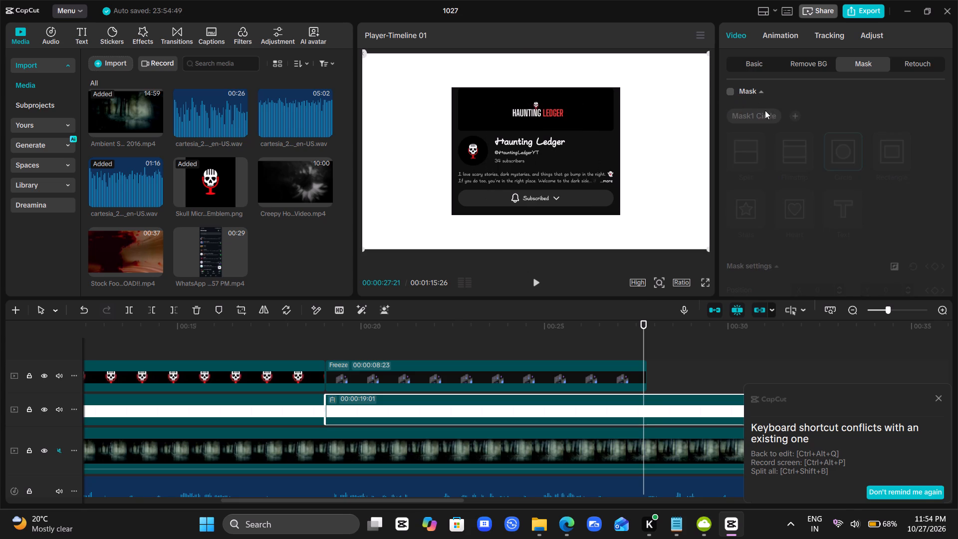
pyautogui.click(732, 91)
pyautogui.rightClick(798, 159)
pyautogui.click(798, 159)
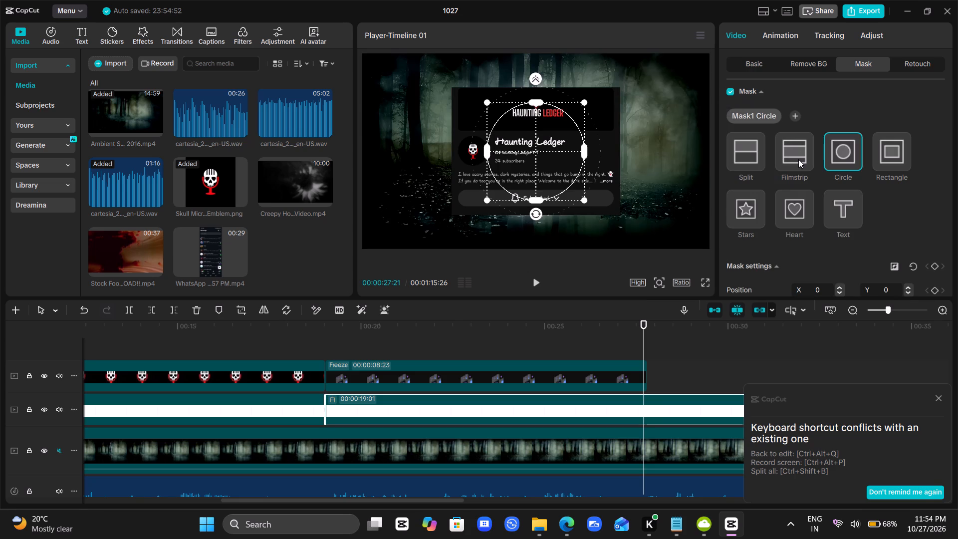
pyautogui.click(798, 159)
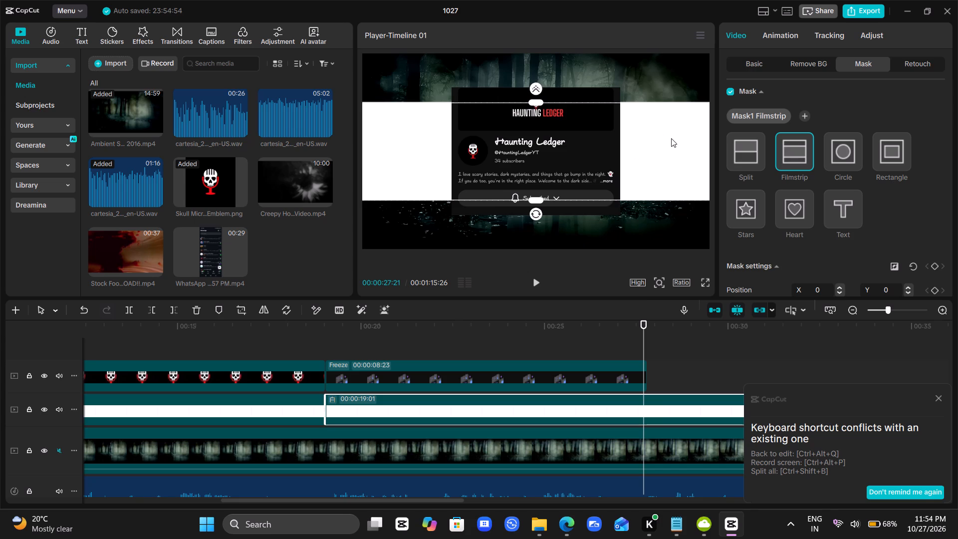
pyautogui.rightClick(885, 154)
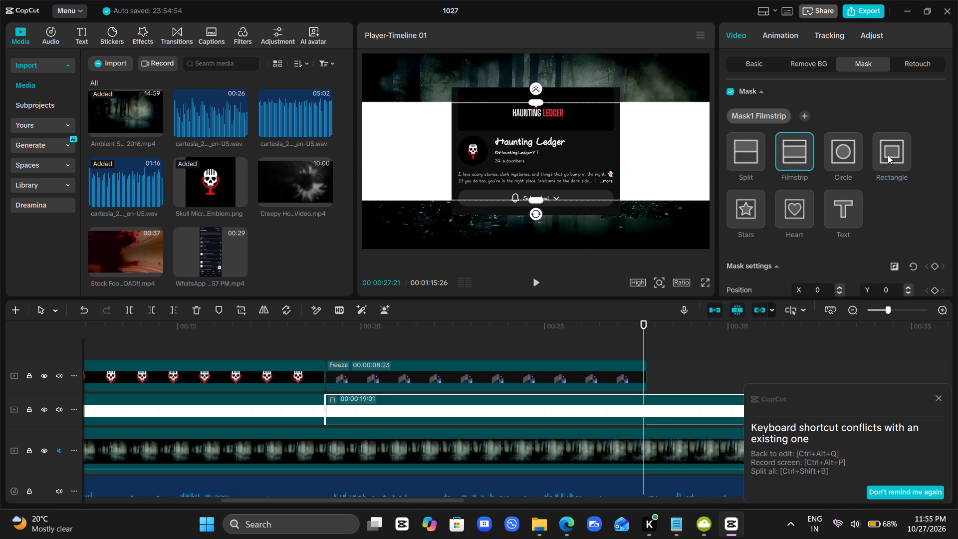
pyautogui.click(888, 155)
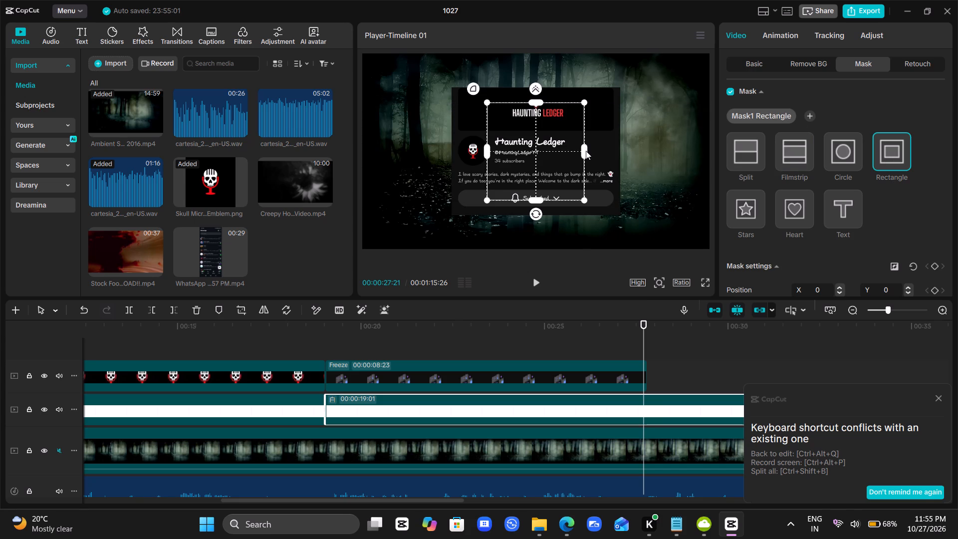
# Widen and heighten the rectangle mask on the copied white overlay to a size of 143 by 108, fitting the channel-page card.
pyautogui.moveTo(586, 151); pyautogui.dragTo(634, 149)
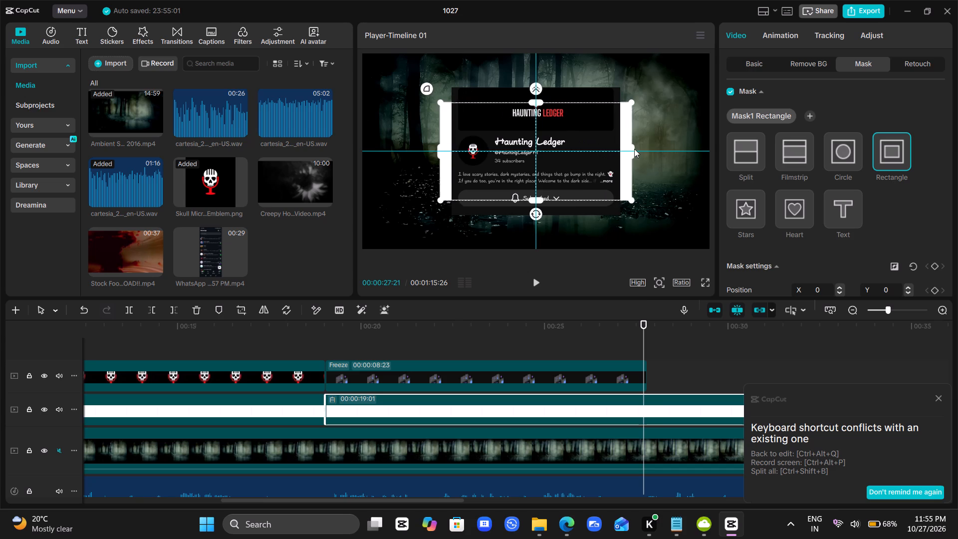
pyautogui.moveTo(634, 149); pyautogui.dragTo(625, 159)
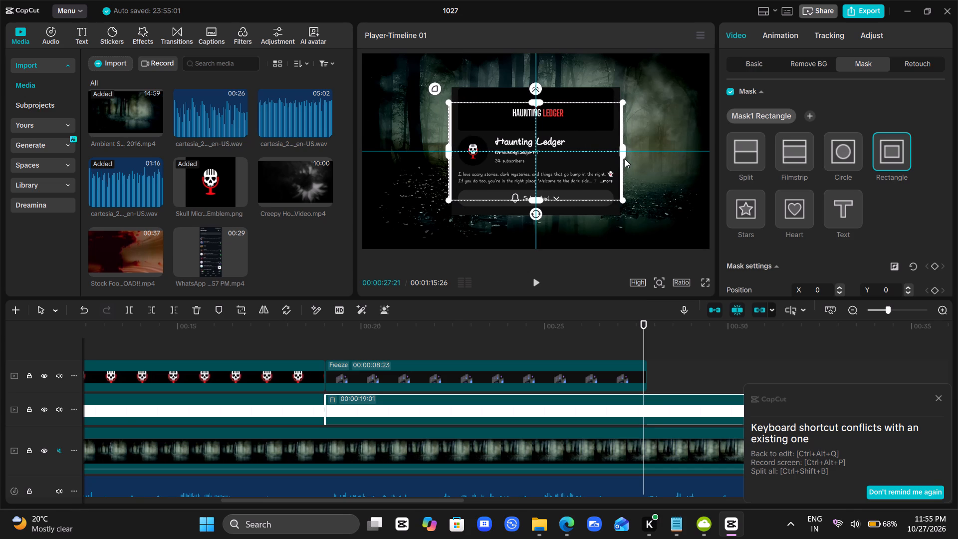
pyautogui.moveTo(625, 159); pyautogui.dragTo(621, 161)
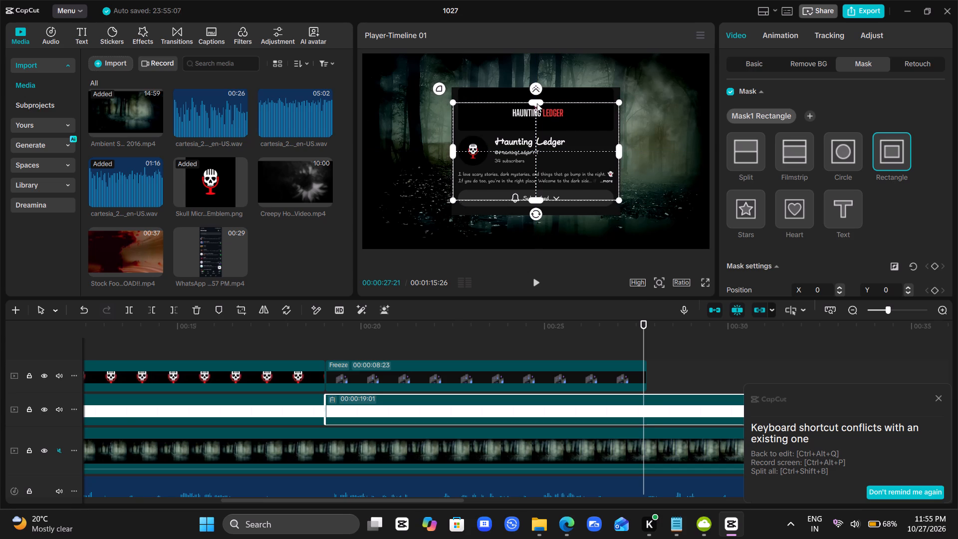
pyautogui.moveTo(535, 100); pyautogui.dragTo(538, 90)
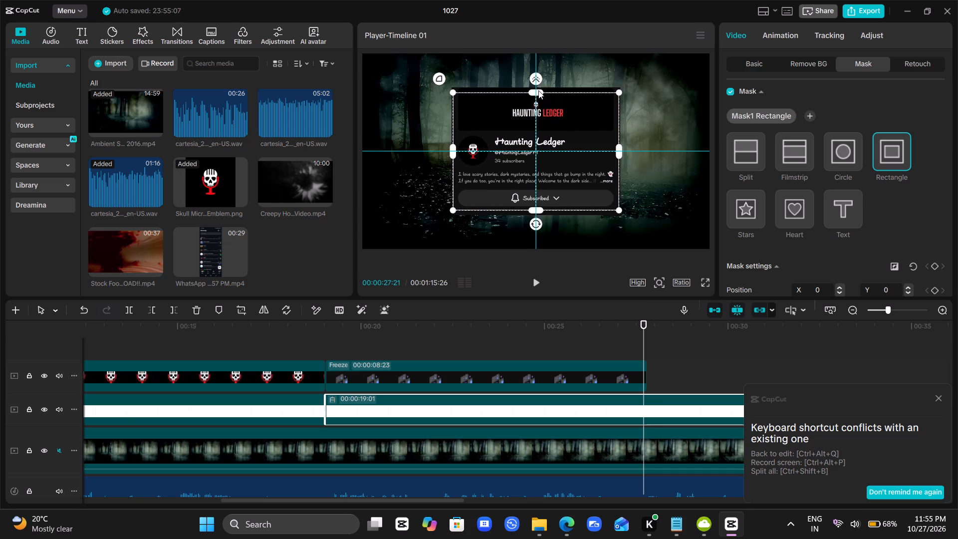
pyautogui.moveTo(538, 90); pyautogui.dragTo(541, 87)
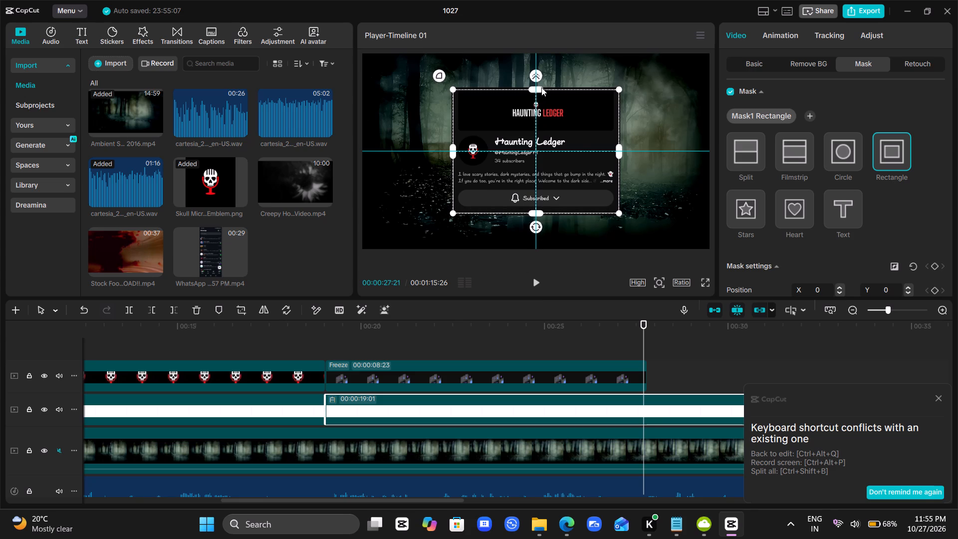
pyautogui.moveTo(541, 87); pyautogui.dragTo(542, 87)
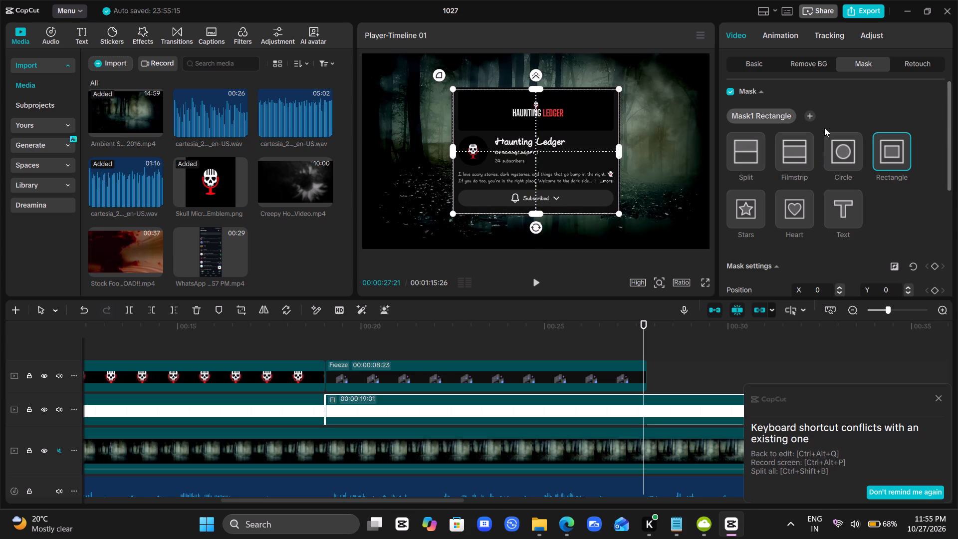
# Set the feather of the copied overlay's rectangle mask to 33, matching the feather on the original white overlay behind the skull emblem.
pyautogui.scroll(-1, 806, 196)
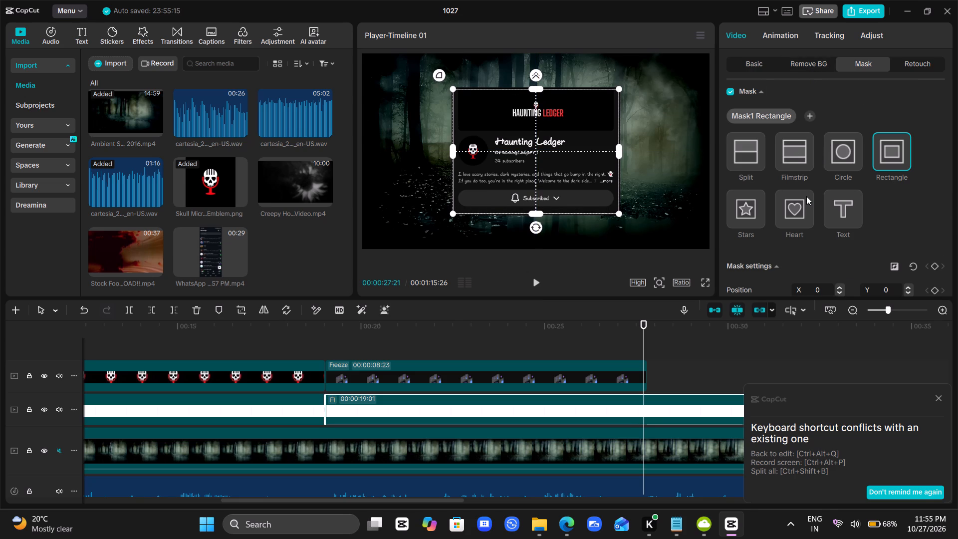
pyautogui.scroll(-1, 806, 196)
pyautogui.moveTo(733, 170); pyautogui.dragTo(760, 174)
pyautogui.click(347, 344)
pyautogui.moveTo(347, 344); pyautogui.dragTo(283, 355)
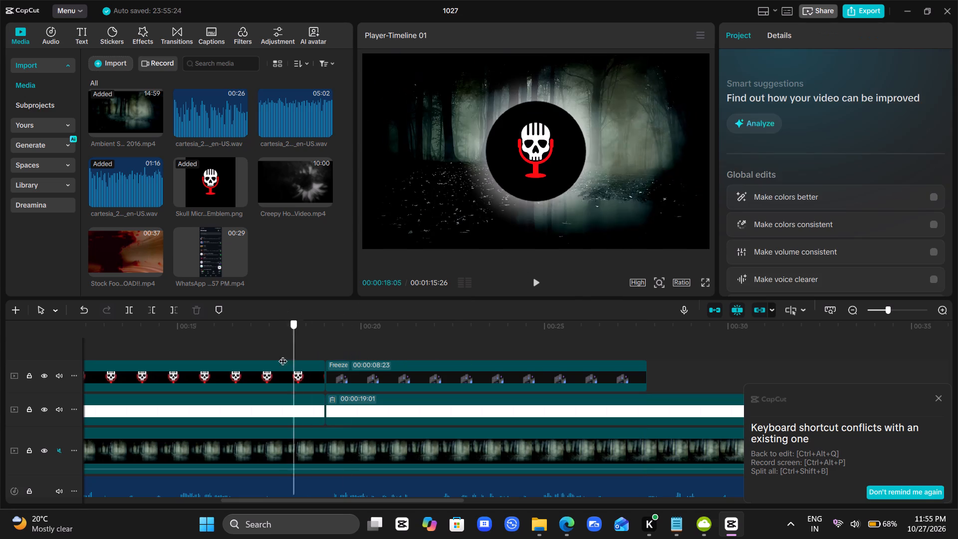
pyautogui.moveTo(283, 355); pyautogui.dragTo(300, 361)
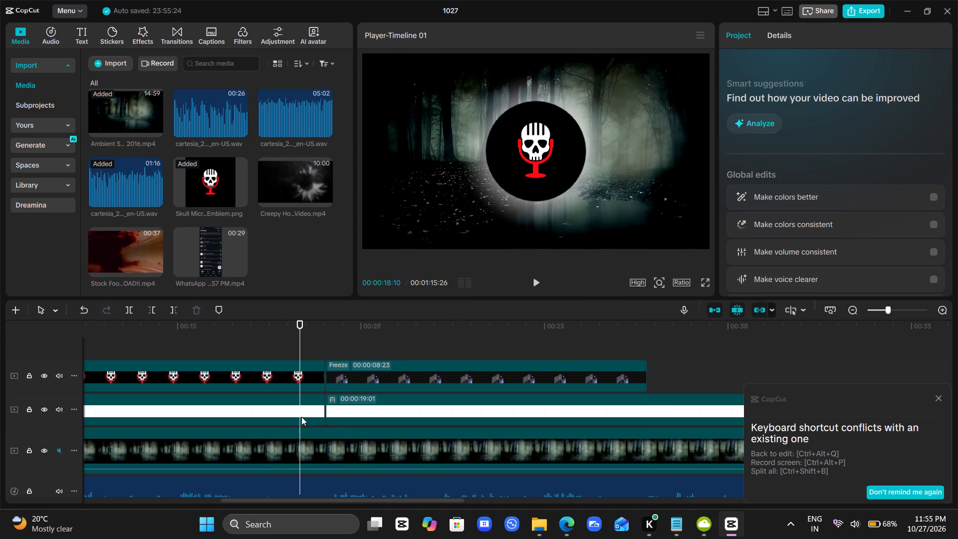
pyautogui.click(301, 417)
pyautogui.scroll(-1, 778, 240)
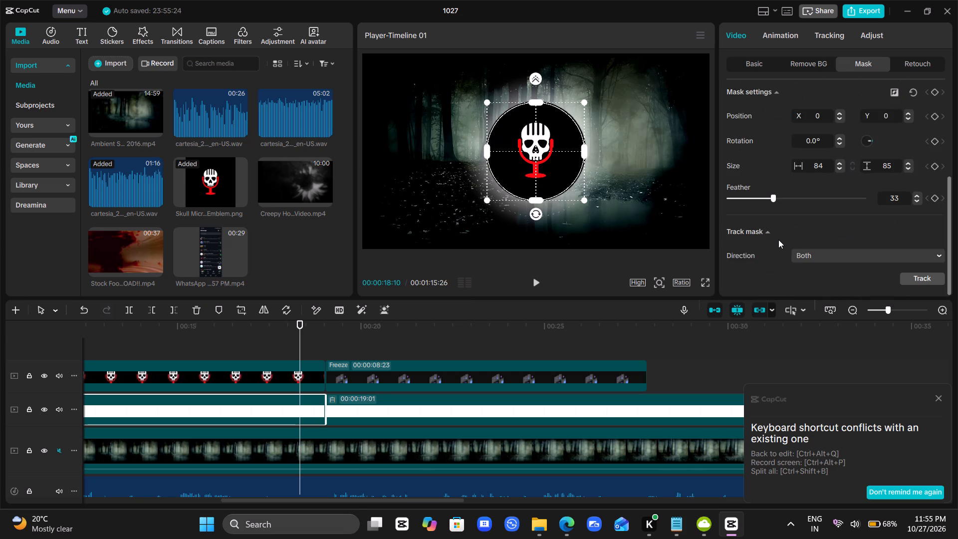
pyautogui.scroll(-1, 778, 240)
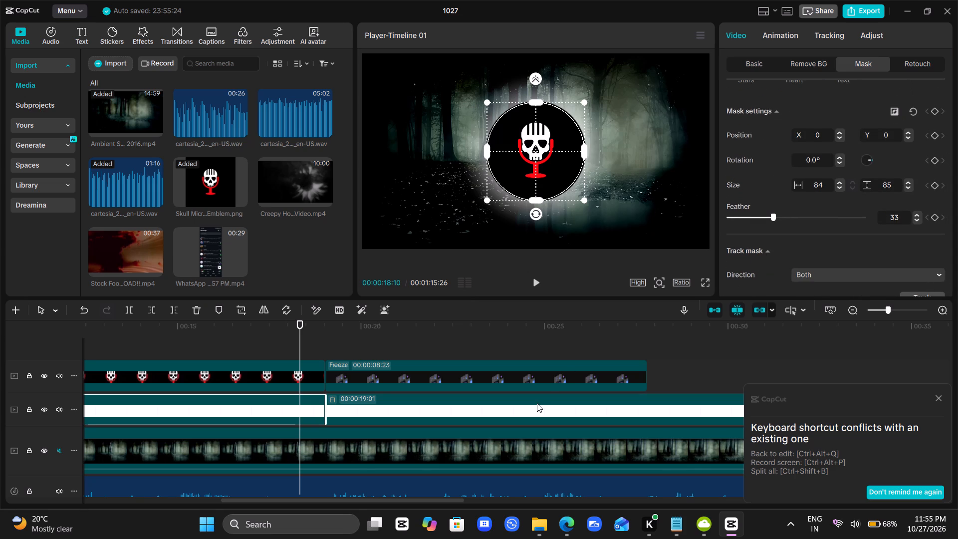
pyautogui.click(537, 403)
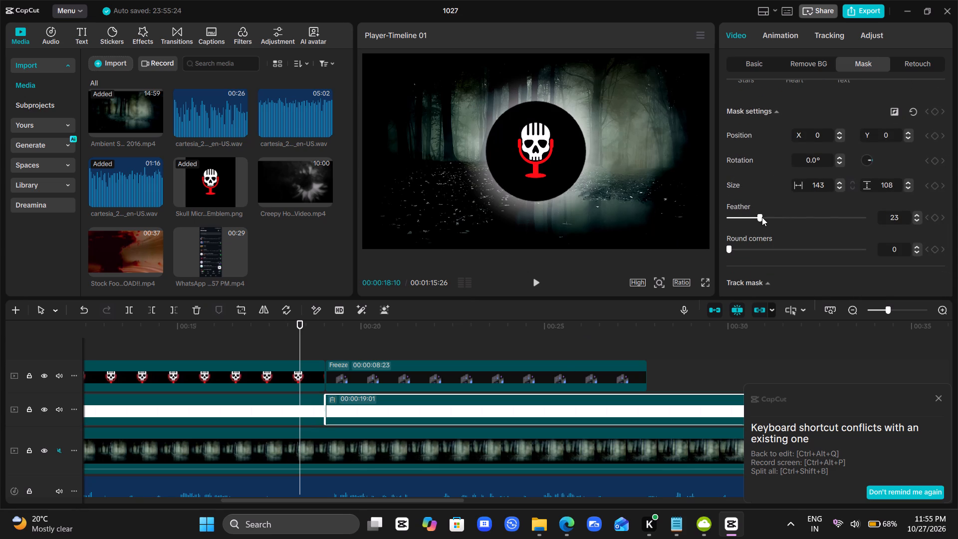
pyautogui.moveTo(762, 219); pyautogui.dragTo(783, 223)
pyautogui.moveTo(783, 223); pyautogui.dragTo(779, 230)
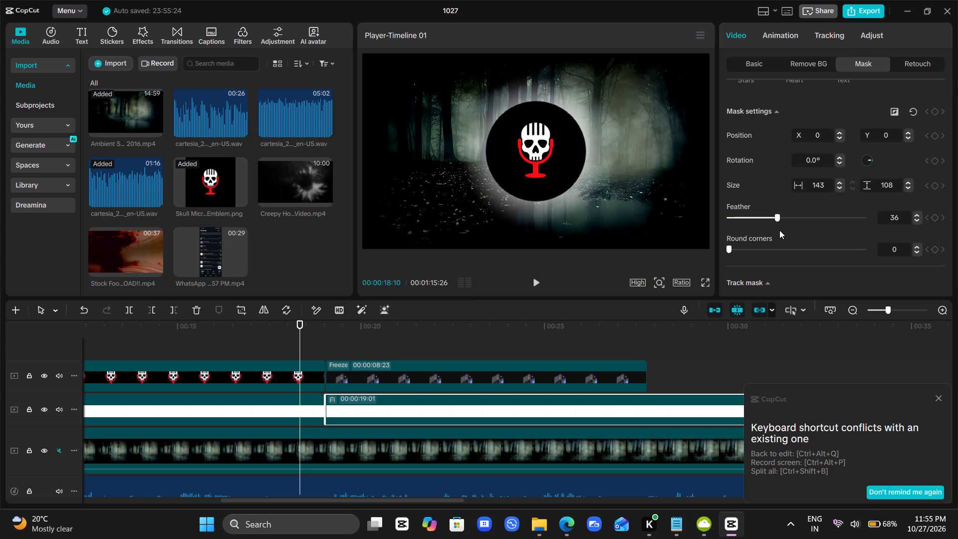
pyautogui.moveTo(779, 230); pyautogui.dragTo(775, 230)
# Play and scrub from the end of the skull emblem through the channel-page freeze frame to check its white glow against the voice-over.
pyautogui.press('space')
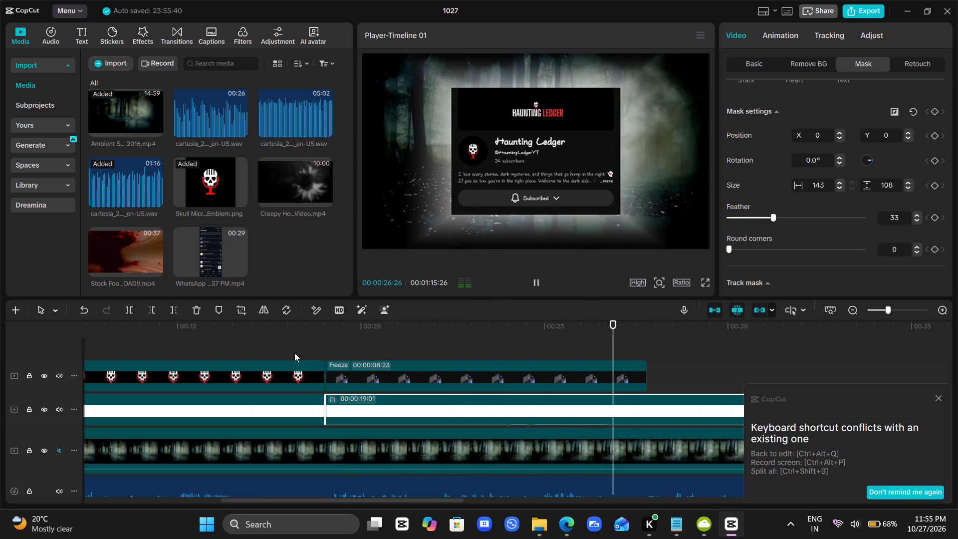
pyautogui.press('space')
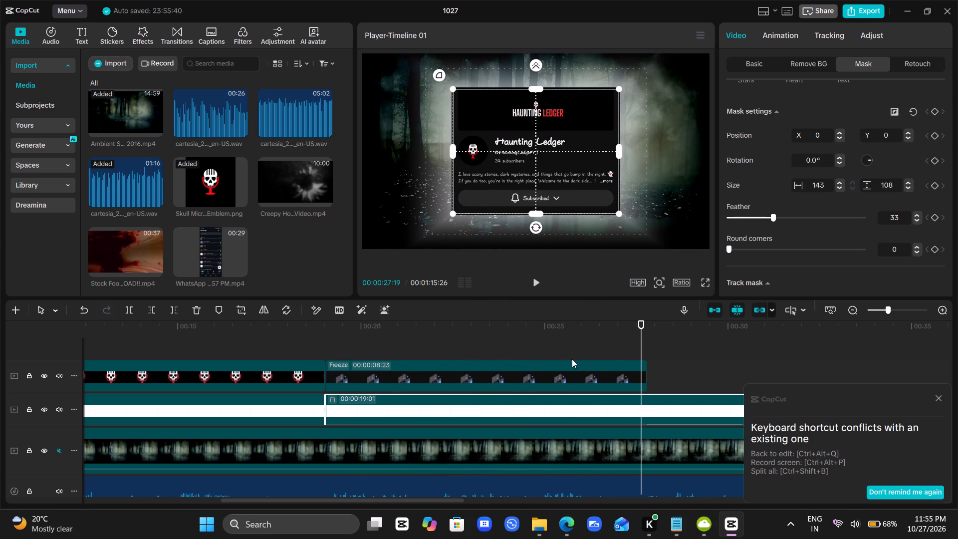
pyautogui.click(594, 348)
pyautogui.click(594, 348)
pyautogui.moveTo(594, 348); pyautogui.dragTo(455, 368)
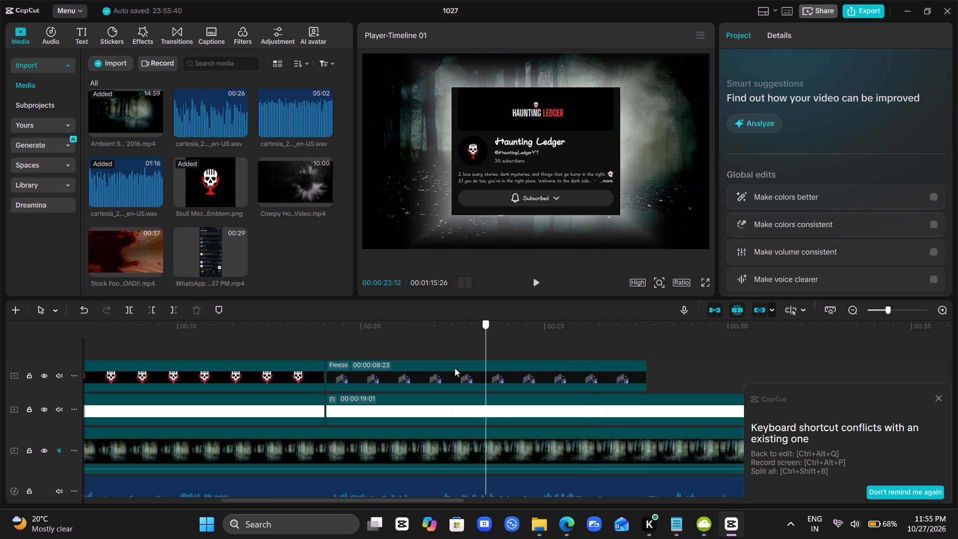
pyautogui.moveTo(455, 368); pyautogui.dragTo(568, 340)
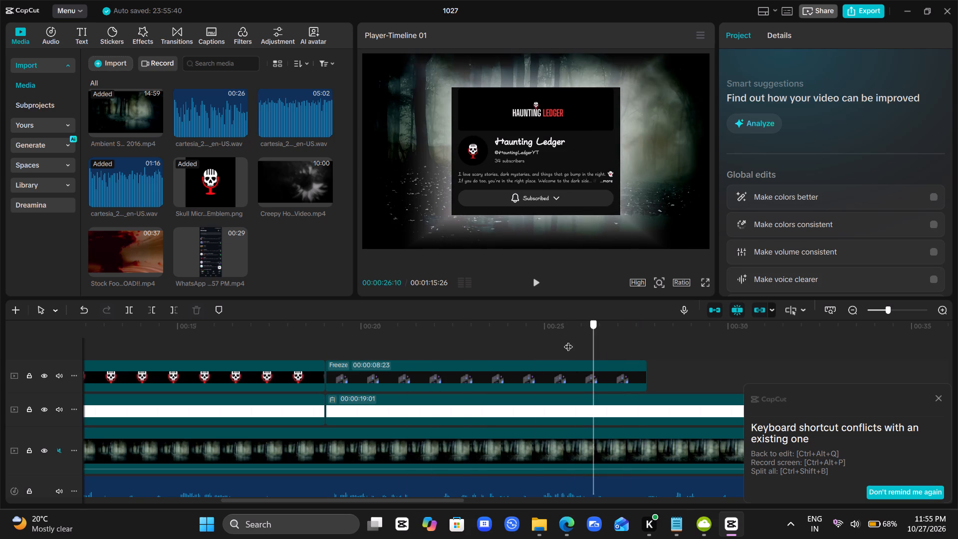
pyautogui.moveTo(568, 340); pyautogui.dragTo(495, 330)
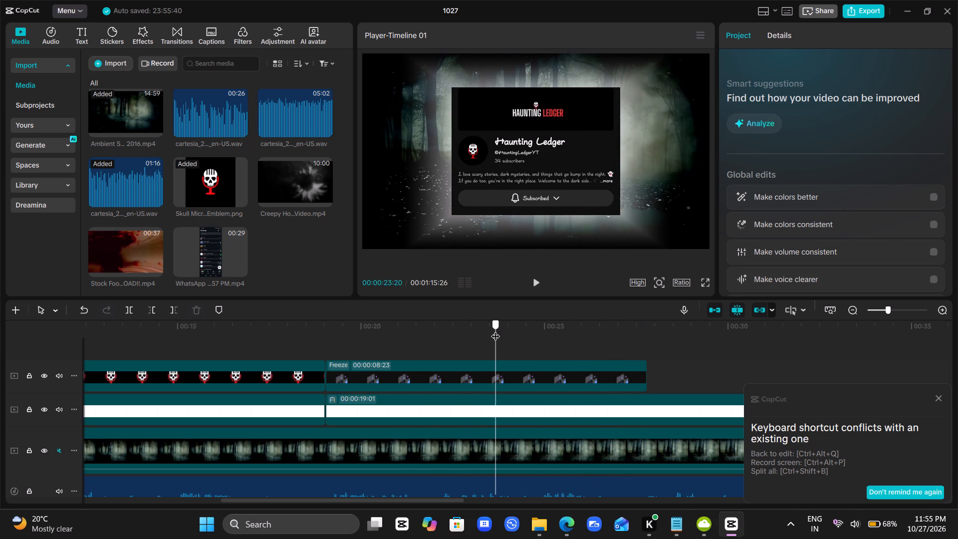
pyautogui.moveTo(495, 330); pyautogui.dragTo(539, 337)
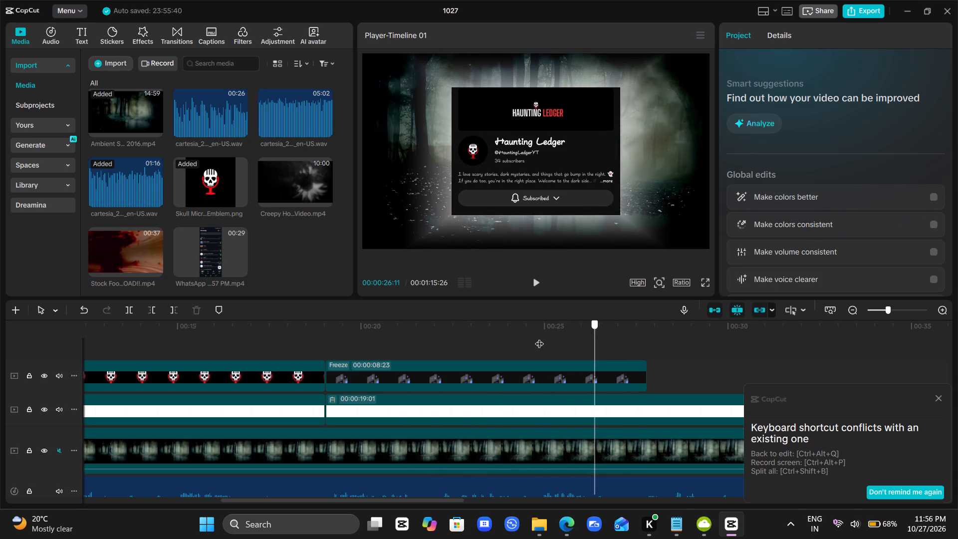
pyautogui.moveTo(539, 337); pyautogui.dragTo(485, 339)
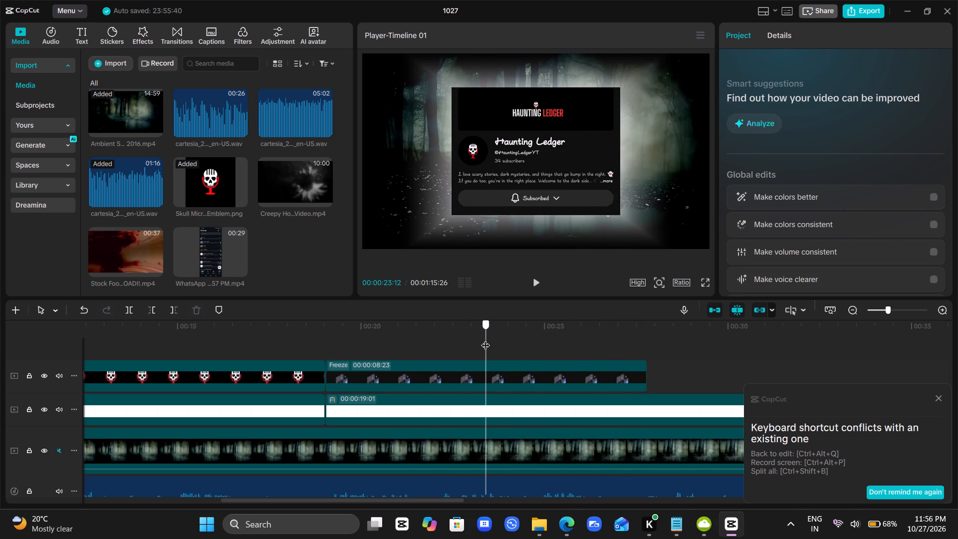
pyautogui.moveTo(485, 339); pyautogui.dragTo(401, 341)
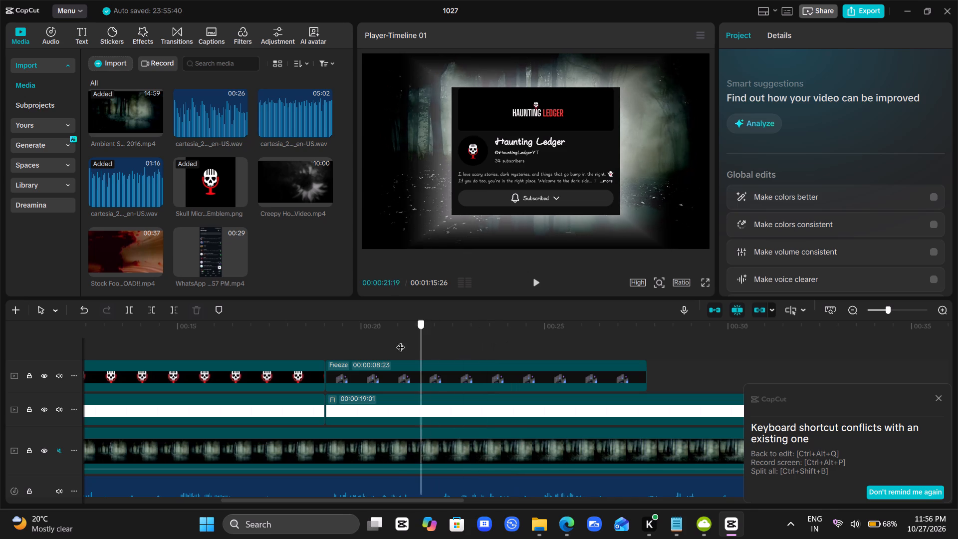
pyautogui.moveTo(401, 341); pyautogui.dragTo(291, 342)
pyautogui.press('space')
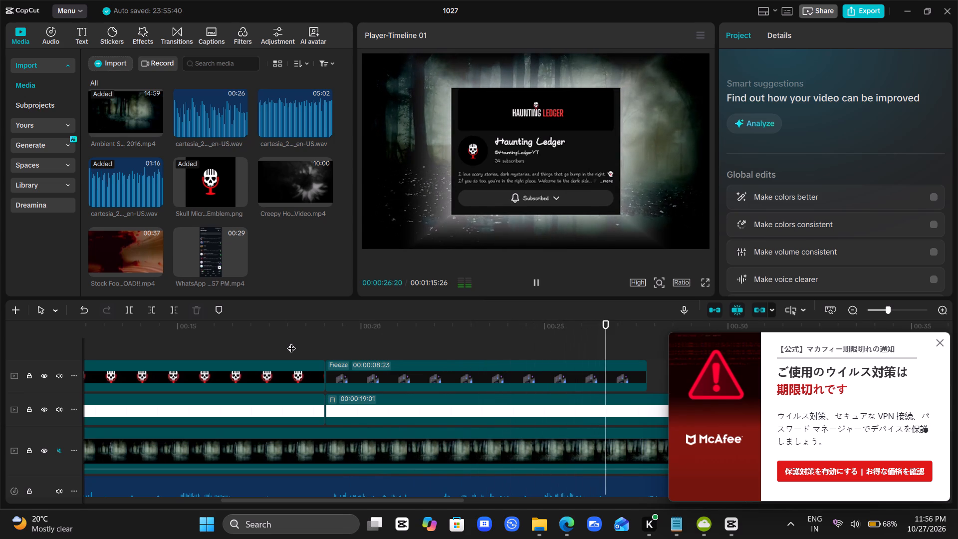
pyautogui.press('space')
pyautogui.hscroll(-1, 291, 342)
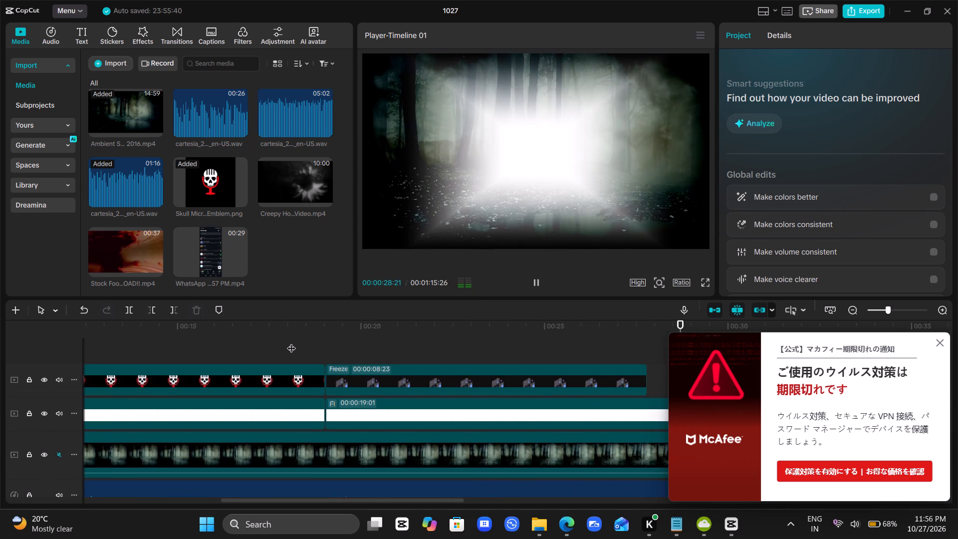
pyautogui.click(942, 341)
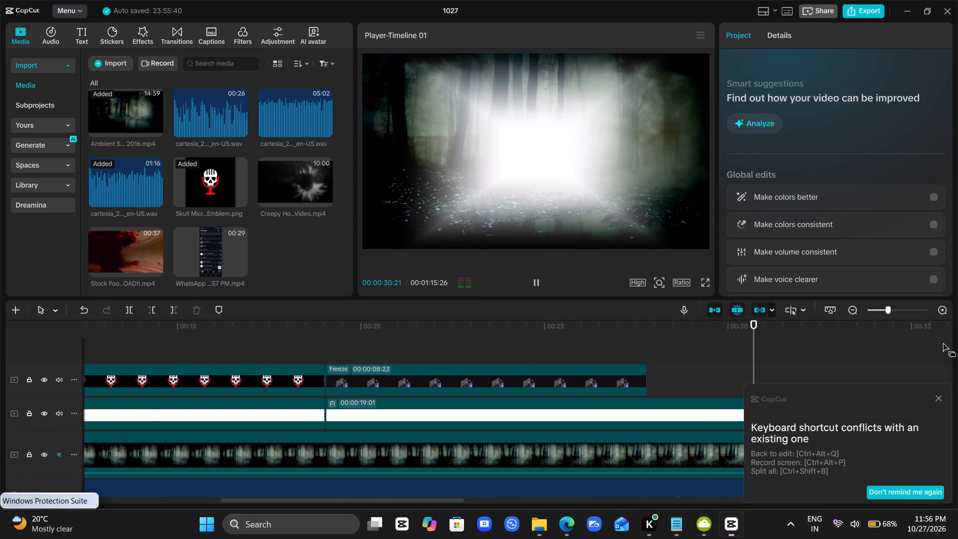
# Trim the copied white overlay to end with the channel-page freeze frame at 00:00:27:24, for a duration of 00:00:08:23.
pyautogui.click(675, 377)
pyautogui.moveTo(675, 377); pyautogui.dragTo(651, 393)
pyautogui.scroll(-1, 651, 393)
pyautogui.click(656, 396)
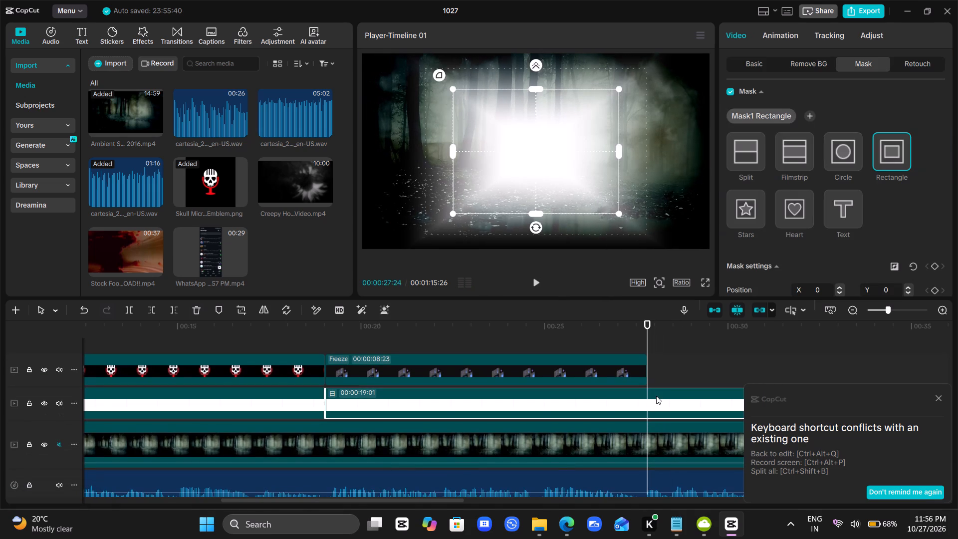
pyautogui.press('w')
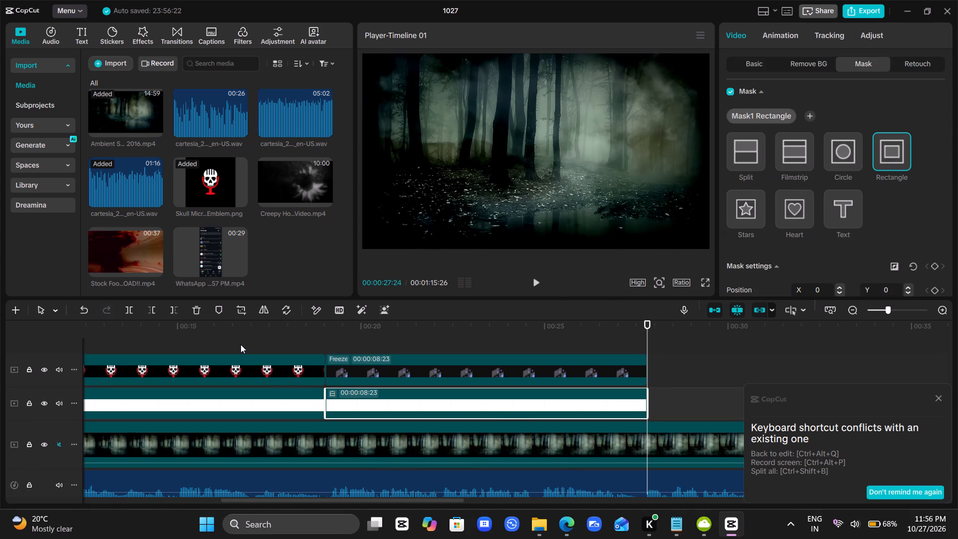
# Copy the skull emblem clip together with its white overlay and paste both at 00:00:27:24, directly after the freeze frame.
pyautogui.moveTo(240, 344); pyautogui.dragTo(246, 407)
pyautogui.hotkey('ctrl', 'c')
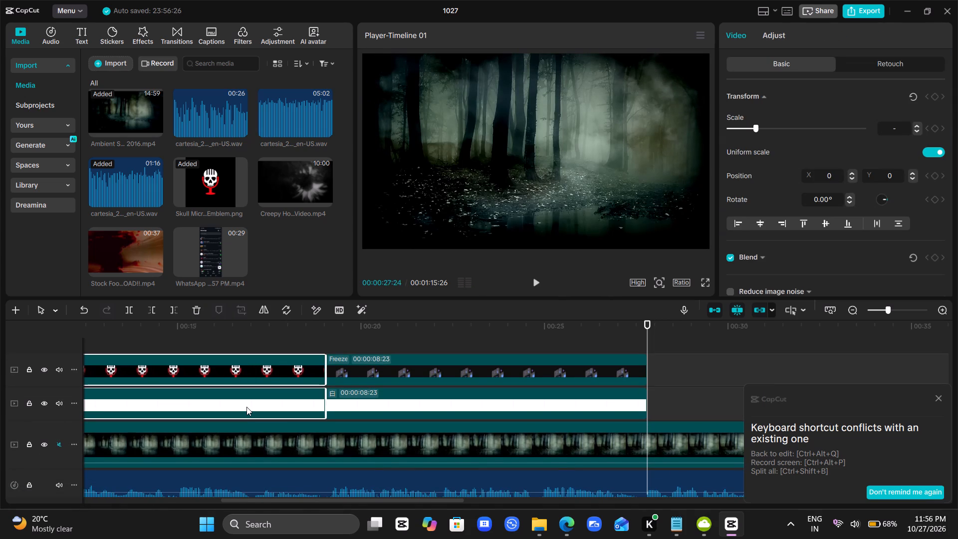
pyautogui.hotkey('ctrl', 'v')
pyautogui.click(604, 338)
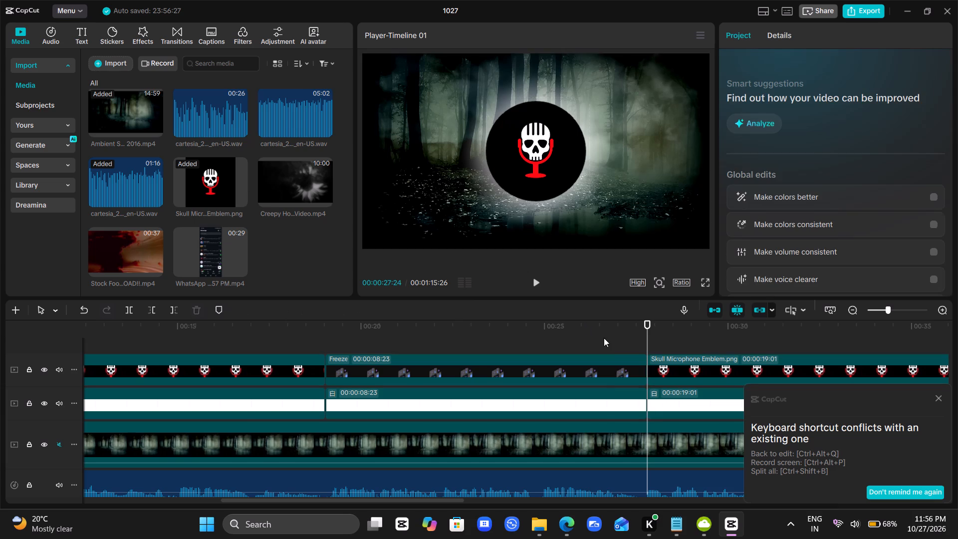
# Play on past the pasted skull emblem and extend the forest background clip's end to about 00:01:42:22.
pyautogui.press('space')
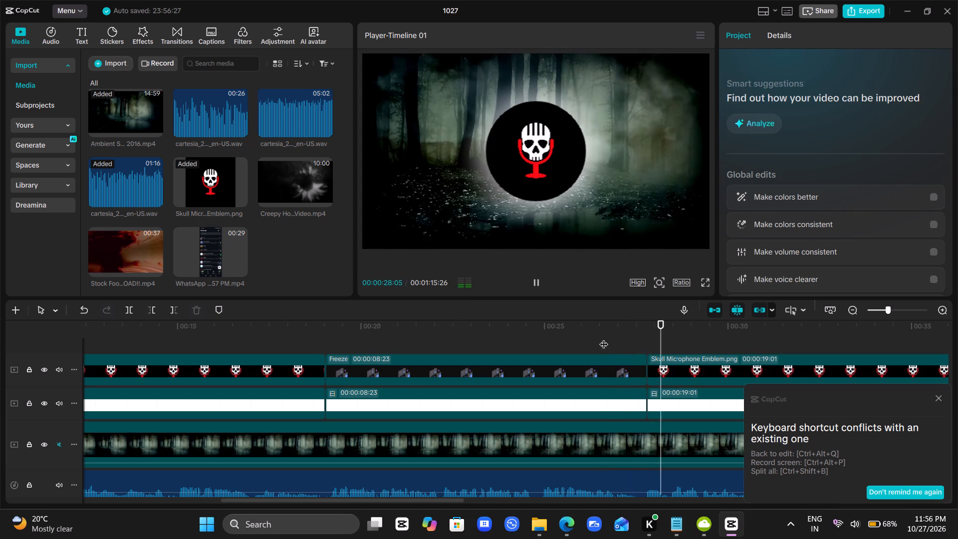
pyautogui.scroll(1, 604, 338)
pyautogui.hscroll(-2, 604, 338)
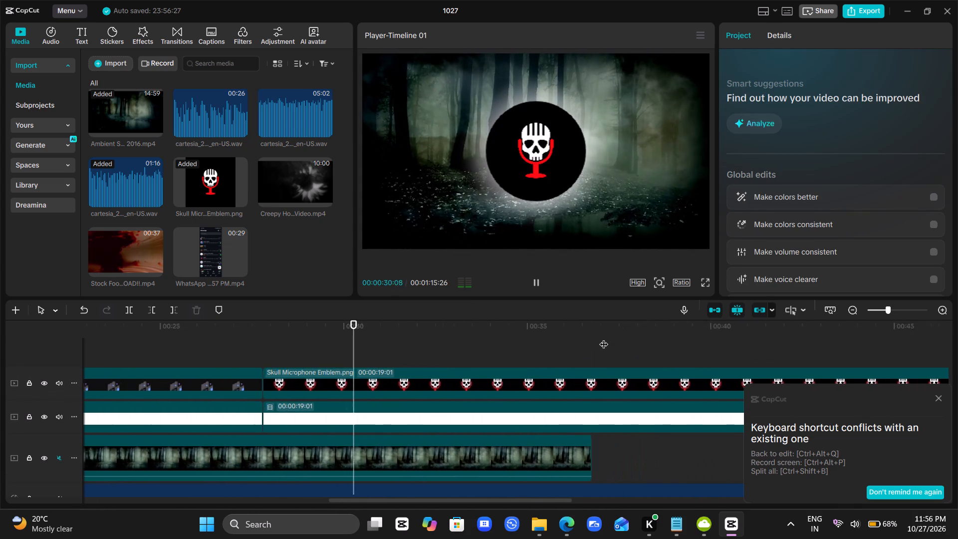
pyautogui.hscroll(-1, 604, 338)
pyautogui.click(407, 473)
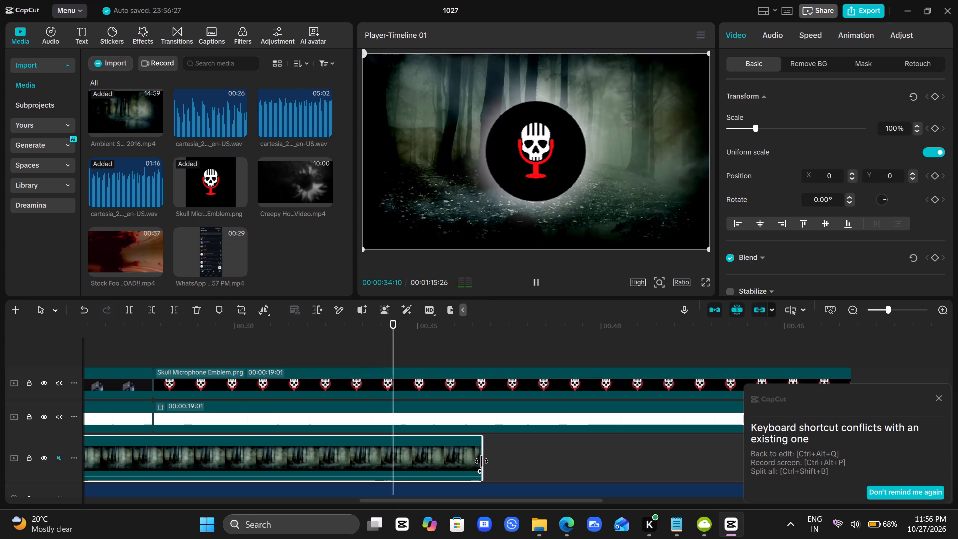
pyautogui.moveTo(481, 461); pyautogui.dragTo(957, 457)
pyautogui.hscroll(7, 957, 457)
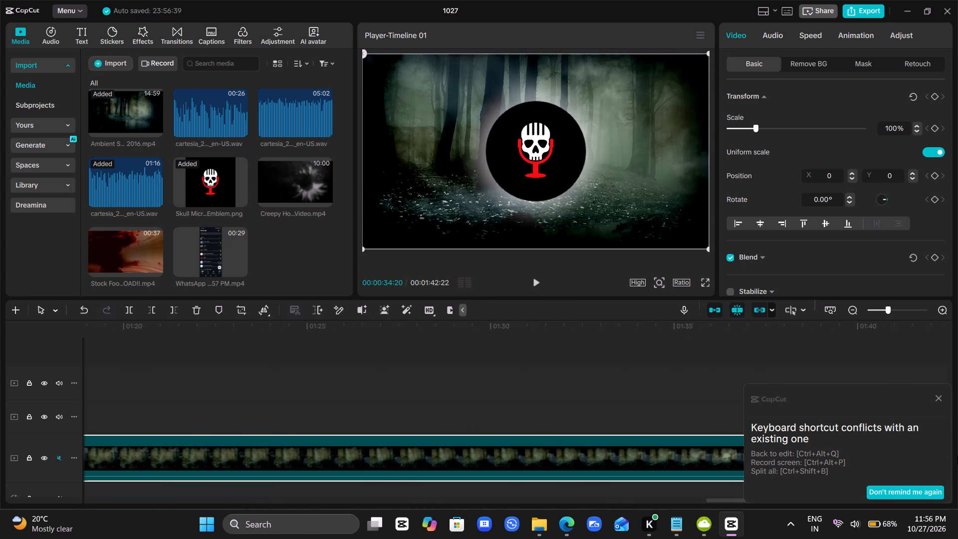
pyautogui.hscroll(1, 957, 457)
pyautogui.hscroll(4, 557, 507)
# Play the timeline from the beginning through to the second skull emblem to check the clips against the voice-over.
pyautogui.hscroll(8, 437, 437)
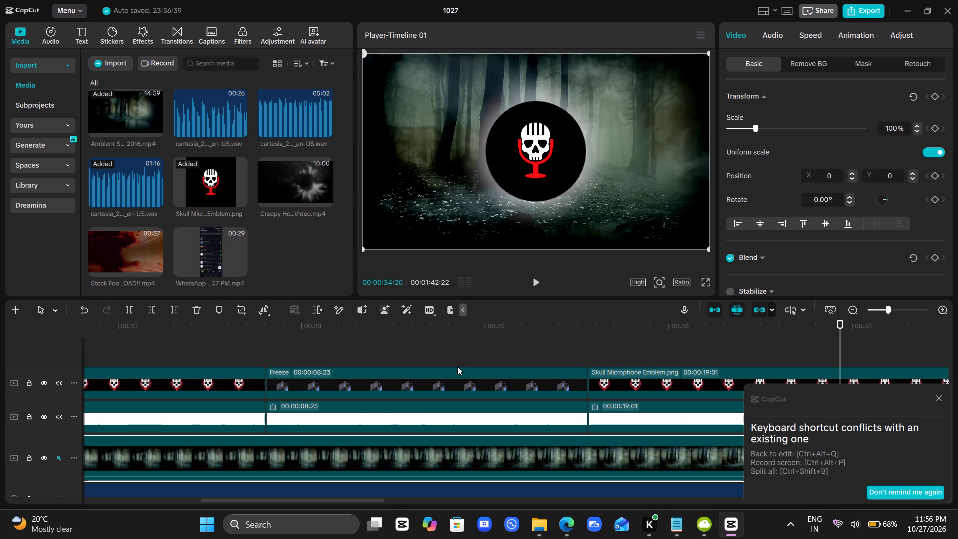
pyautogui.keyDown('ctrl'); pyautogui.scroll(-18, 457, 366); pyautogui.keyUp('ctrl')
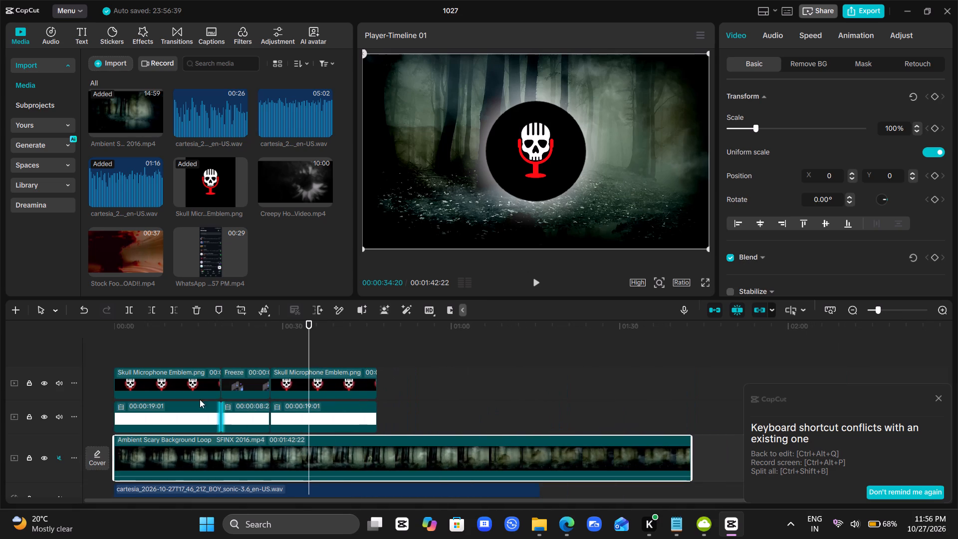
pyautogui.click(194, 346)
pyautogui.moveTo(194, 346); pyautogui.dragTo(38, 391)
pyautogui.press('space')
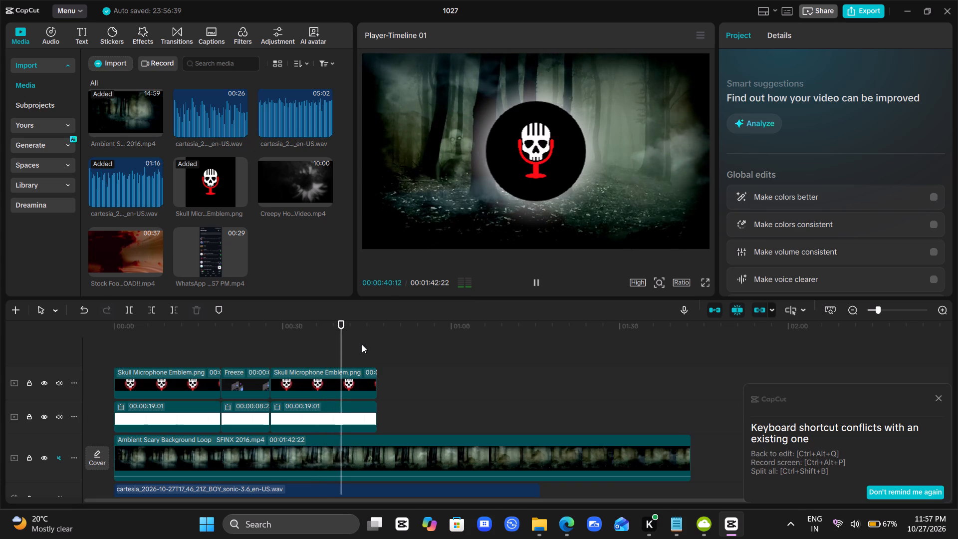
# Extend the second skull emblem and its white overlay and trim both at the voice-over's end, 00:01:15:26, for a duration of 00:00:48:02.
pyautogui.moveTo(408, 415); pyautogui.dragTo(359, 367)
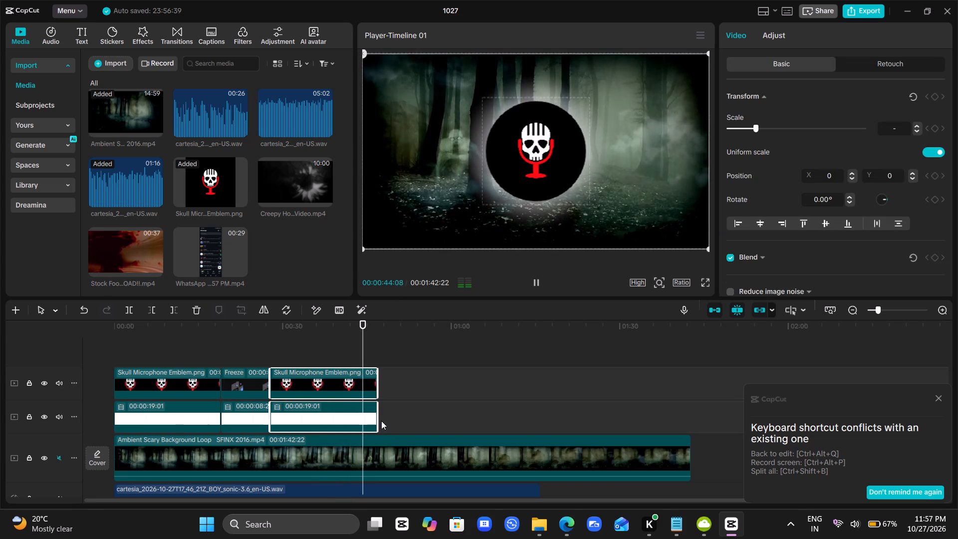
pyautogui.moveTo(380, 421); pyautogui.dragTo(611, 429)
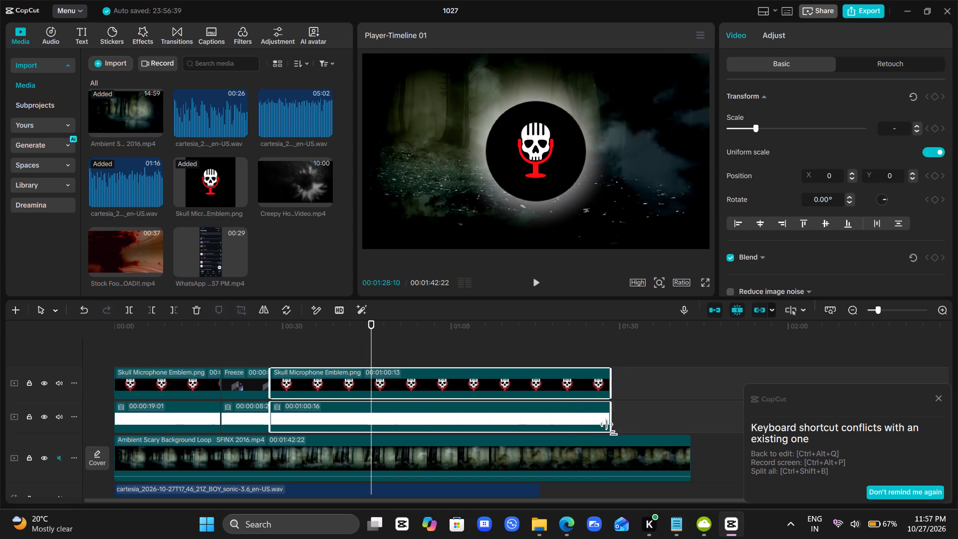
pyautogui.moveTo(611, 429); pyautogui.dragTo(685, 420)
pyautogui.press('space')
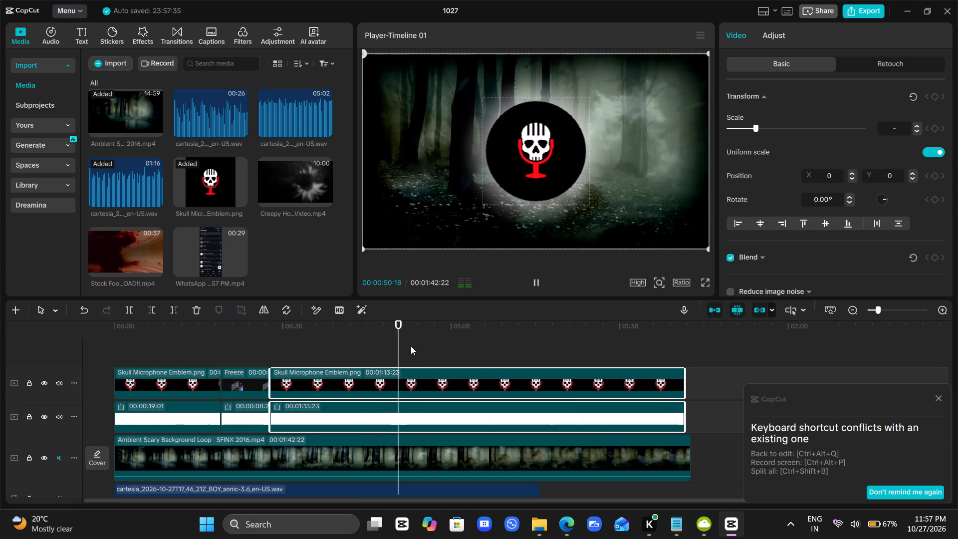
pyautogui.click(477, 343)
pyautogui.moveTo(477, 343); pyautogui.dragTo(524, 345)
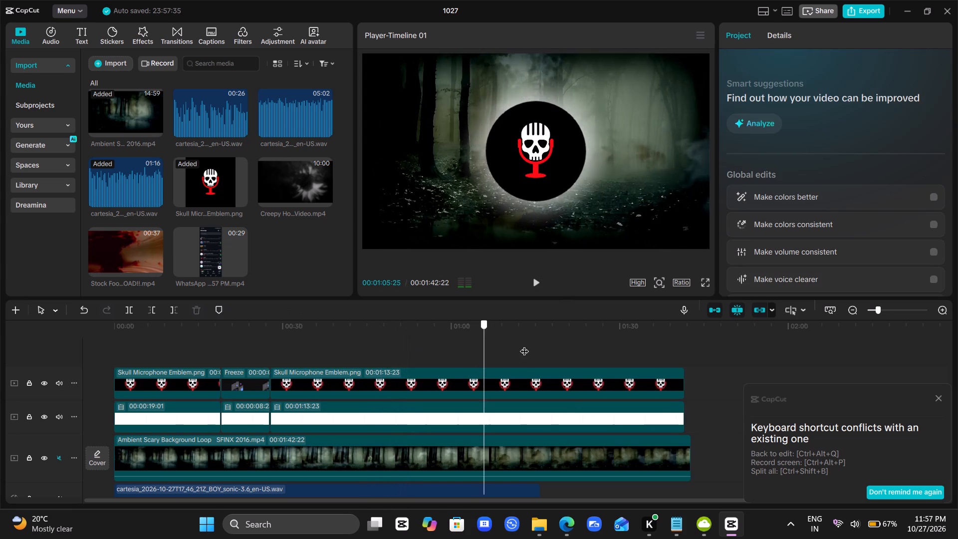
pyautogui.moveTo(524, 345); pyautogui.dragTo(538, 347)
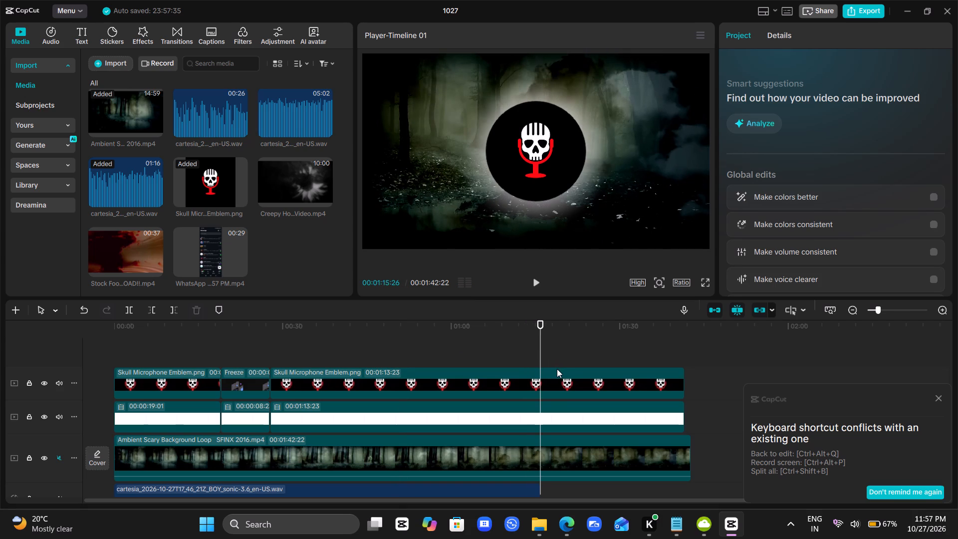
pyautogui.moveTo(556, 362); pyautogui.dragTo(567, 418)
pyautogui.press('w')
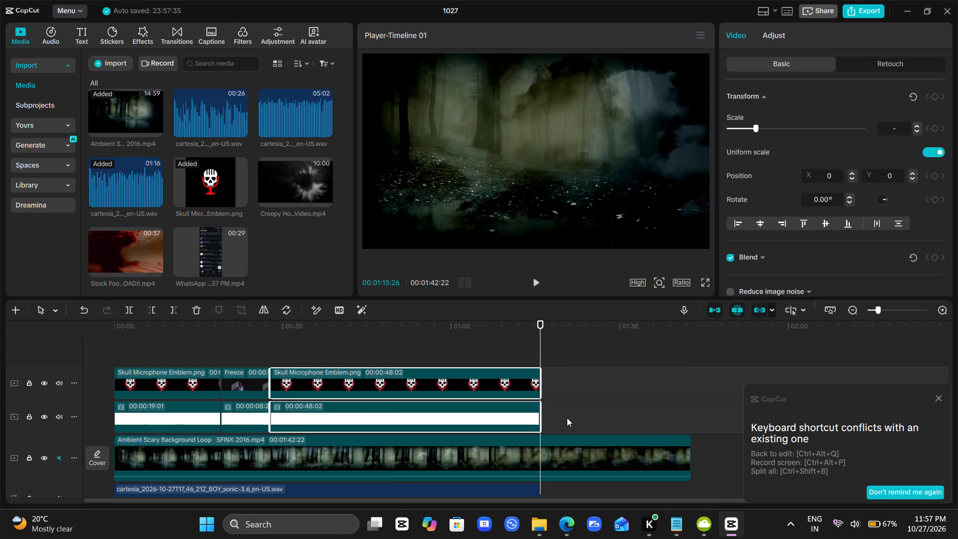
# Add the Black Flash 2 effect from the trending video effects at the start of the timeline.
pyautogui.click(455, 348)
pyautogui.moveTo(455, 348); pyautogui.dragTo(26, 413)
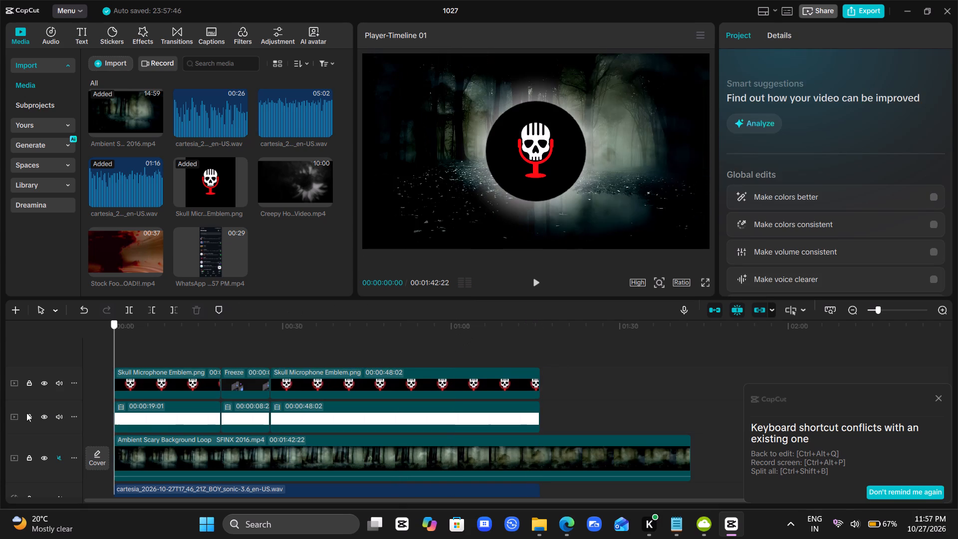
pyautogui.moveTo(26, 413); pyautogui.dragTo(0, 410)
pyautogui.press('space')
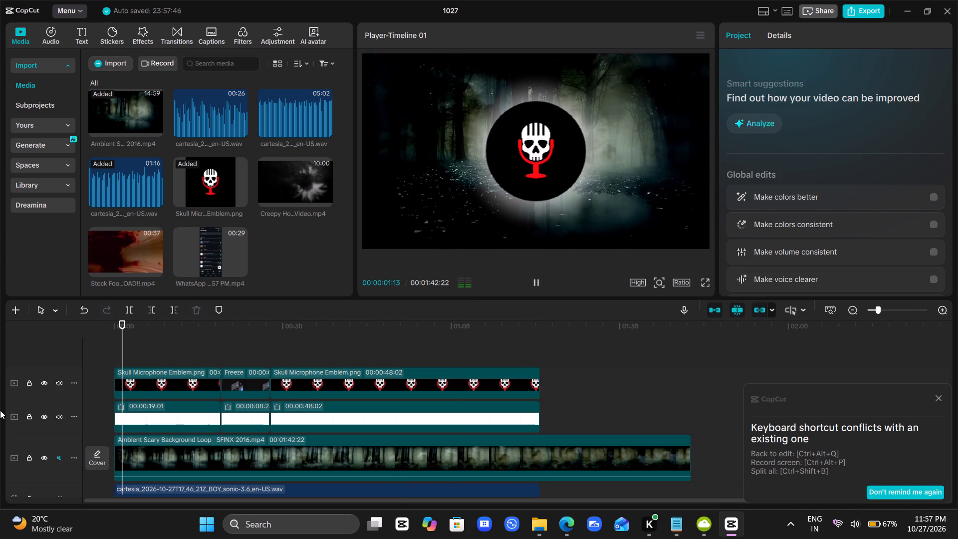
pyautogui.click(184, 345)
pyautogui.moveTo(184, 345); pyautogui.dragTo(0, 376)
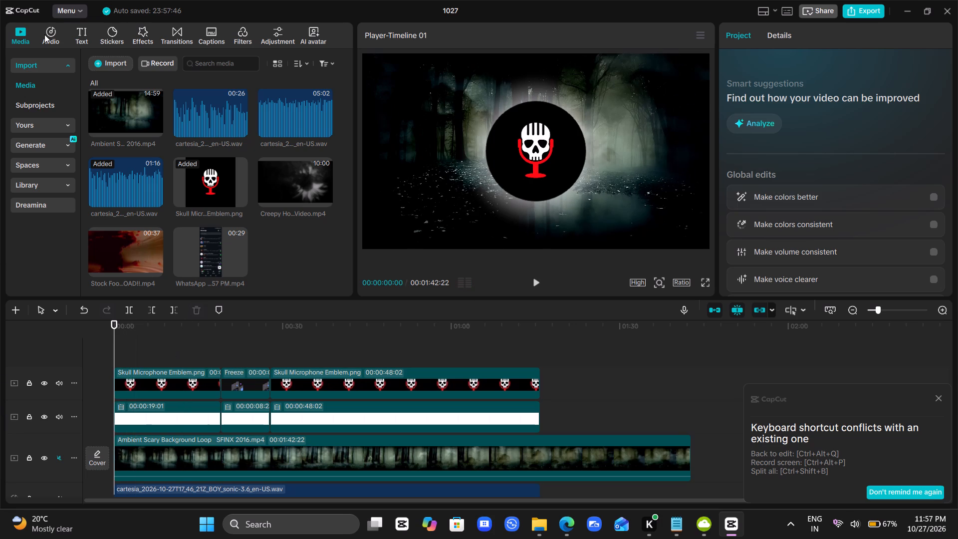
pyautogui.click(143, 34)
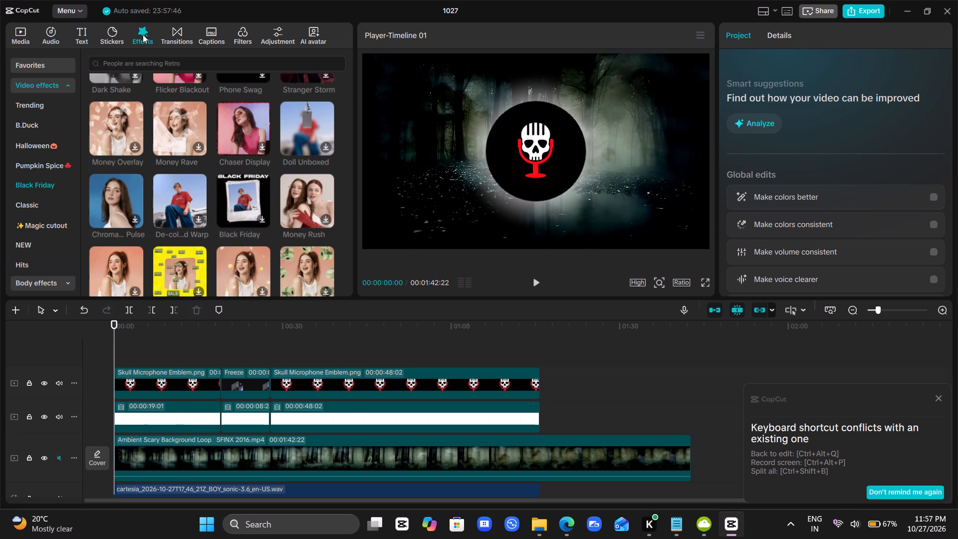
pyautogui.scroll(2, 55, 180)
pyautogui.click(52, 111)
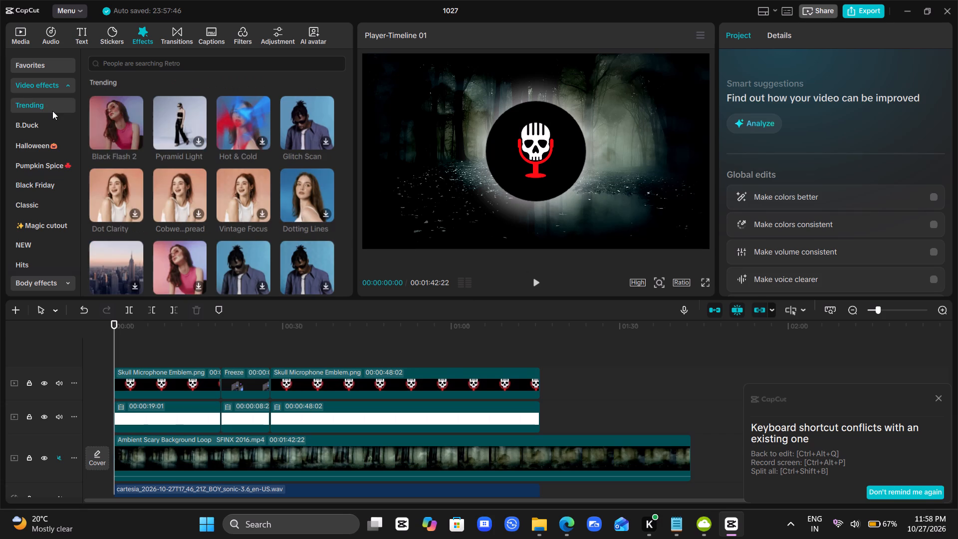
pyautogui.moveTo(117, 123); pyautogui.dragTo(111, 447)
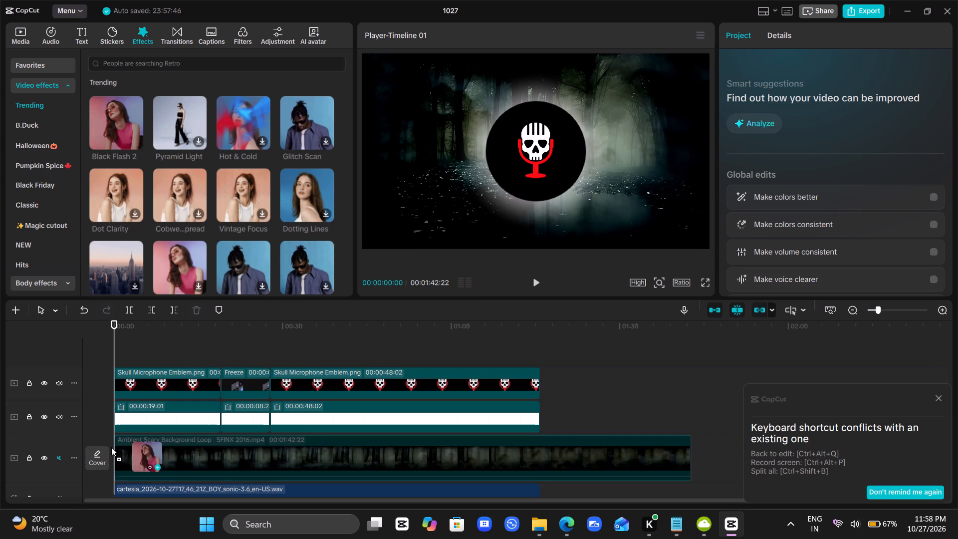
pyautogui.moveTo(111, 447); pyautogui.dragTo(107, 426)
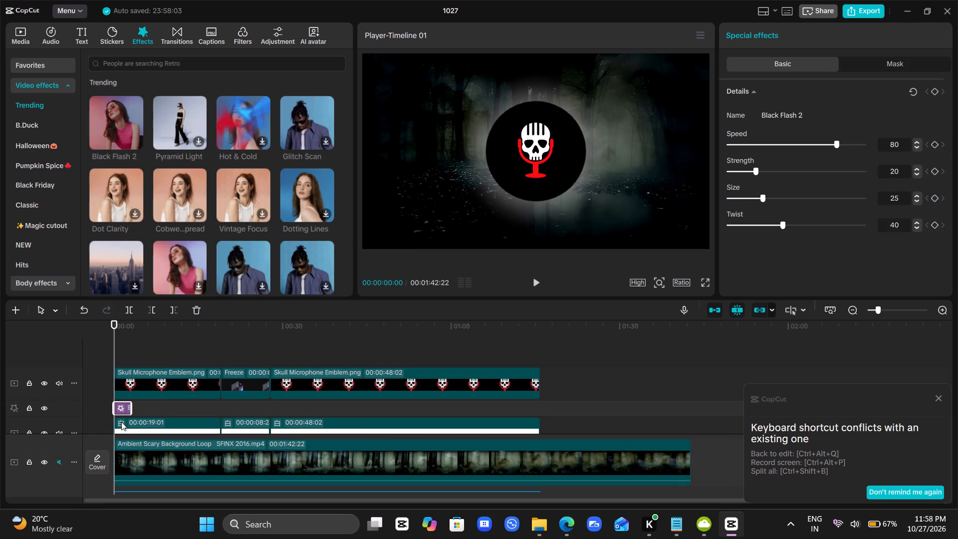
# Move the Black Flash 2 effect to a track directly above the forest background and stretch it across that clip's full length.
pyautogui.moveTo(120, 405); pyautogui.dragTo(109, 434)
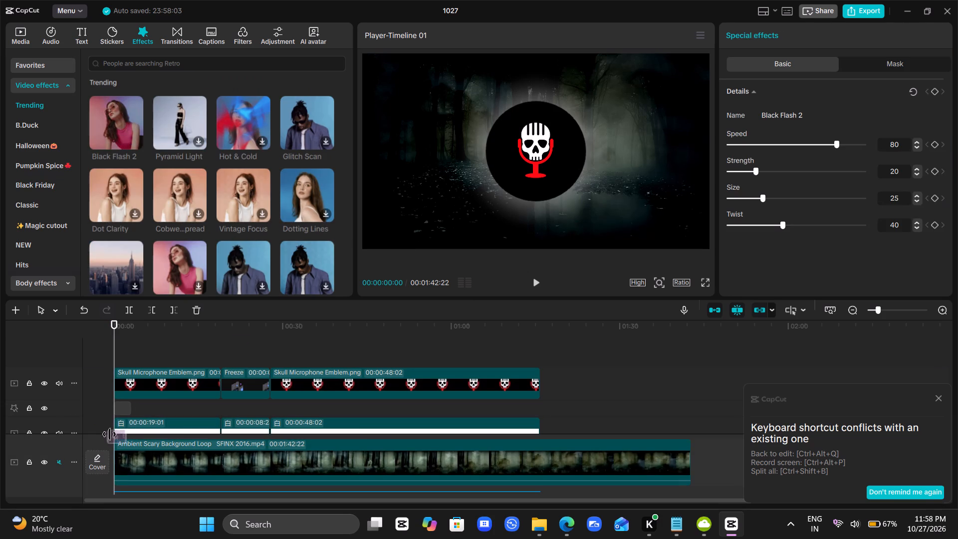
pyautogui.moveTo(109, 434); pyautogui.dragTo(573, 436)
pyautogui.moveTo(573, 436); pyautogui.dragTo(572, 413)
pyautogui.scroll(-2, 572, 413)
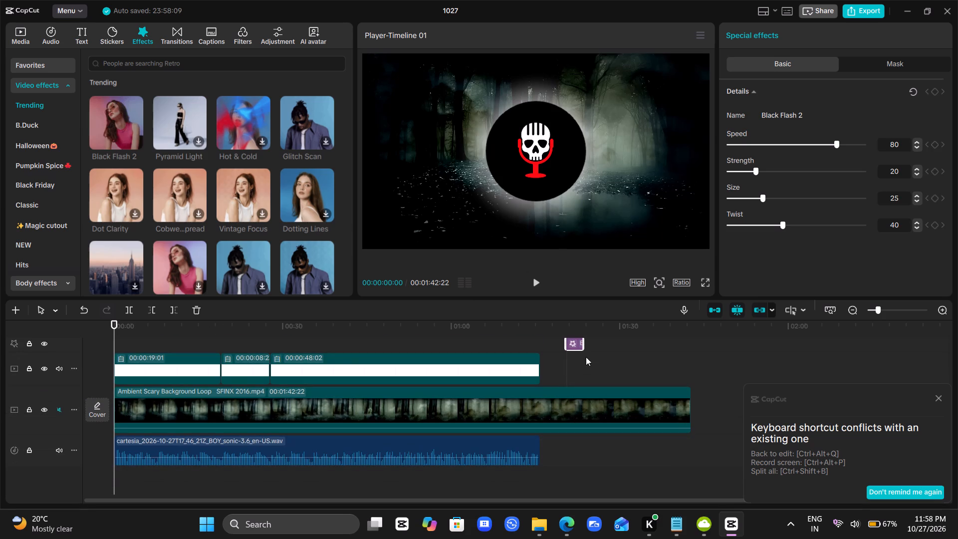
pyautogui.moveTo(574, 344); pyautogui.dragTo(566, 388)
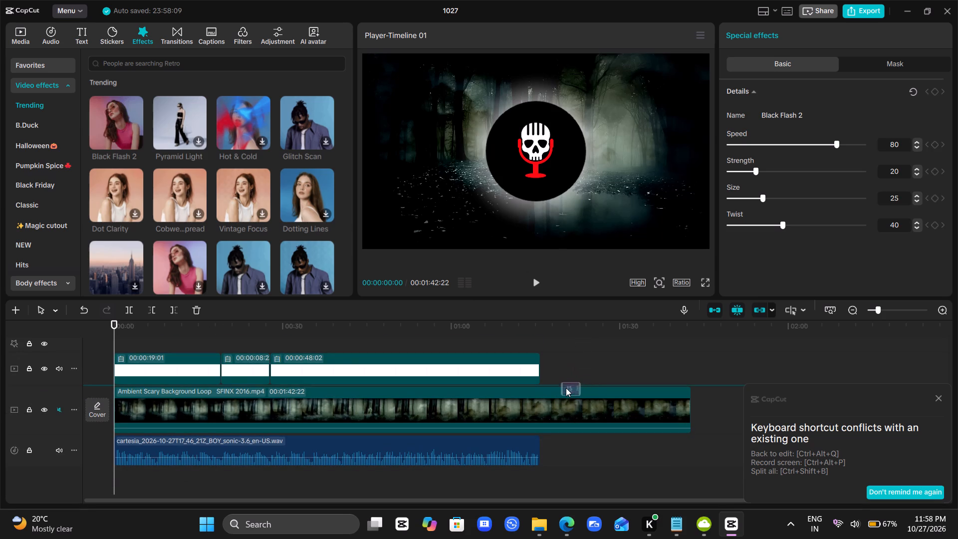
pyautogui.moveTo(566, 388); pyautogui.dragTo(565, 388)
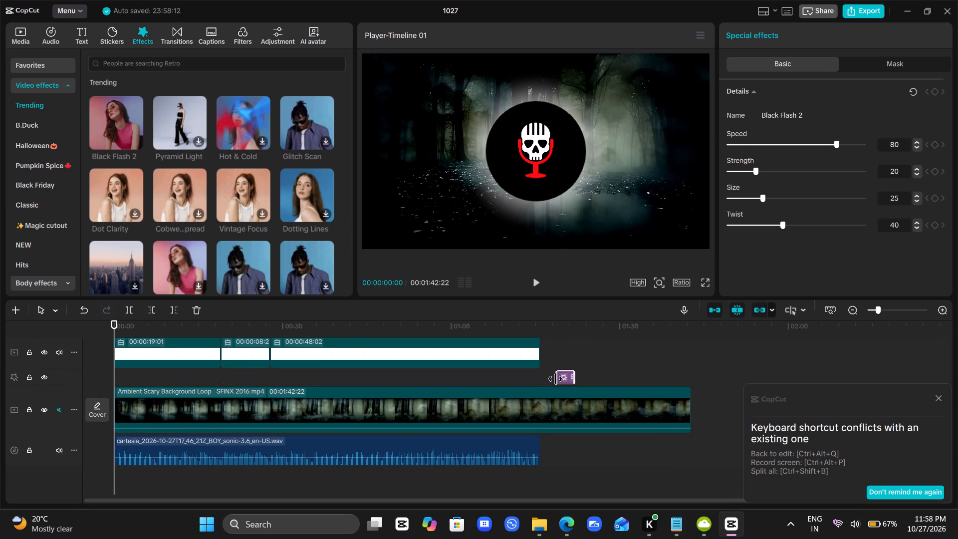
pyautogui.moveTo(555, 379); pyautogui.dragTo(0, 488)
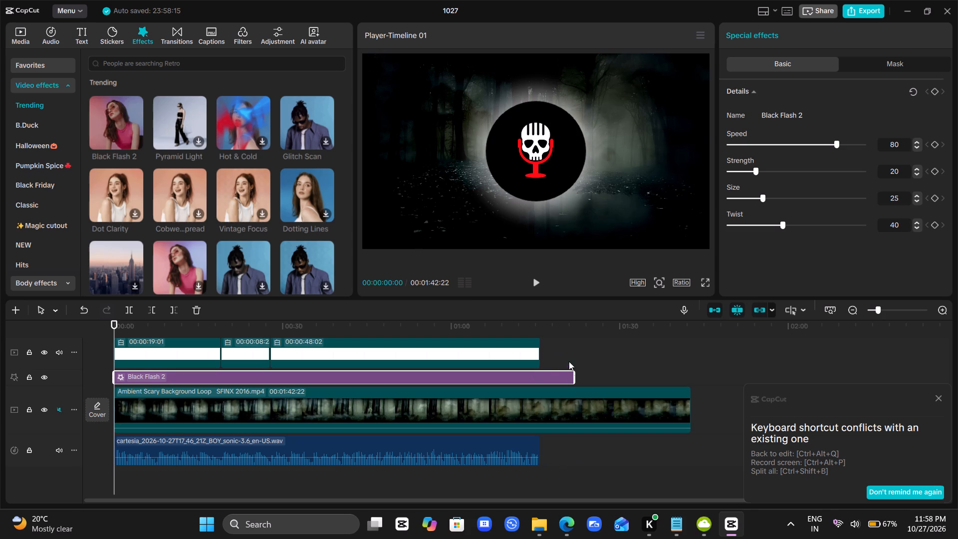
pyautogui.moveTo(574, 378); pyautogui.dragTo(688, 390)
# Play the opening 13 seconds from the start to check the Black Flash 2 effect on the forest background.
pyautogui.scroll(1, 592, 372)
pyautogui.click(227, 343)
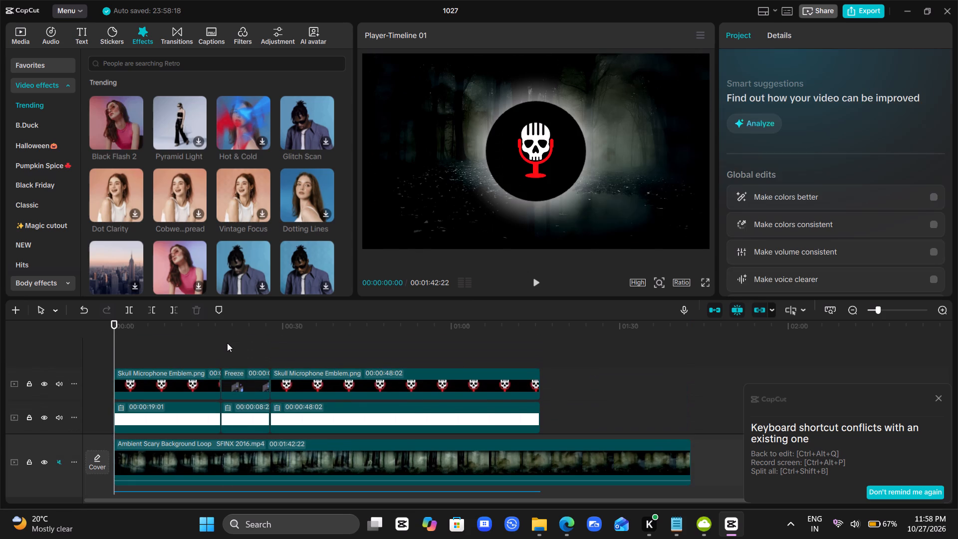
pyautogui.moveTo(227, 343); pyautogui.dragTo(0, 406)
pyautogui.press('space')
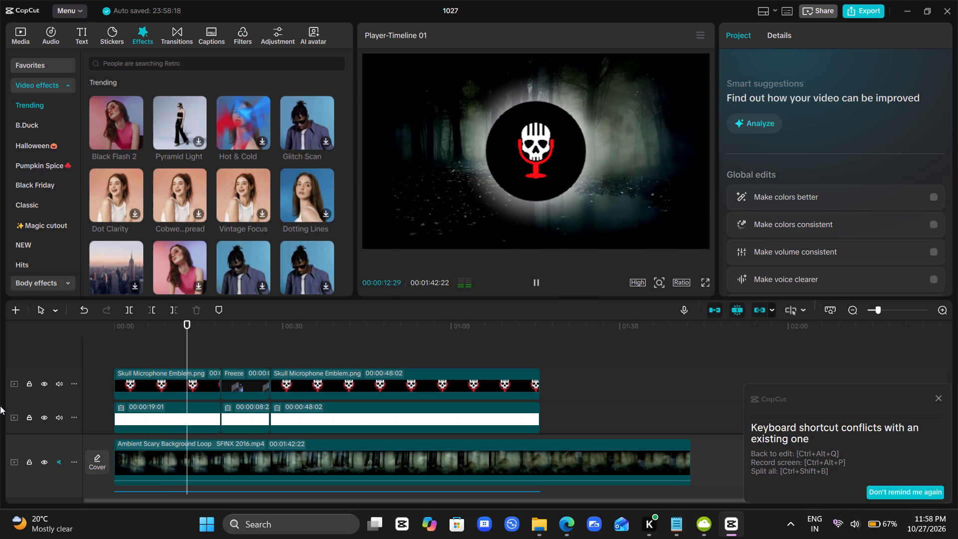
pyautogui.press('space')
# Search the effects for SHAKE and add Camera Shake above the first skull emblem, spanning from the start to 00:00:19:01.
pyautogui.click(146, 65)
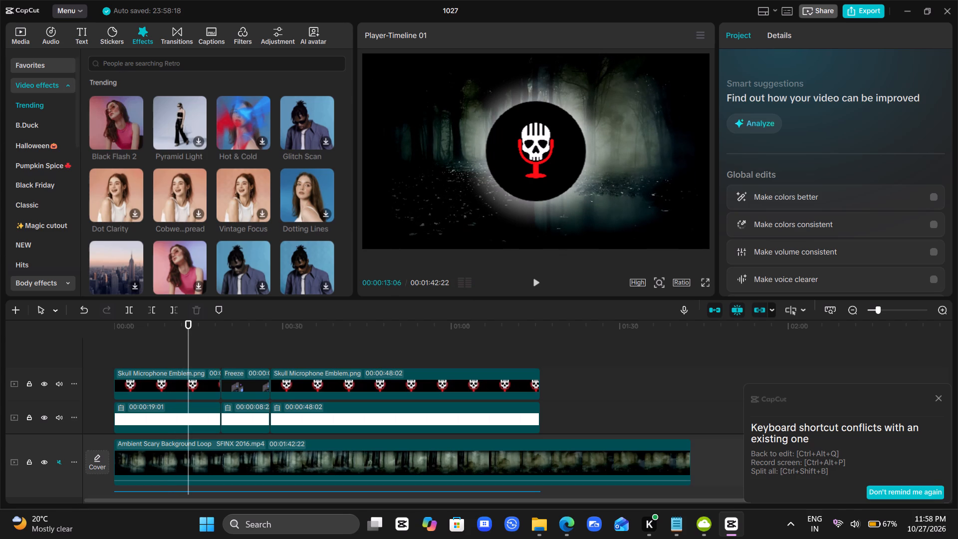
pyautogui.click(118, 98)
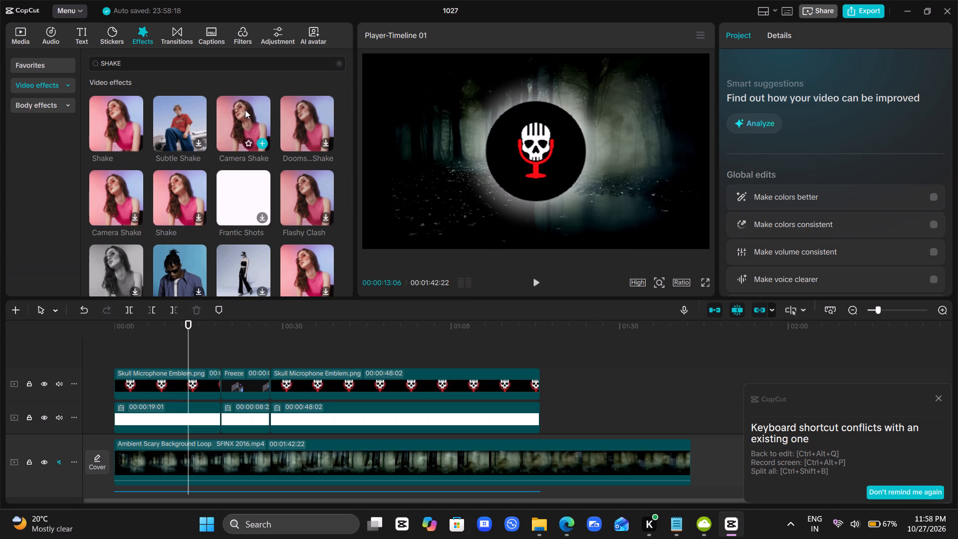
pyautogui.moveTo(245, 110); pyautogui.dragTo(115, 358)
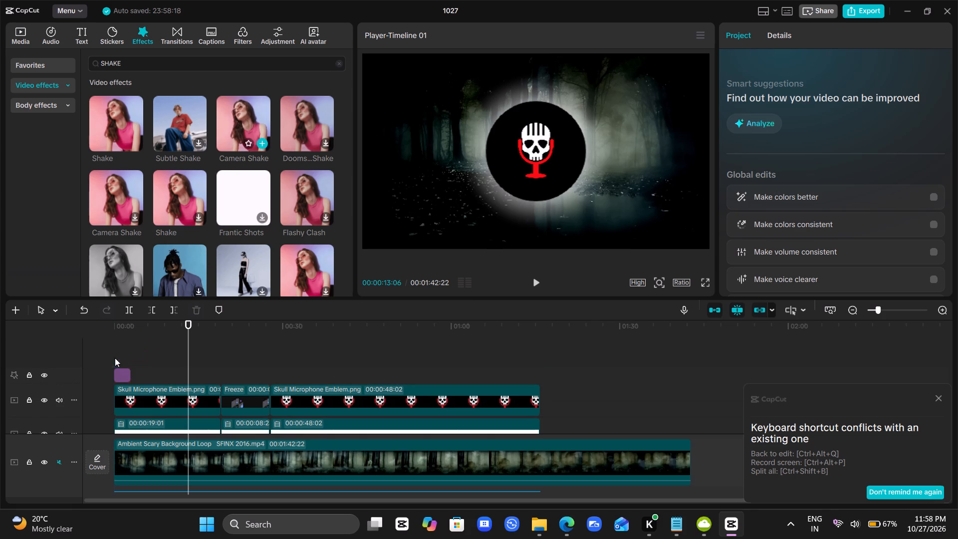
pyautogui.moveTo(131, 373); pyautogui.dragTo(220, 372)
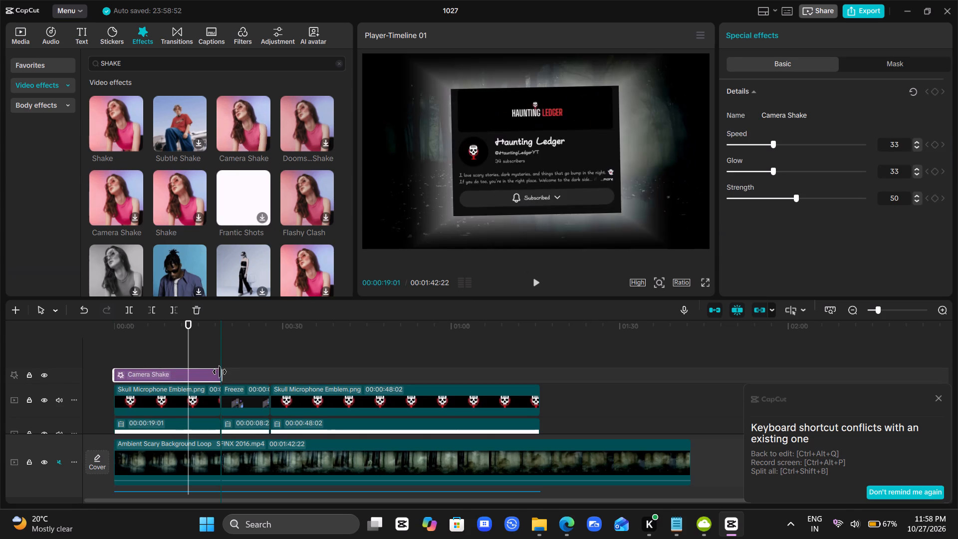
# Play the opening seconds to check the Camera Shake effect and set its Speed to 10.
pyautogui.click(160, 350)
pyautogui.moveTo(160, 350); pyautogui.dragTo(0, 393)
pyautogui.press('space')
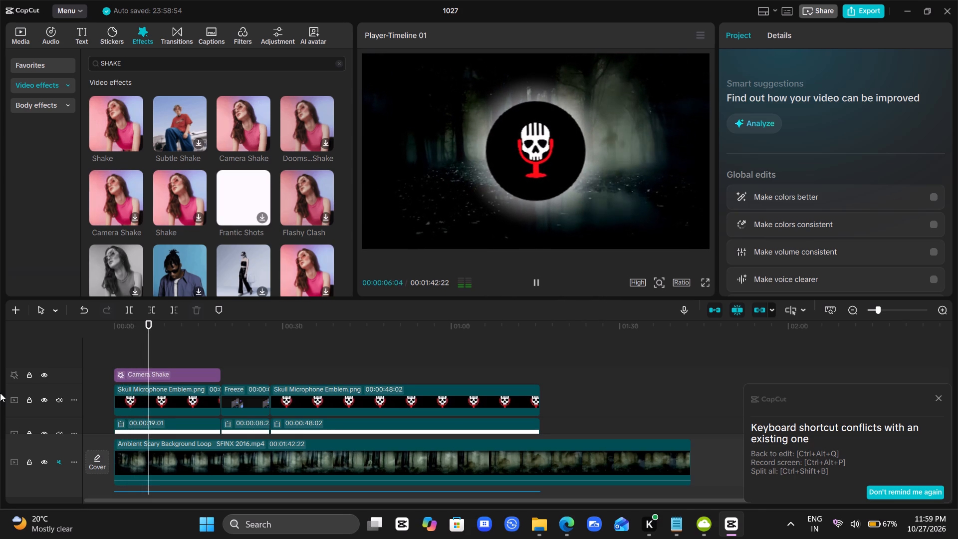
pyautogui.press('space')
pyautogui.scroll(-1, 0, 393)
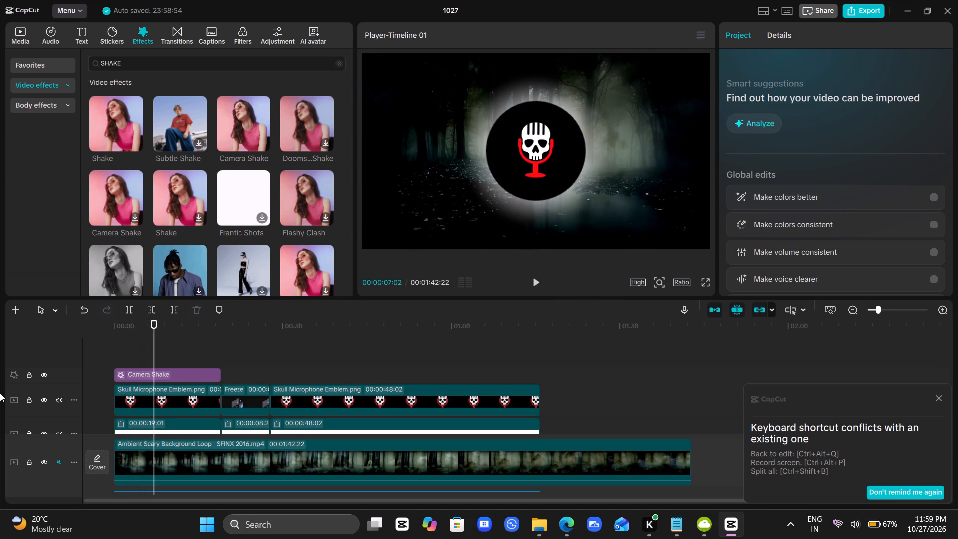
pyautogui.scroll(-1, 178, 386)
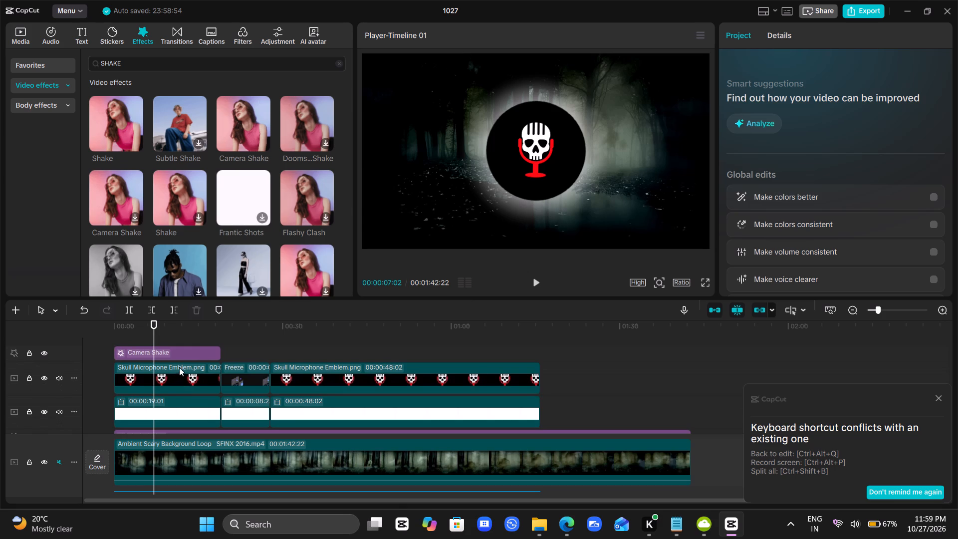
pyautogui.click(173, 354)
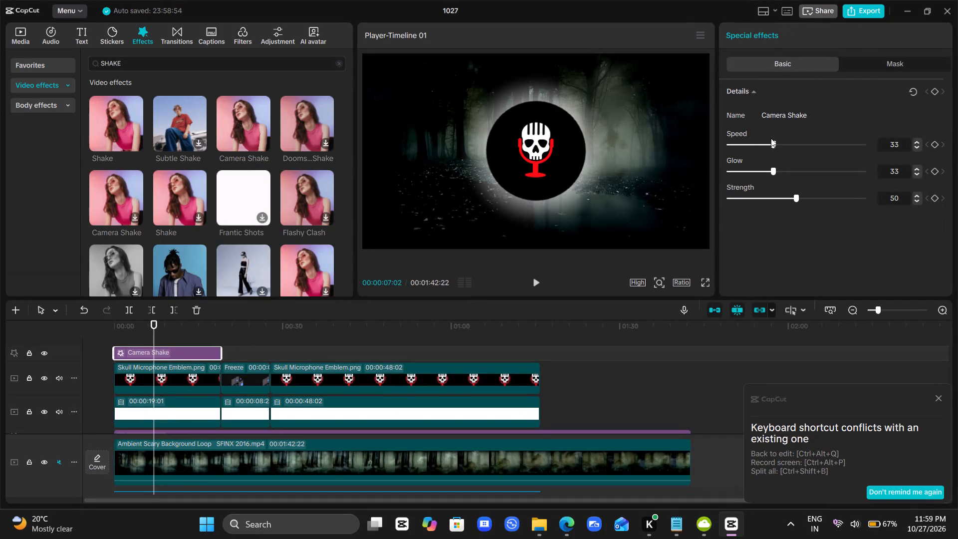
pyautogui.moveTo(773, 143); pyautogui.dragTo(718, 151)
pyautogui.moveTo(718, 151); pyautogui.dragTo(742, 144)
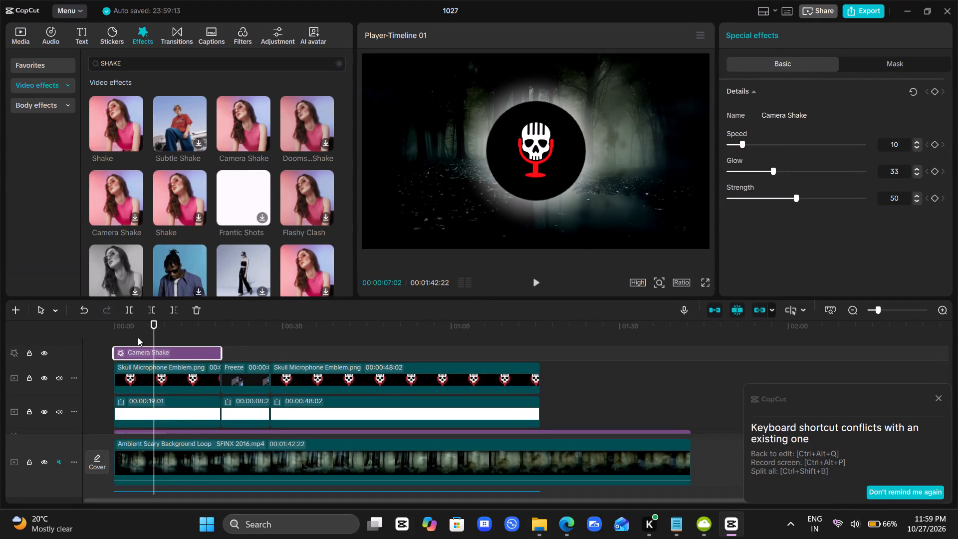
# Play the opening seconds from the start to check the slowed Camera Shake on the skull emblem.
pyautogui.click(133, 338)
pyautogui.moveTo(133, 338); pyautogui.dragTo(0, 376)
pyautogui.press('space')
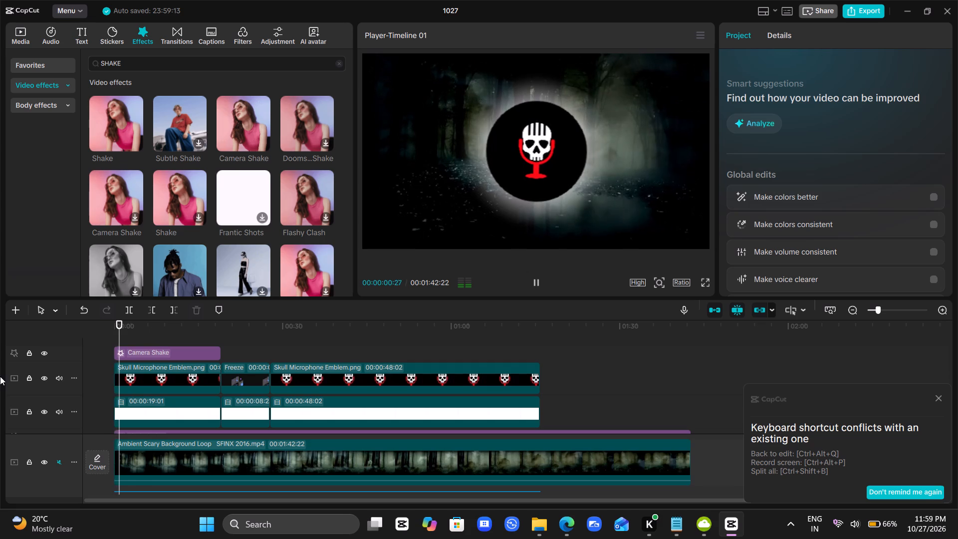
pyautogui.press('space')
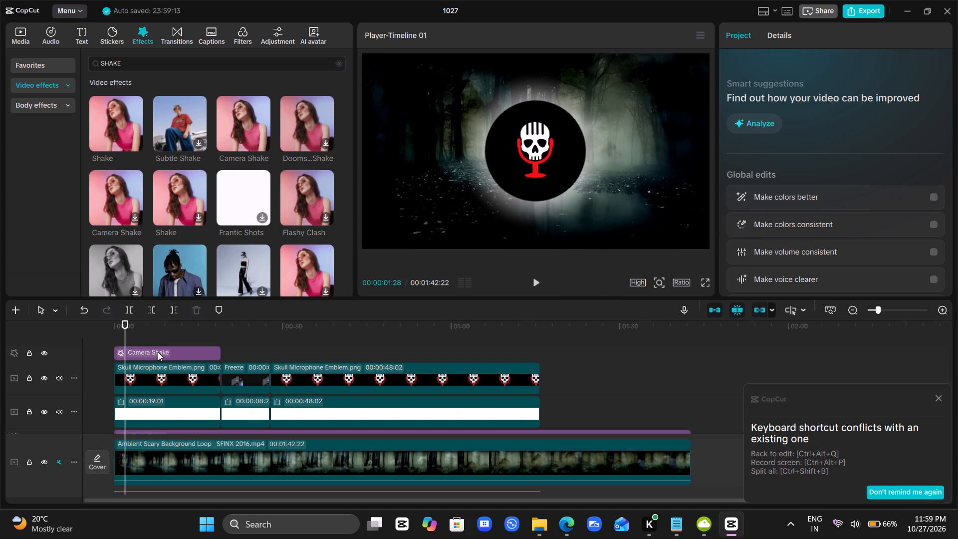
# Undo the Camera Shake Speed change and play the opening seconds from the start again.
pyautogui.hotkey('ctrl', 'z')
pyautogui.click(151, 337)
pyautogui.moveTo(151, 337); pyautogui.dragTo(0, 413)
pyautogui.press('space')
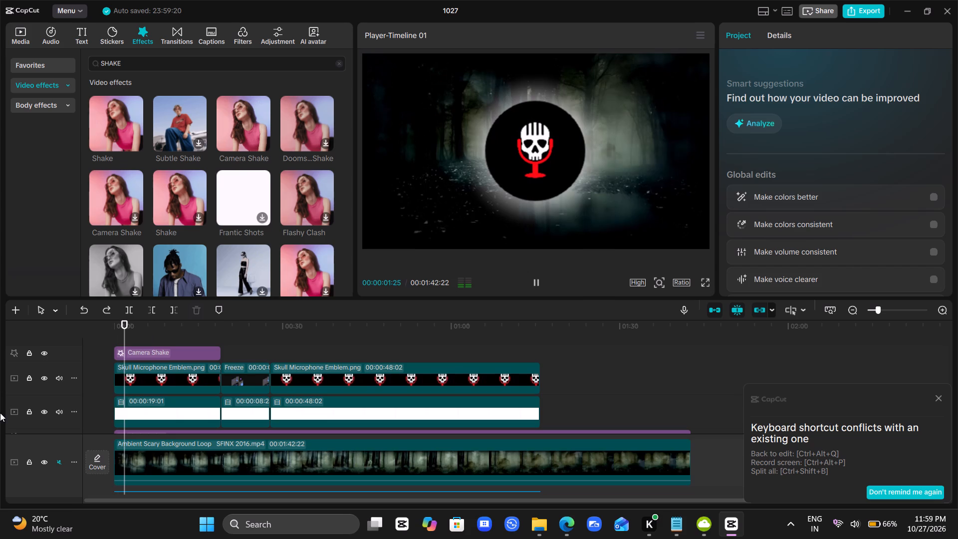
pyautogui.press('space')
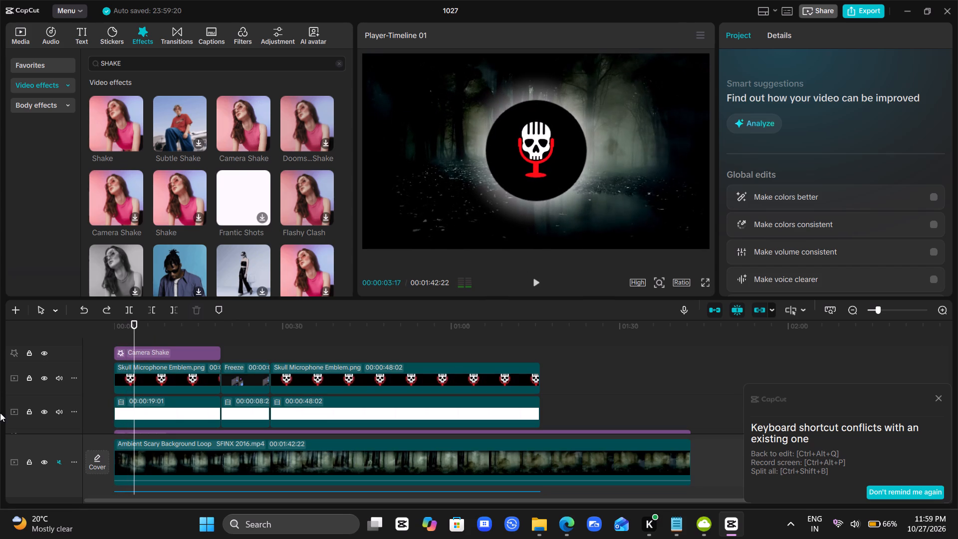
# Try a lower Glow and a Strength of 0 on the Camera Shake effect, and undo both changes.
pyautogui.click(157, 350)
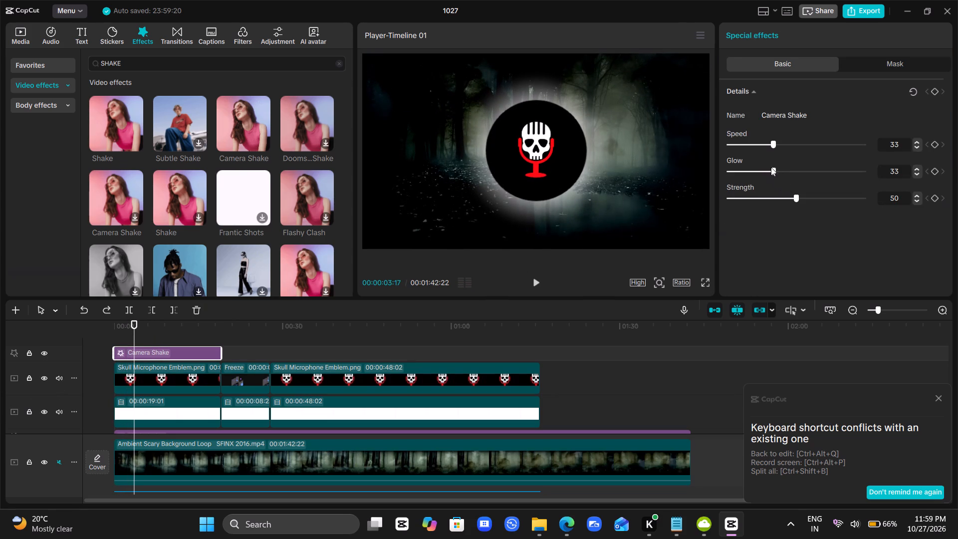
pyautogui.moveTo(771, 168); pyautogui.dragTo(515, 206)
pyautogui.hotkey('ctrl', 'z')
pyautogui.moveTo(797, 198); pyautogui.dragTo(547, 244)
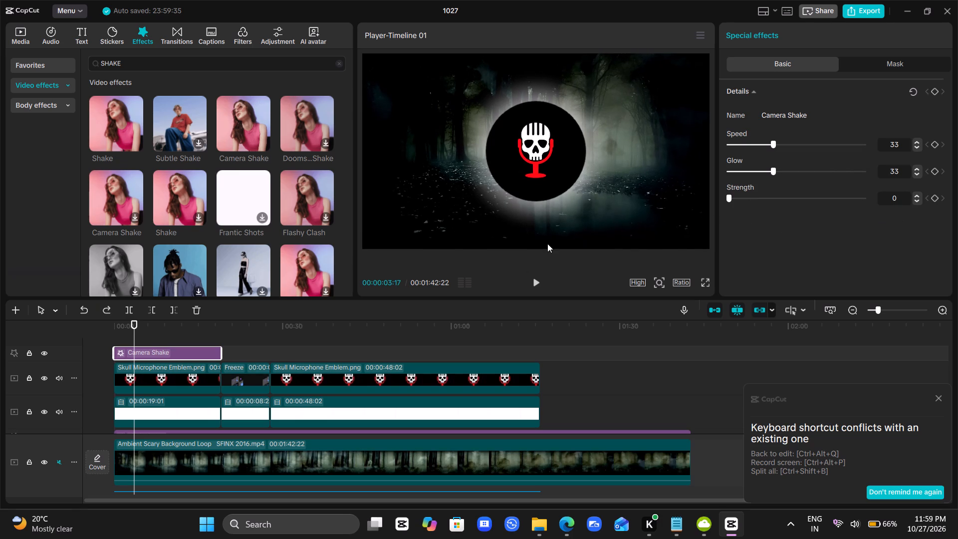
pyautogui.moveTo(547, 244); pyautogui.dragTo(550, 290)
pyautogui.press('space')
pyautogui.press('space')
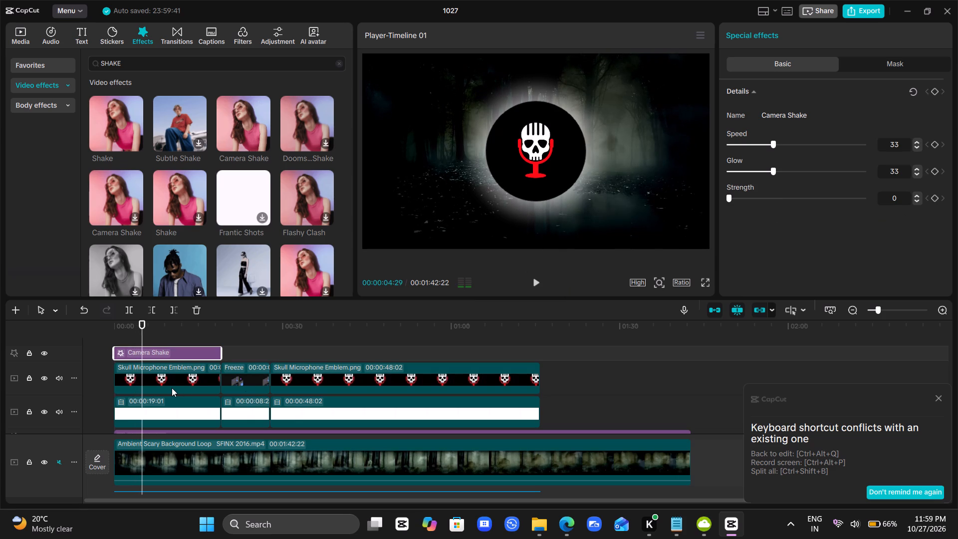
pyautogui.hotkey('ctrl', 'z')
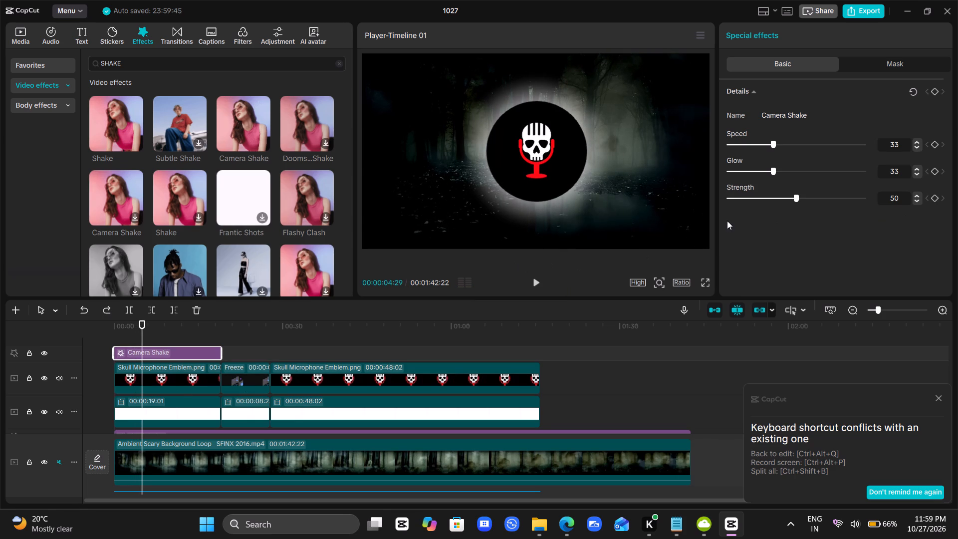
# Set the Camera Shake effect's Strength to 30 and Speed to 15, playing the emblem section to check each value.
pyautogui.moveTo(794, 195); pyautogui.dragTo(768, 209)
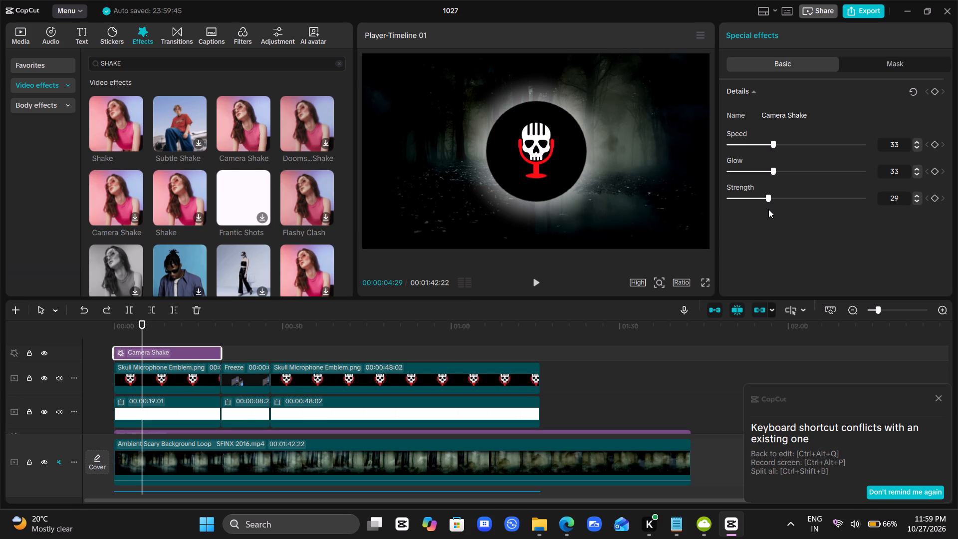
pyautogui.moveTo(768, 209); pyautogui.dragTo(769, 209)
pyautogui.press('space')
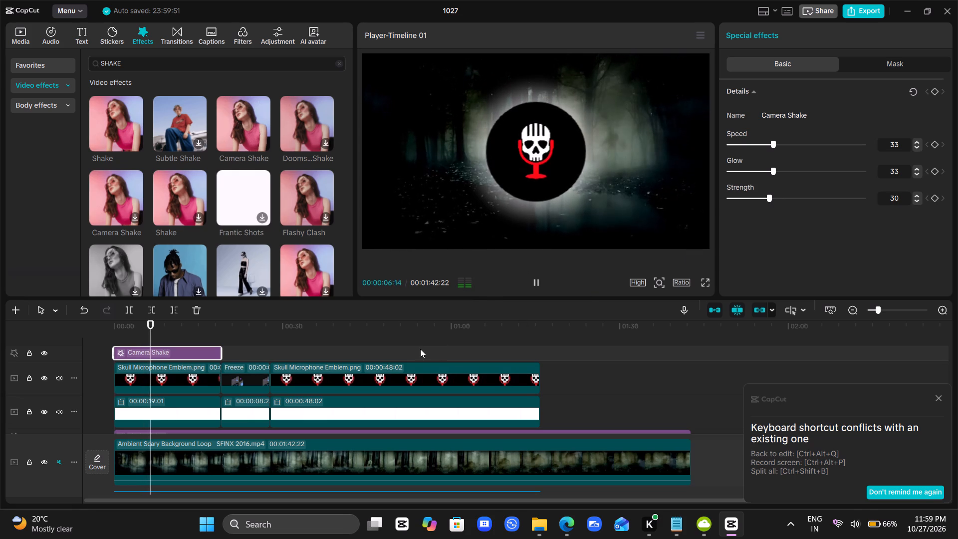
pyautogui.press('space')
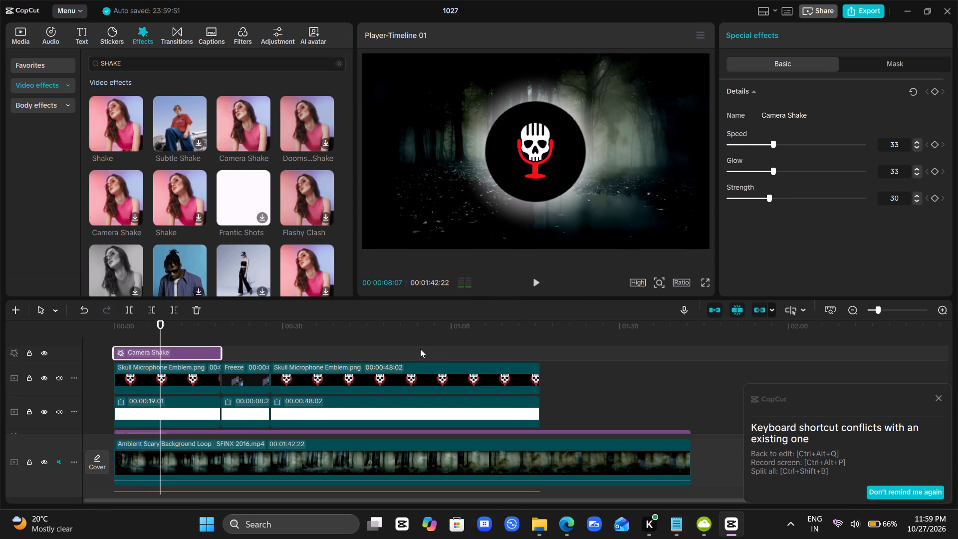
pyautogui.click(767, 144)
pyautogui.moveTo(767, 144); pyautogui.dragTo(752, 150)
pyautogui.moveTo(752, 150); pyautogui.dragTo(749, 152)
pyautogui.press('space')
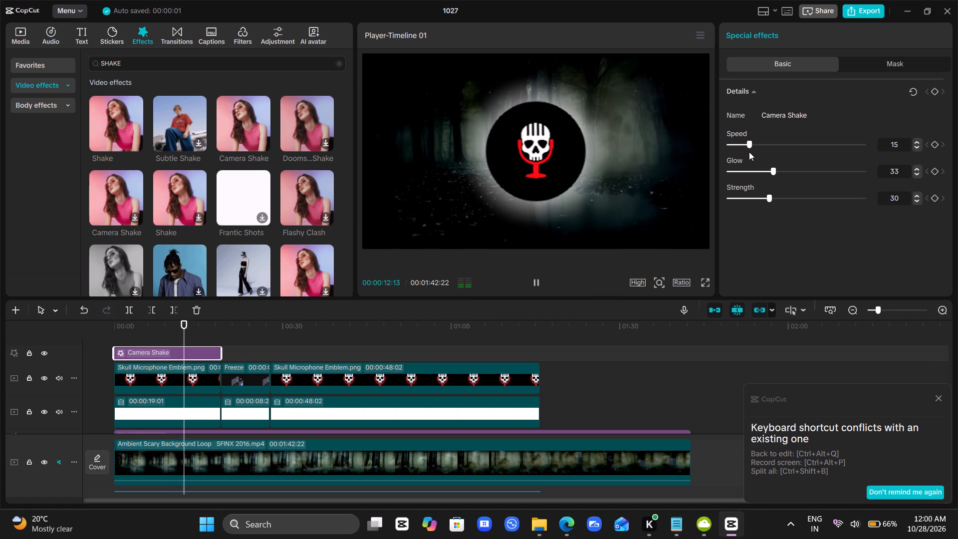
pyautogui.press('space')
# Combine the Camera Shake effect, the first skull emblem and the white clip beneath it into a compound clip.
pyautogui.scroll(1, 408, 400)
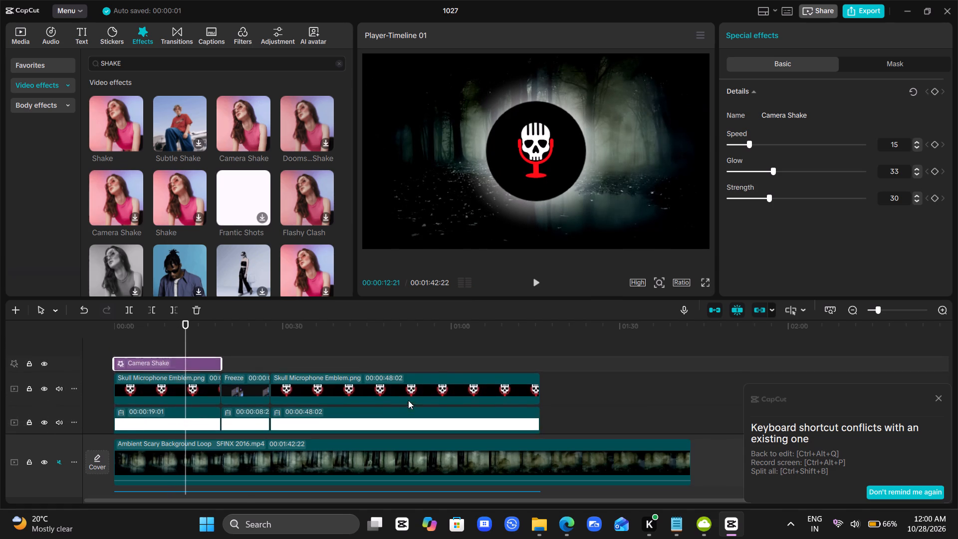
pyautogui.scroll(1, 408, 400)
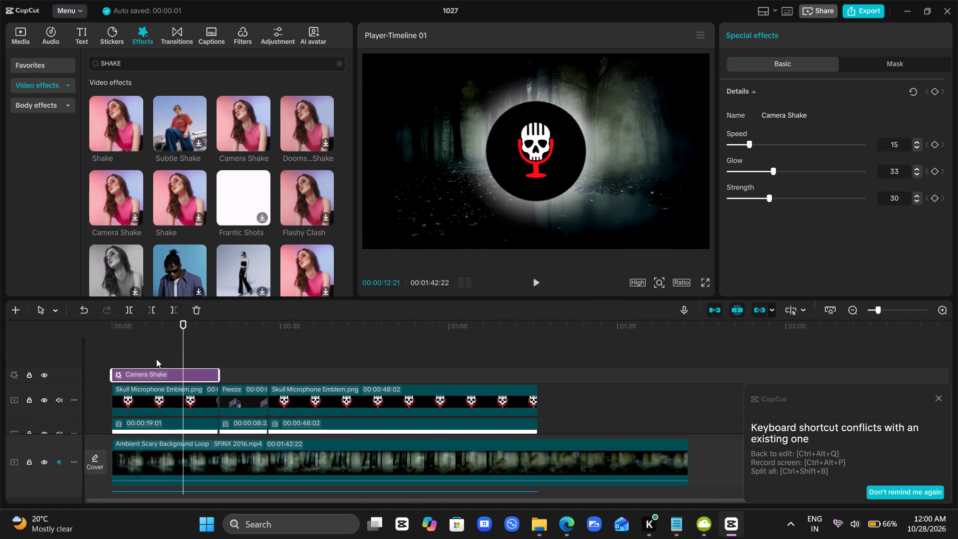
pyautogui.moveTo(154, 340); pyautogui.dragTo(167, 424)
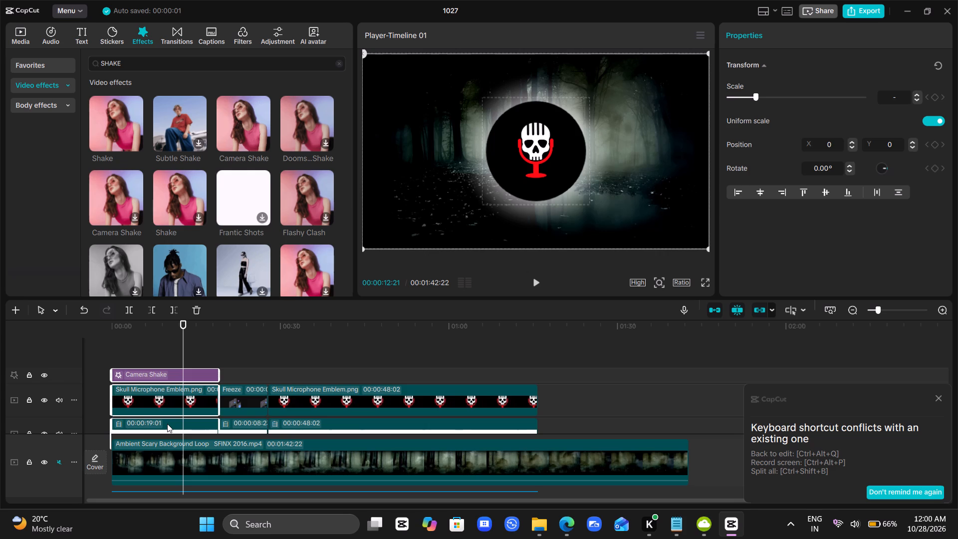
pyautogui.hotkey('alt', 'g')
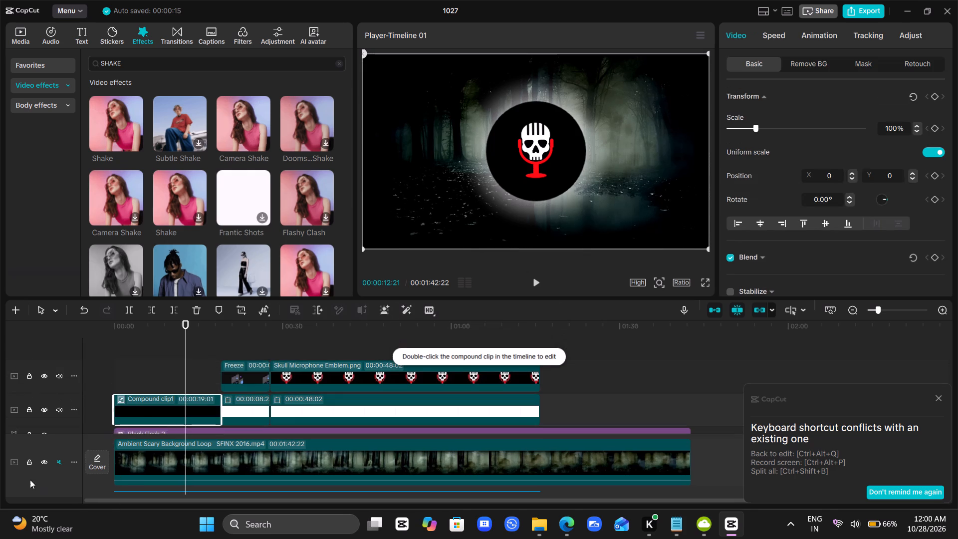
# Play from the start through the compound clip into the channel-page freeze frame to check the shake.
pyautogui.click(169, 369)
pyautogui.moveTo(169, 369); pyautogui.dragTo(0, 441)
pyautogui.press('space')
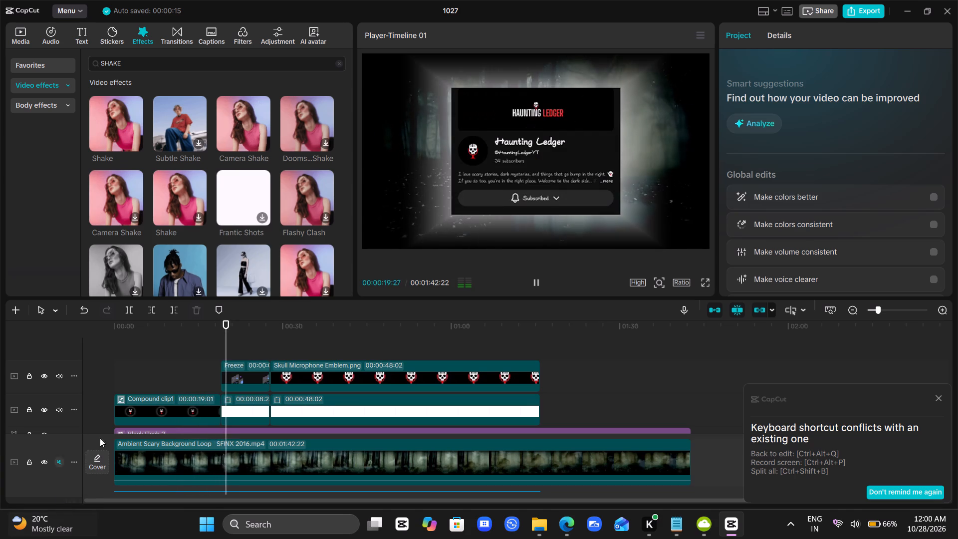
# Add Camera Shake above the channel-page freeze frame, starting at 00:00:19:01 and matching the freeze frame's length.
pyautogui.click(238, 340)
pyautogui.moveTo(238, 340); pyautogui.dragTo(223, 348)
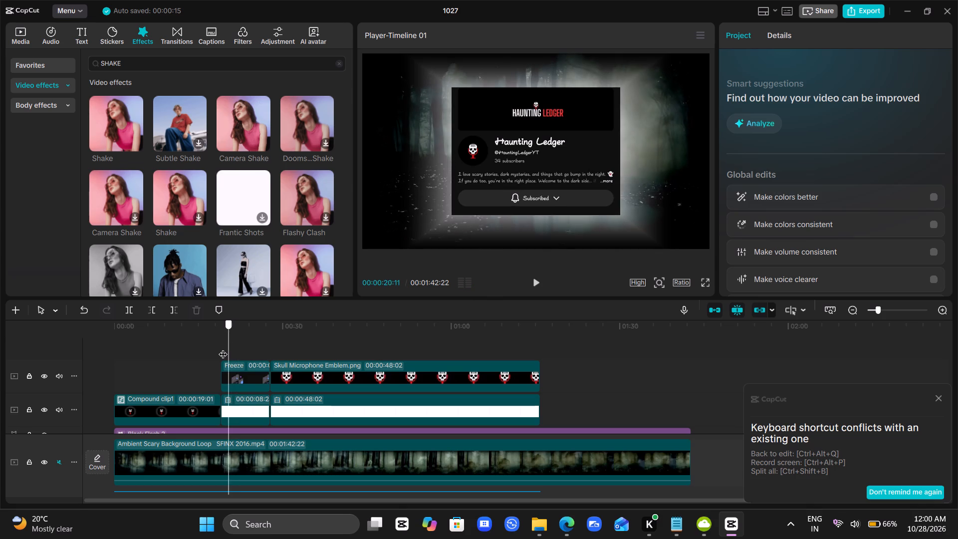
pyautogui.moveTo(223, 348); pyautogui.dragTo(220, 349)
pyautogui.scroll(1, 234, 367)
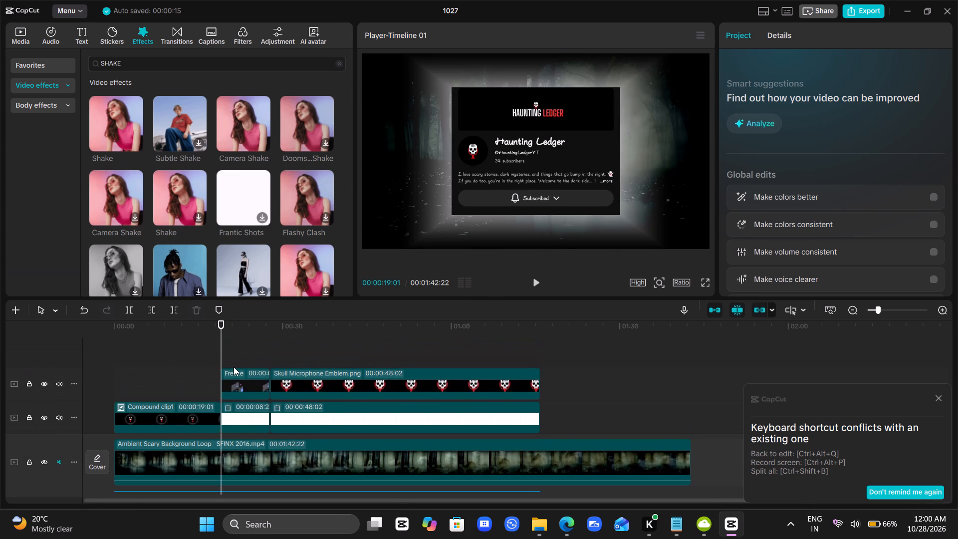
pyautogui.scroll(1, 234, 367)
pyautogui.moveTo(235, 122); pyautogui.dragTo(226, 349)
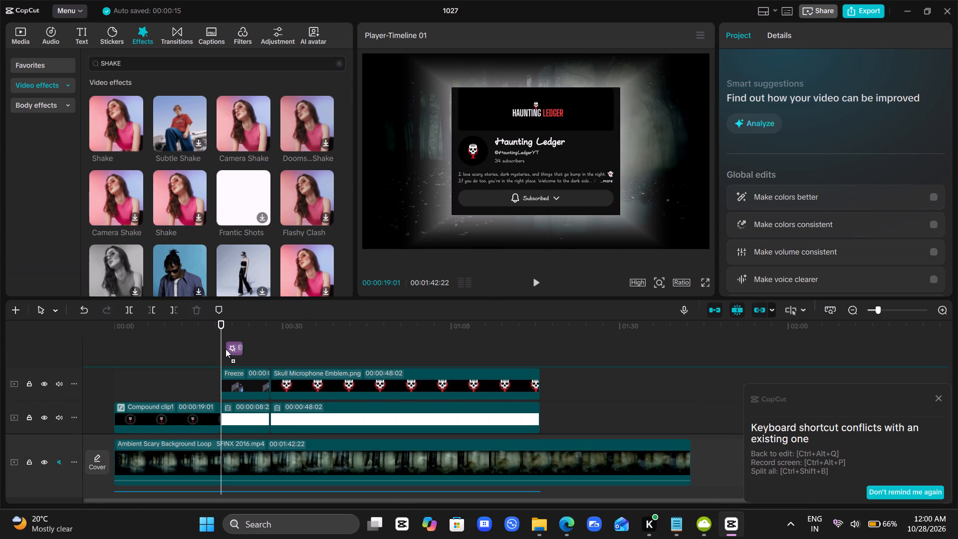
pyautogui.moveTo(226, 349); pyautogui.dragTo(223, 357)
pyautogui.moveTo(236, 372); pyautogui.dragTo(266, 371)
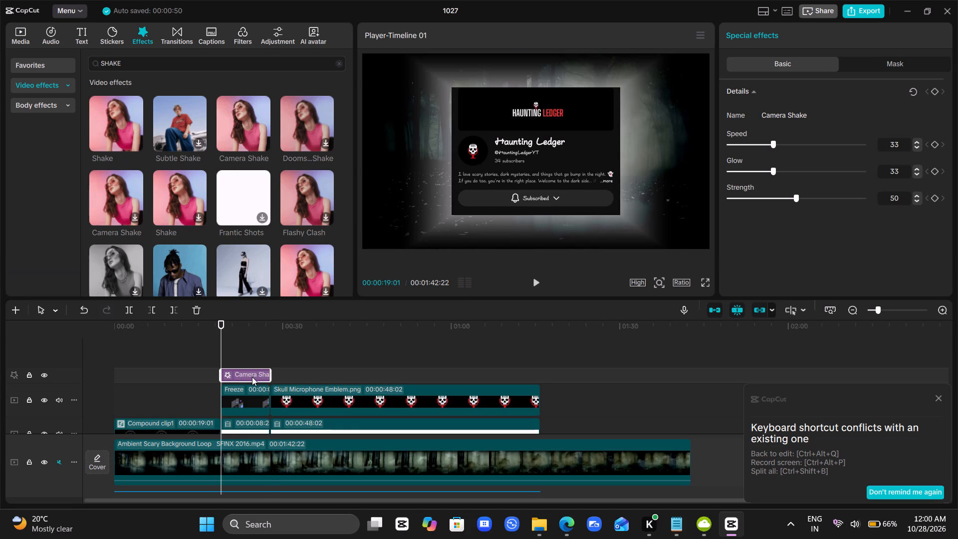
# Set the channel-page freeze frame's Camera Shake to Speed 15 and Strength 30, and copy the effect.
pyautogui.scroll(-1, 252, 374)
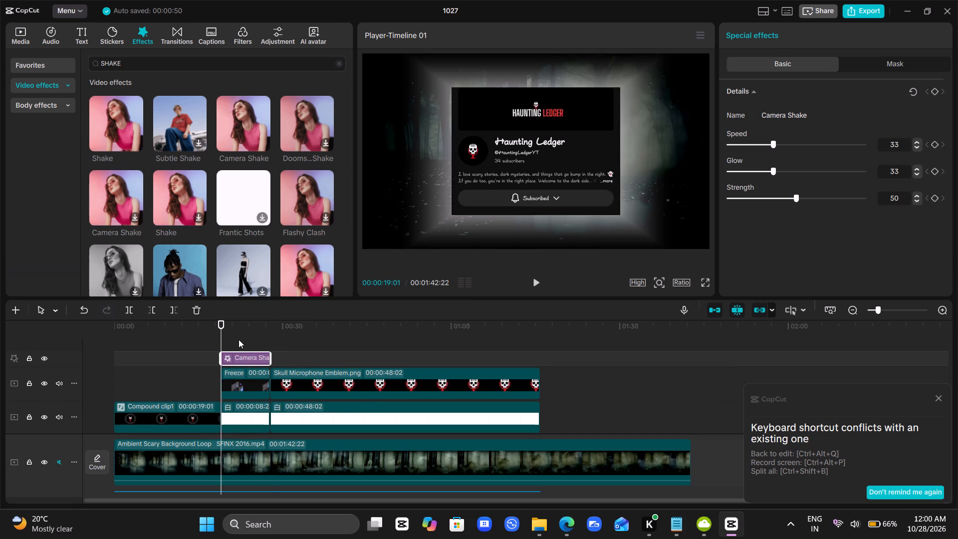
pyautogui.moveTo(239, 339); pyautogui.dragTo(247, 416)
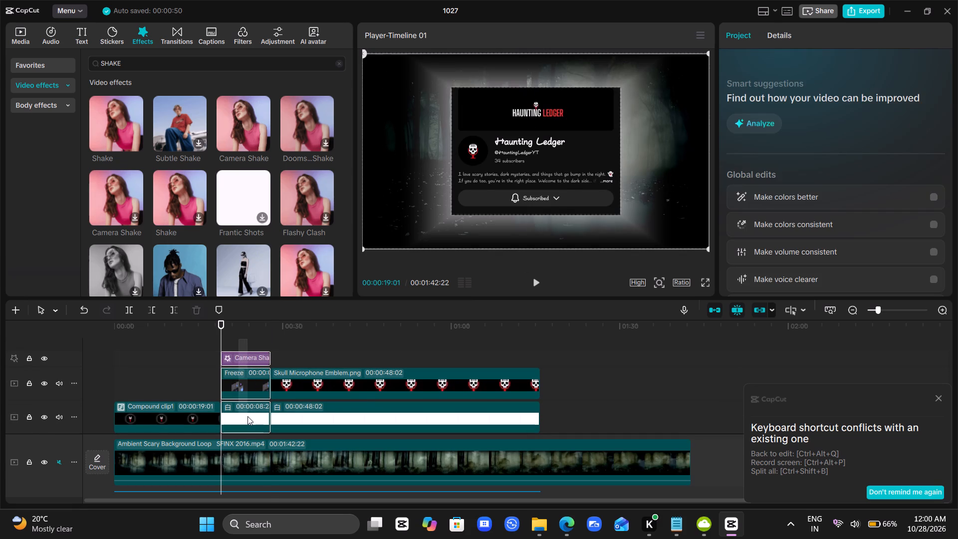
pyautogui.moveTo(247, 416); pyautogui.dragTo(241, 371)
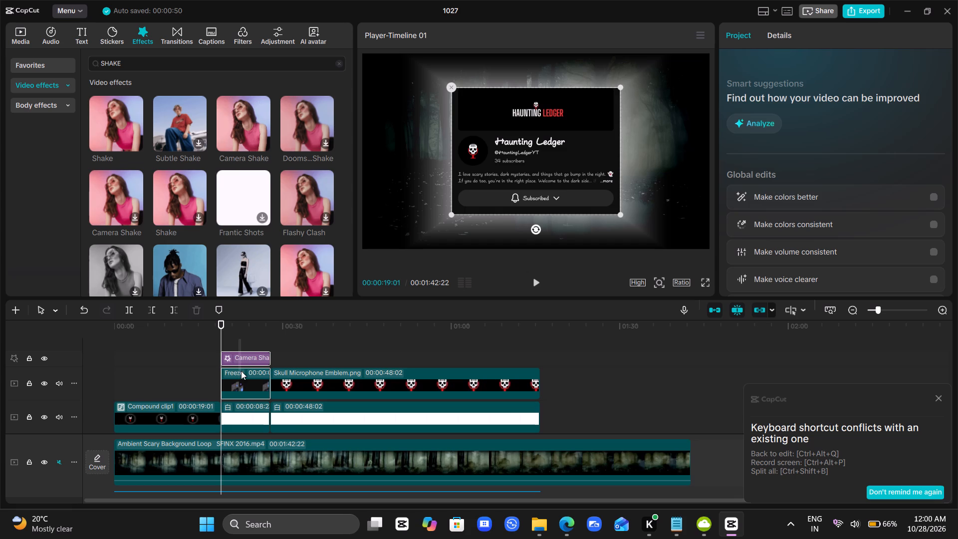
pyautogui.moveTo(241, 371); pyautogui.dragTo(247, 354)
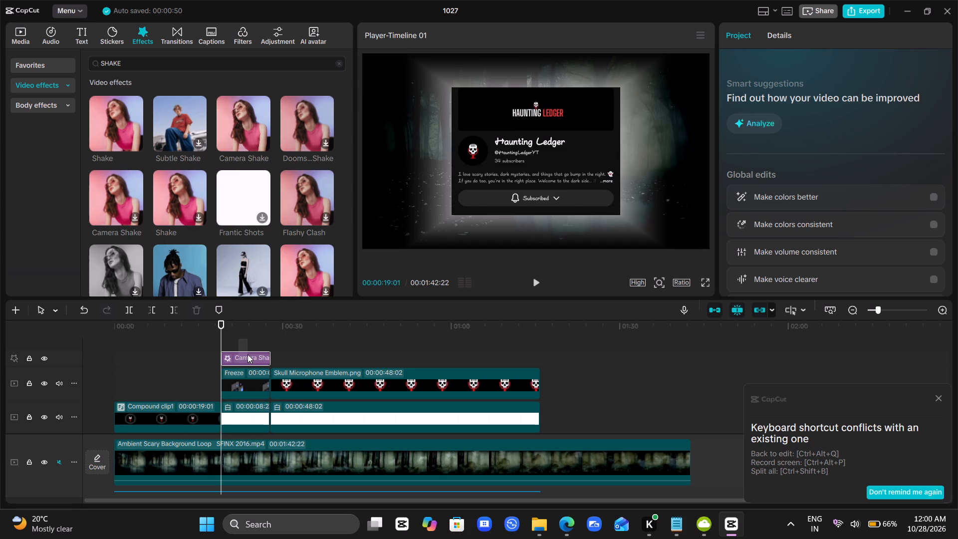
pyautogui.moveTo(247, 354); pyautogui.dragTo(247, 354)
pyautogui.click(758, 141)
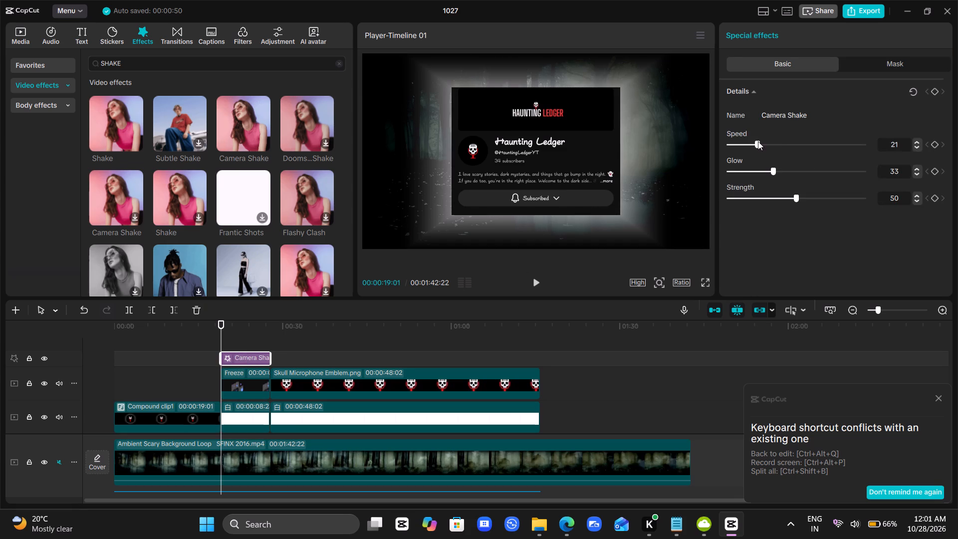
pyautogui.moveTo(758, 141); pyautogui.dragTo(751, 146)
pyautogui.moveTo(751, 146); pyautogui.dragTo(750, 146)
pyautogui.moveTo(794, 198); pyautogui.dragTo(773, 203)
pyautogui.moveTo(773, 203); pyautogui.dragTo(771, 208)
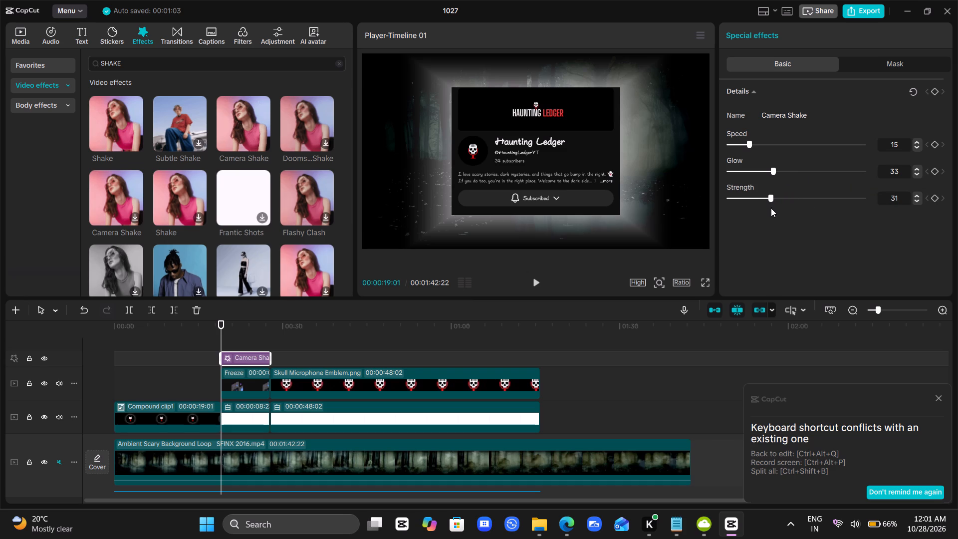
pyautogui.moveTo(771, 208); pyautogui.dragTo(768, 210)
pyautogui.moveTo(768, 210); pyautogui.dragTo(769, 210)
pyautogui.hotkey('ctrl', 'c')
# Combine the Camera Shake effect, the channel-page freeze frame and the white clip beneath it into a compound clip.
pyautogui.moveTo(237, 335); pyautogui.dragTo(249, 398)
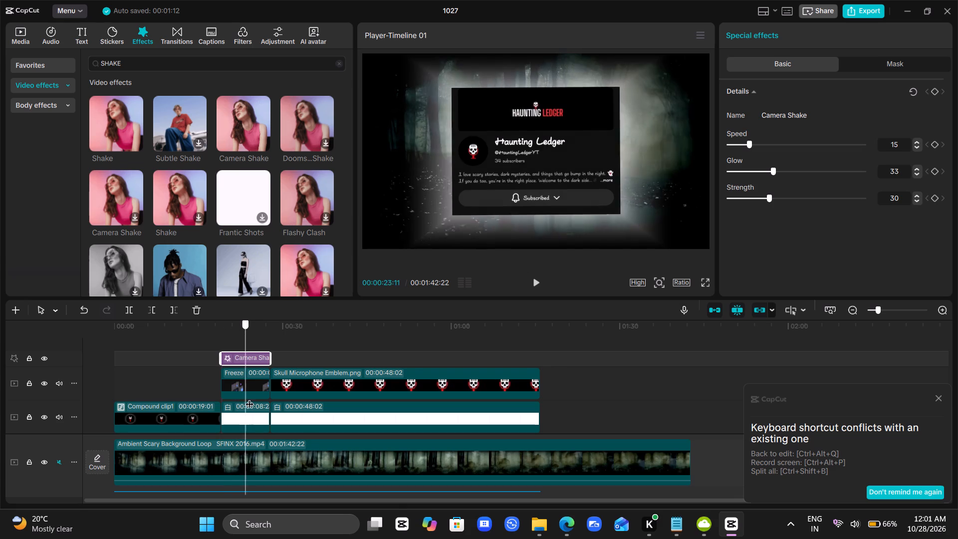
pyautogui.moveTo(249, 398); pyautogui.dragTo(234, 388)
pyautogui.moveTo(247, 338); pyautogui.dragTo(253, 409)
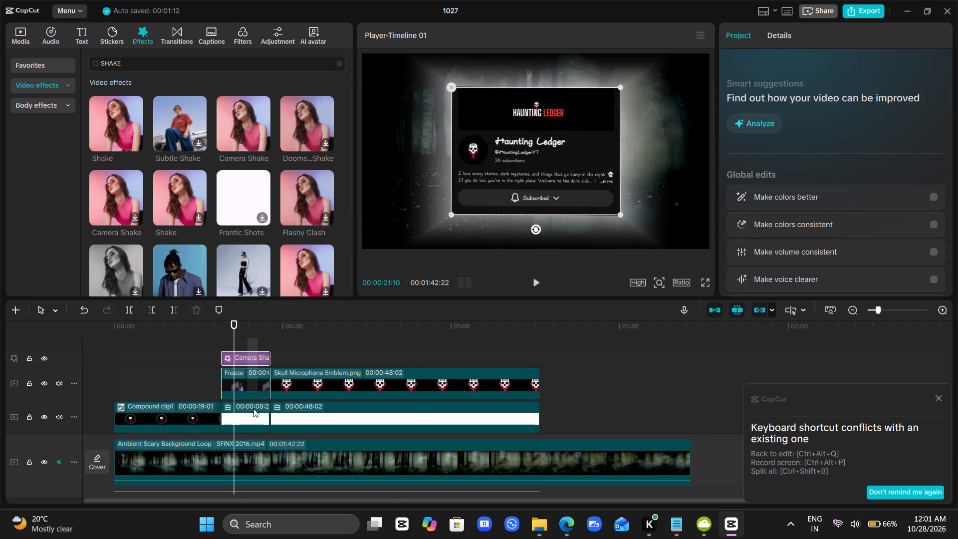
pyautogui.moveTo(253, 409); pyautogui.dragTo(250, 415)
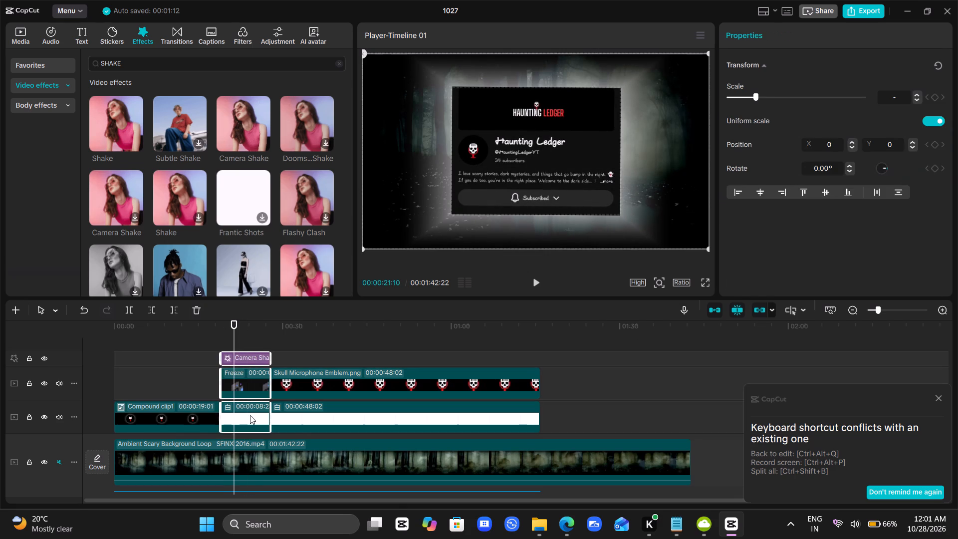
pyautogui.hotkey('alt', 'g')
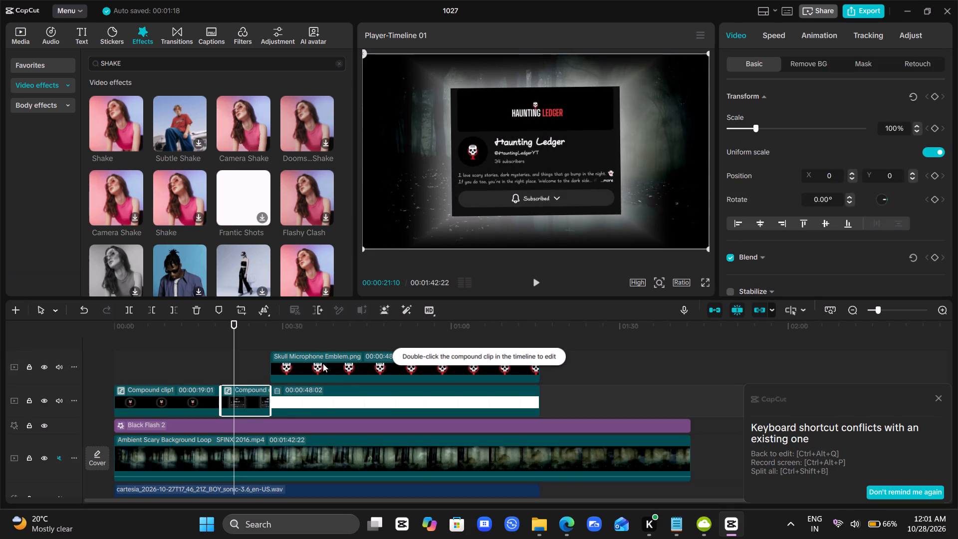
# Paste the copied Camera Shake at 00:00:27:24 above the second skull emblem and extend it to the emblem's end.
pyautogui.click(281, 342)
pyautogui.moveTo(281, 342); pyautogui.dragTo(274, 344)
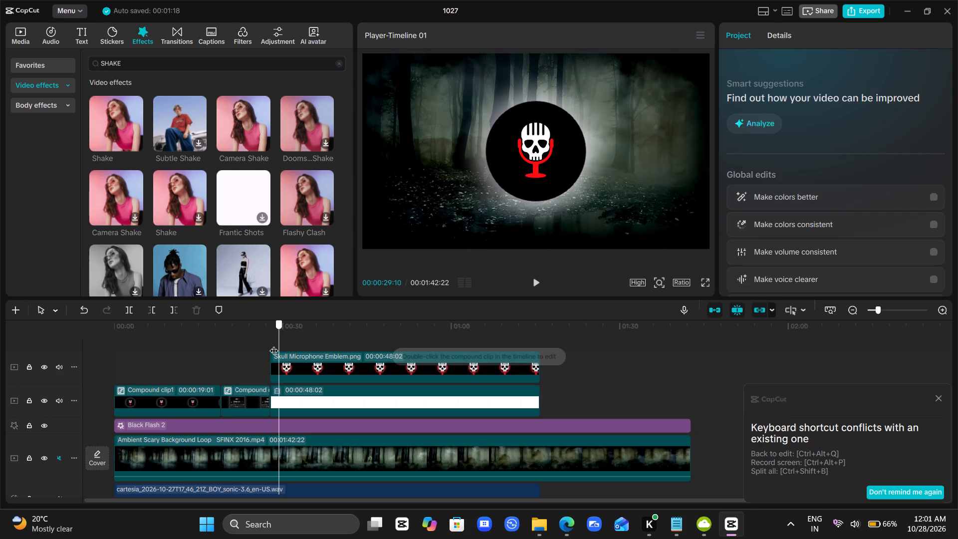
pyautogui.moveTo(274, 344); pyautogui.dragTo(273, 344)
pyautogui.hotkey('ctrl', 'v')
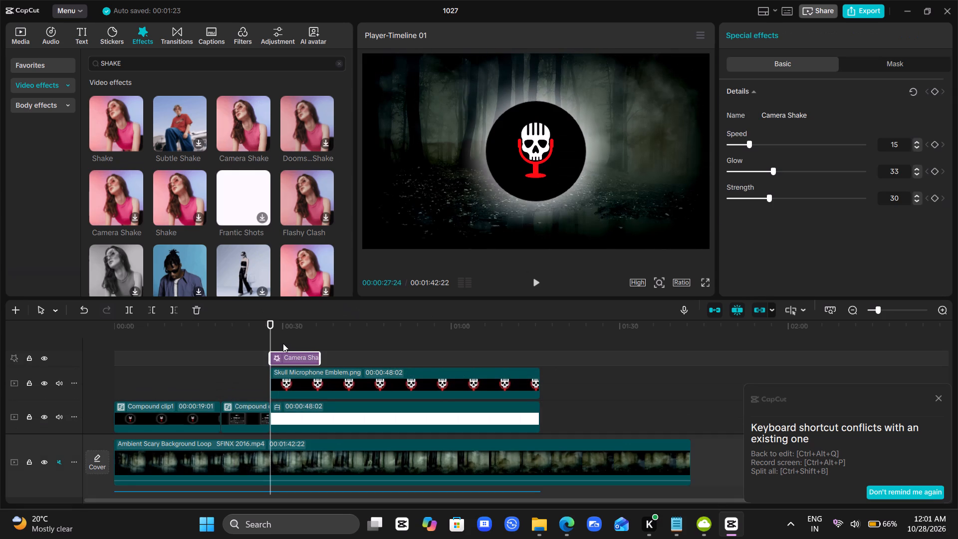
pyautogui.moveTo(322, 357); pyautogui.dragTo(537, 347)
pyautogui.scroll(1, 386, 389)
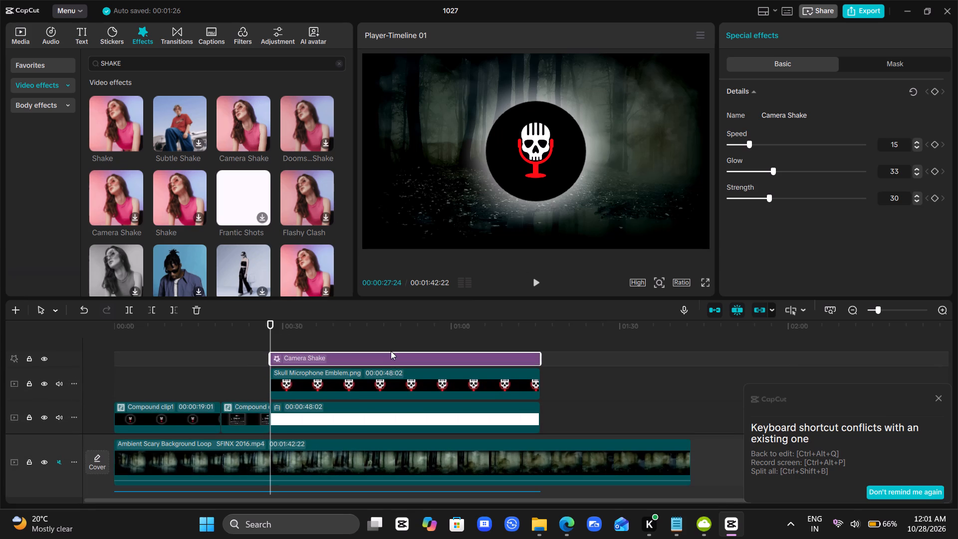
# Combine the pasted Camera Shake, the Skull Microphone Emblem clip and the white clip beneath it into a compound clip.
pyautogui.moveTo(374, 339); pyautogui.dragTo(391, 420)
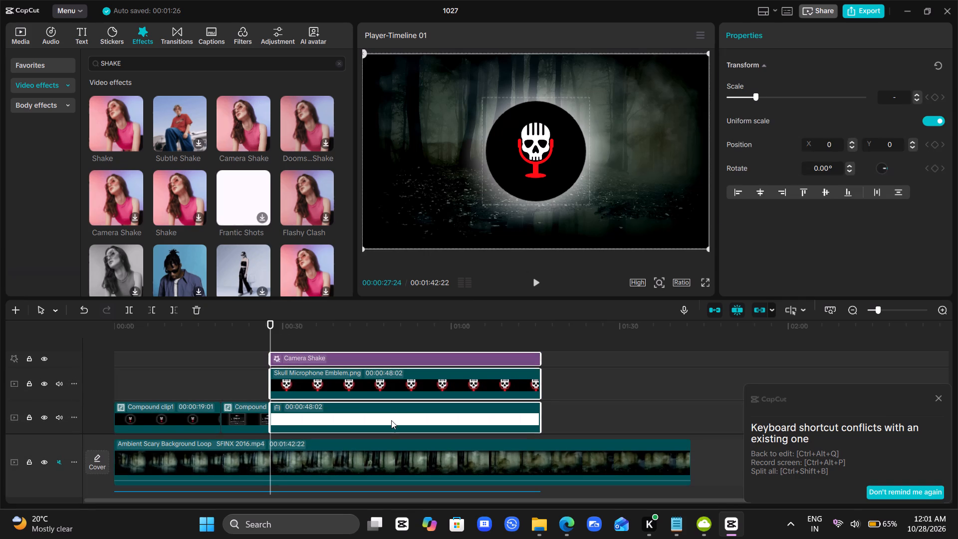
pyautogui.hotkey('alt', 'g')
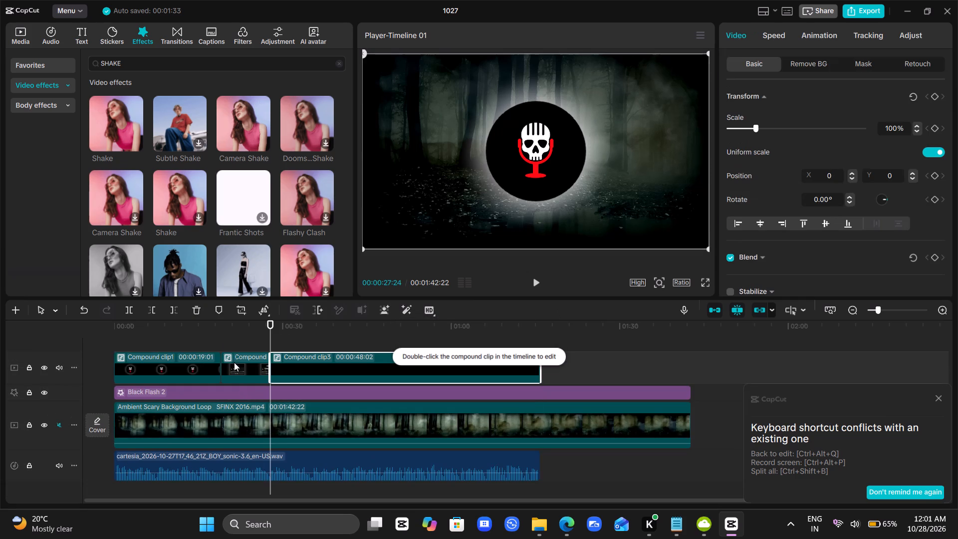
# Play the video from the start through all three compound clips, and return the playhead to the voice-over's end.
pyautogui.click(221, 339)
pyautogui.moveTo(221, 339); pyautogui.dragTo(0, 478)
pyautogui.press('space')
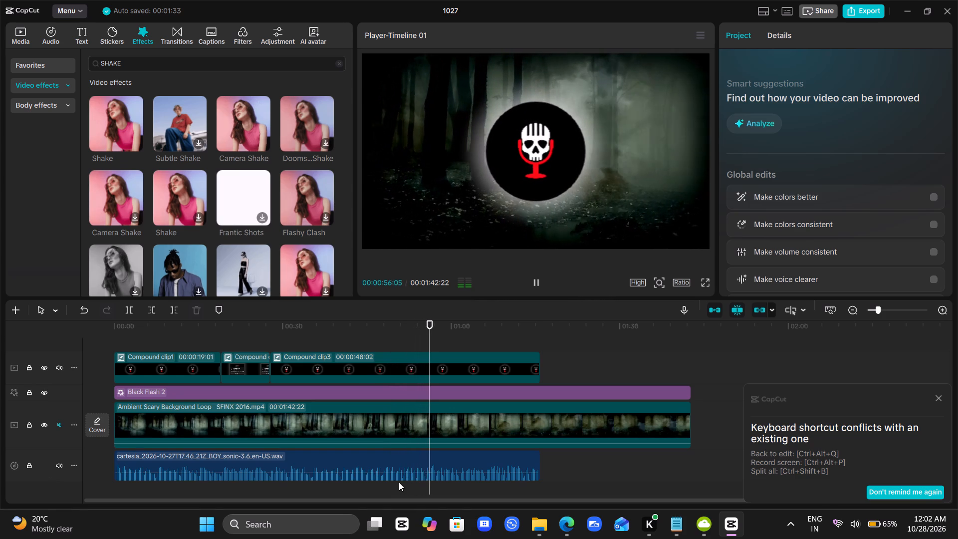
pyautogui.hscroll(-1, 595, 414)
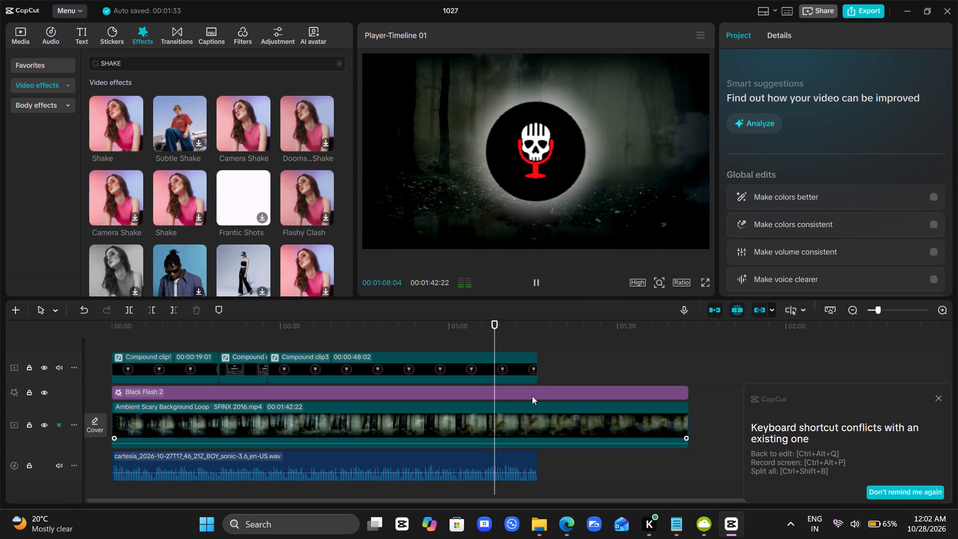
pyautogui.hscroll(-1, 553, 381)
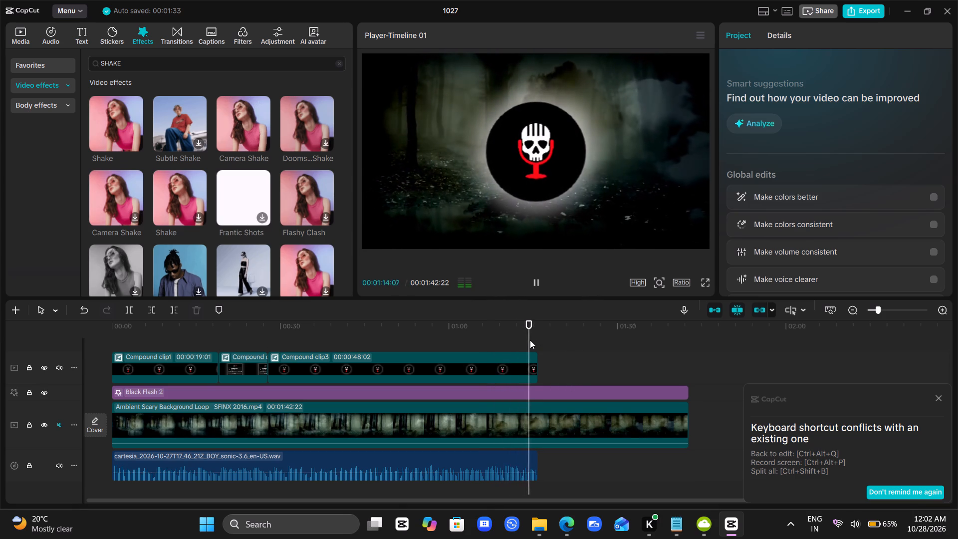
pyautogui.doubleClick(565, 342)
pyautogui.moveTo(565, 342); pyautogui.dragTo(536, 348)
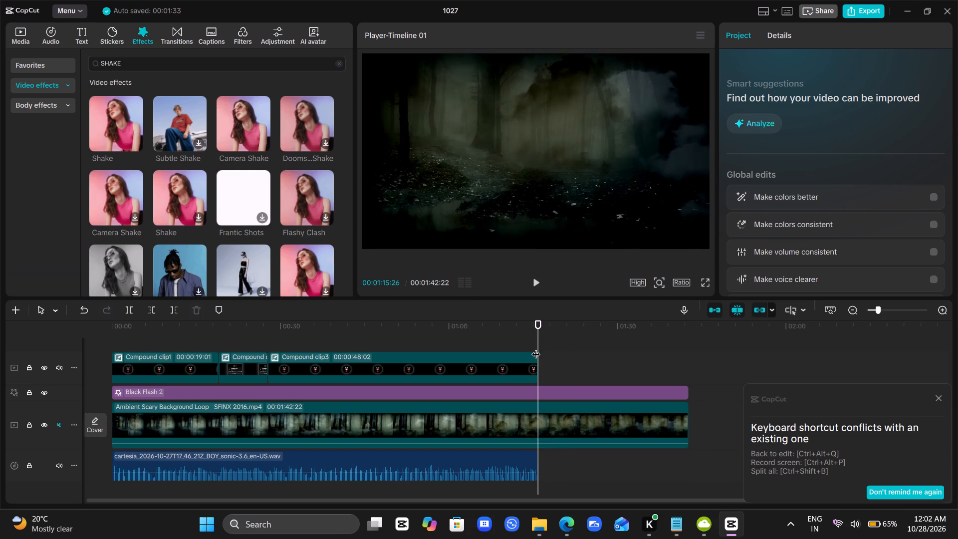
# Extend the Black Flash 2 effect and the Ambient Scary Background Loop clip together to 00:14:58:24.
pyautogui.hscroll(-2, 685, 430)
pyautogui.moveTo(709, 421); pyautogui.dragTo(671, 399)
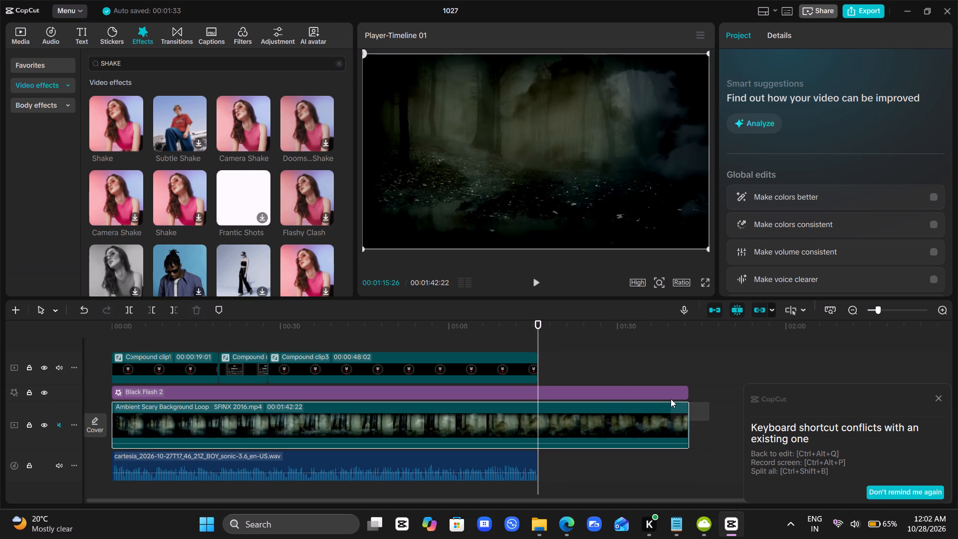
pyautogui.moveTo(671, 399); pyautogui.dragTo(671, 392)
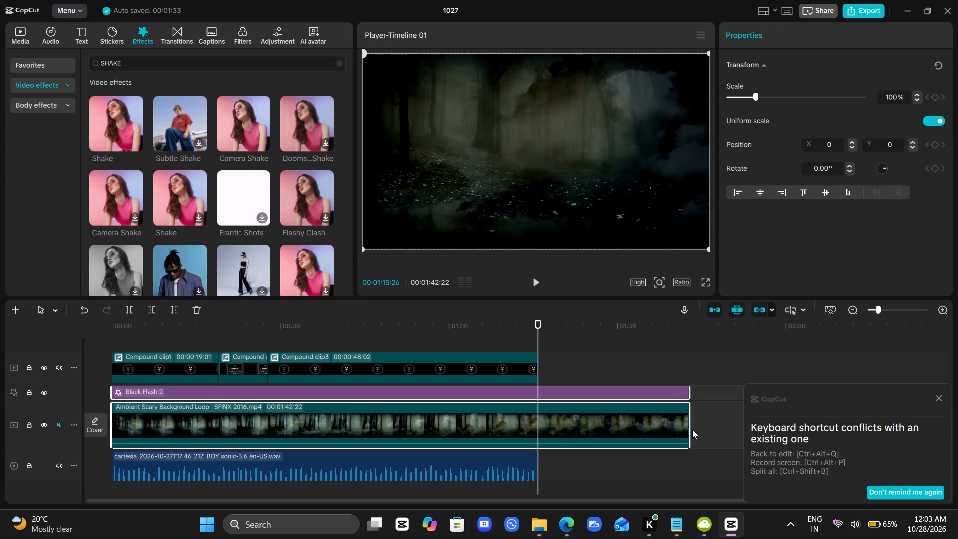
pyautogui.moveTo(690, 428); pyautogui.dragTo(957, 429)
pyautogui.moveTo(957, 429); pyautogui.dragTo(957, 429)
pyautogui.hscroll(5, 362, 533)
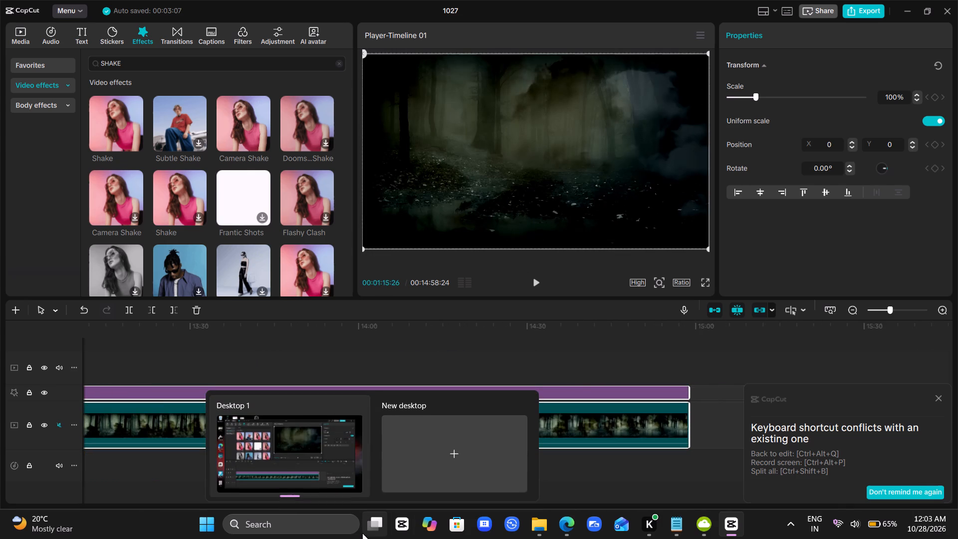
pyautogui.click(153, 474)
# Play the last seconds of the third compound clip to check where the emblem and voice-over end.
pyautogui.hscroll(7, 153, 474)
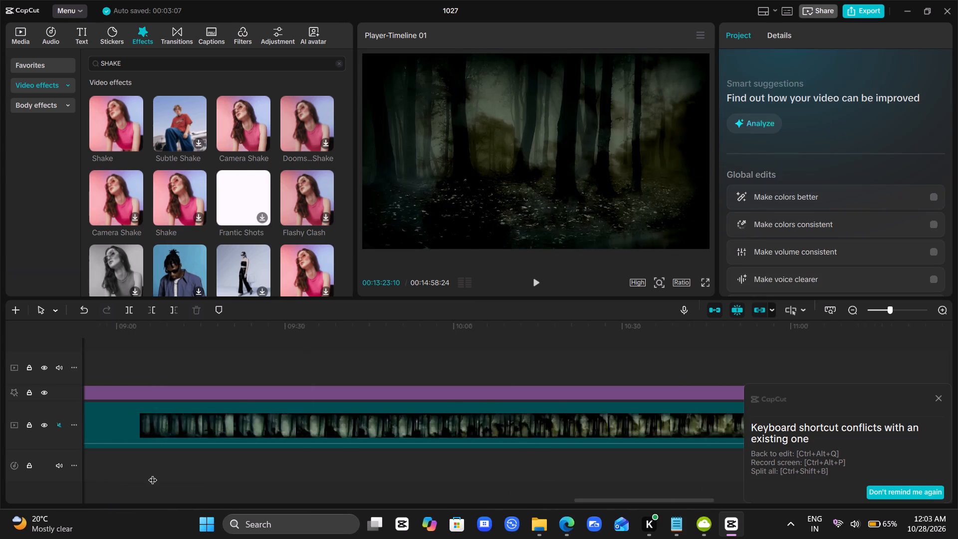
pyautogui.hscroll(4, 153, 474)
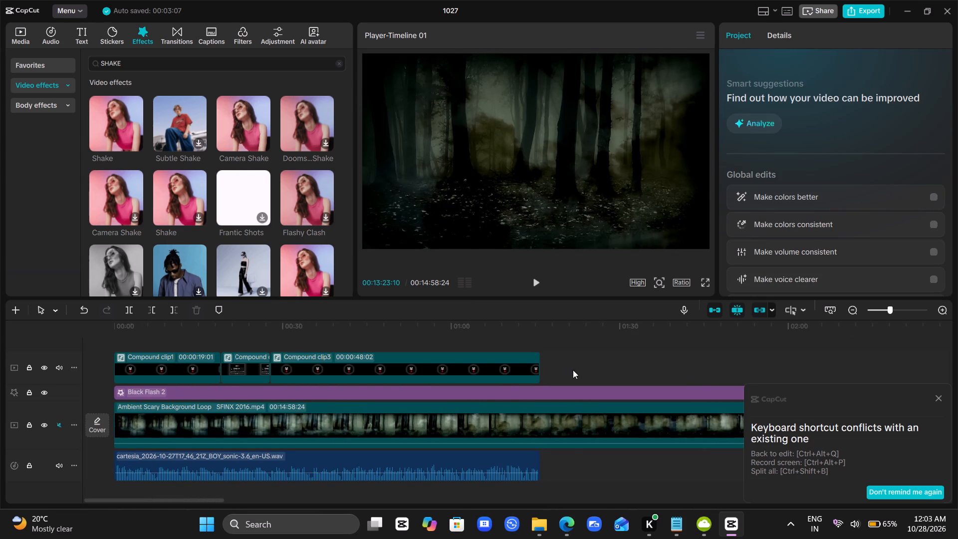
pyautogui.click(573, 370)
pyautogui.moveTo(573, 370); pyautogui.dragTo(502, 376)
pyautogui.press('space')
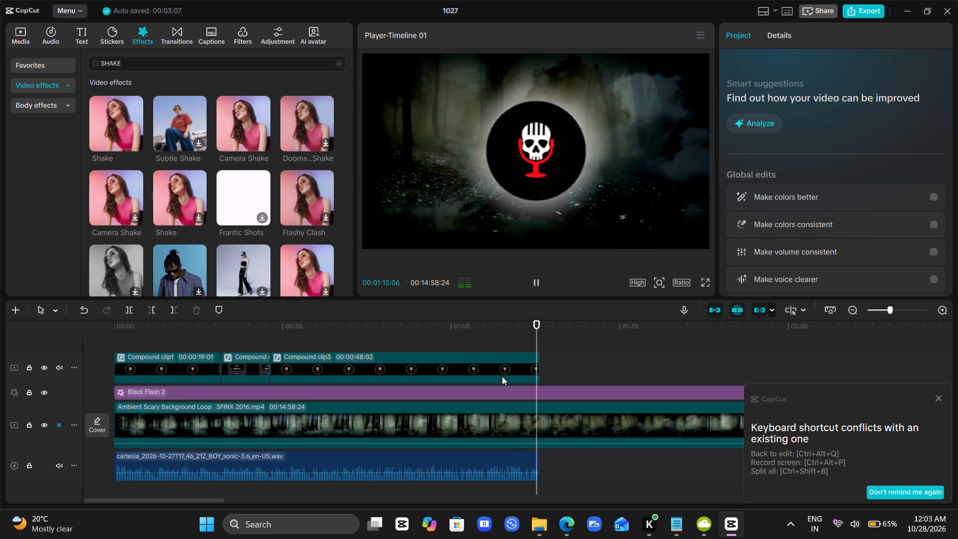
pyautogui.press('space')
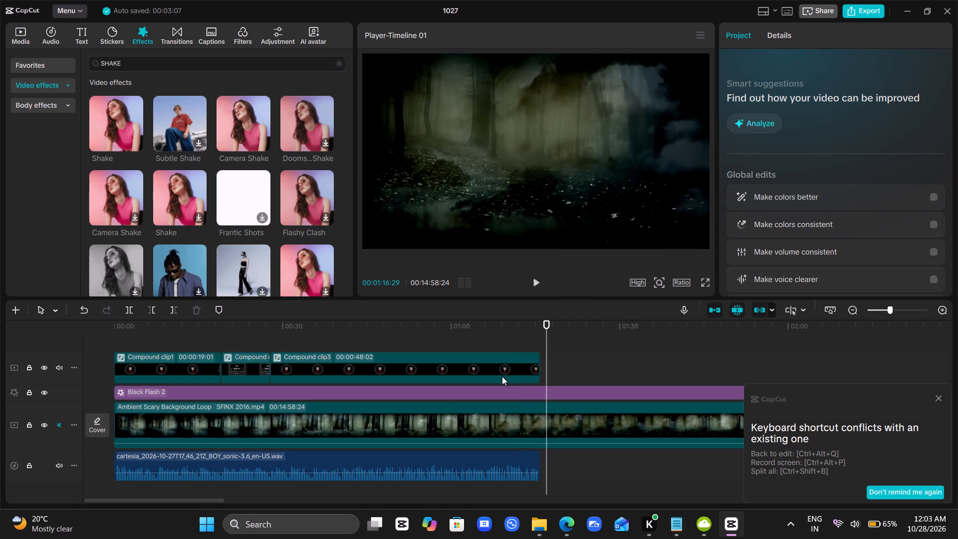
# Add the 05:02 cartesia voice-over to the audio track after the first voice-over, starting at 00:01:16:29.
pyautogui.click(23, 35)
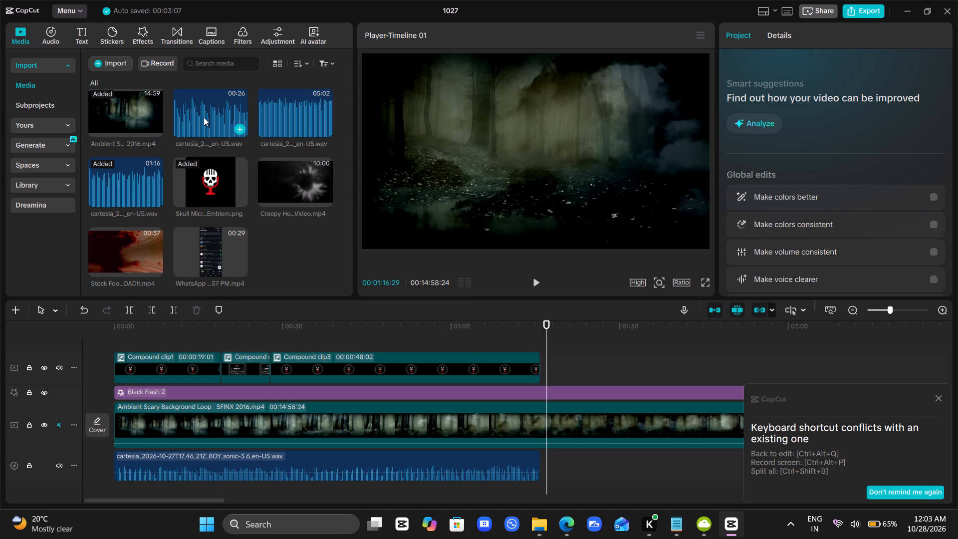
pyautogui.moveTo(289, 112); pyautogui.dragTo(348, 150)
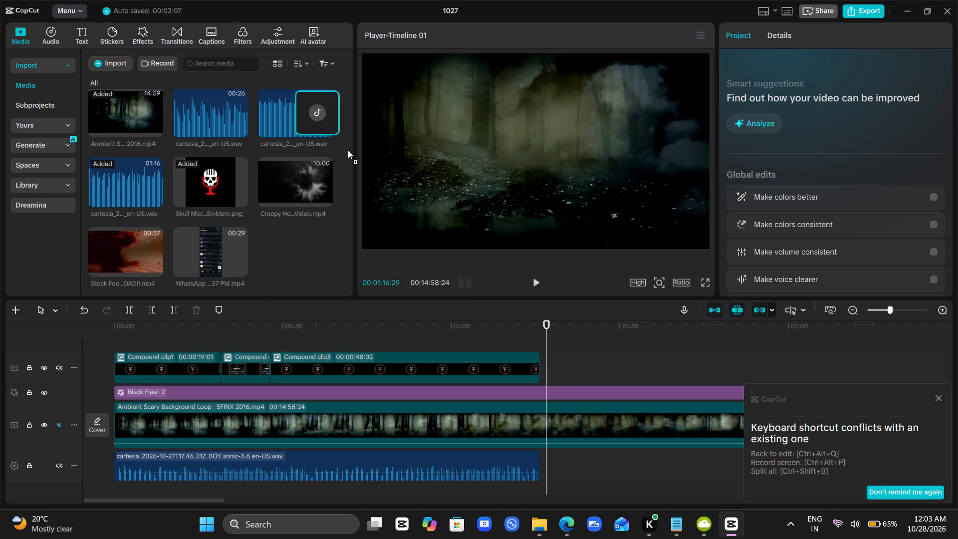
pyautogui.moveTo(348, 150); pyautogui.dragTo(544, 461)
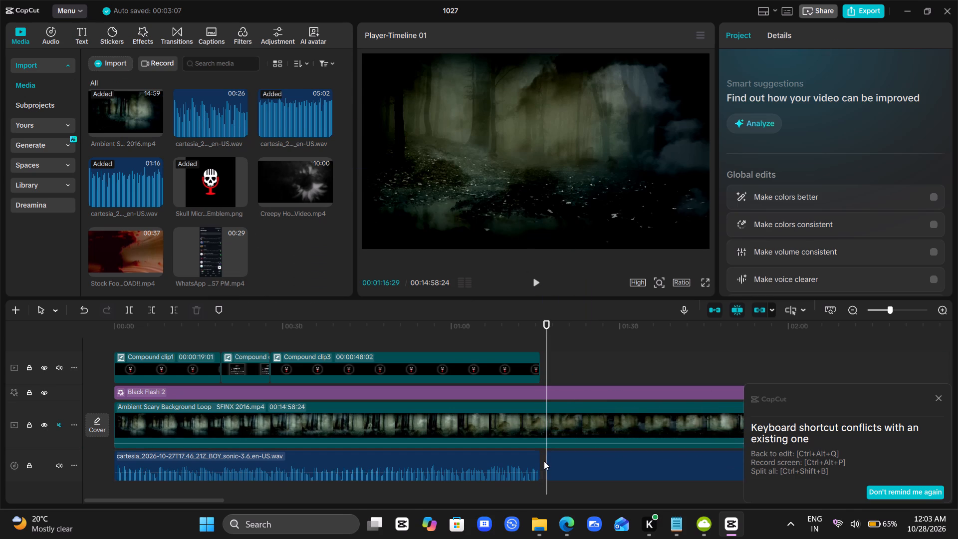
# Scrub and play the gap between the third compound clip's end and the second voice-over to judge the pause.
pyautogui.keyDown('ctrl'); pyautogui.scroll(13, 544, 461); pyautogui.keyUp('ctrl')
pyautogui.keyDown('ctrl'); pyautogui.scroll(10, 544, 461); pyautogui.keyUp('ctrl')
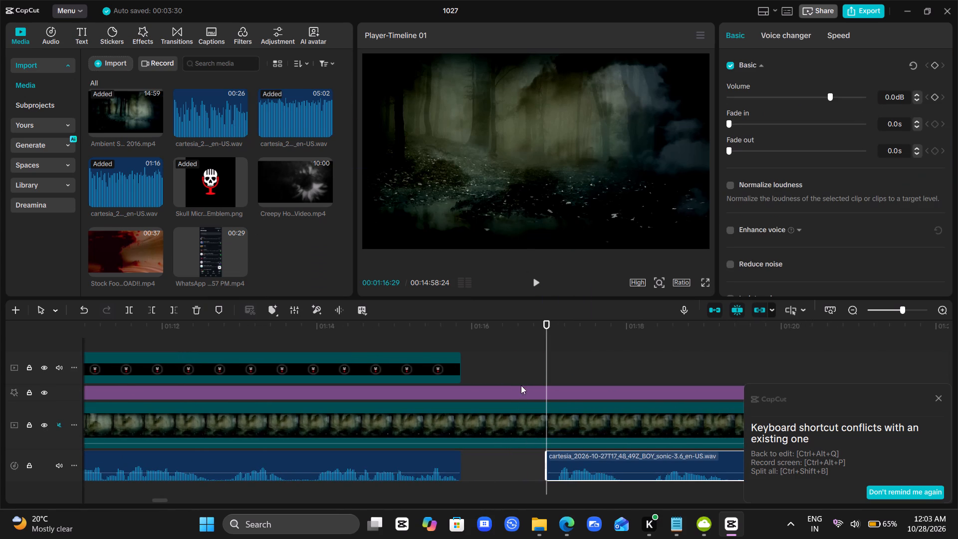
pyautogui.click(513, 366)
pyautogui.moveTo(513, 366); pyautogui.dragTo(472, 372)
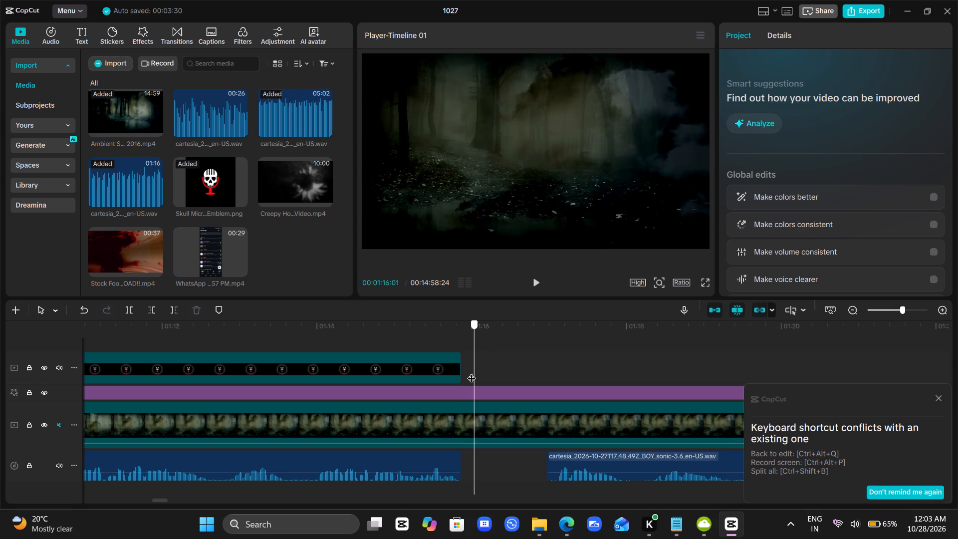
pyautogui.moveTo(472, 372); pyautogui.dragTo(461, 375)
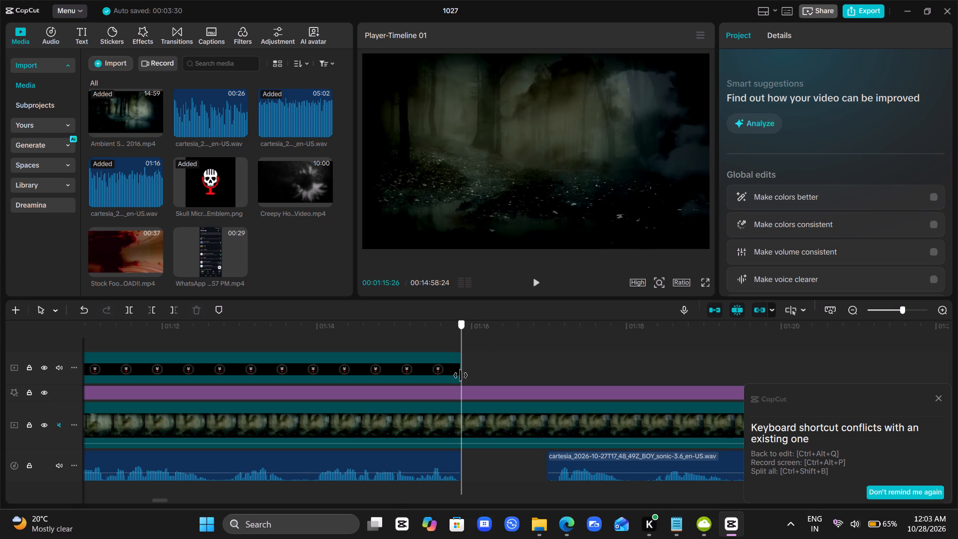
pyautogui.moveTo(461, 375); pyautogui.dragTo(472, 375)
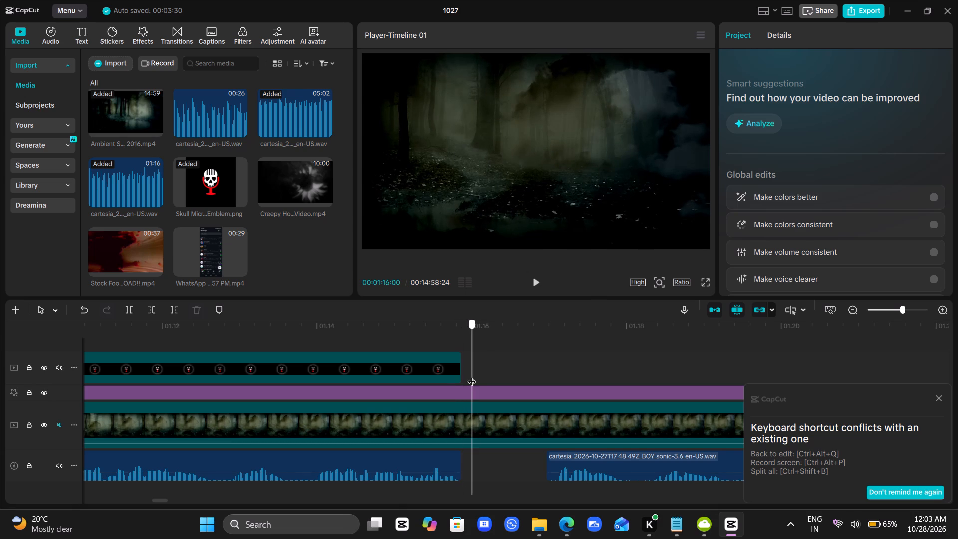
pyautogui.moveTo(472, 375); pyautogui.dragTo(481, 378)
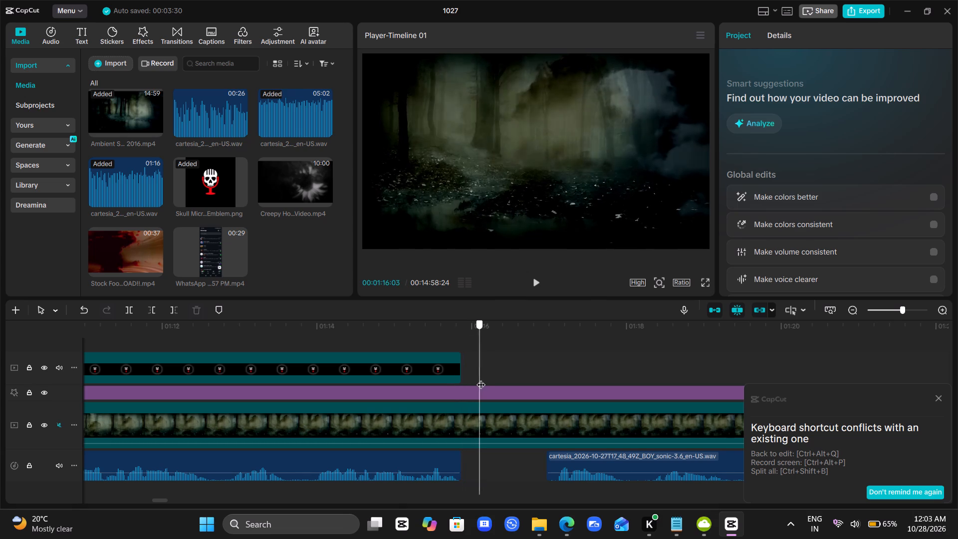
pyautogui.moveTo(481, 378); pyautogui.dragTo(505, 375)
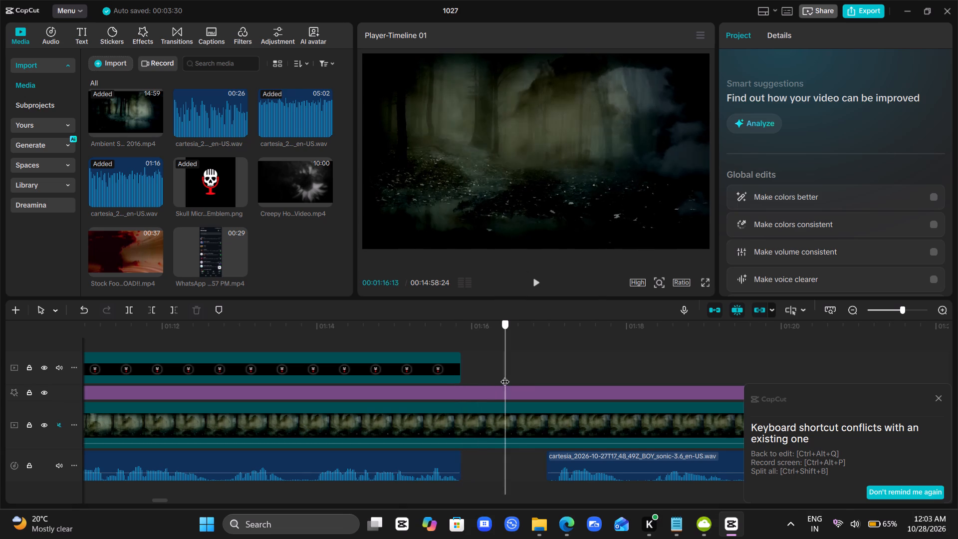
pyautogui.moveTo(505, 375); pyautogui.dragTo(548, 377)
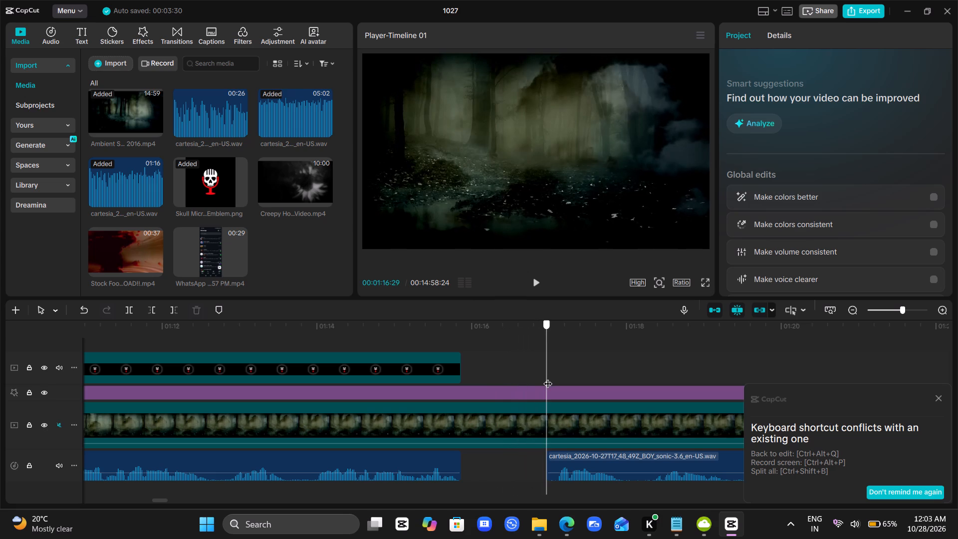
pyautogui.moveTo(548, 377); pyautogui.dragTo(474, 388)
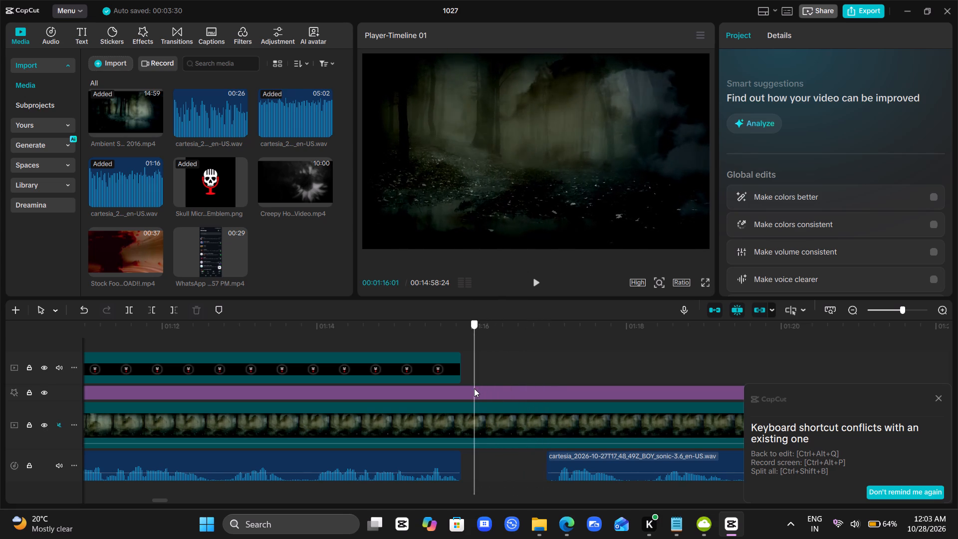
pyautogui.moveTo(474, 388); pyautogui.dragTo(392, 383)
pyautogui.press('space')
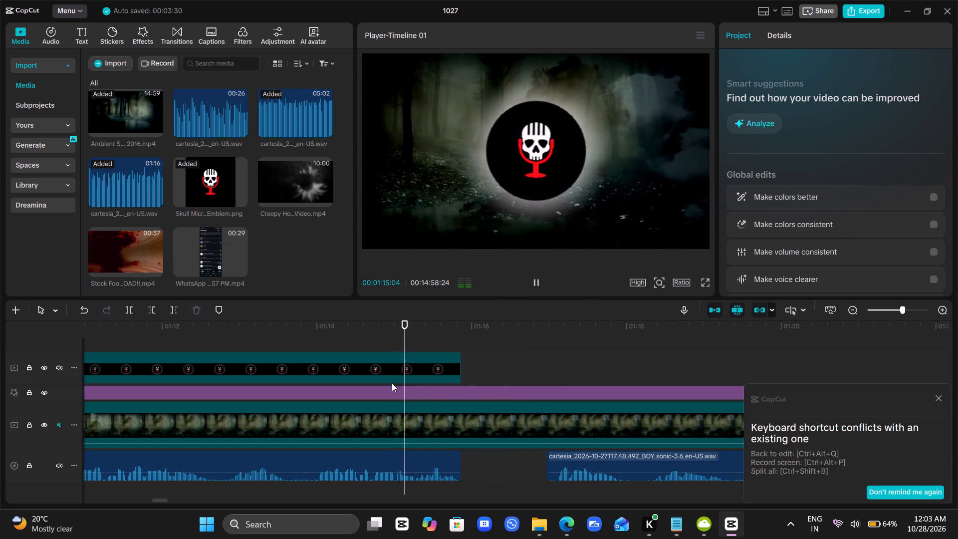
pyautogui.press('space')
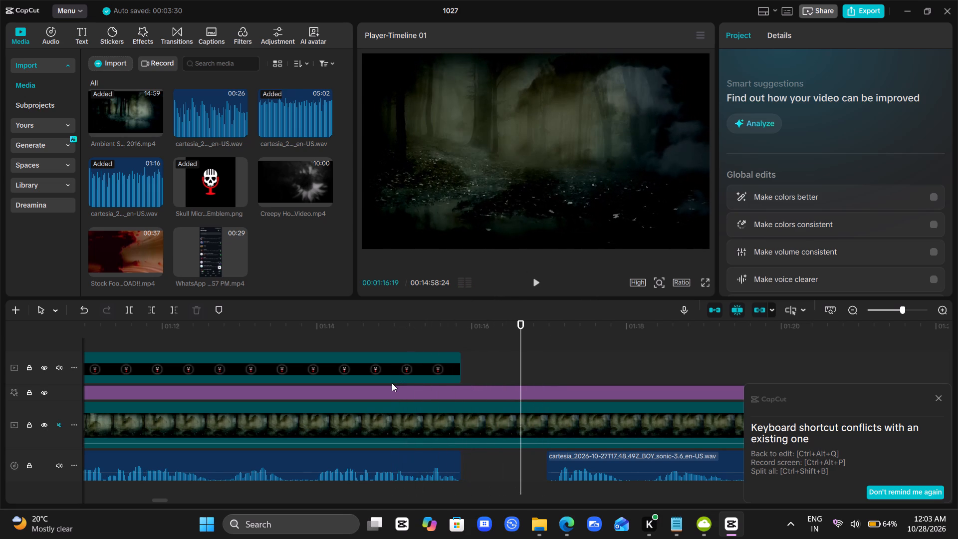
# Shift the second voice-over earlier so it starts at about 00:01:16:15.
pyautogui.moveTo(583, 457); pyautogui.dragTo(547, 457)
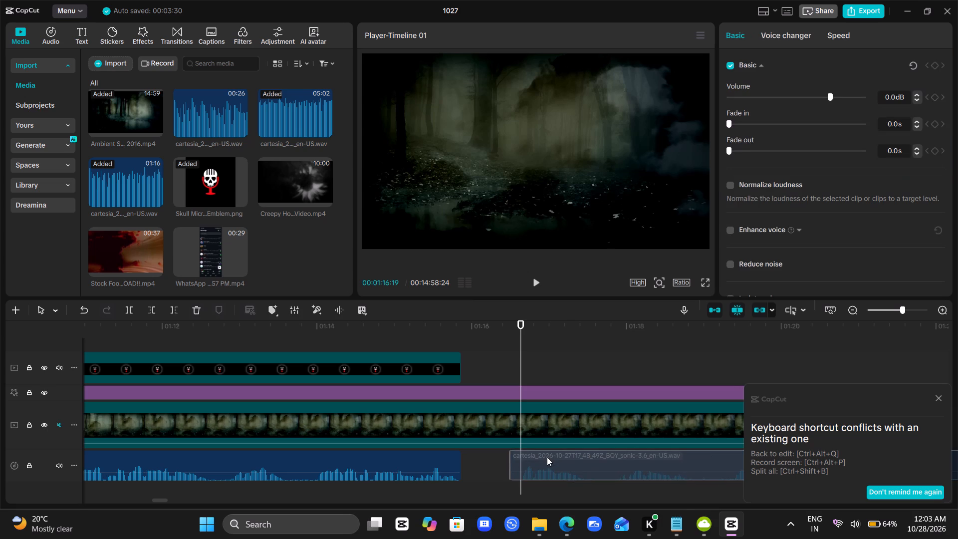
# Play the transition into the moved voice-over to check the shorter pause, and return the playhead to its start at 00:01:16:15.
pyautogui.click(485, 362)
pyautogui.moveTo(485, 362); pyautogui.dragTo(341, 389)
pyautogui.press('space')
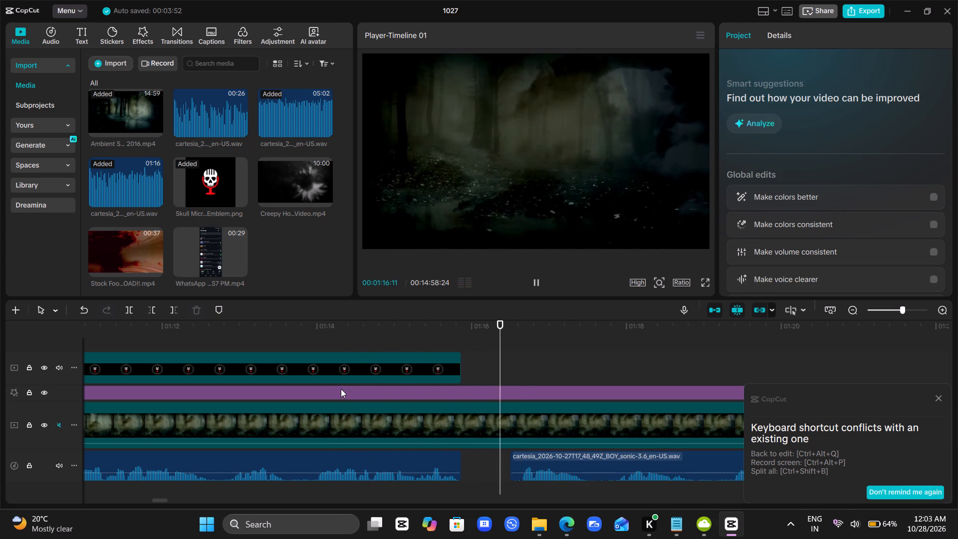
pyautogui.press('space')
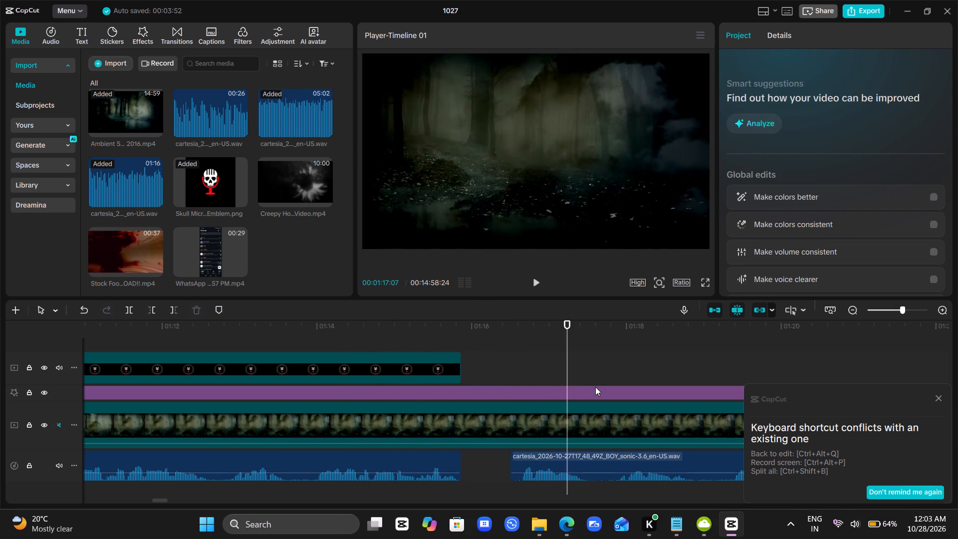
pyautogui.click(532, 349)
pyautogui.moveTo(532, 349); pyautogui.dragTo(443, 353)
pyautogui.press('space')
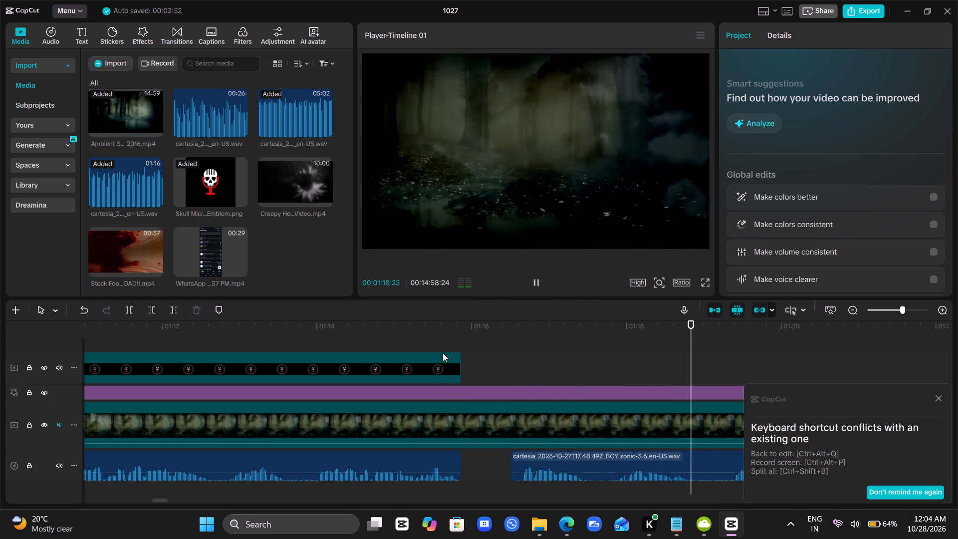
pyautogui.press('space')
pyautogui.click(560, 362)
pyautogui.moveTo(560, 362); pyautogui.dragTo(531, 373)
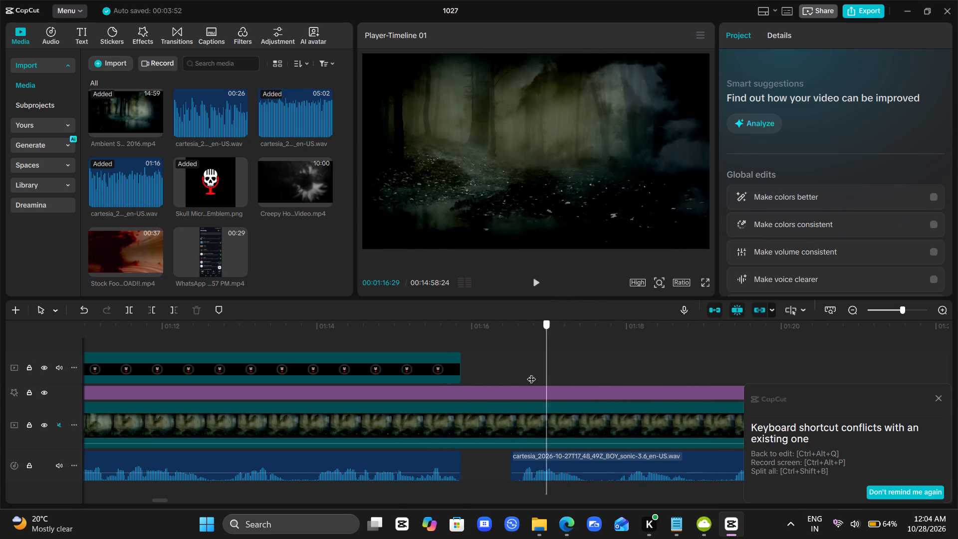
pyautogui.moveTo(531, 373); pyautogui.dragTo(513, 379)
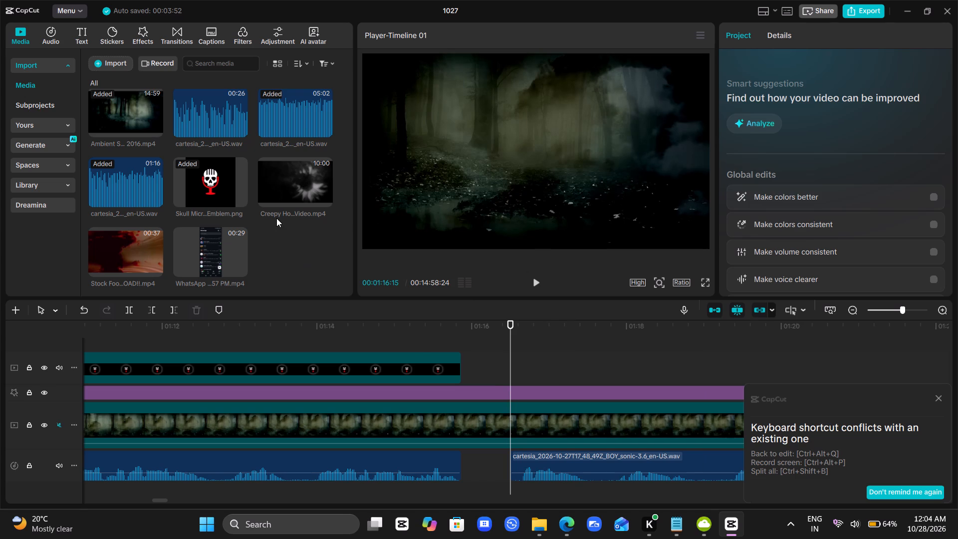
pyautogui.scroll(1, 292, 241)
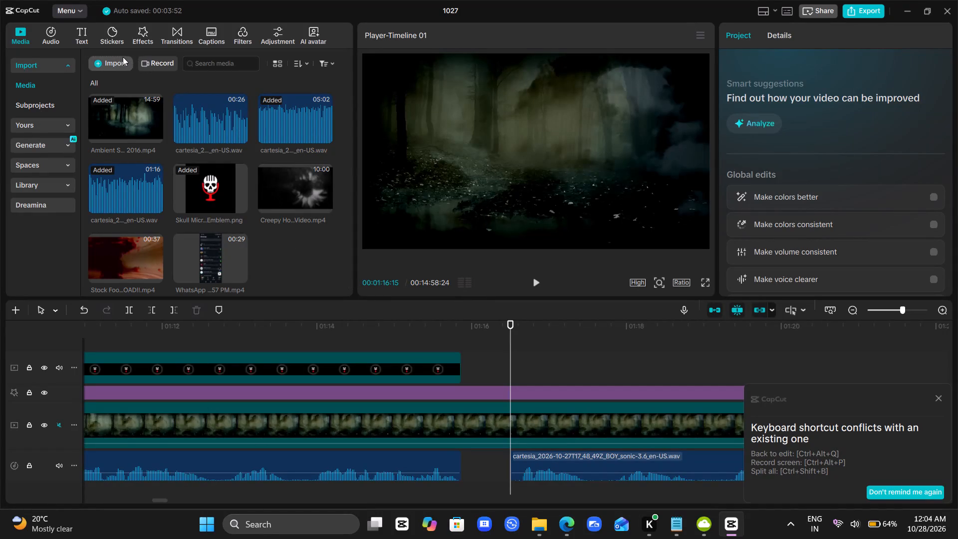
pyautogui.click(123, 57)
pyautogui.click(153, 93)
pyautogui.click(62, 89)
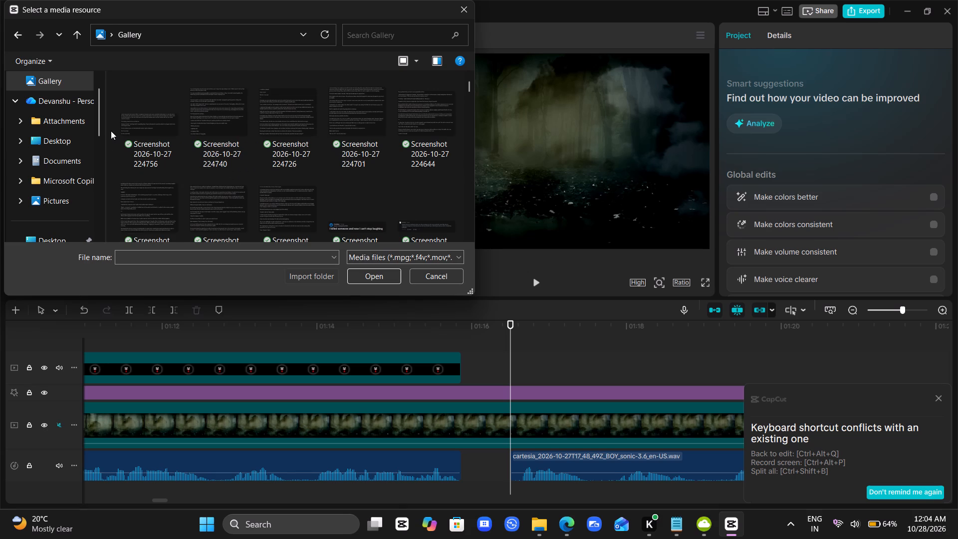
pyautogui.moveTo(111, 131); pyautogui.dragTo(444, 254)
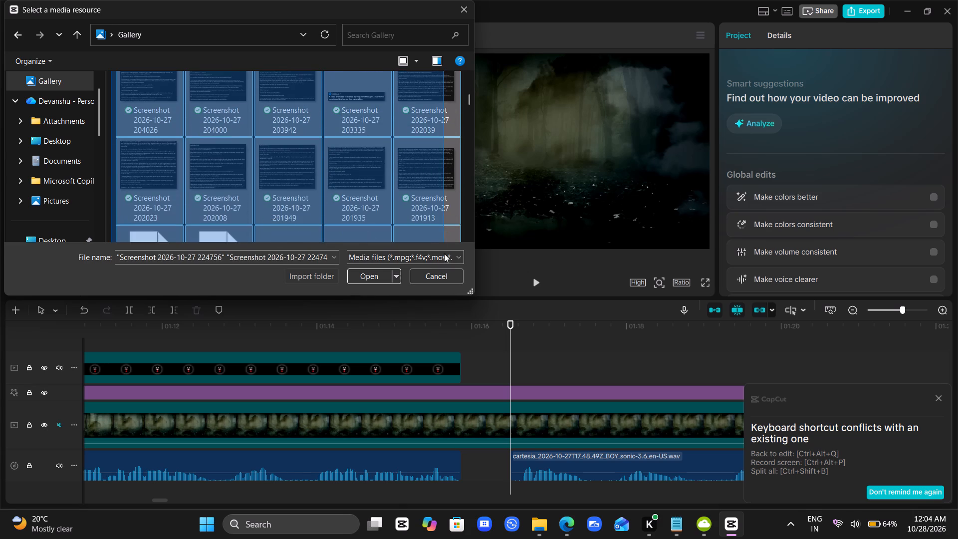
pyautogui.moveTo(444, 254); pyautogui.dragTo(445, 196)
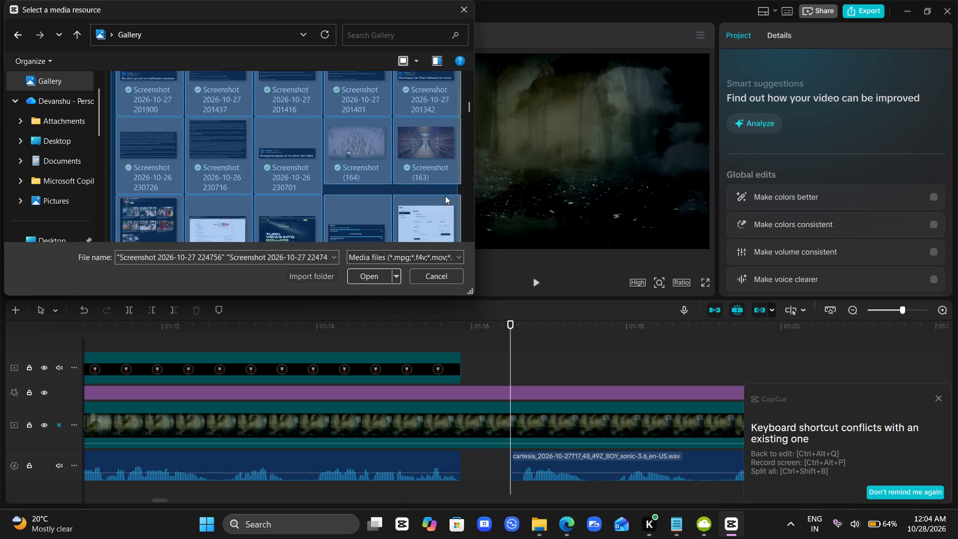
pyautogui.moveTo(445, 196); pyautogui.dragTo(452, 123)
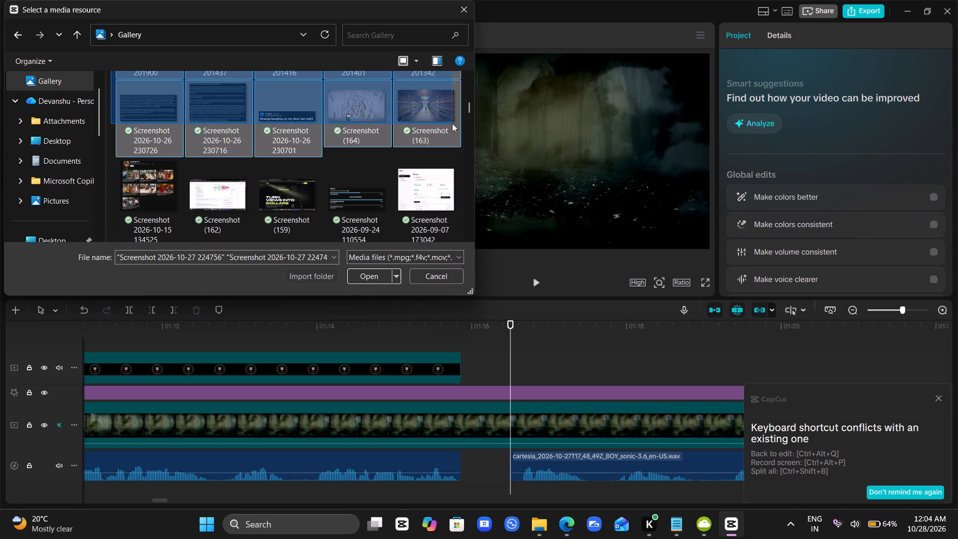
pyautogui.moveTo(452, 123); pyautogui.dragTo(454, 127)
pyautogui.click(379, 276)
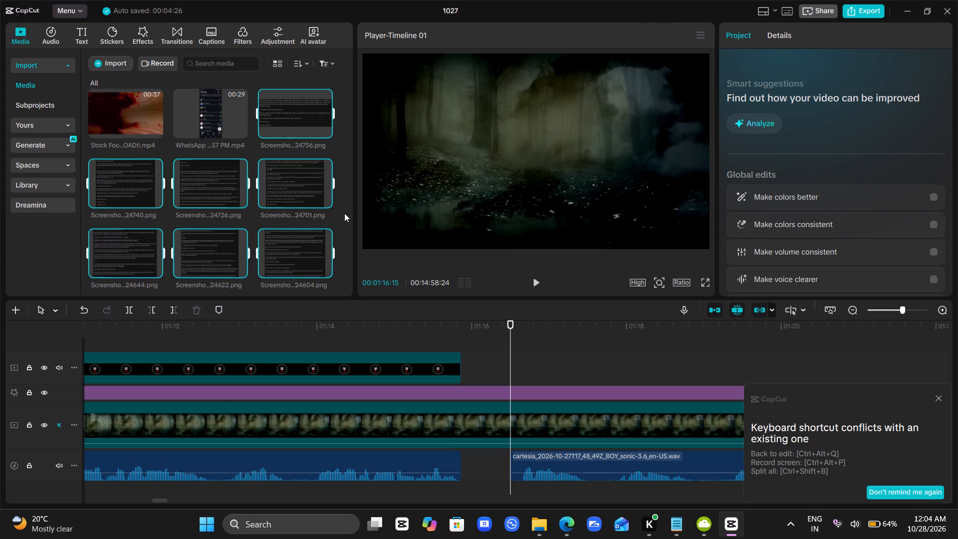
# Place the "I killed my Mother" title image, Screenshot 2026-10-27 223353.png, on the upper video track at the voice-over's start, 00:01:16:15.
pyautogui.click(344, 213)
pyautogui.click(344, 213)
pyautogui.scroll(-2, 246, 220)
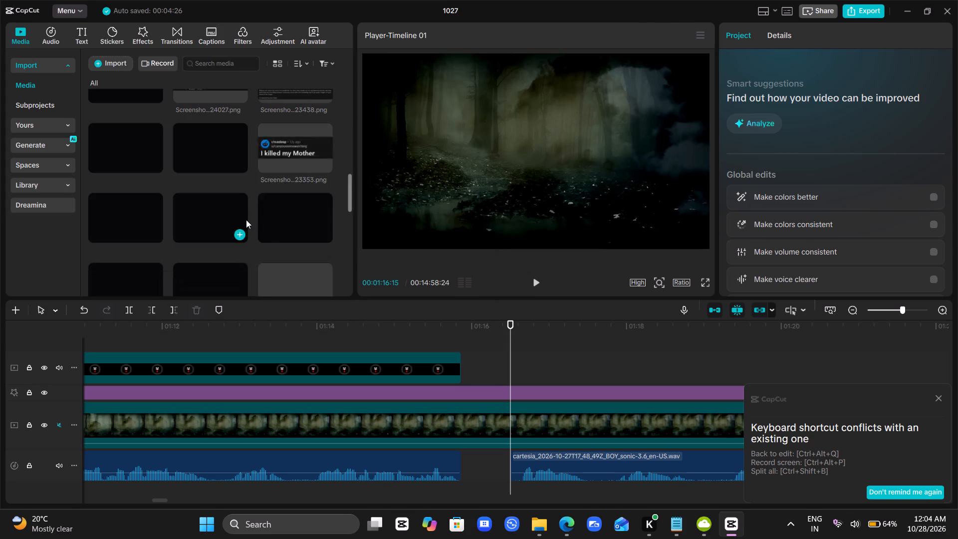
pyautogui.scroll(-7, 246, 220)
pyautogui.scroll(1, 233, 201)
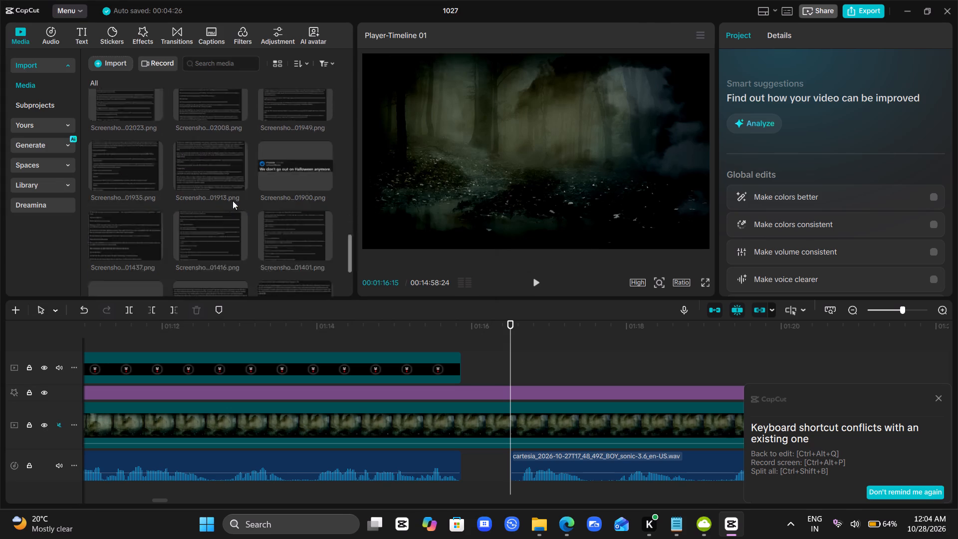
pyautogui.scroll(1, 233, 201)
pyautogui.hscroll(1, 204, 210)
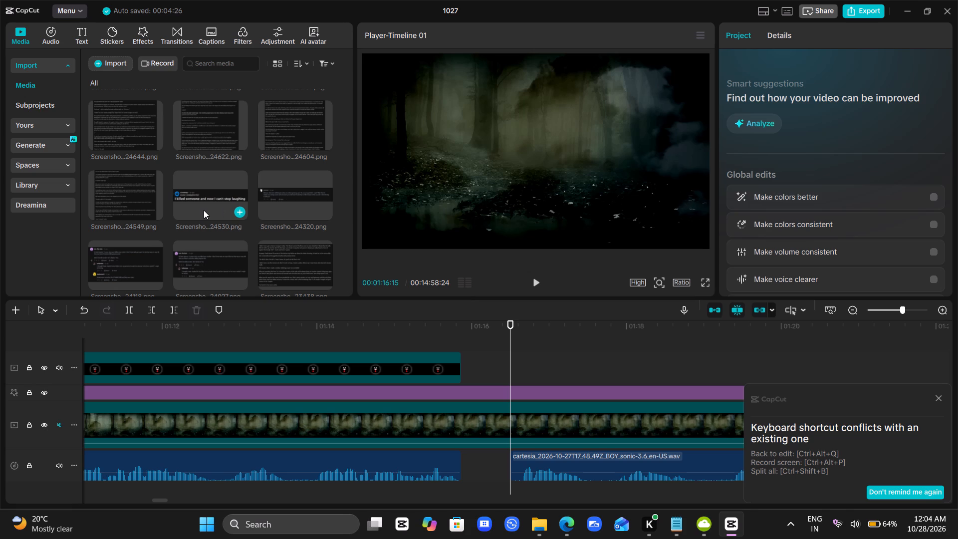
pyautogui.hscroll(1, 204, 210)
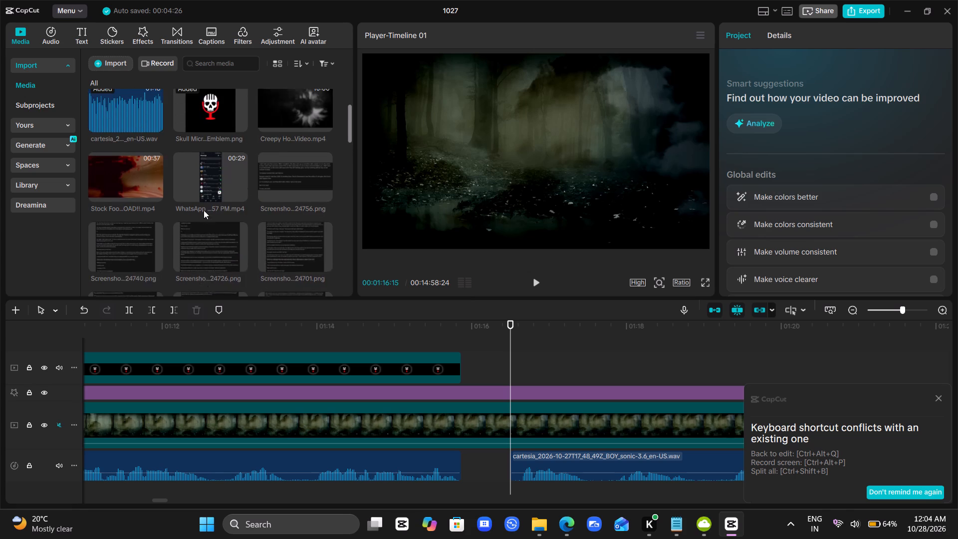
pyautogui.hscroll(1, 204, 210)
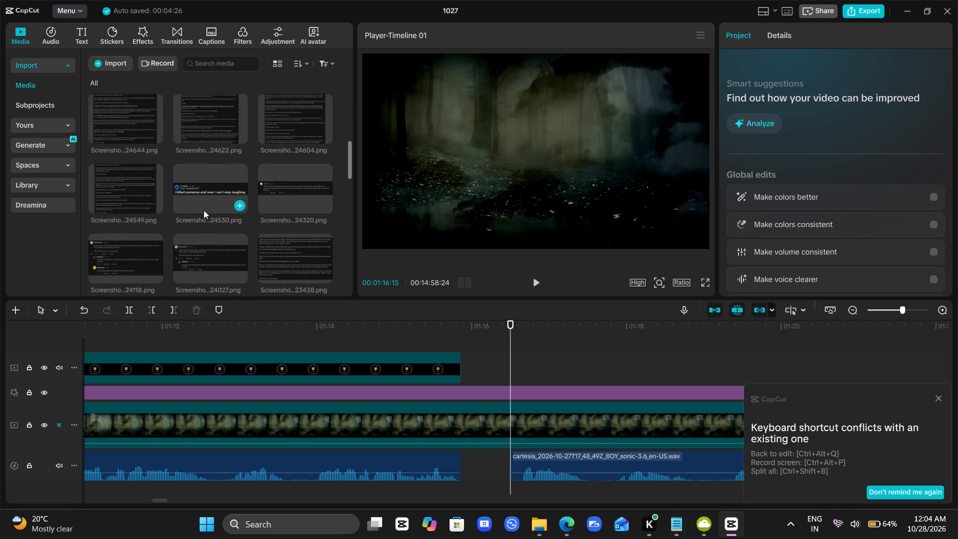
pyautogui.hscroll(1, 204, 210)
pyautogui.scroll(-1, 270, 181)
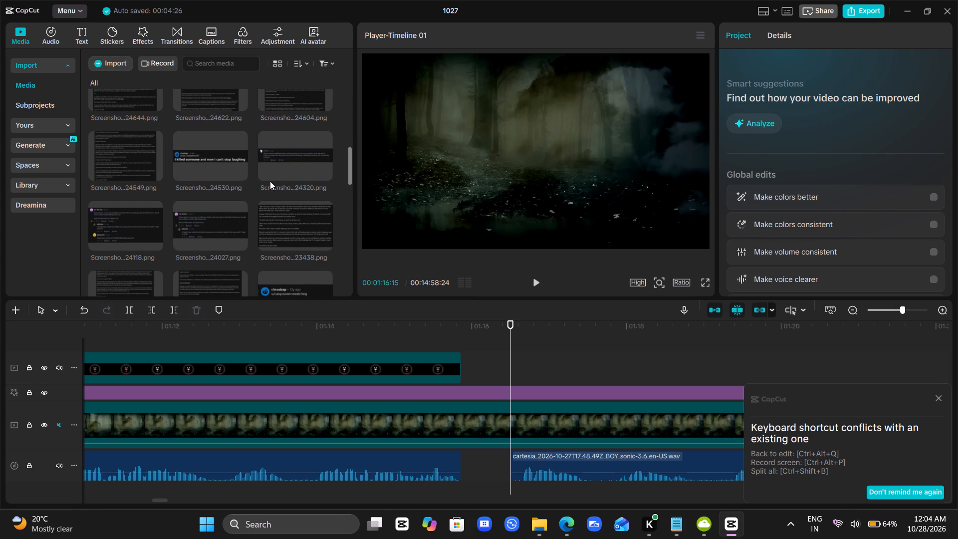
pyautogui.scroll(-2, 270, 181)
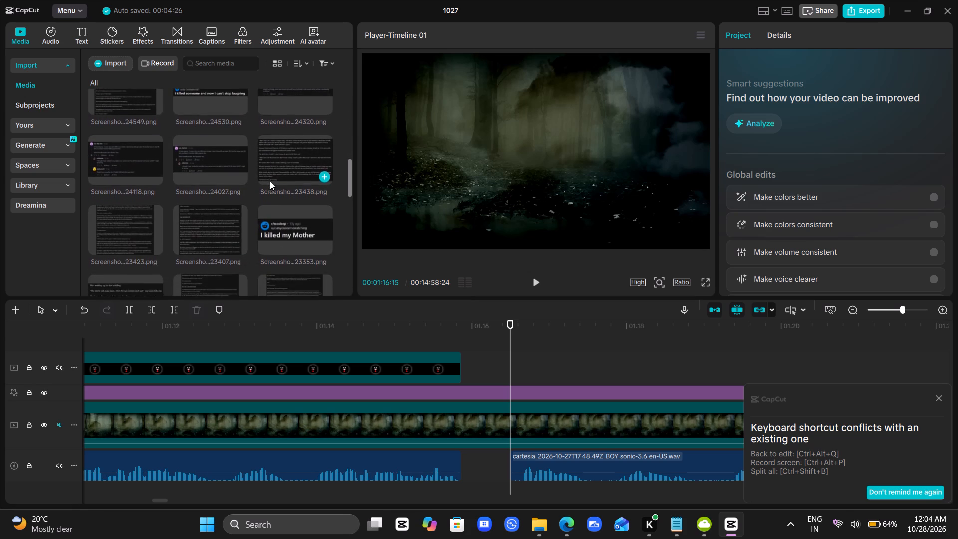
pyautogui.scroll(-1, 270, 181)
pyautogui.moveTo(270, 181); pyautogui.dragTo(505, 373)
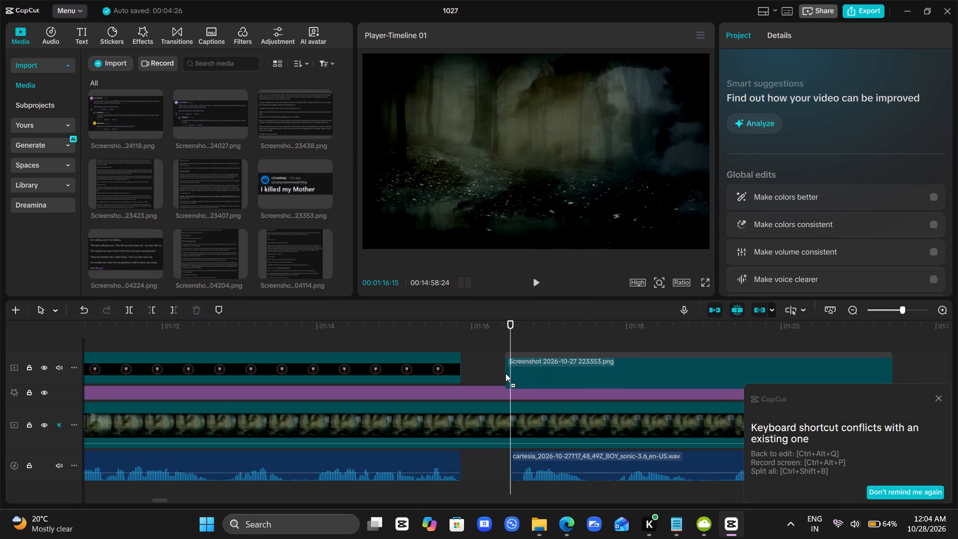
pyautogui.moveTo(505, 373); pyautogui.dragTo(508, 371)
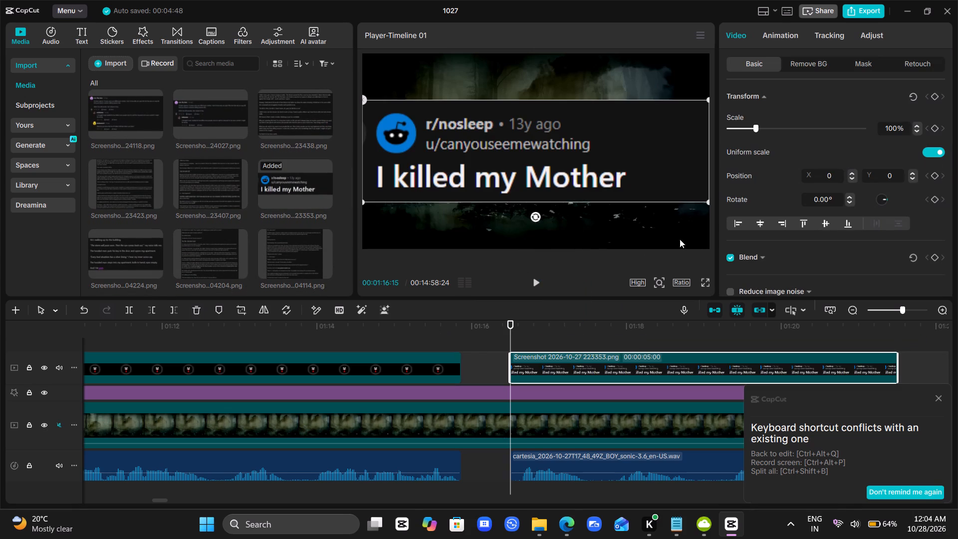
# Scale the "I killed my Mother" title screenshot down to 80% in the frame.
pyautogui.moveTo(705, 200); pyautogui.dragTo(640, 189)
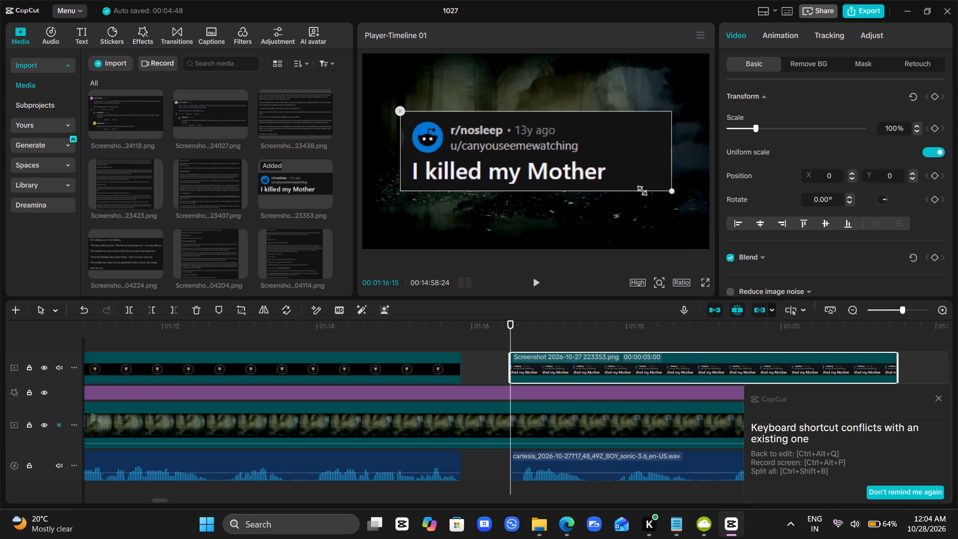
pyautogui.moveTo(640, 189); pyautogui.dragTo(643, 190)
pyautogui.click(470, 345)
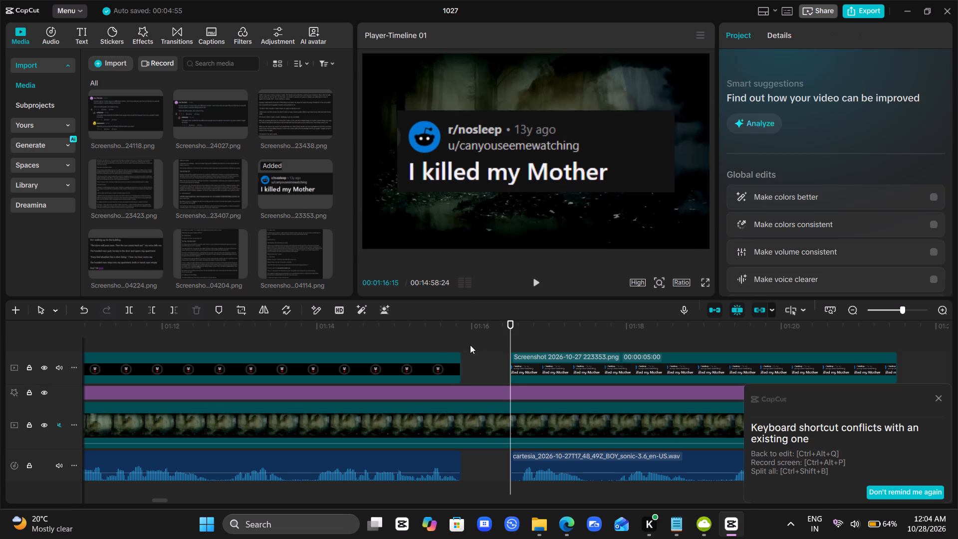
# Play the voice-over under the title screenshot and trim the clip's end to 00:01:19:04.
pyautogui.moveTo(470, 345); pyautogui.dragTo(429, 340)
pyautogui.press('space')
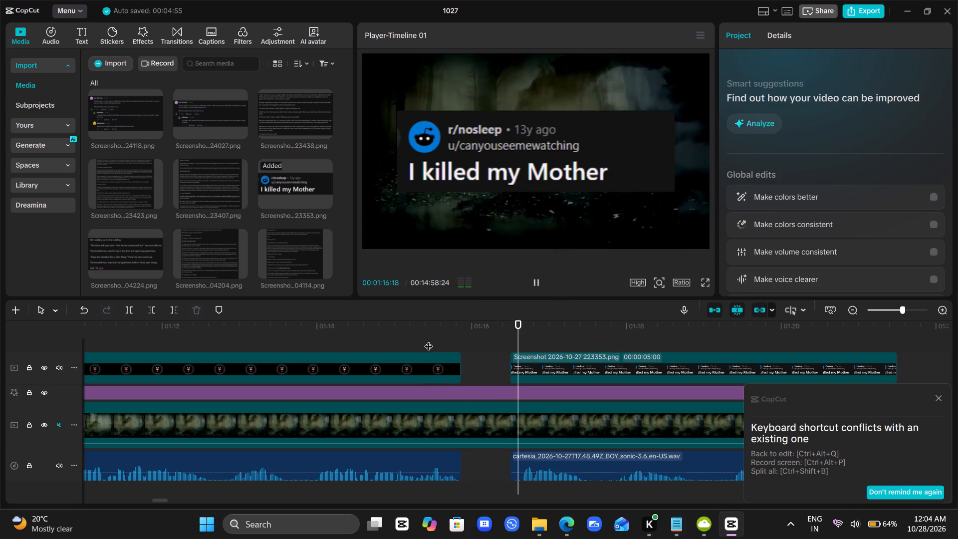
pyautogui.press('space')
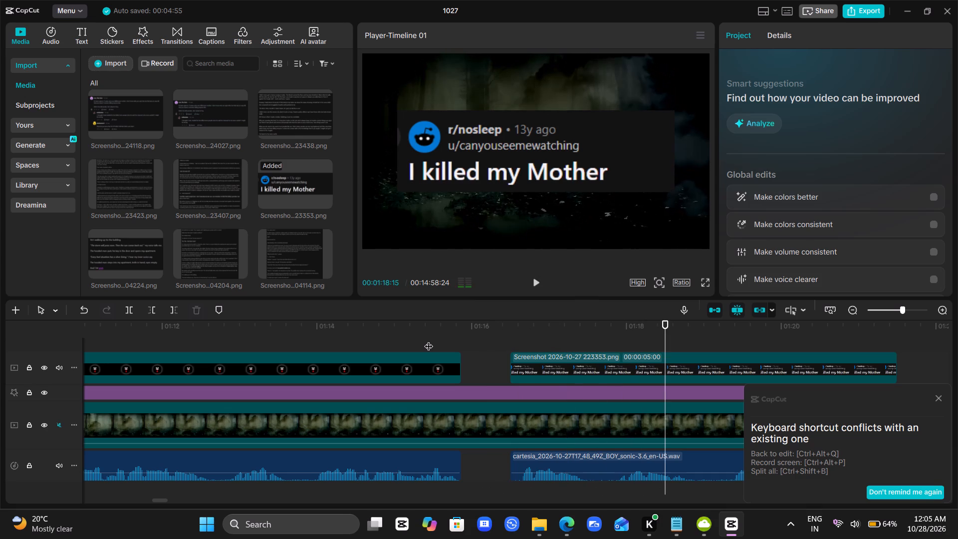
pyautogui.press('space')
pyautogui.press('space')
pyautogui.hscroll(-1, 429, 340)
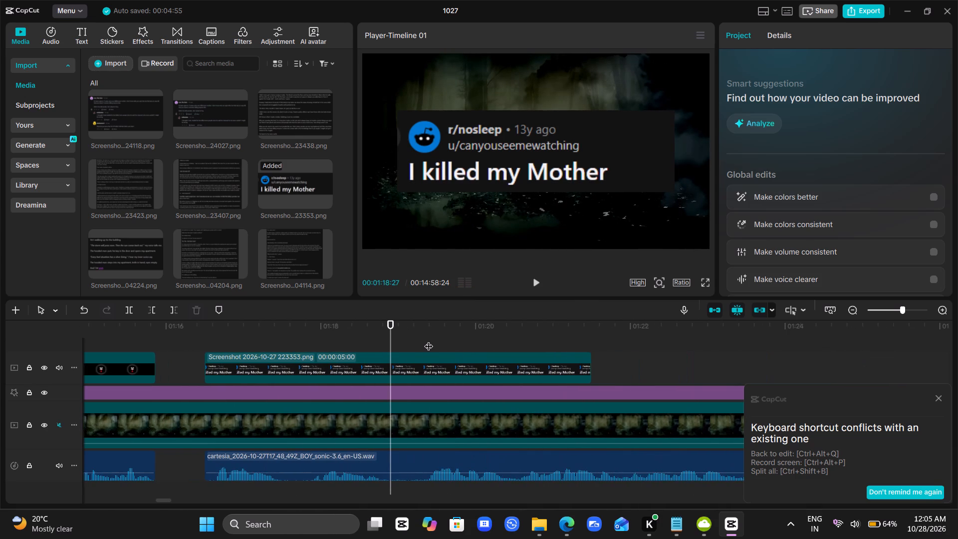
pyautogui.click(398, 331)
pyautogui.moveTo(398, 331); pyautogui.dragTo(407, 342)
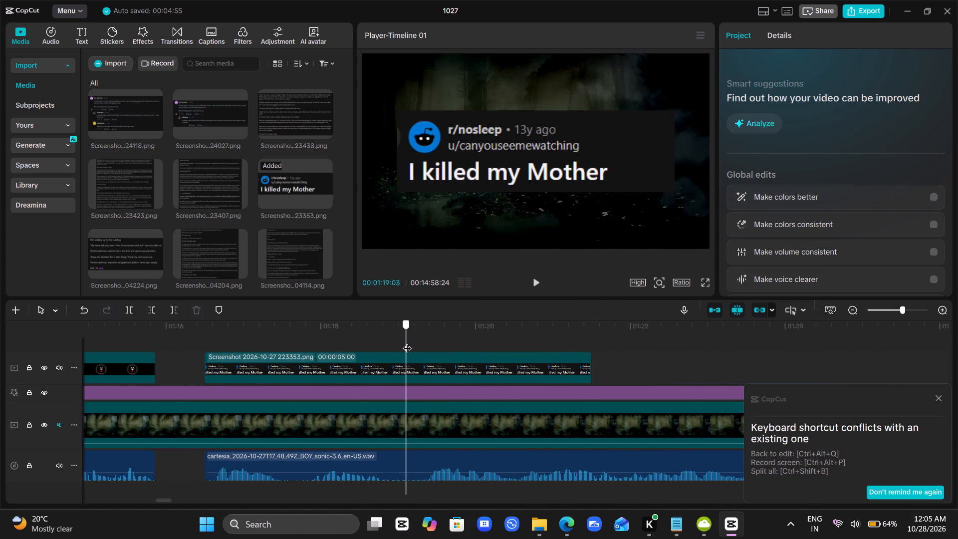
pyautogui.moveTo(407, 342); pyautogui.dragTo(408, 342)
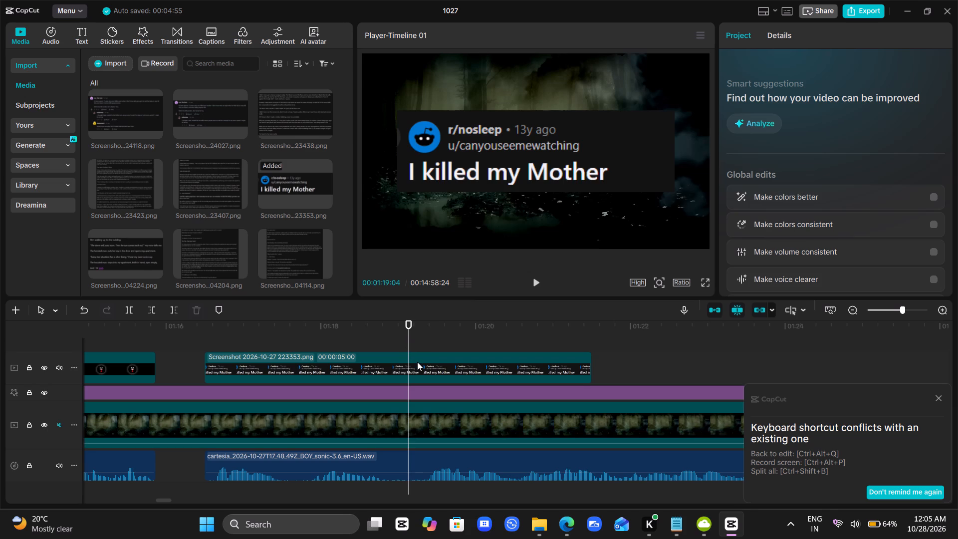
pyautogui.click(417, 362)
pyautogui.press('w')
# Place Screenshot 2026-10-27 223407.png directly after the title screenshot, starting at 00:01:19:04.
pyautogui.keyDown('ctrl'); pyautogui.scroll(-6, 417, 362); pyautogui.keyUp('ctrl')
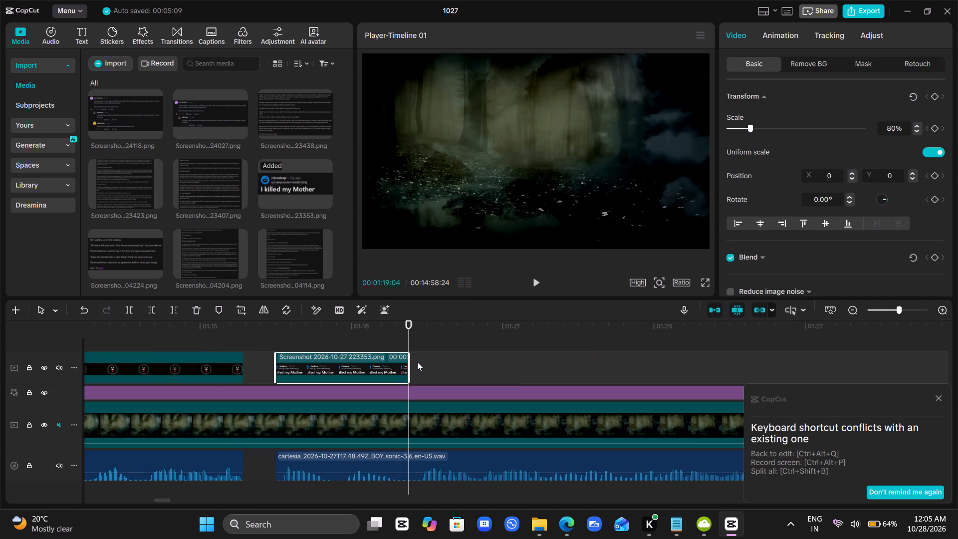
pyautogui.moveTo(201, 202); pyautogui.dragTo(427, 379)
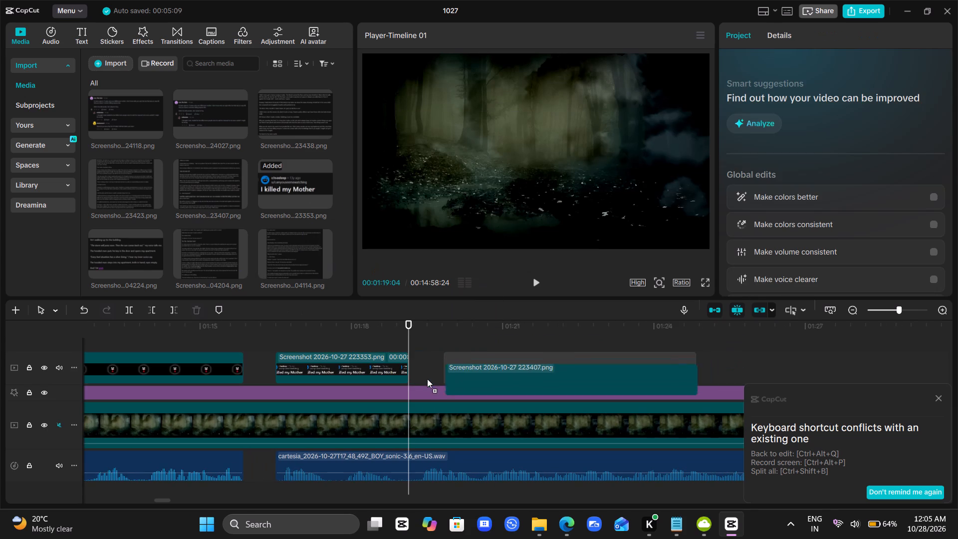
pyautogui.moveTo(427, 379); pyautogui.dragTo(409, 378)
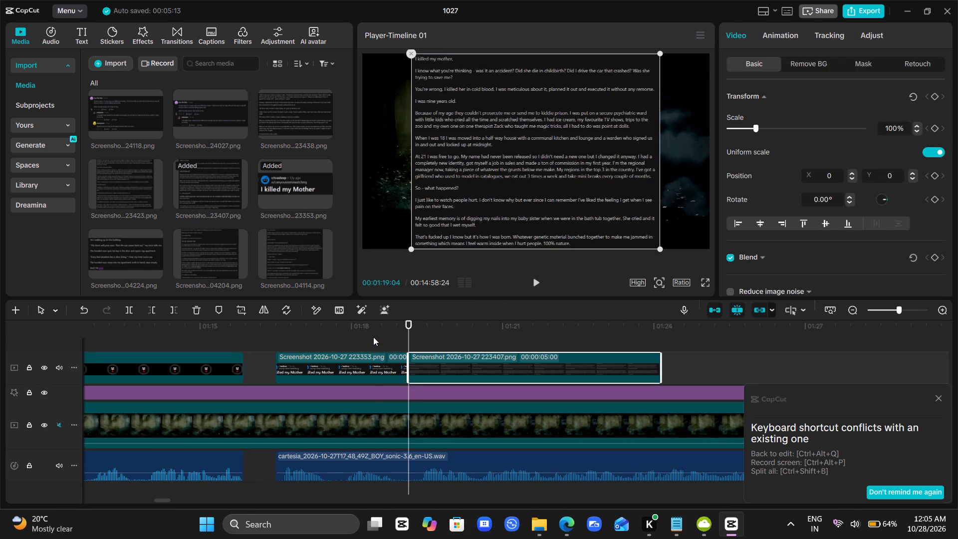
# Crop the story screenshot to the text from "I know what you're thinking" through "locked up at midnight", trimming its blank right edge slightly.
pyautogui.click(373, 337)
pyautogui.press('space')
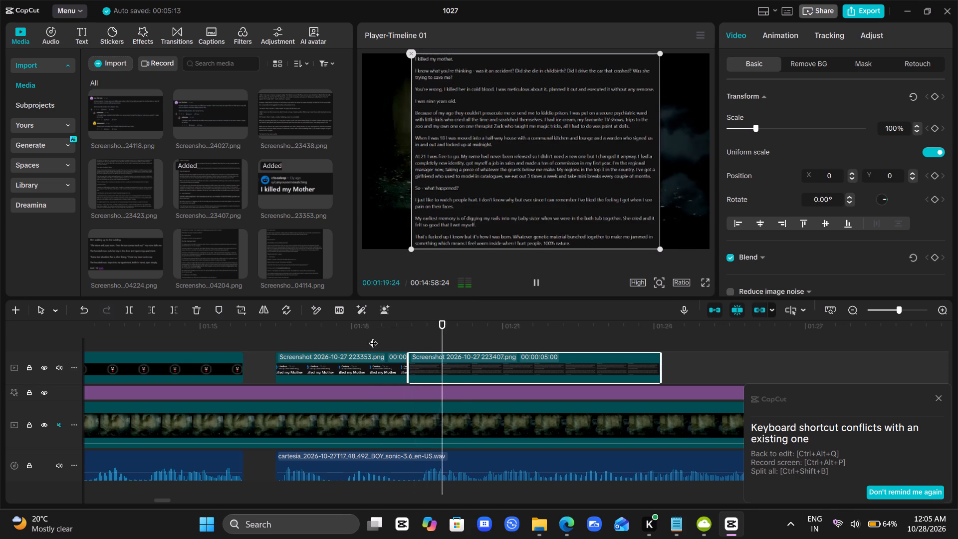
pyautogui.press('space')
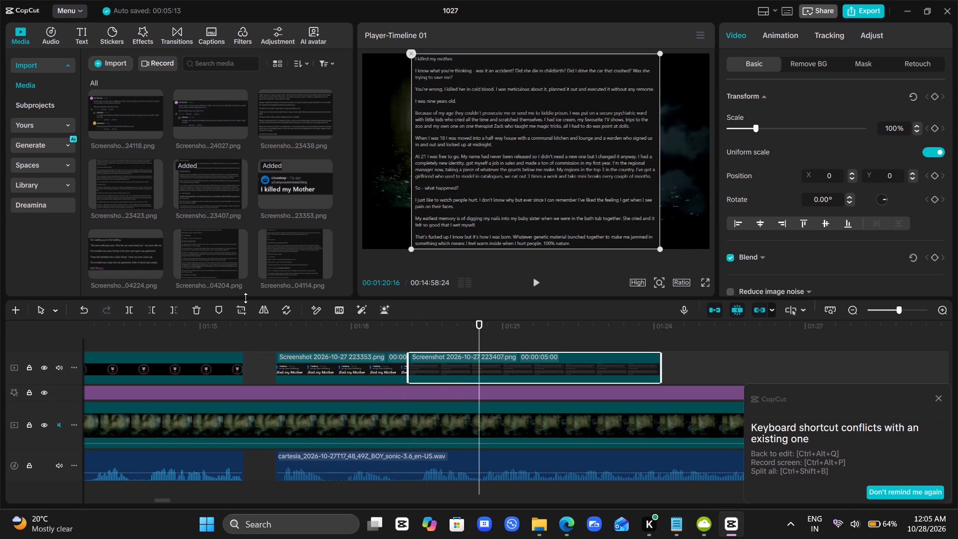
pyautogui.click(242, 307)
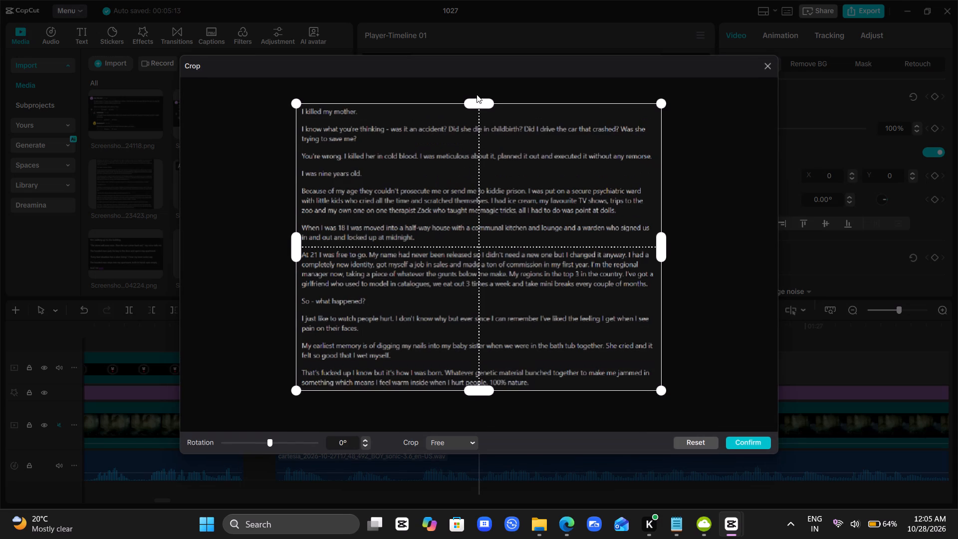
pyautogui.moveTo(477, 105); pyautogui.dragTo(487, 123)
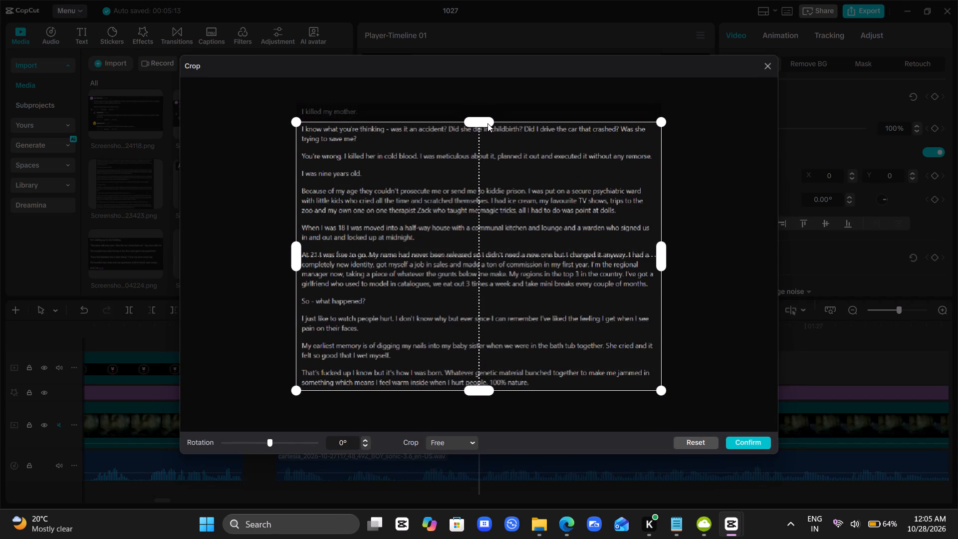
pyautogui.moveTo(487, 123); pyautogui.dragTo(487, 122)
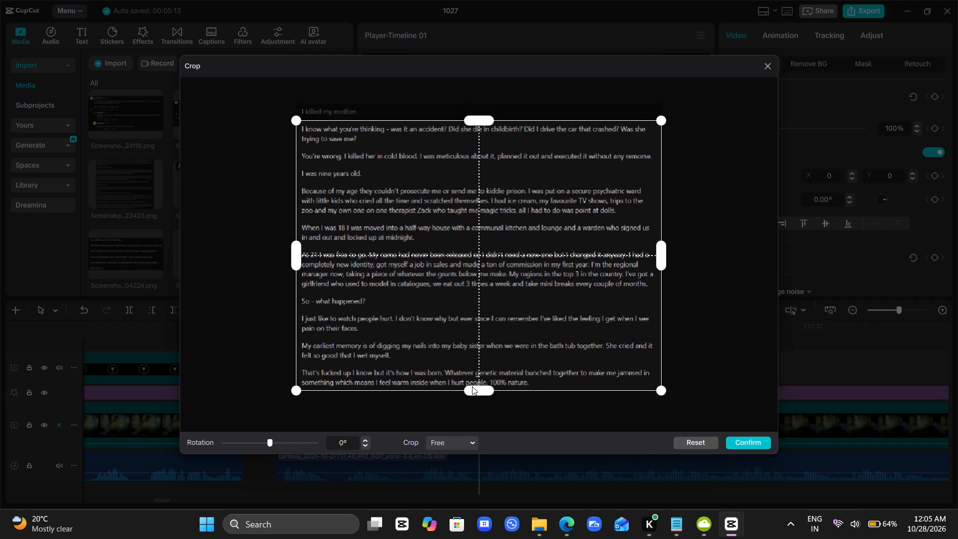
pyautogui.moveTo(473, 386); pyautogui.dragTo(481, 241)
pyautogui.moveTo(481, 241); pyautogui.dragTo(481, 242)
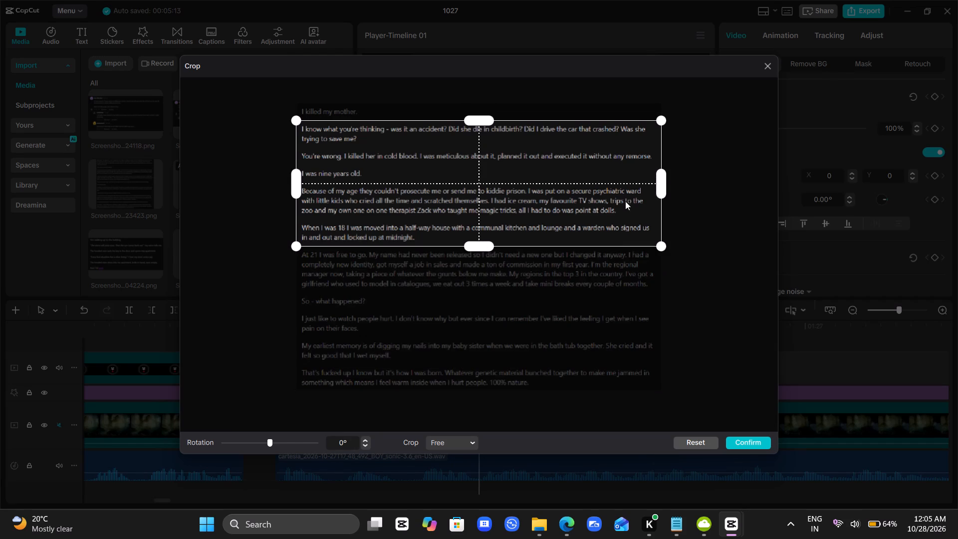
pyautogui.moveTo(663, 190); pyautogui.dragTo(658, 190)
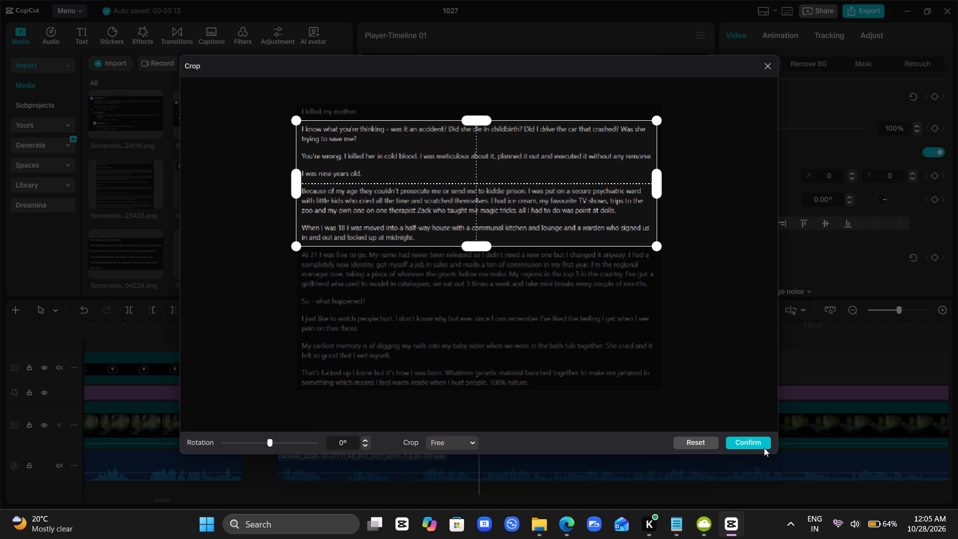
pyautogui.click(760, 444)
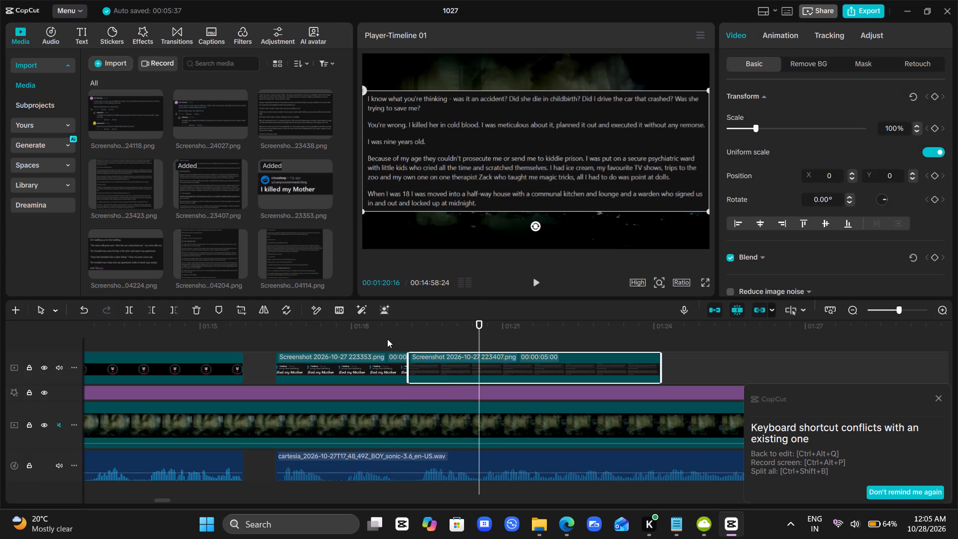
# Play the narration over the cropped story screenshot and extend the clip's end to a duration of 00:00:13:03.
pyautogui.click(387, 339)
pyautogui.press('space')
pyautogui.press('space')
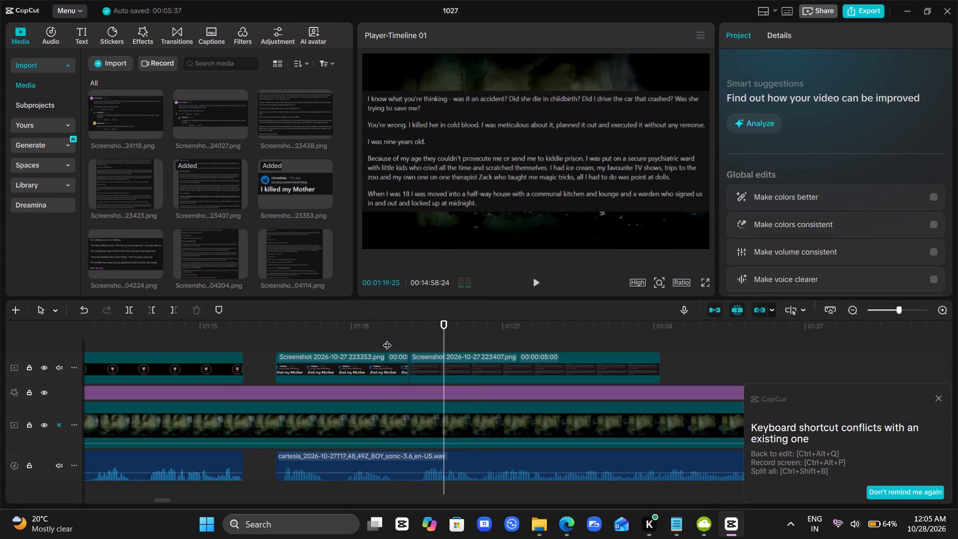
pyautogui.press('space')
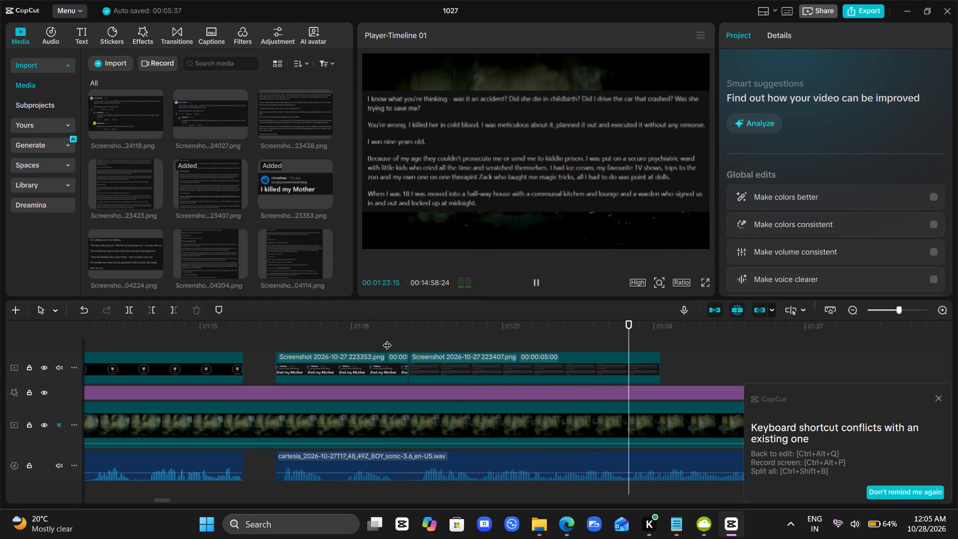
pyautogui.press('space')
pyautogui.press('space')
pyautogui.press('space')
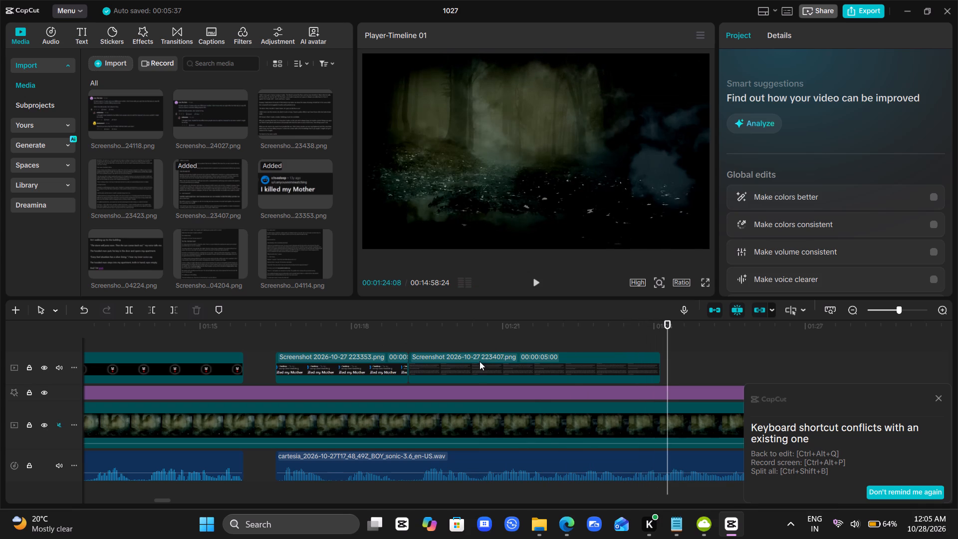
pyautogui.hscroll(-1, 571, 380)
pyautogui.click(397, 362)
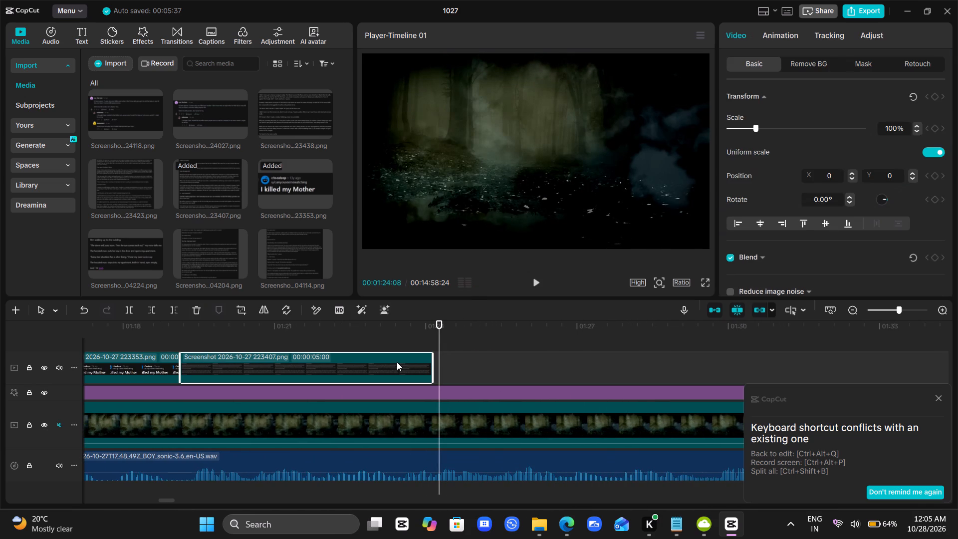
pyautogui.moveTo(434, 358); pyautogui.dragTo(840, 365)
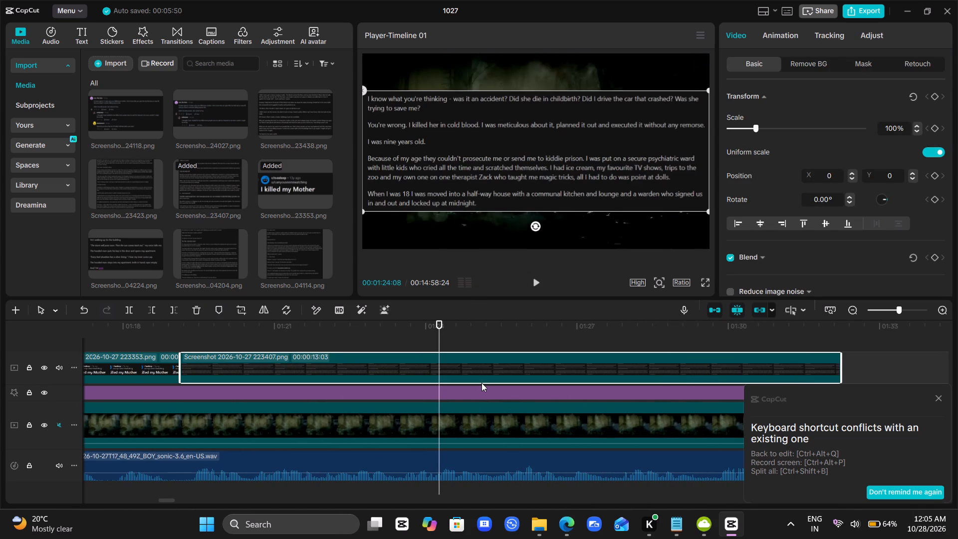
# Play more narration over the first cropped story screenshot and extend the clip's end to about 00:02:05.
pyautogui.press('space')
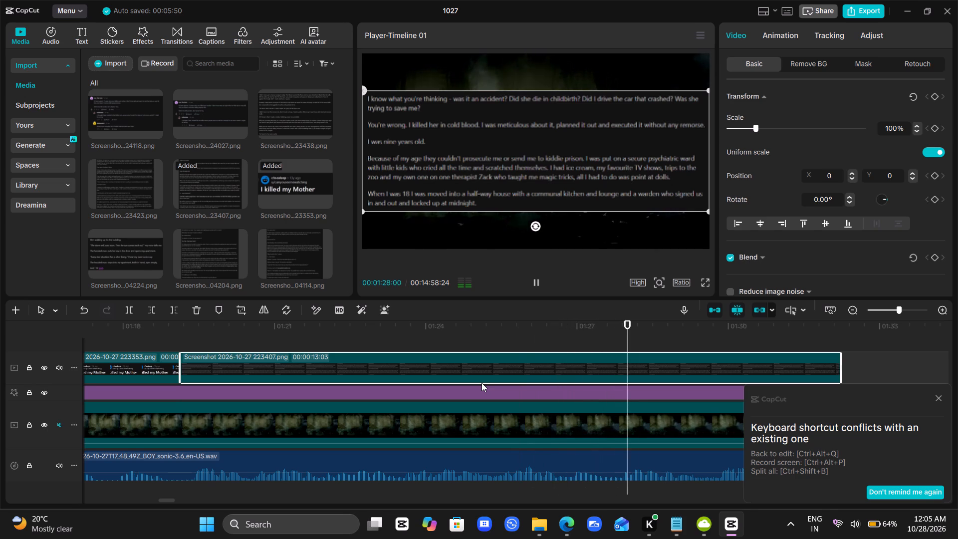
pyautogui.press('space')
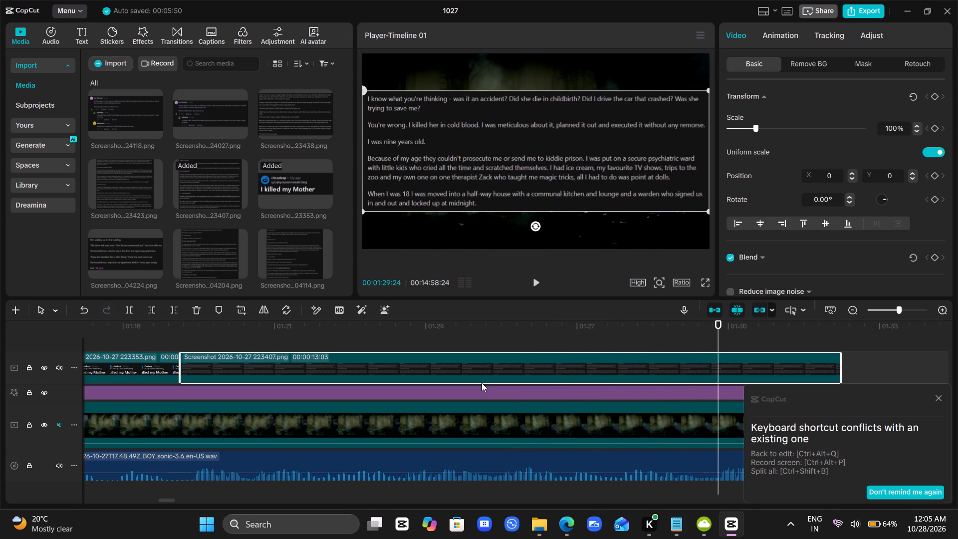
pyautogui.hscroll(-1, 481, 383)
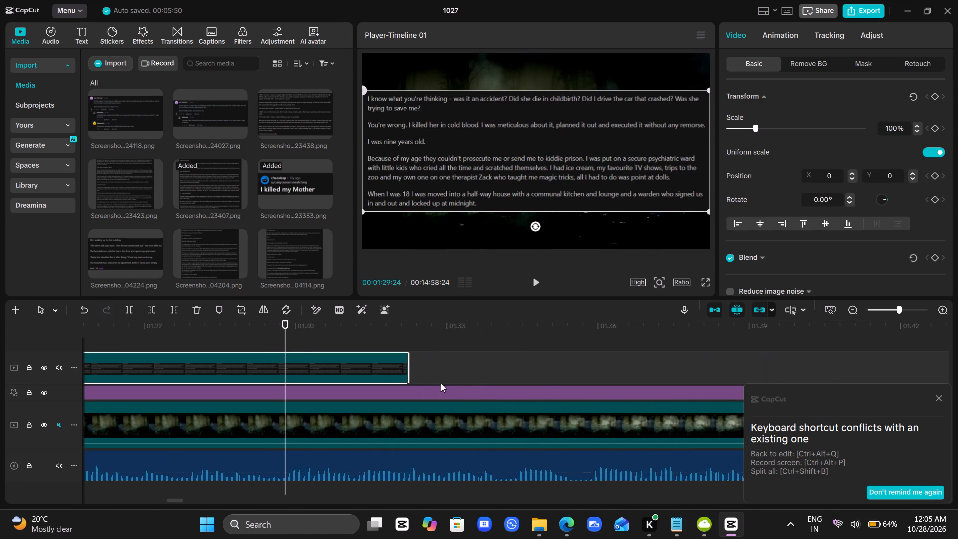
pyautogui.hscroll(-1, 424, 381)
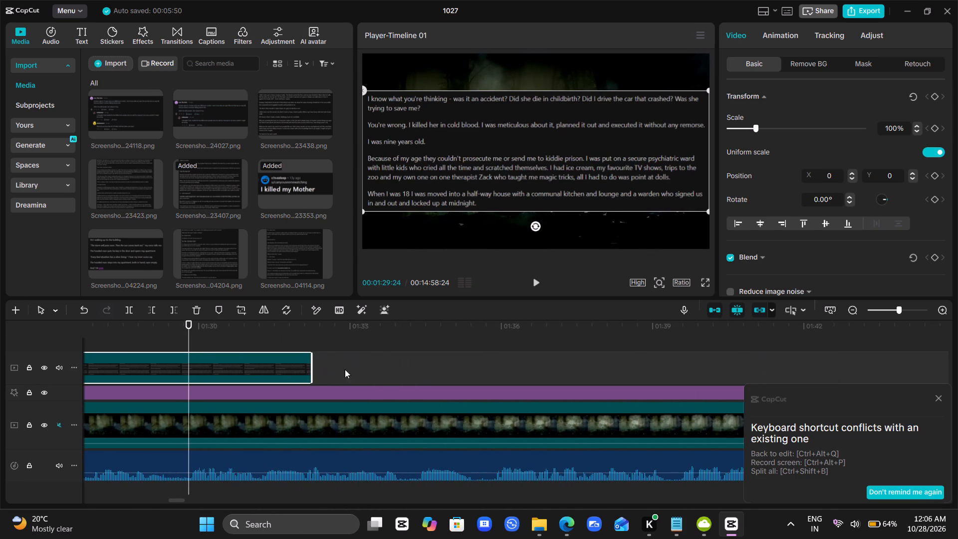
pyautogui.keyDown('ctrl'); pyautogui.scroll(-9, 330, 366); pyautogui.keyUp('ctrl')
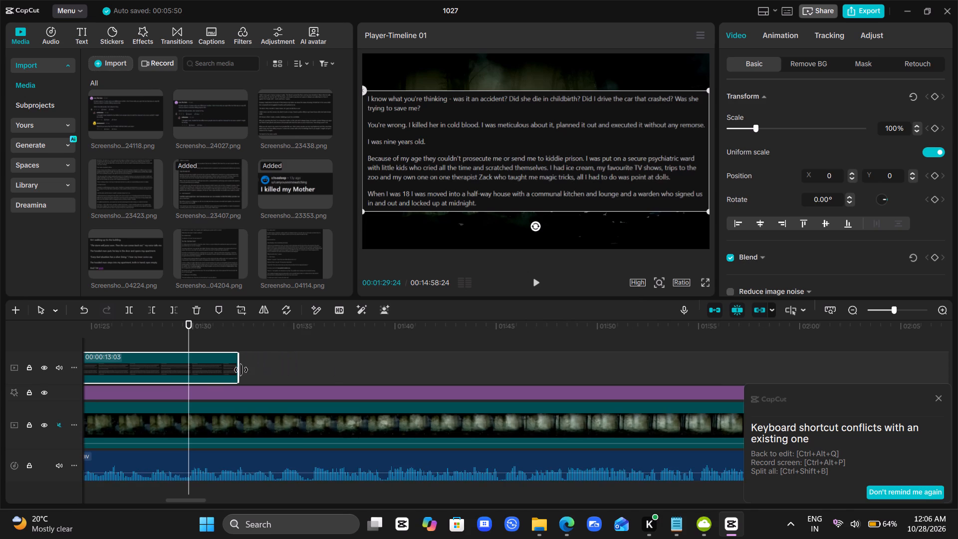
pyautogui.moveTo(241, 370); pyautogui.dragTo(906, 355)
# Play the narration over the extended story clip and trim the clip's end to 00:02:02:27.
pyautogui.press('space')
pyautogui.hscroll(-1, 906, 355)
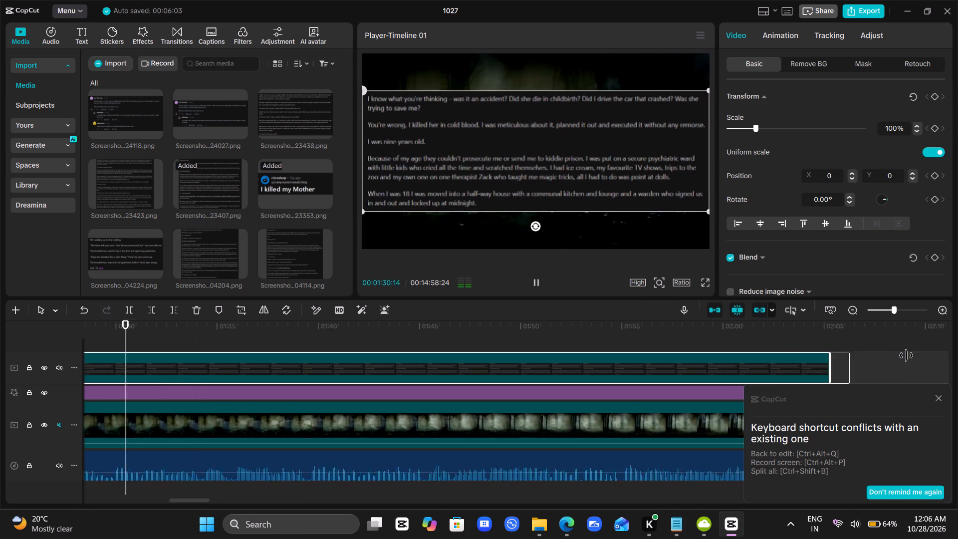
pyautogui.hscroll(-2, 906, 355)
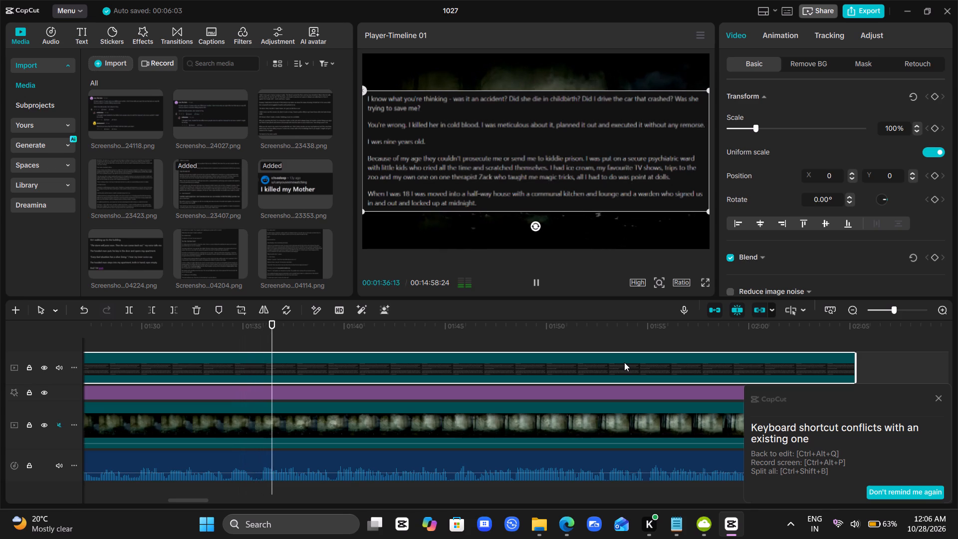
pyautogui.hscroll(-1, 624, 362)
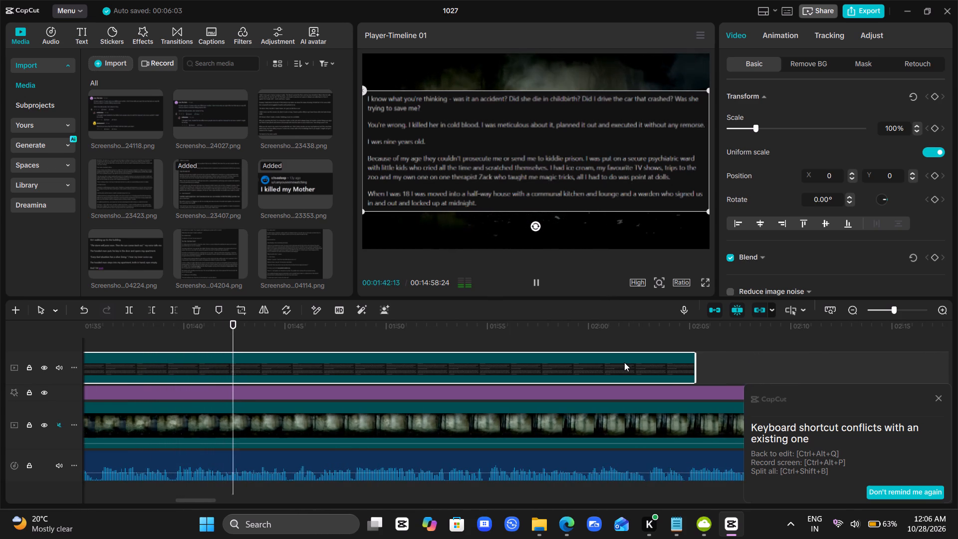
pyautogui.hscroll(-1, 624, 362)
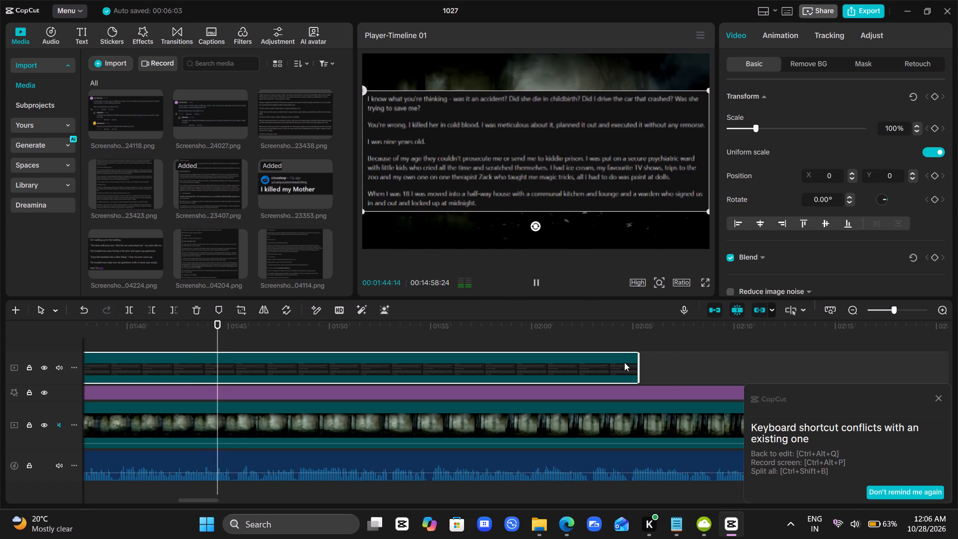
pyautogui.hscroll(-1, 624, 362)
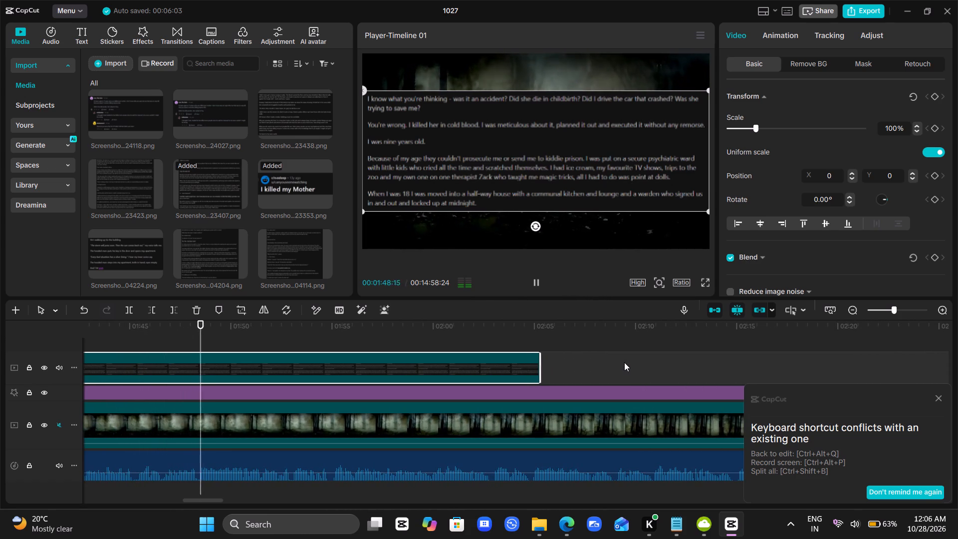
pyautogui.hscroll(-2, 624, 362)
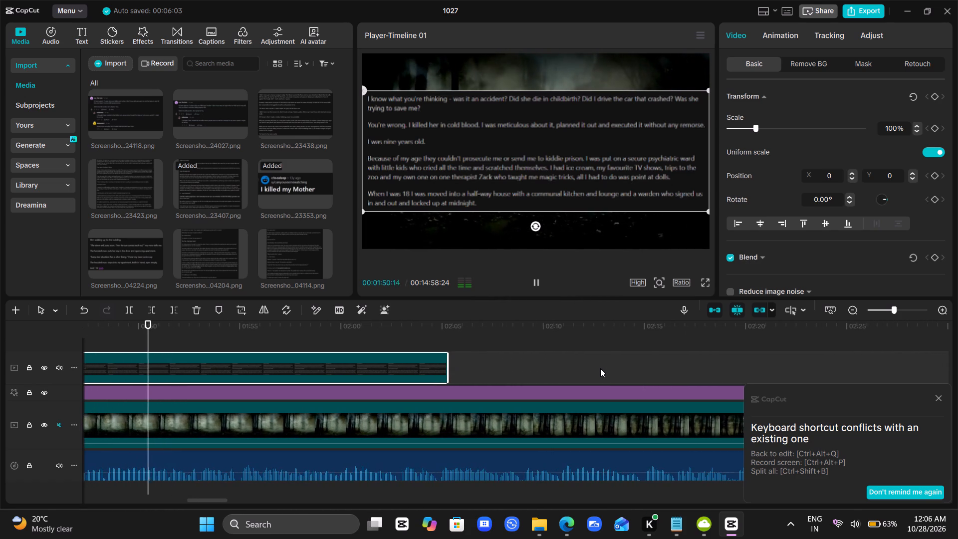
pyautogui.hscroll(-1, 600, 368)
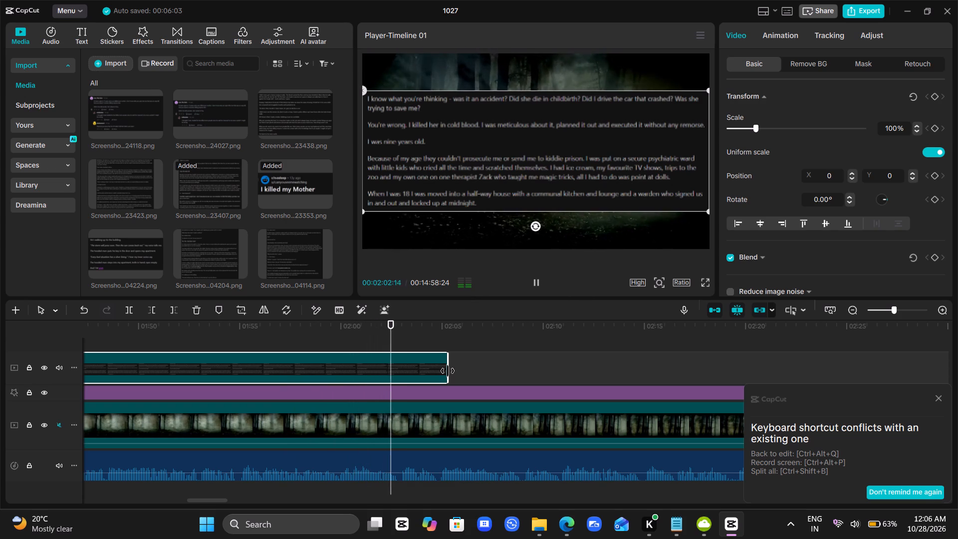
pyautogui.press('space')
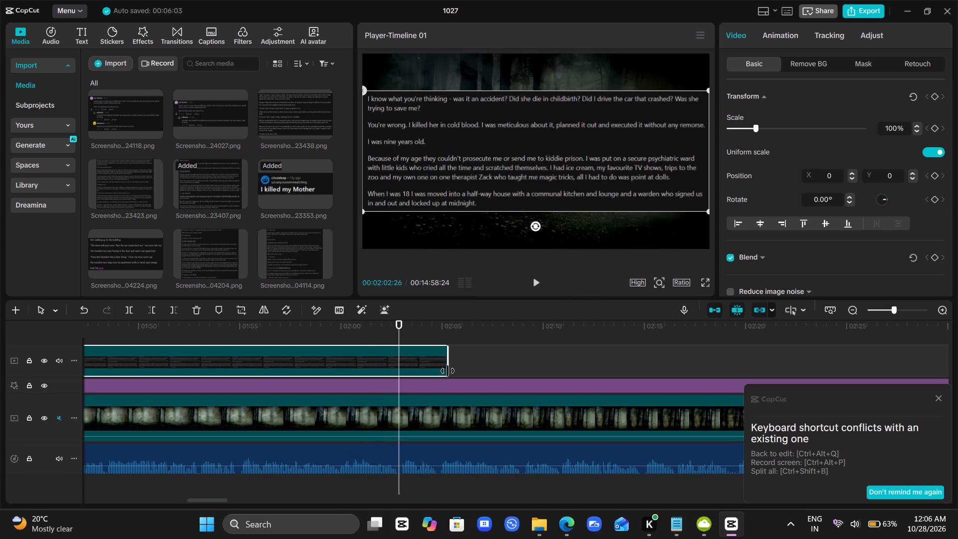
pyautogui.press('Right')
pyautogui.press('w')
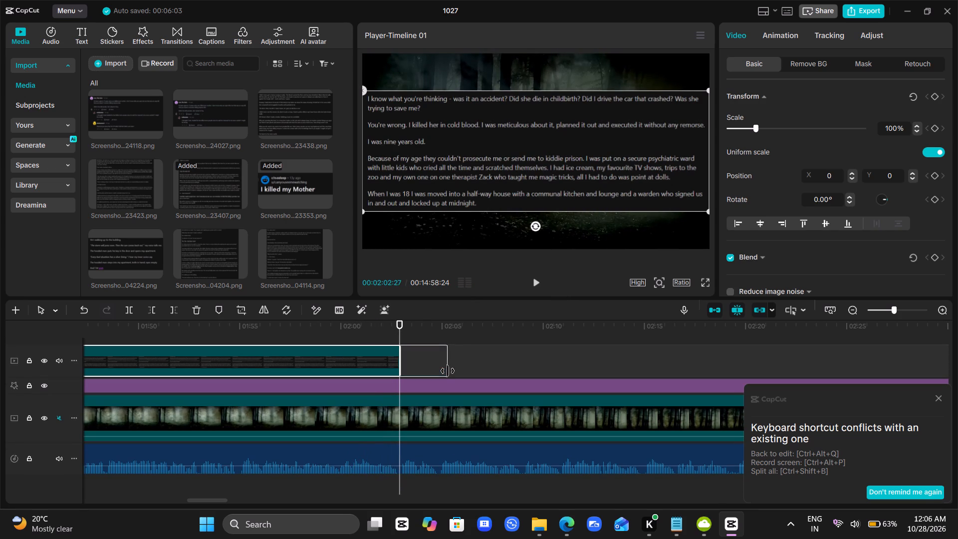
# Place Screenshot 2026-10-27 223407.png again directly after the first story clip, starting at 00:02:02:27.
pyautogui.moveTo(205, 197); pyautogui.dragTo(449, 312)
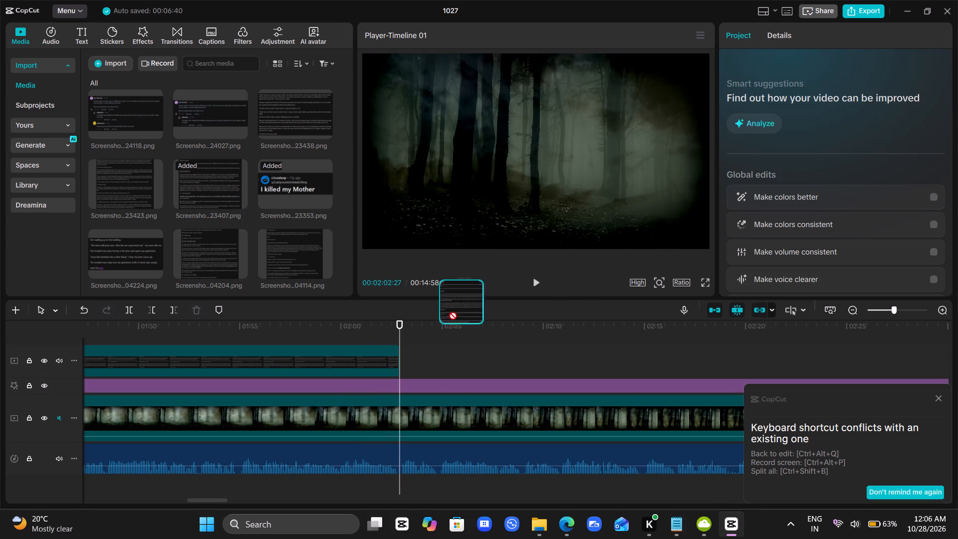
pyautogui.moveTo(449, 312); pyautogui.dragTo(399, 360)
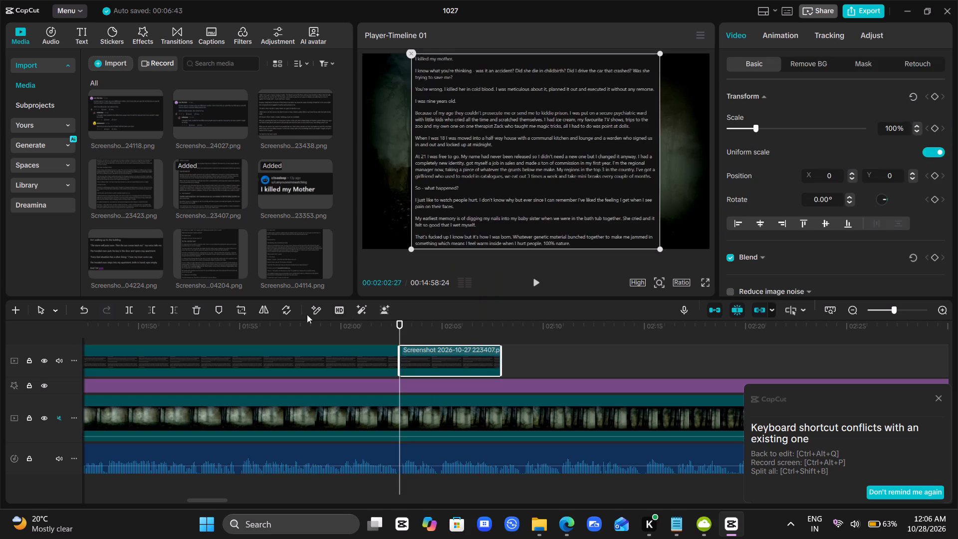
# Crop the new story screenshot to the text from "At 21 I was free to go" through "100% nature".
pyautogui.click(241, 315)
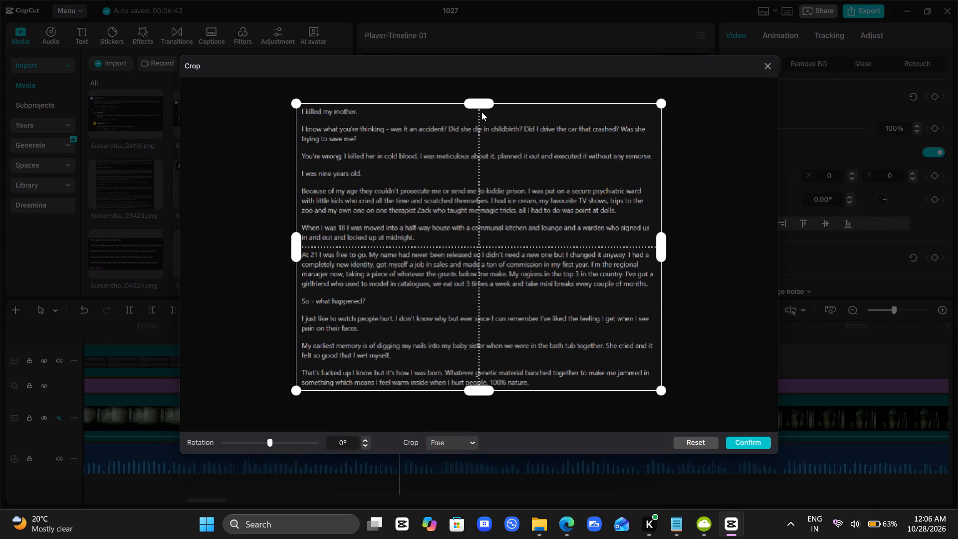
pyautogui.moveTo(482, 108); pyautogui.dragTo(478, 242)
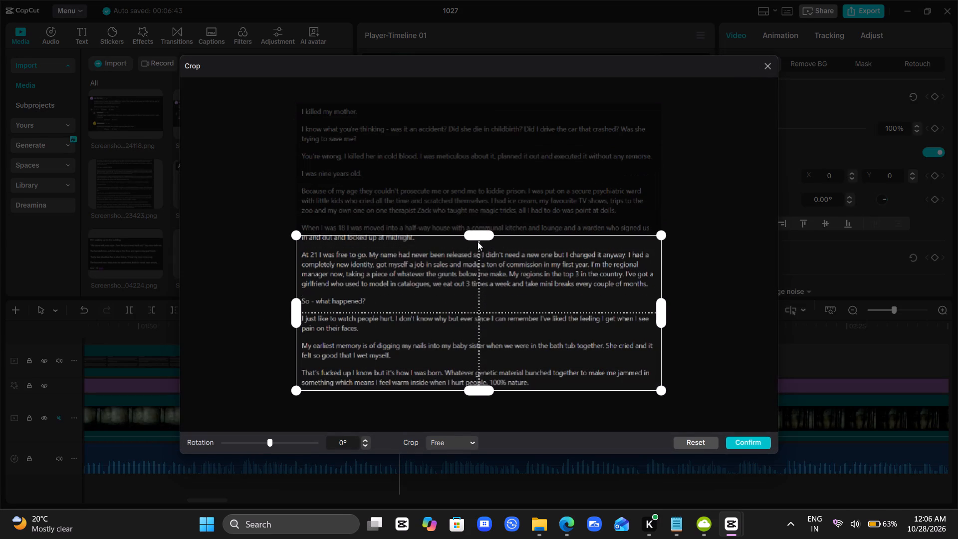
pyautogui.moveTo(478, 242); pyautogui.dragTo(478, 251)
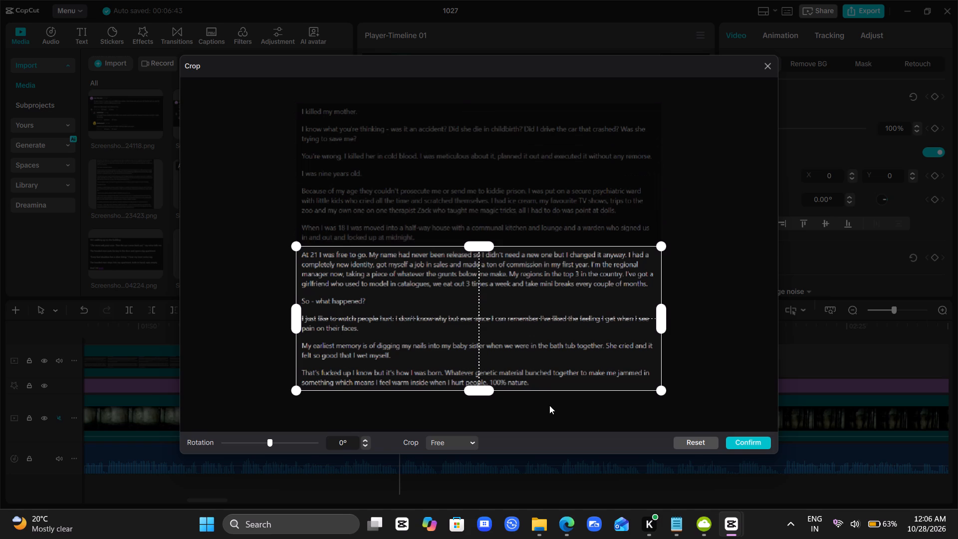
pyautogui.click(744, 440)
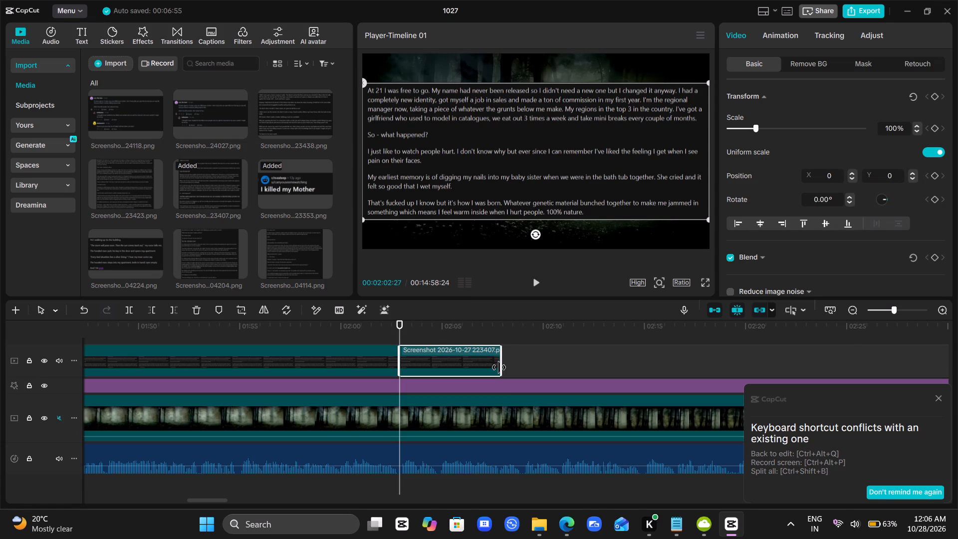
# Extend the second story clip to a duration of 00:00:29:26 and play the narration over it from about 00:02:09.
pyautogui.moveTo(499, 367); pyautogui.dragTo(957, 360)
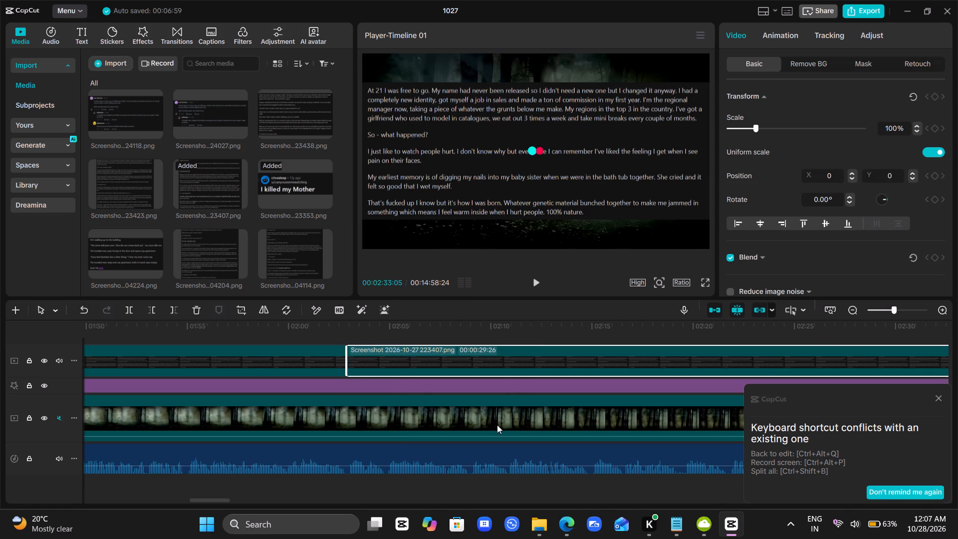
pyautogui.hscroll(-1, 497, 425)
pyautogui.click(310, 333)
pyautogui.press('space')
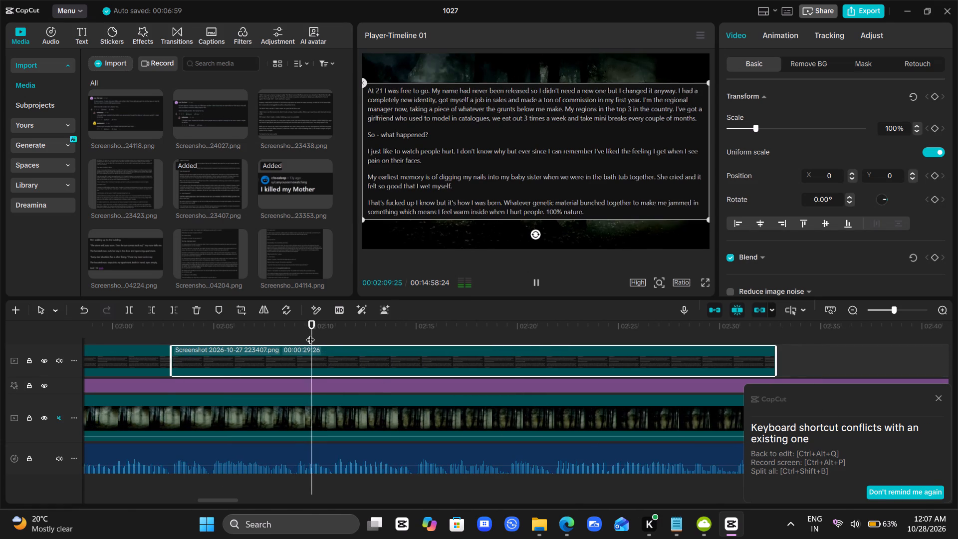
pyautogui.hscroll(-1, 541, 390)
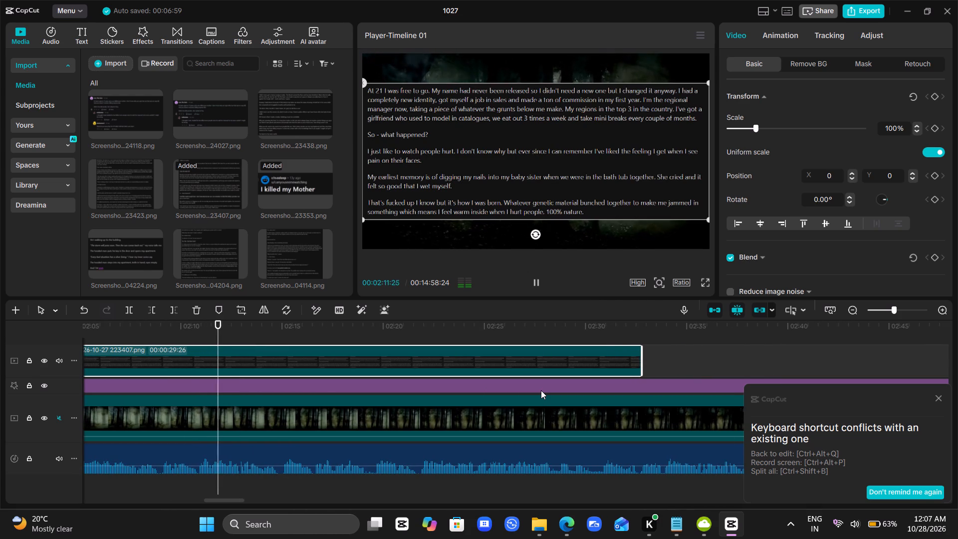
pyautogui.hscroll(-1, 541, 390)
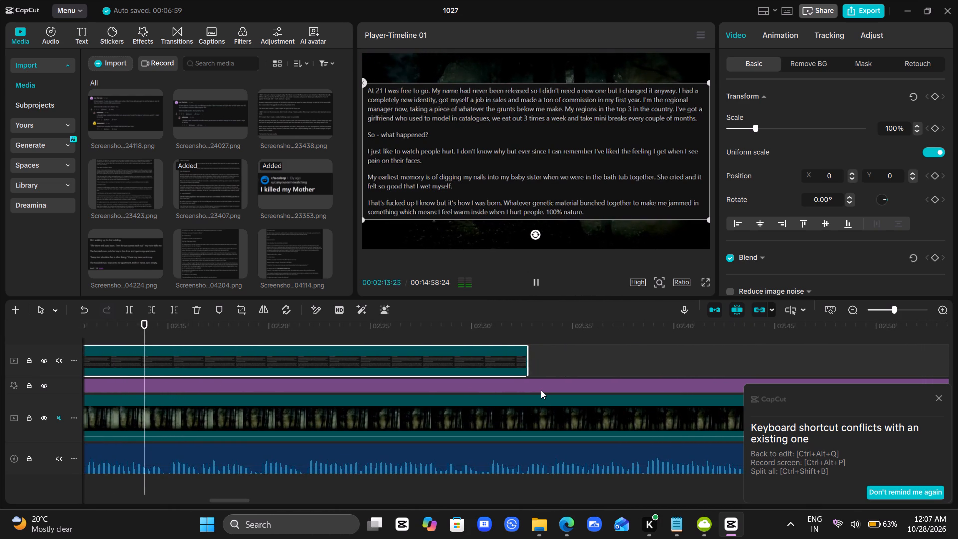
pyautogui.hscroll(-2, 541, 390)
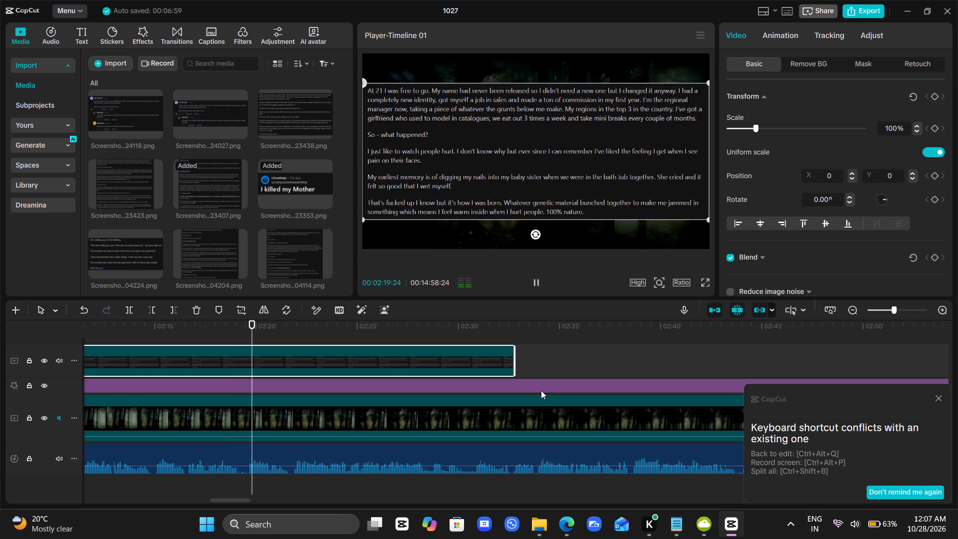
pyautogui.hscroll(-1, 541, 390)
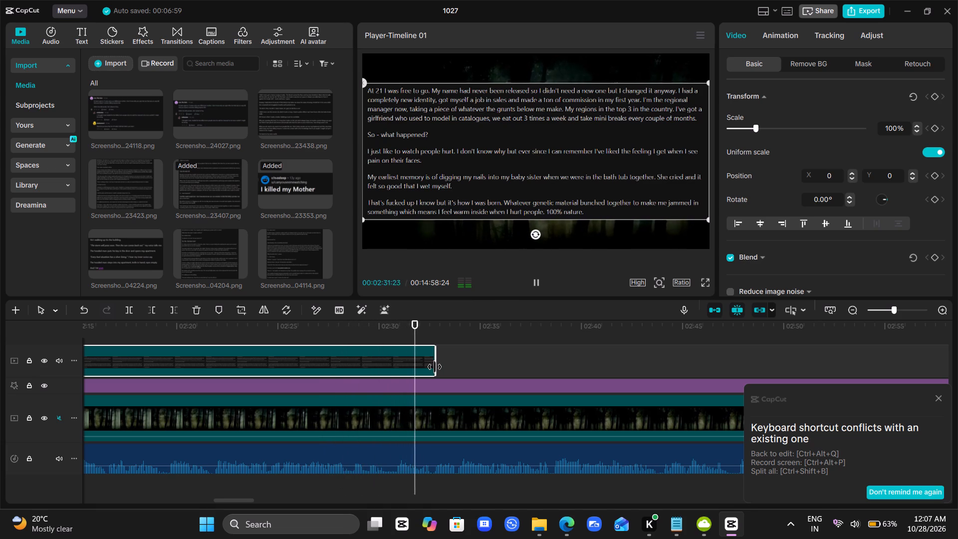
# Extend the second story clip's end to about 00:03:05 and play the narration over it from about 00:02:32.
pyautogui.moveTo(435, 367); pyautogui.dragTo(957, 370)
pyautogui.press('space')
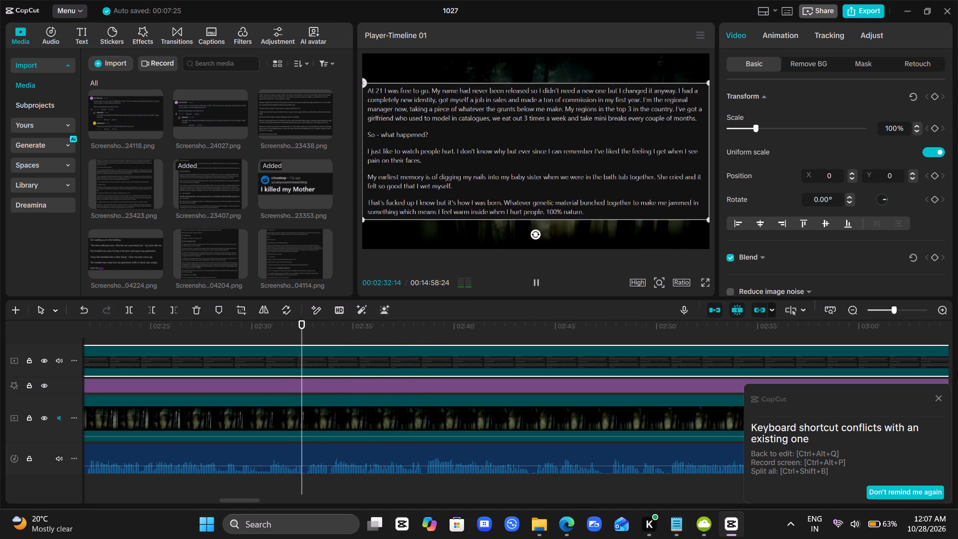
pyautogui.hscroll(-1, 957, 370)
pyautogui.hscroll(-1, 795, 398)
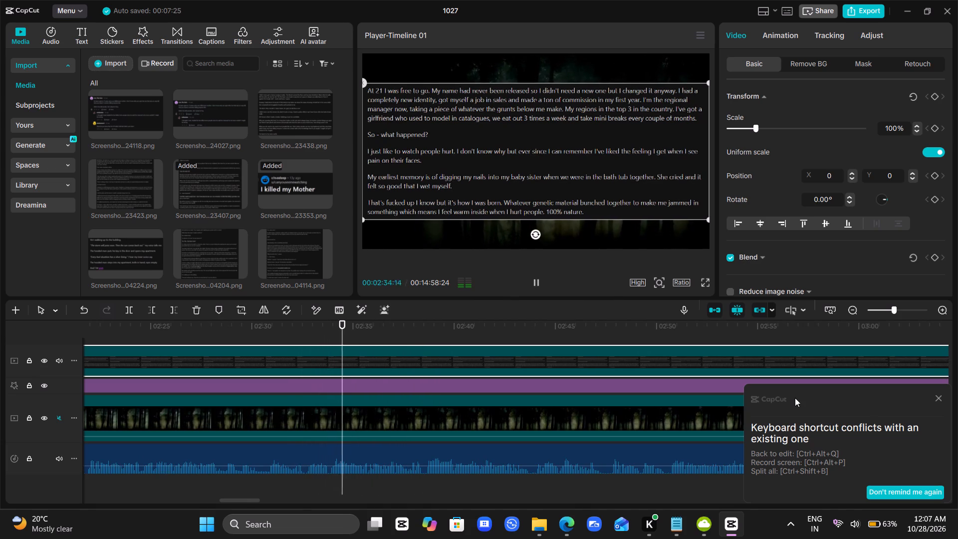
pyautogui.hscroll(-1, 795, 398)
pyautogui.hscroll(-1, 671, 420)
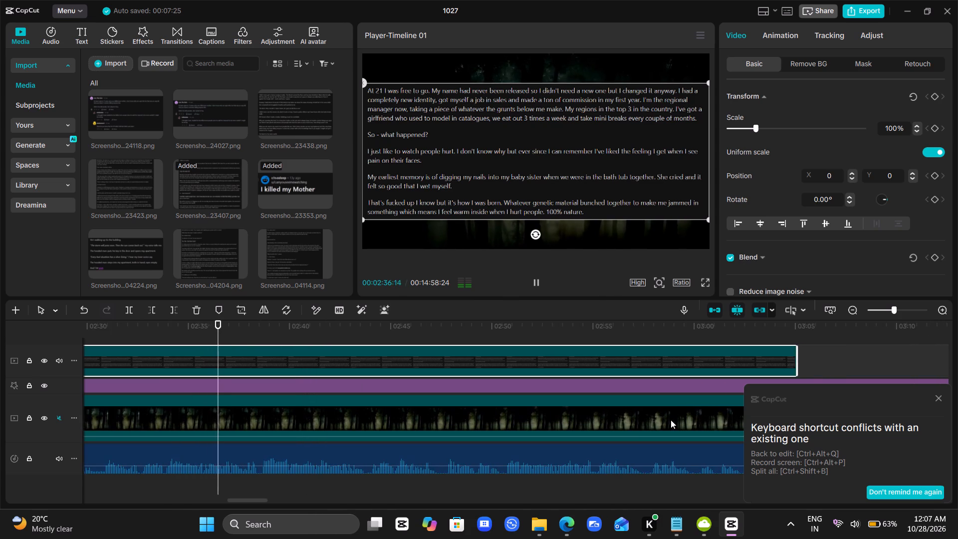
pyautogui.hscroll(-1, 671, 420)
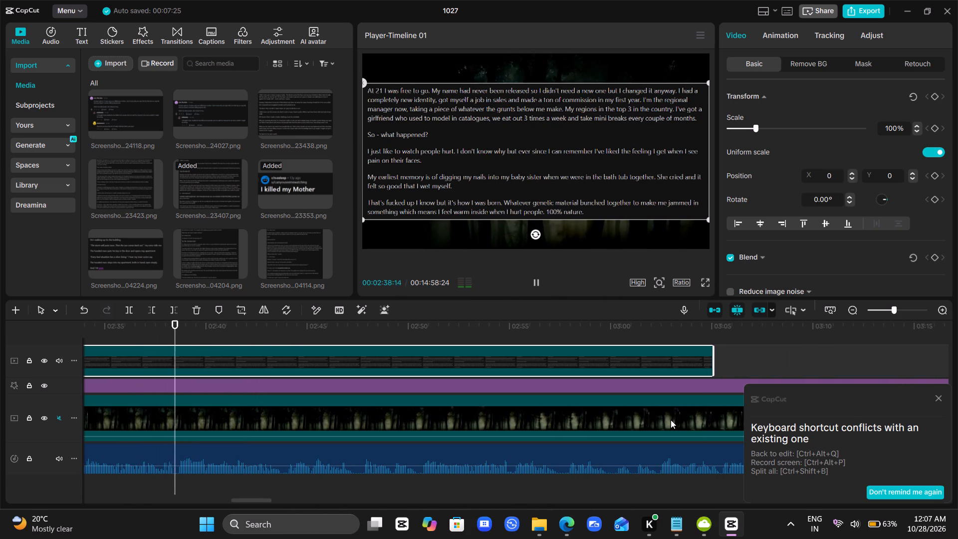
pyautogui.hscroll(-1, 671, 420)
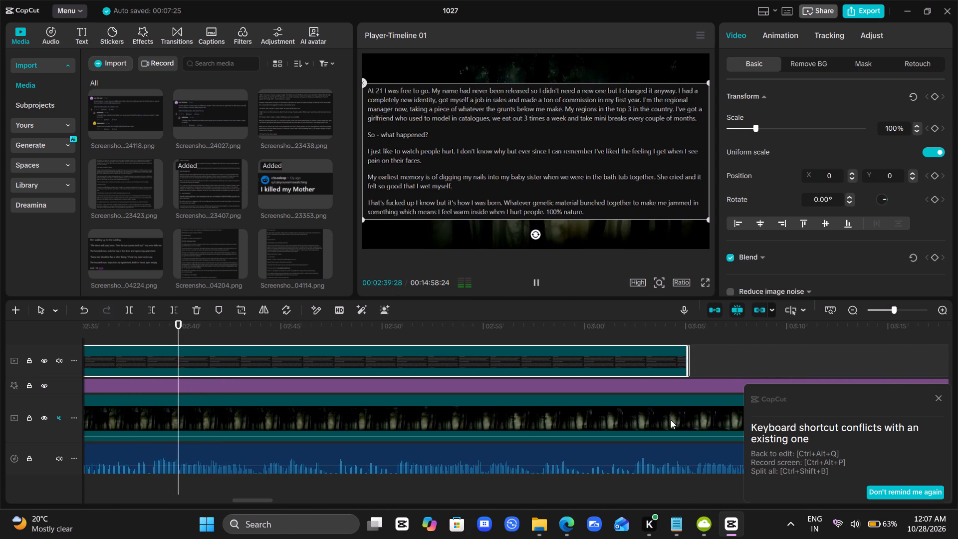
pyautogui.hscroll(-2, 671, 420)
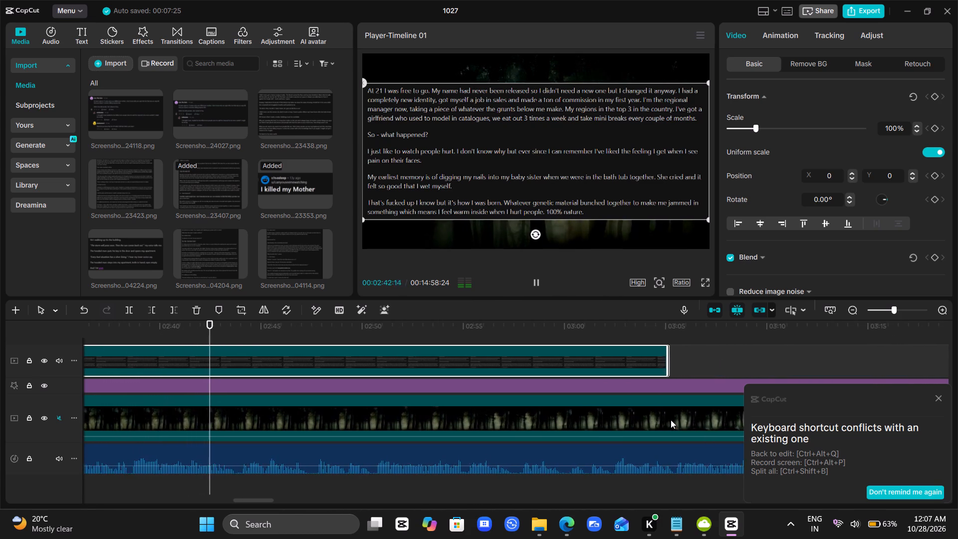
pyautogui.hscroll(-1, 671, 420)
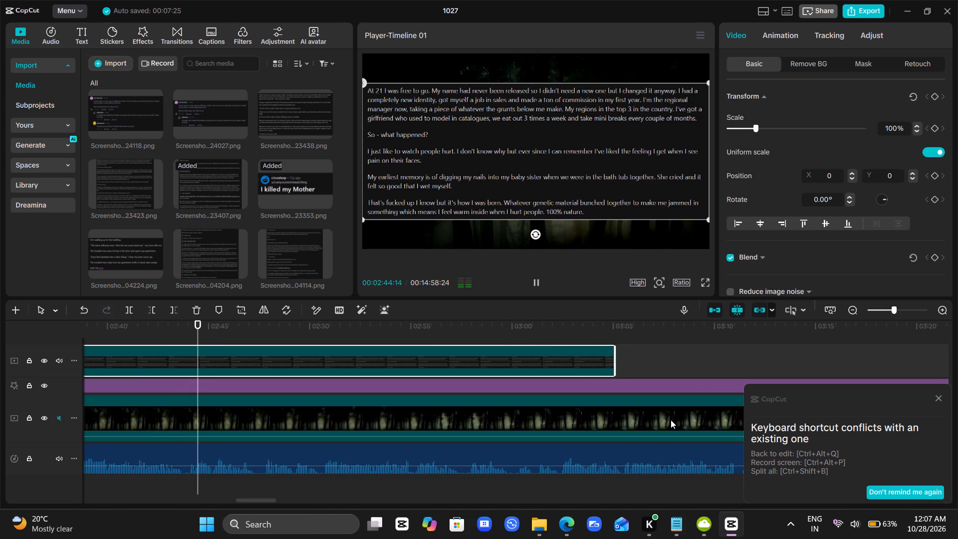
pyautogui.hscroll(-2, 671, 420)
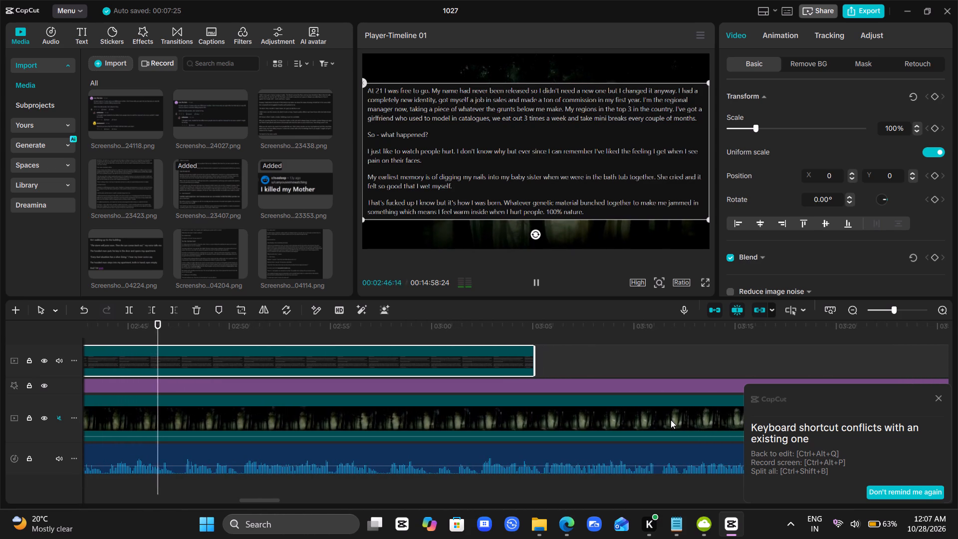
pyautogui.hscroll(-2, 671, 420)
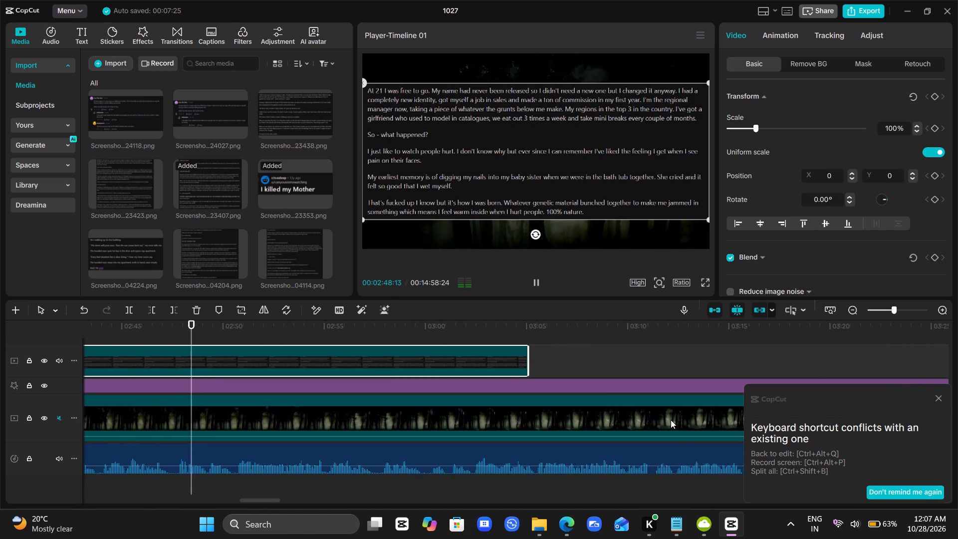
pyautogui.hscroll(-1, 671, 420)
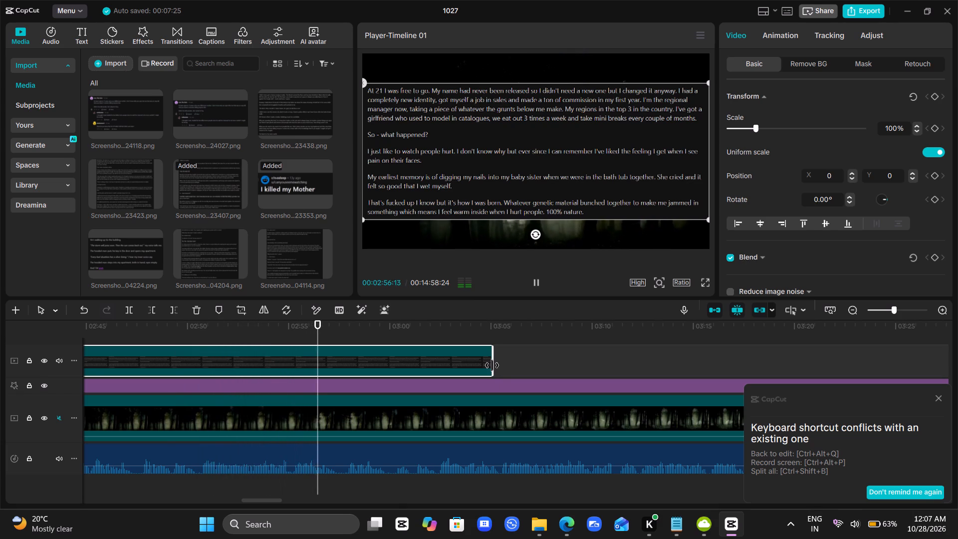
# Find the narration pause after this passage and trim the second story clip's end to 00:03:00:00.
pyautogui.press('space')
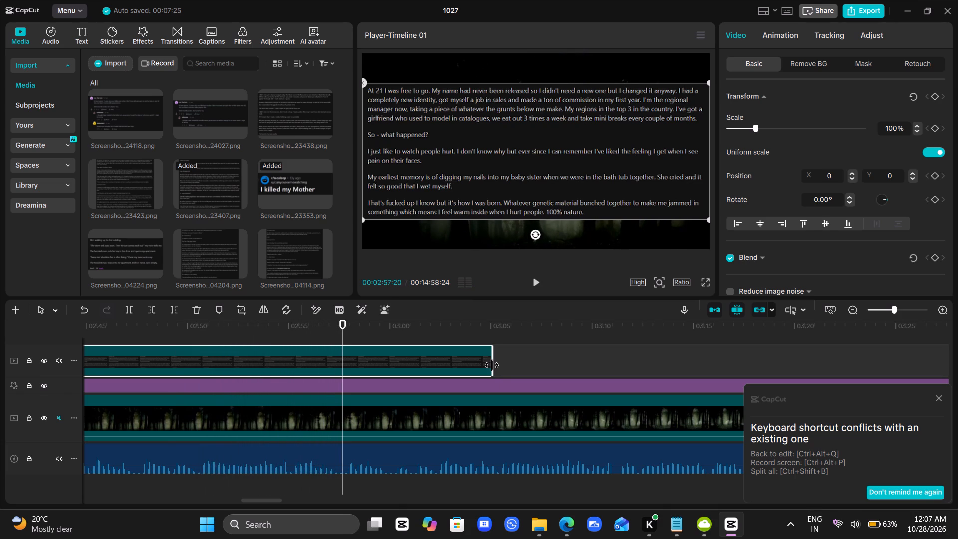
pyautogui.press('space')
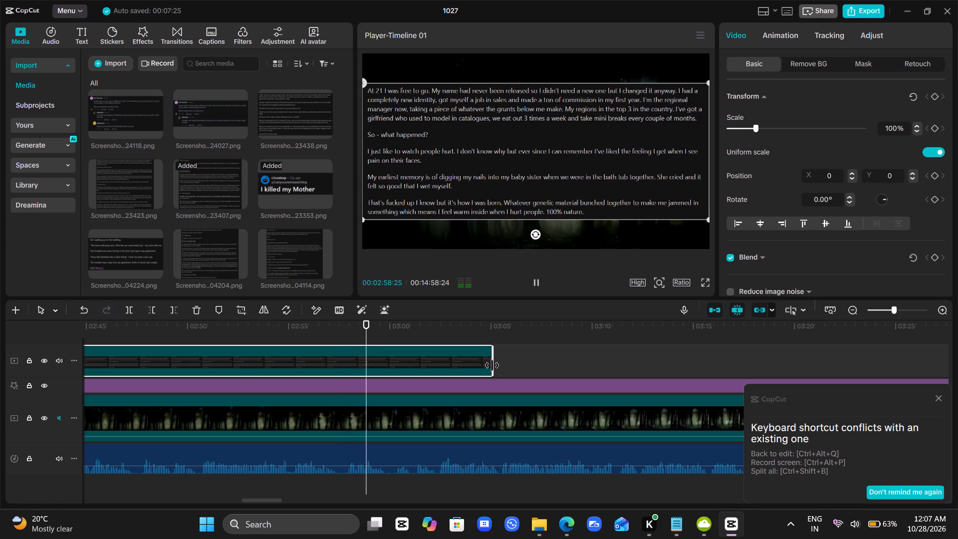
pyautogui.press('space')
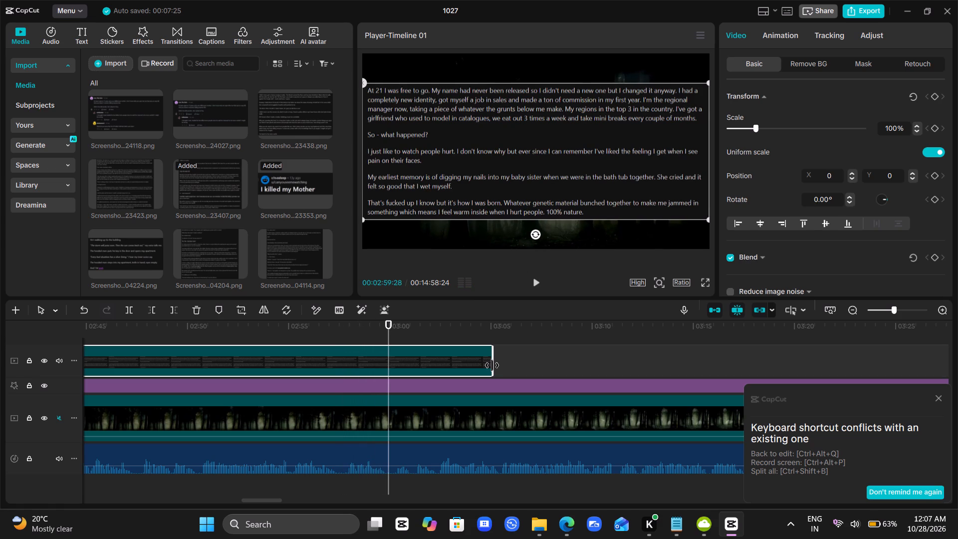
pyautogui.press('Right')
pyautogui.press('Right')
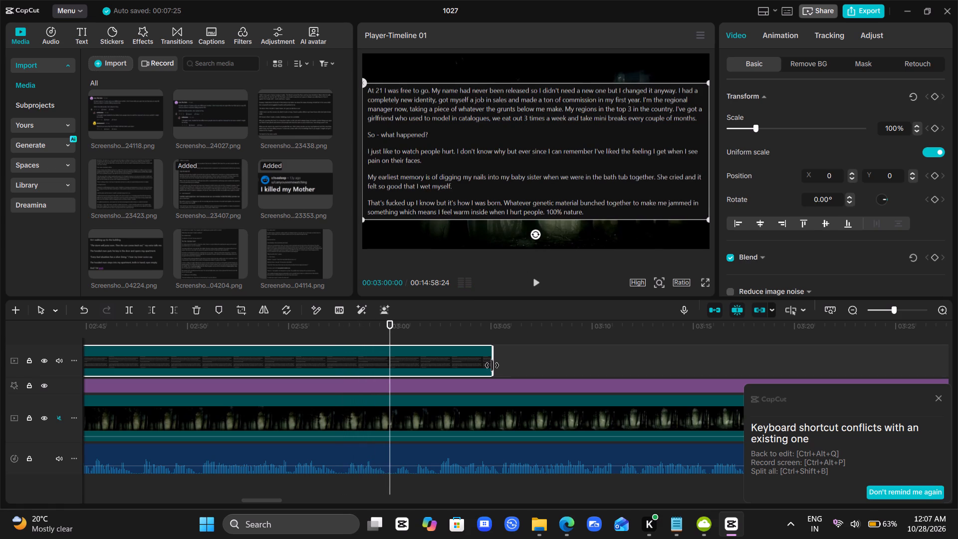
pyautogui.press('w')
# Place Screenshot 2026-10-27 223423.png directly after the second story clip, starting at 00:03:00:00.
pyautogui.moveTo(108, 175); pyautogui.dragTo(485, 210)
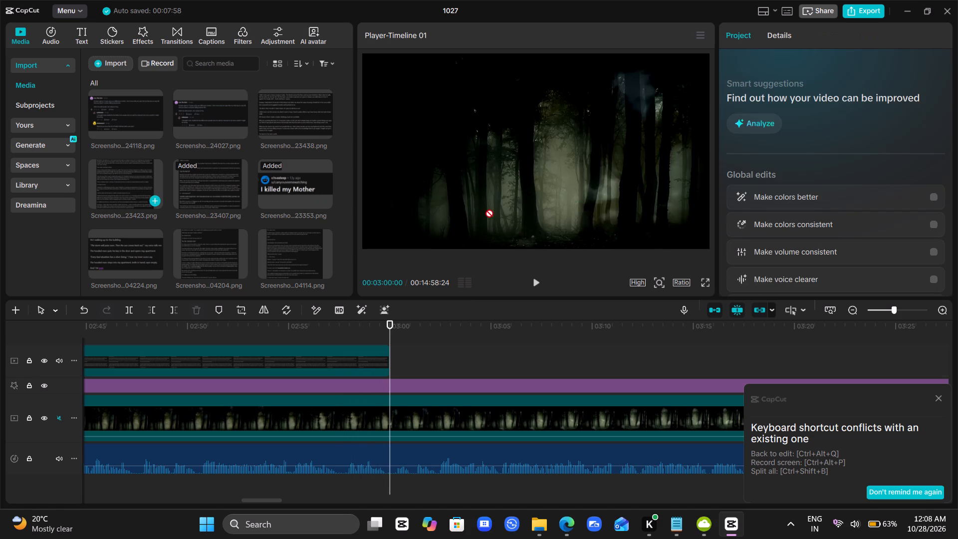
pyautogui.moveTo(485, 210); pyautogui.dragTo(388, 358)
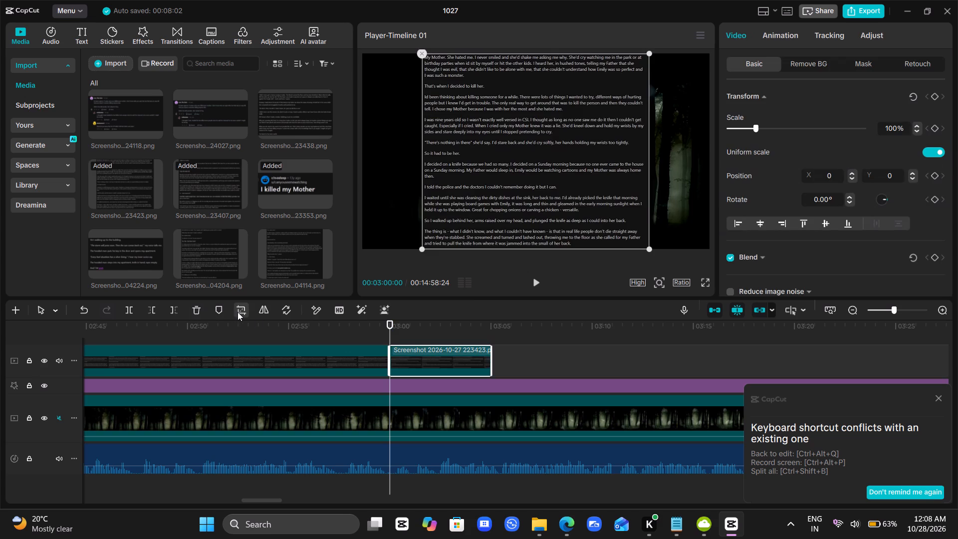
# Crop the new story screenshot to the text from "My Mother. She hated me" through "holding my wrists too tightly.".
pyautogui.click(238, 312)
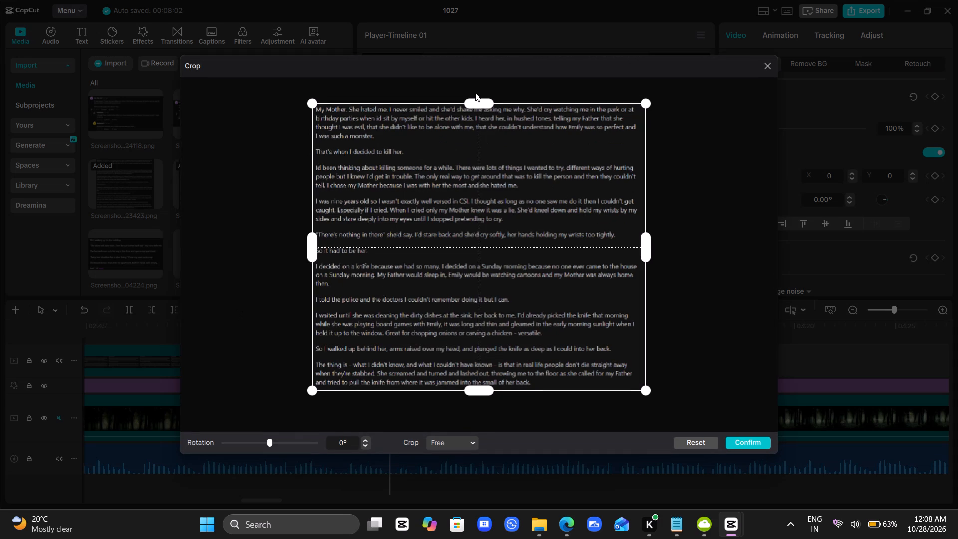
pyautogui.moveTo(475, 93); pyautogui.dragTo(475, 71)
pyautogui.moveTo(476, 384); pyautogui.dragTo(483, 389)
pyautogui.moveTo(483, 389); pyautogui.dragTo(516, 237)
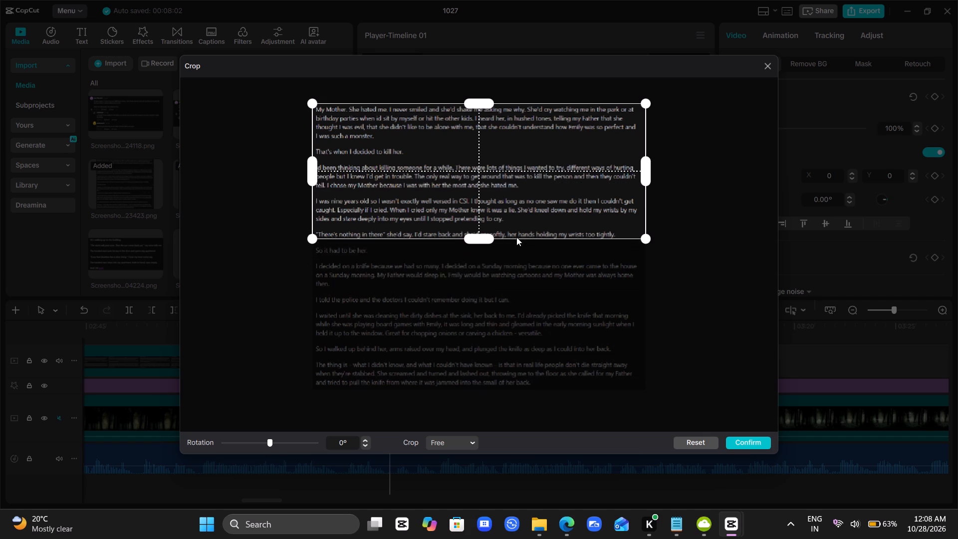
pyautogui.moveTo(516, 237); pyautogui.dragTo(517, 241)
pyautogui.click(753, 443)
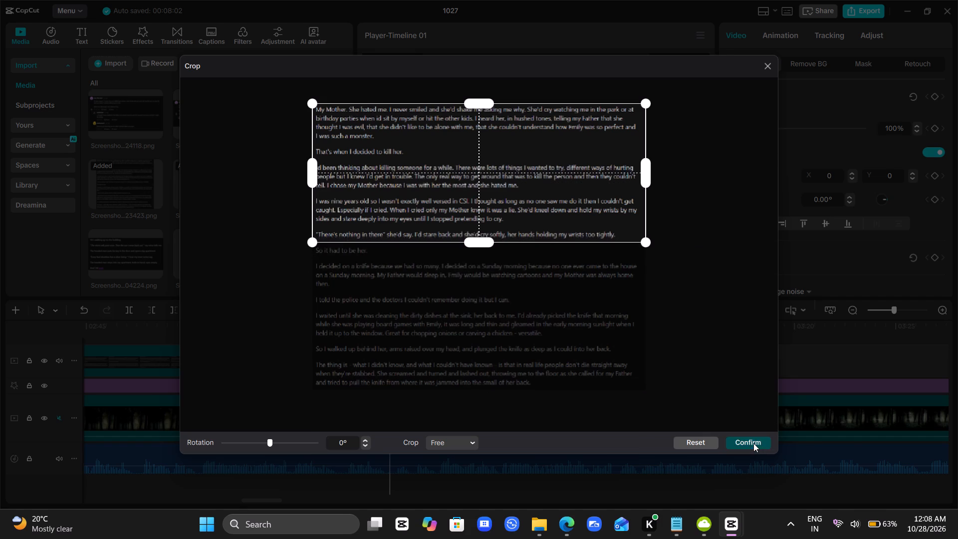
# Extend the third story clip to a duration of 00:00:26:16 and play the narration over it from 00:03:00:00.
pyautogui.moveTo(492, 368); pyautogui.dragTo(925, 359)
pyautogui.press('space')
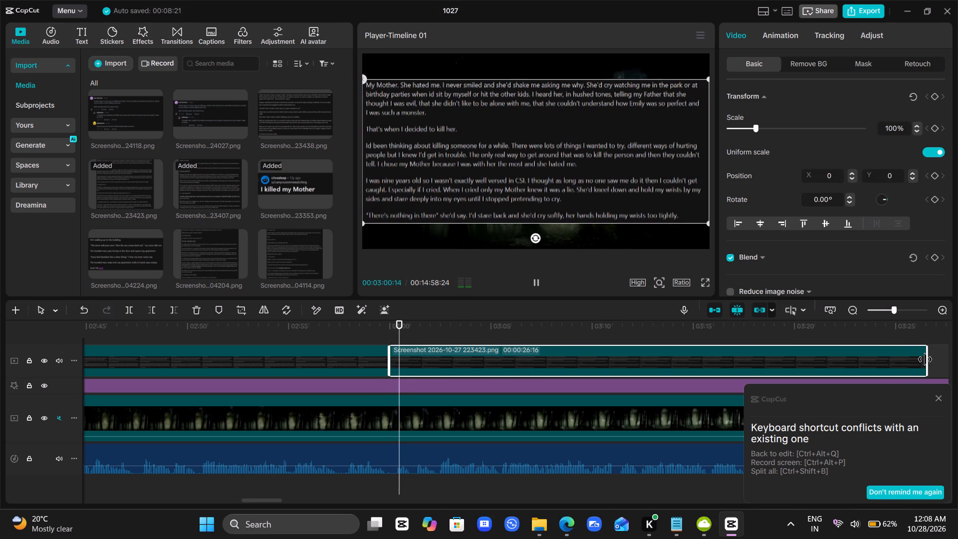
pyautogui.hscroll(-1, 925, 359)
pyautogui.hscroll(-1, 697, 339)
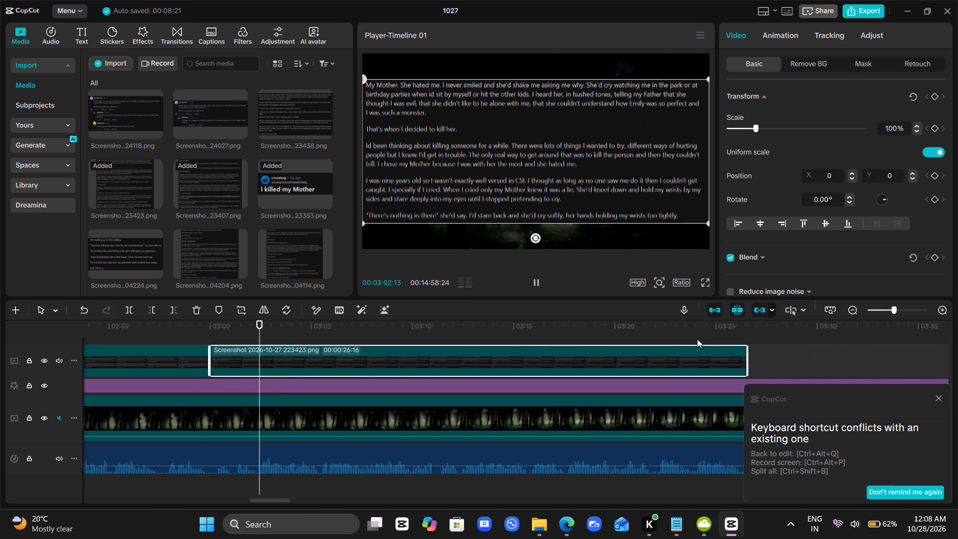
pyautogui.hscroll(-1, 697, 339)
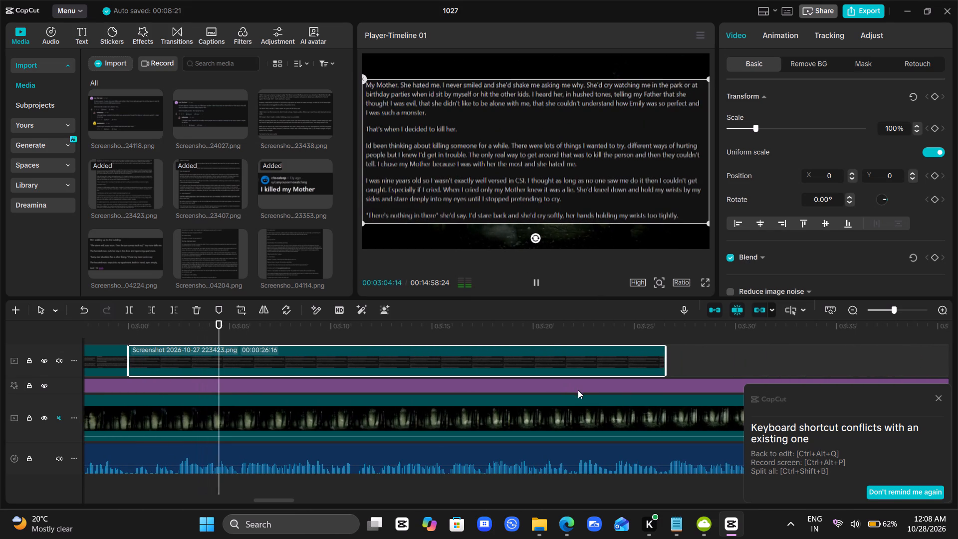
pyautogui.hscroll(-1, 602, 403)
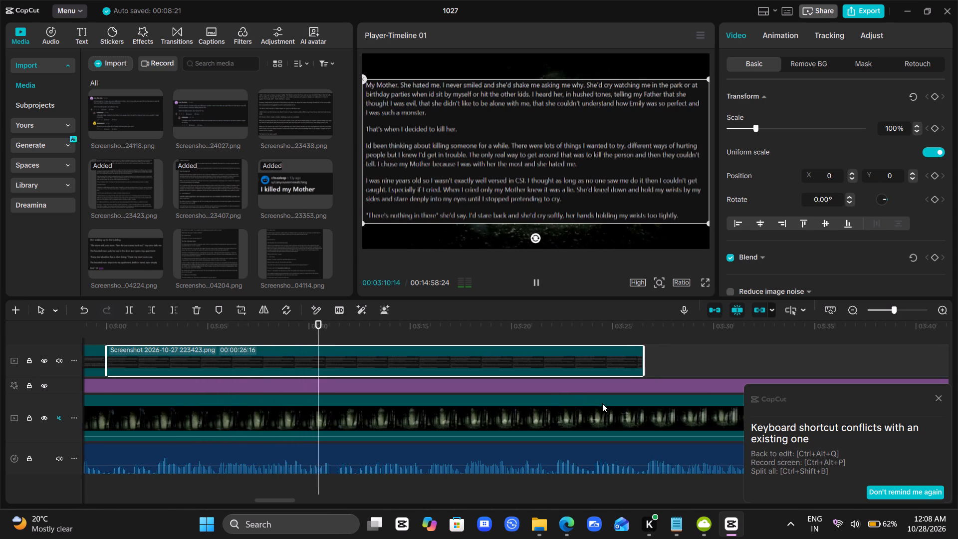
pyautogui.hscroll(-1, 602, 403)
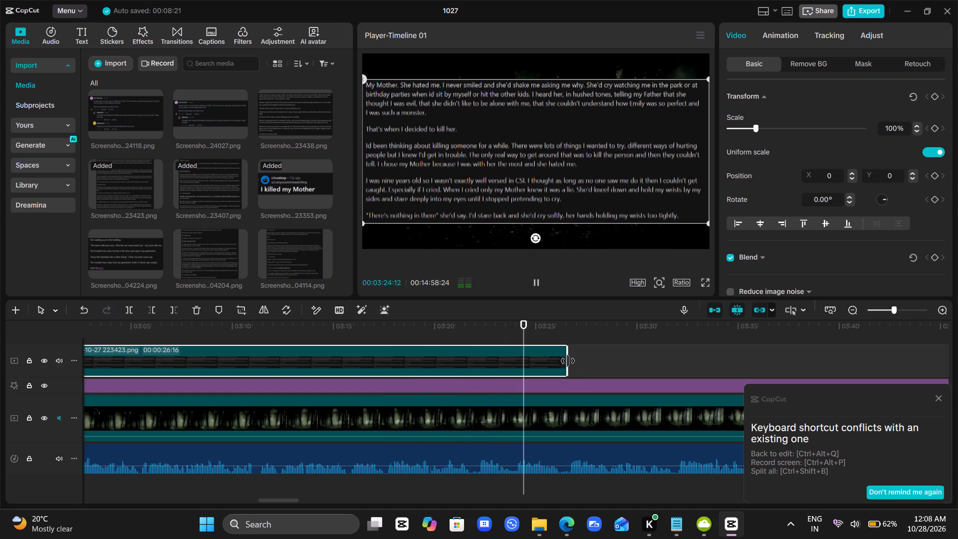
# Extend the third story clip to a duration of 00:00:49:19 and continue playing the narration over it.
pyautogui.moveTo(568, 361); pyautogui.dragTo(957, 350)
pyautogui.press('space')
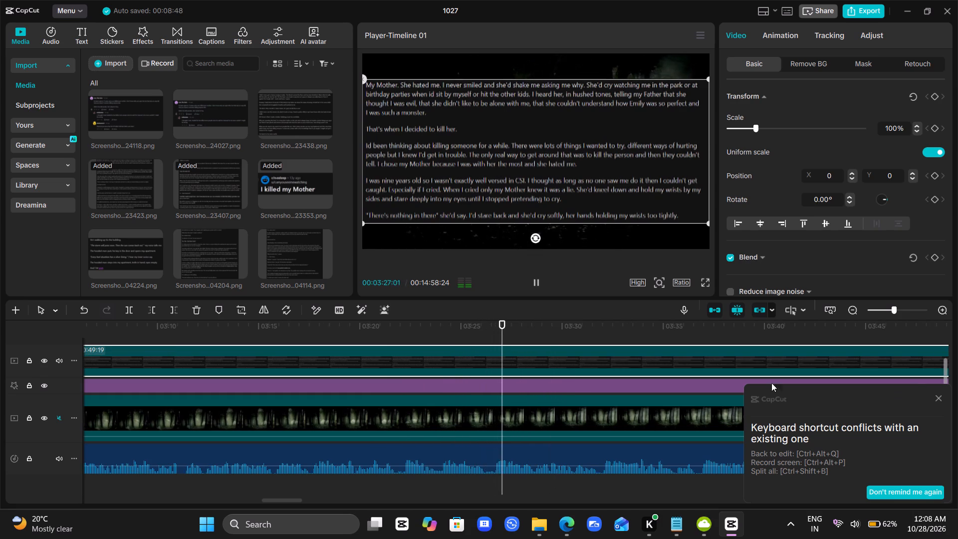
pyautogui.hscroll(-1, 662, 367)
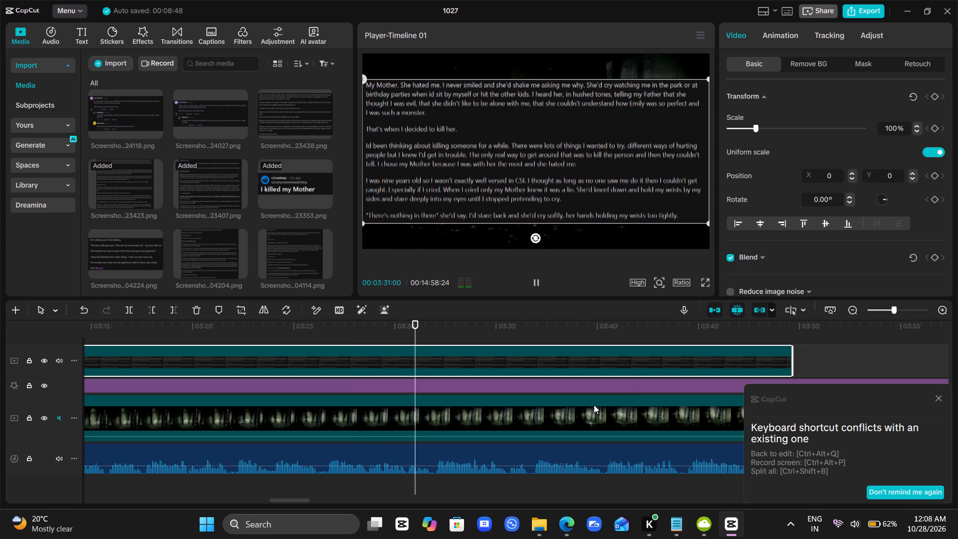
pyautogui.hscroll(-2, 594, 407)
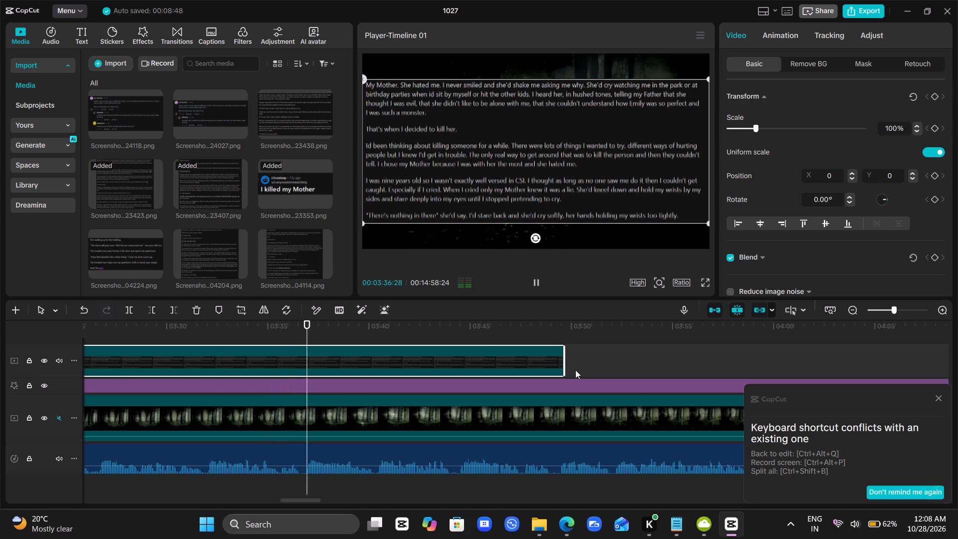
pyautogui.hscroll(-1, 608, 361)
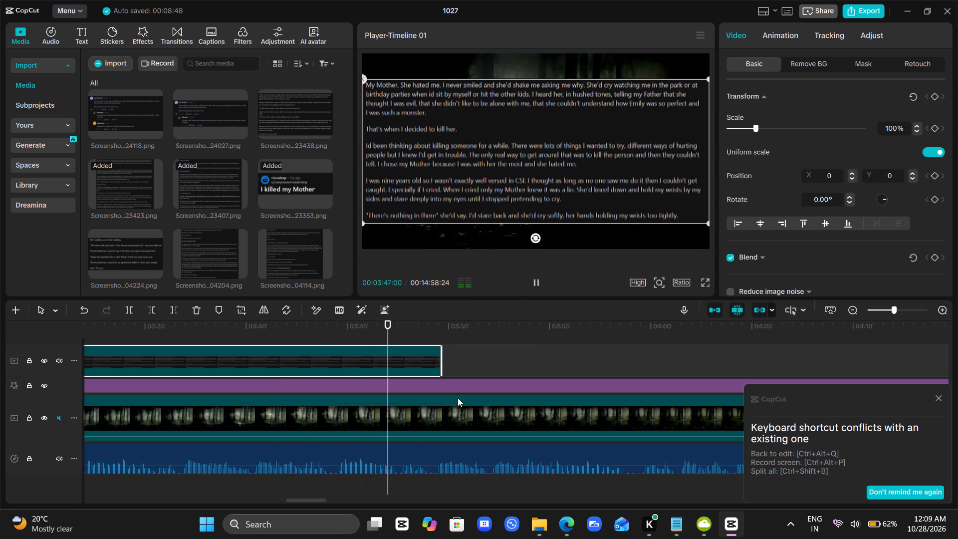
# Extend the third story clip's end to about 00:04:08 and play the narration on from about 00:03:48.
pyautogui.press('space')
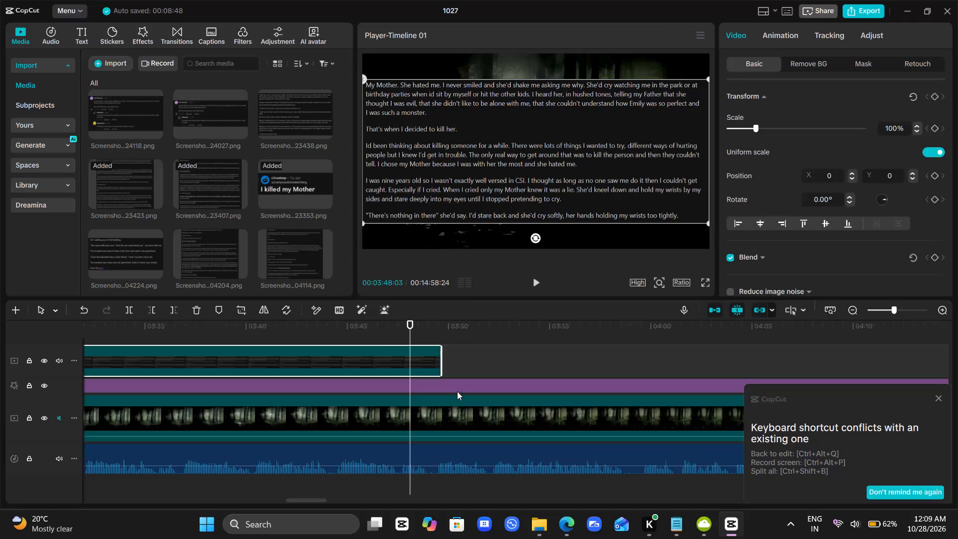
pyautogui.moveTo(442, 359); pyautogui.dragTo(818, 358)
pyautogui.press('space')
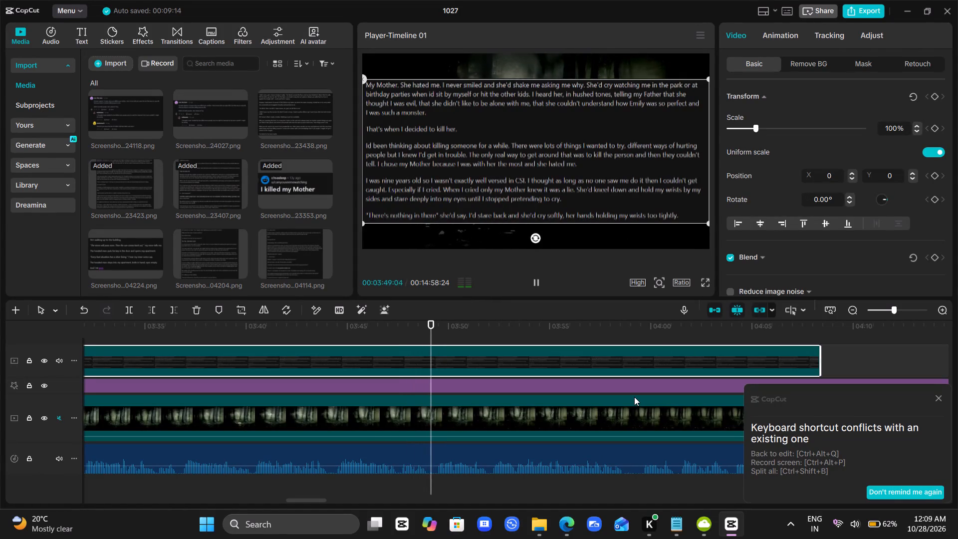
pyautogui.hscroll(-1, 634, 397)
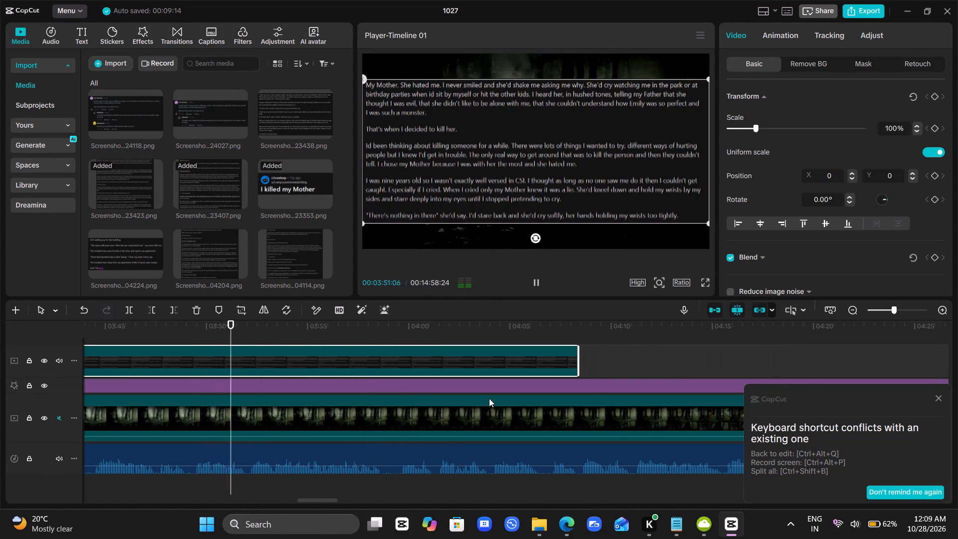
pyautogui.hscroll(-1, 489, 398)
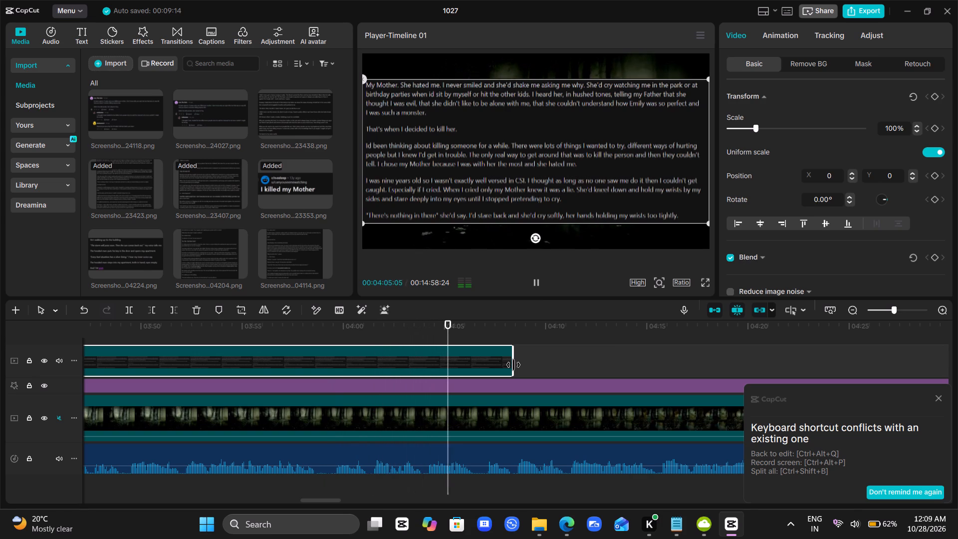
# Stop the narration at the end of the cropped passage and trim the third story clip's end to 00:04:06:21.
pyautogui.press('space')
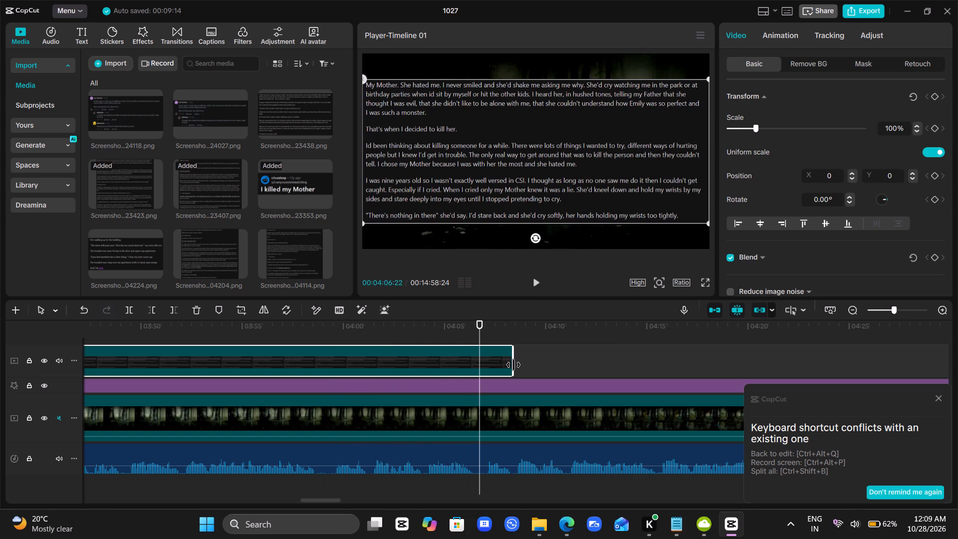
pyautogui.press('Left')
pyautogui.press('w')
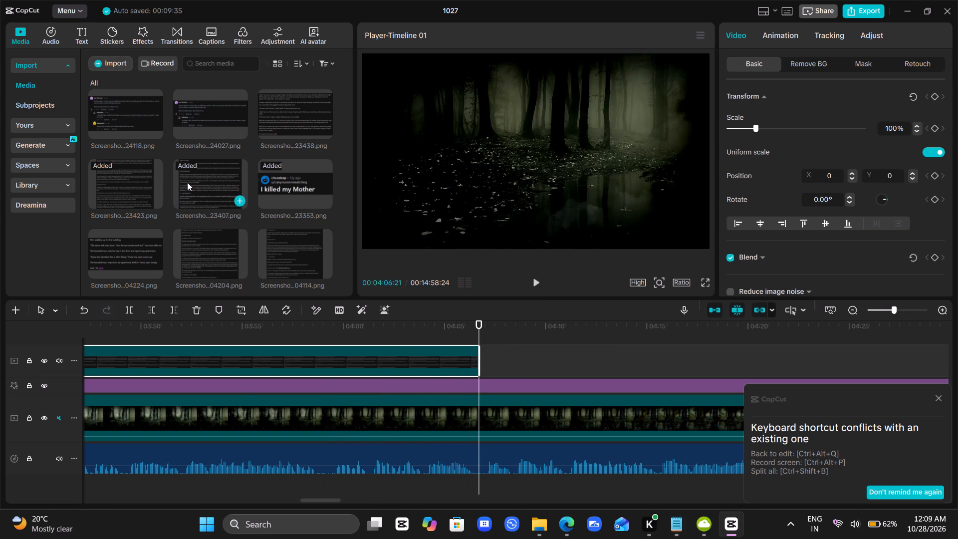
# Place the 223423 screenshot after the third story clip at 00:04:06:21 and crop it to the passage starting "So it had to be her.".
pyautogui.moveTo(121, 181); pyautogui.dragTo(480, 352)
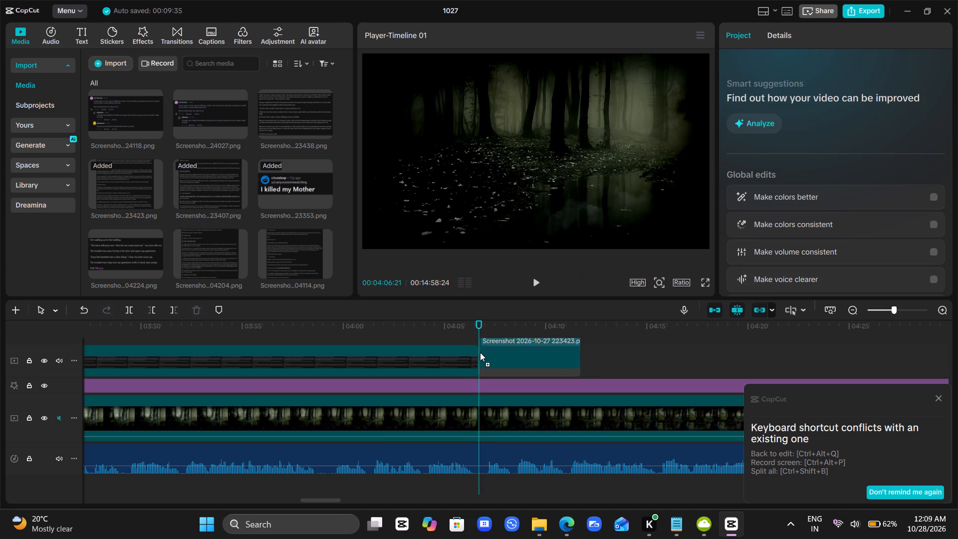
pyautogui.moveTo(480, 352); pyautogui.dragTo(478, 353)
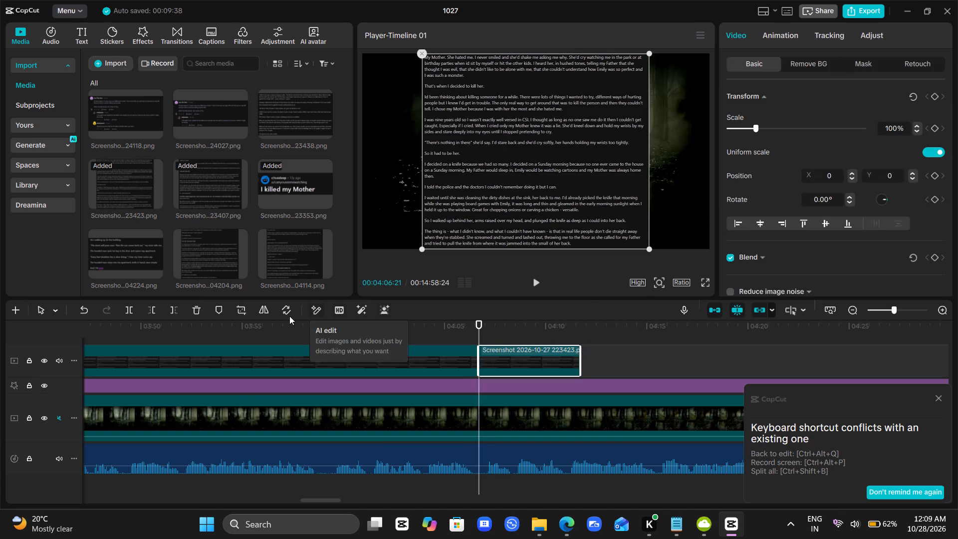
pyautogui.click(244, 311)
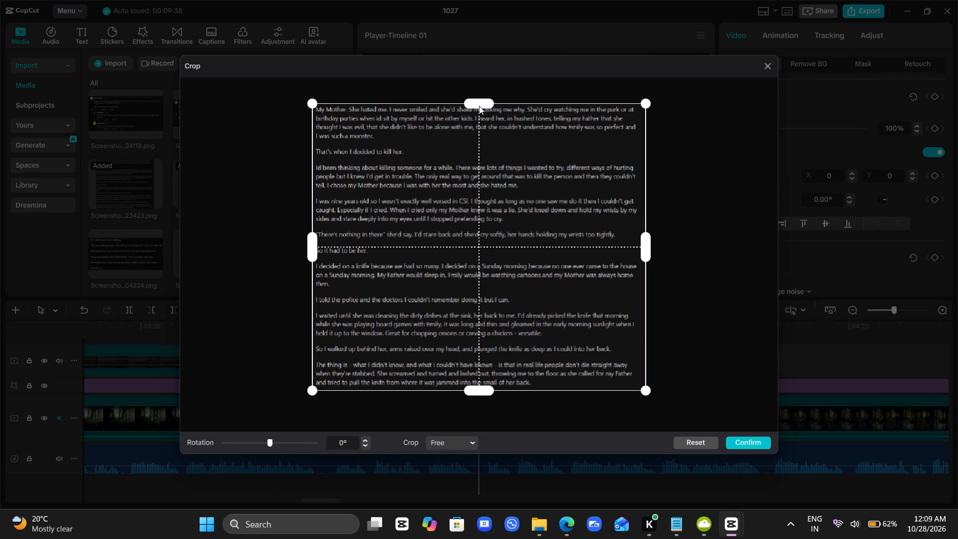
pyautogui.moveTo(479, 106); pyautogui.dragTo(465, 248)
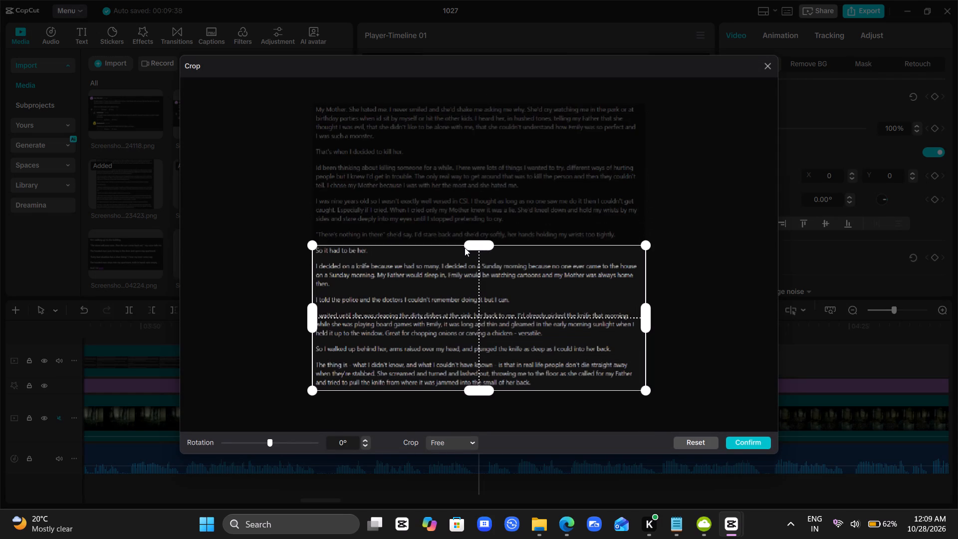
pyautogui.moveTo(465, 248); pyautogui.dragTo(465, 246)
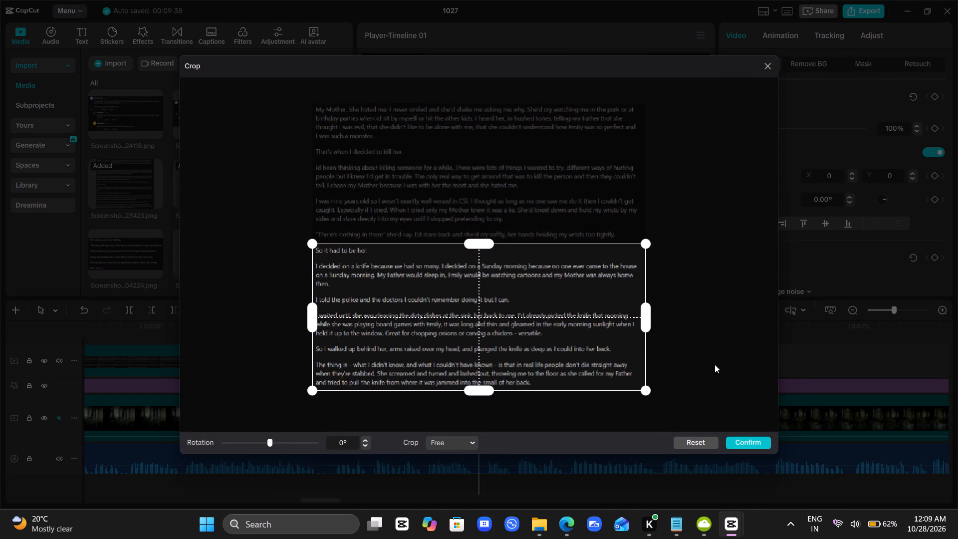
pyautogui.click(758, 442)
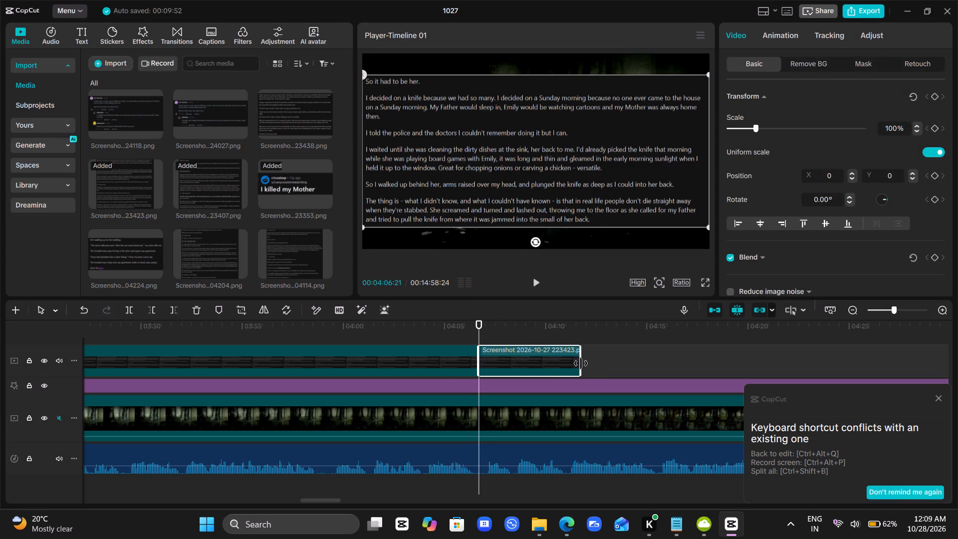
# Extend the newly cropped 223423 clip to a duration of 00:00:28:26 and play the narration over it from 00:04:06:21.
pyautogui.moveTo(579, 363); pyautogui.dragTo(957, 374)
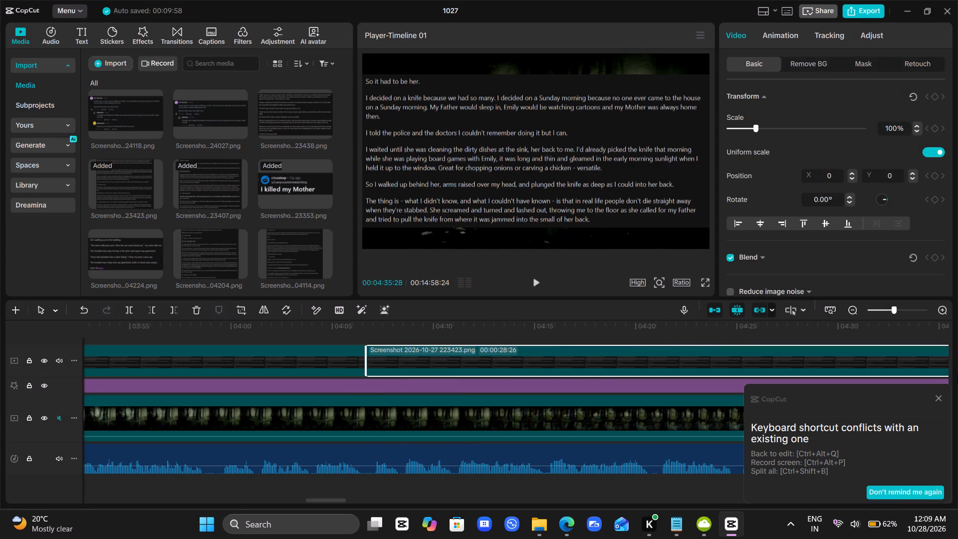
pyautogui.press('space')
pyautogui.hscroll(-1, 657, 422)
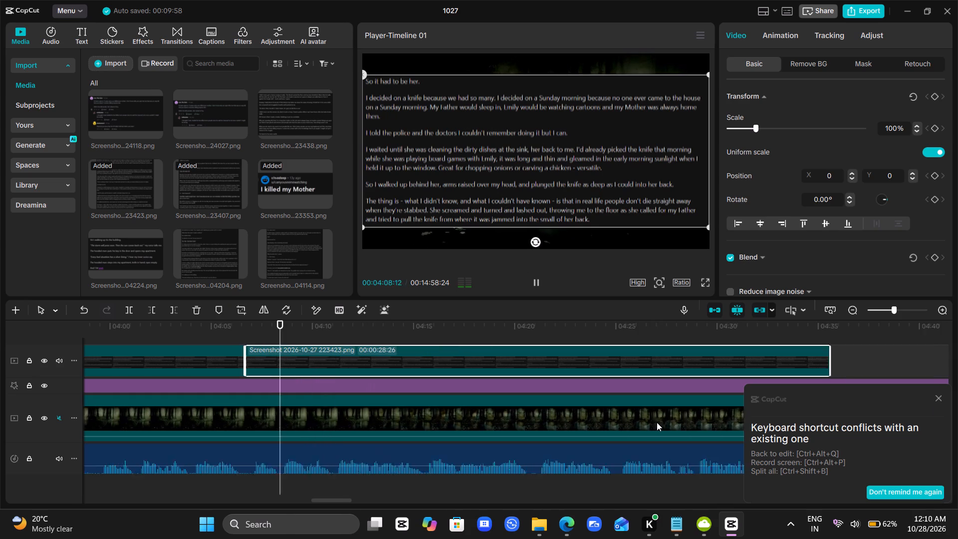
pyautogui.hscroll(-1, 657, 422)
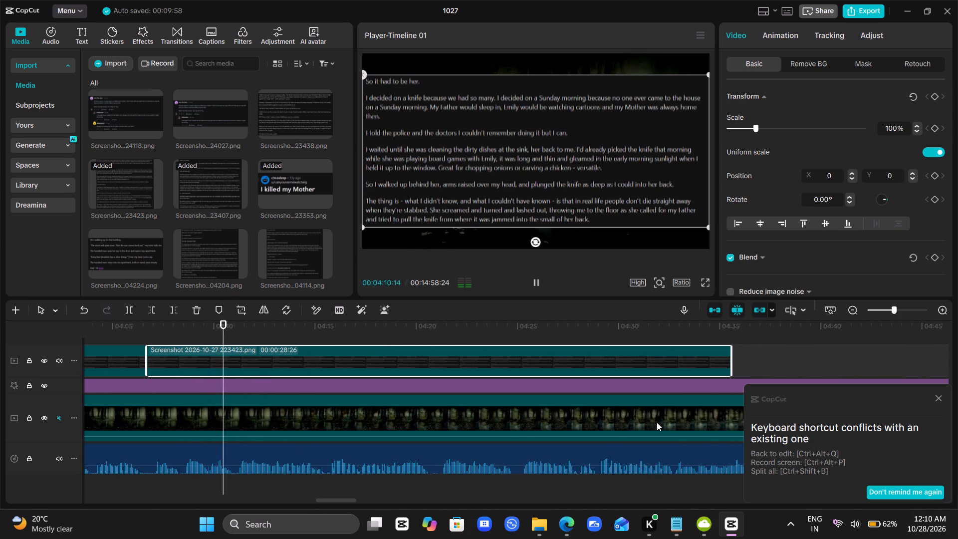
pyautogui.hscroll(-2, 657, 422)
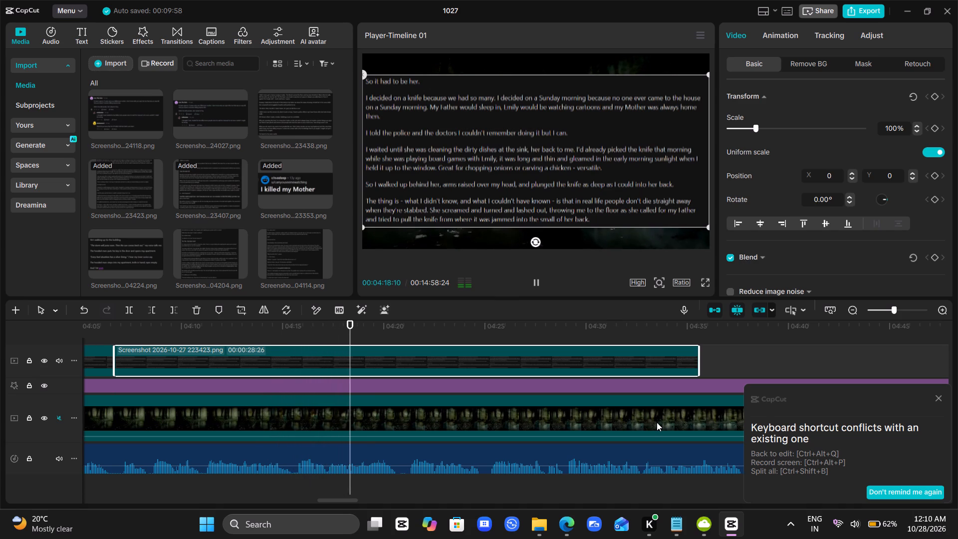
pyautogui.hscroll(-1, 657, 422)
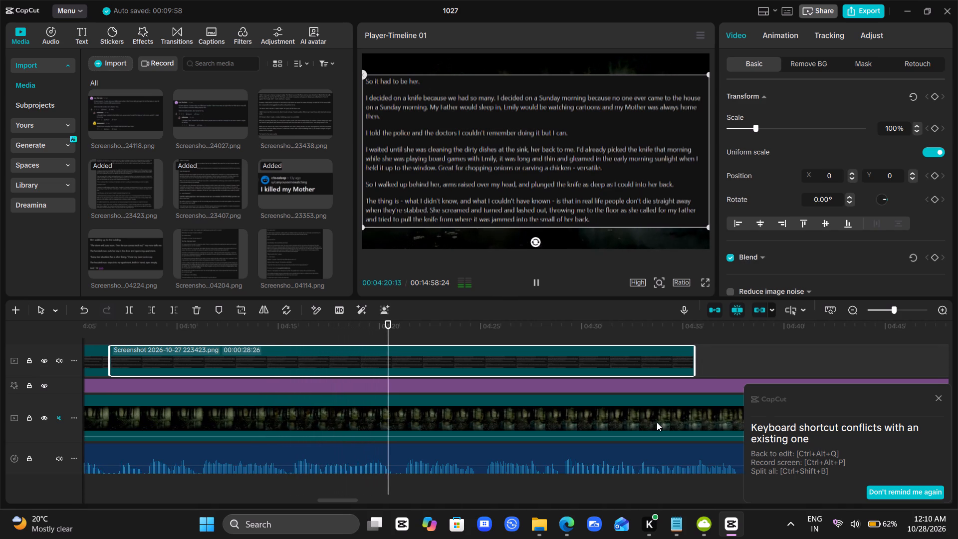
pyautogui.hscroll(-2, 657, 422)
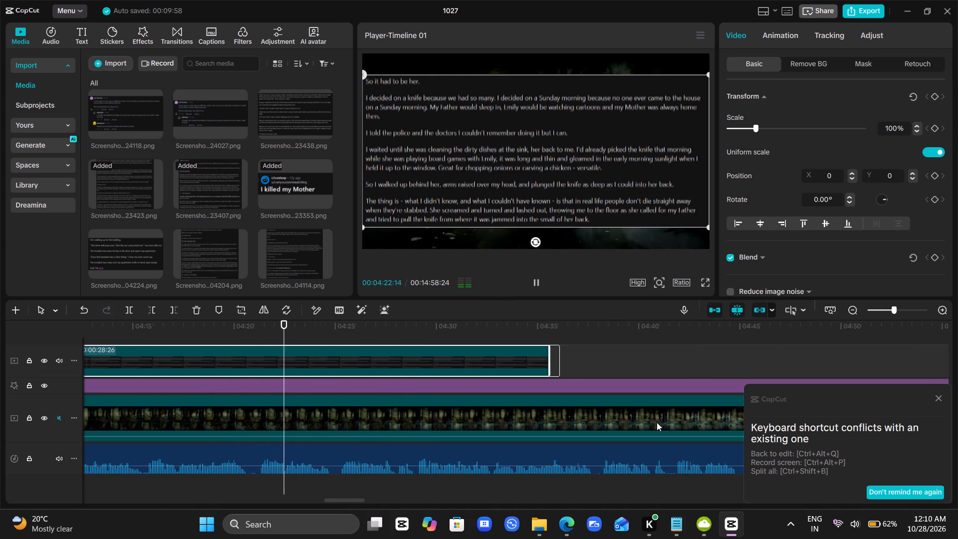
pyautogui.hscroll(-2, 657, 422)
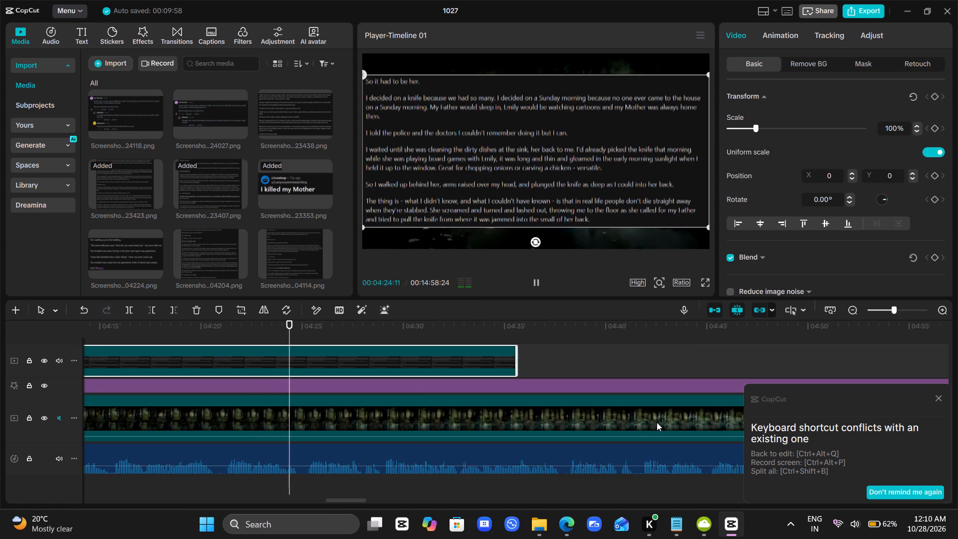
pyautogui.hscroll(-1, 657, 422)
pyautogui.hscroll(-1, 580, 405)
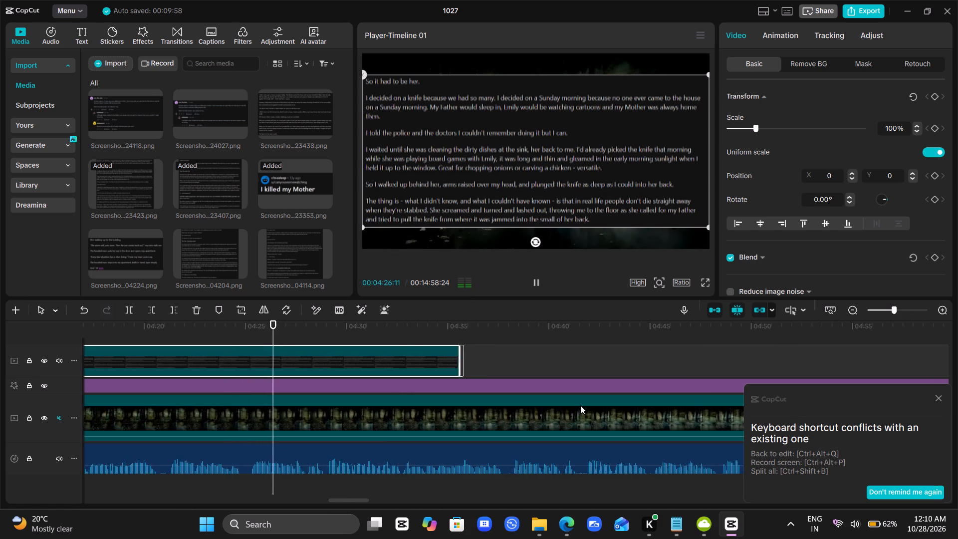
pyautogui.hscroll(-1, 580, 405)
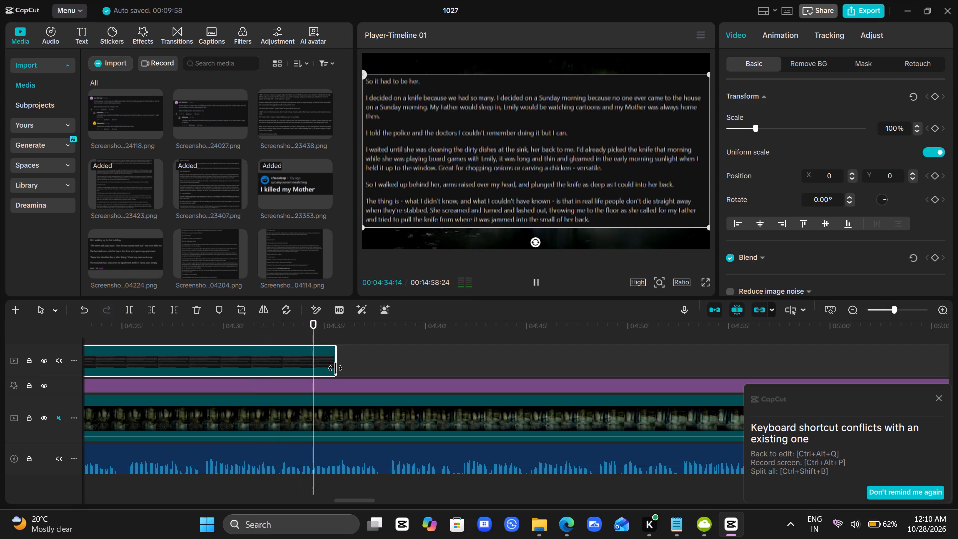
# Extend the second 223423 clip's end to about 00:05:02 and continue playing the narration over it.
pyautogui.moveTo(335, 368); pyautogui.dragTo(873, 348)
pyautogui.press('space')
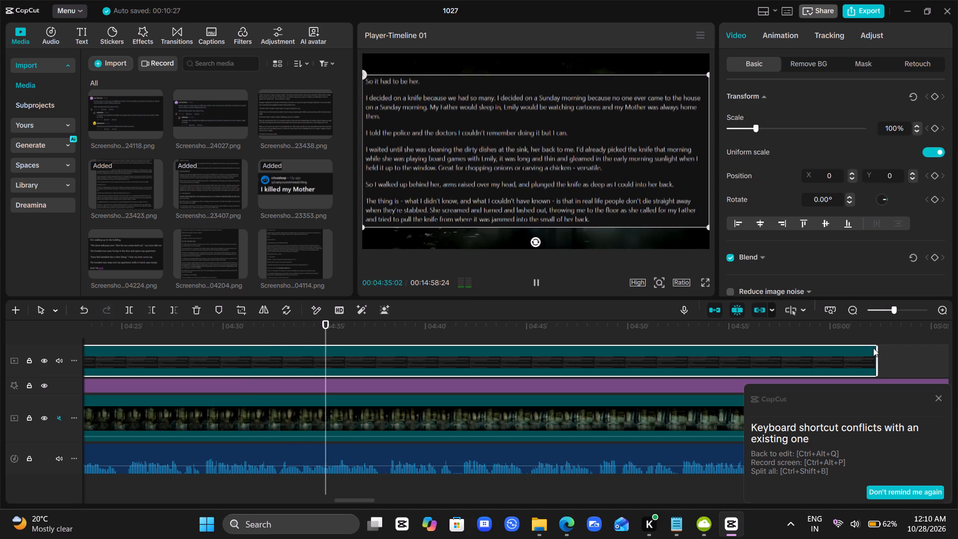
pyautogui.hscroll(-1, 873, 348)
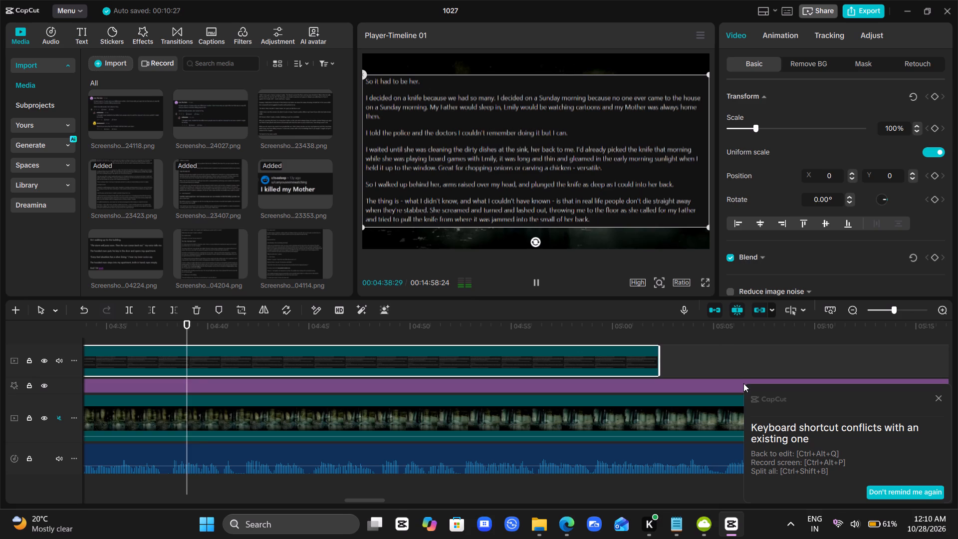
pyautogui.hscroll(-1, 727, 342)
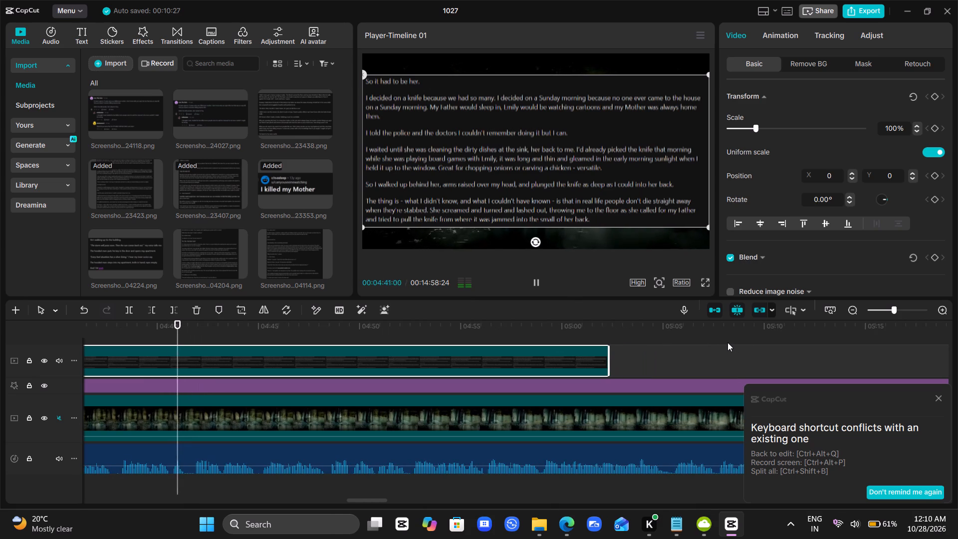
pyautogui.hscroll(-2, 727, 342)
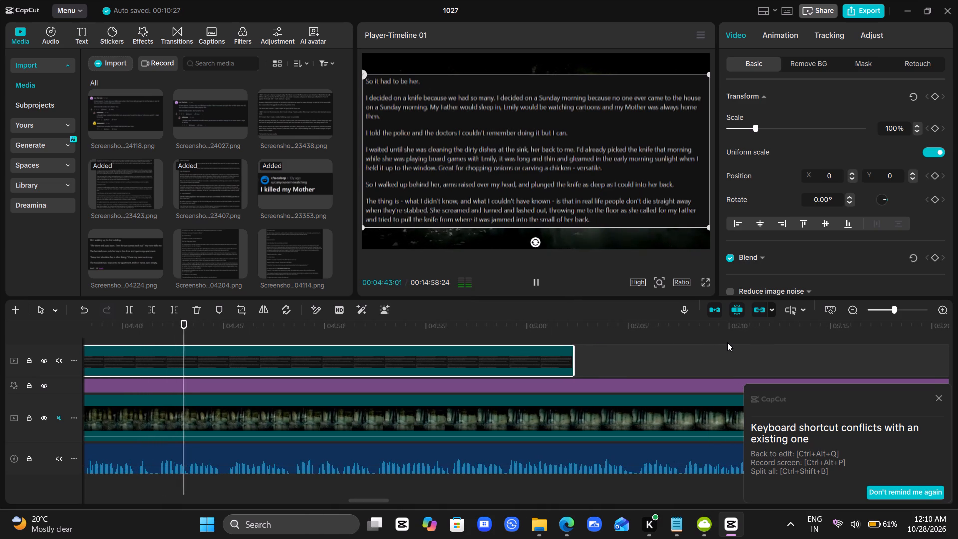
pyautogui.hscroll(-1, 727, 342)
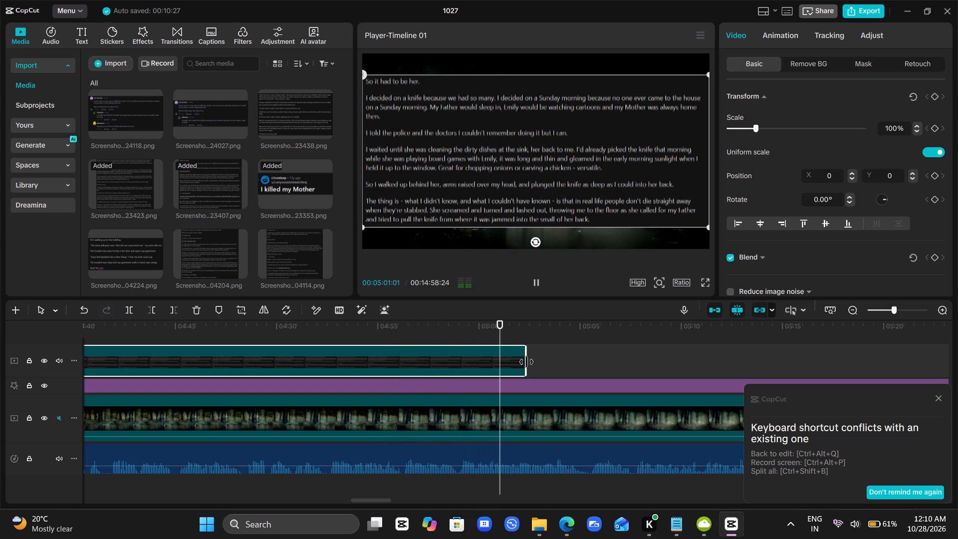
# Extend the second 223423 clip's end to about 00:05:19 and play the narration on until about 00:05:07.
pyautogui.moveTo(526, 362); pyautogui.dragTo(874, 360)
pyautogui.press('space')
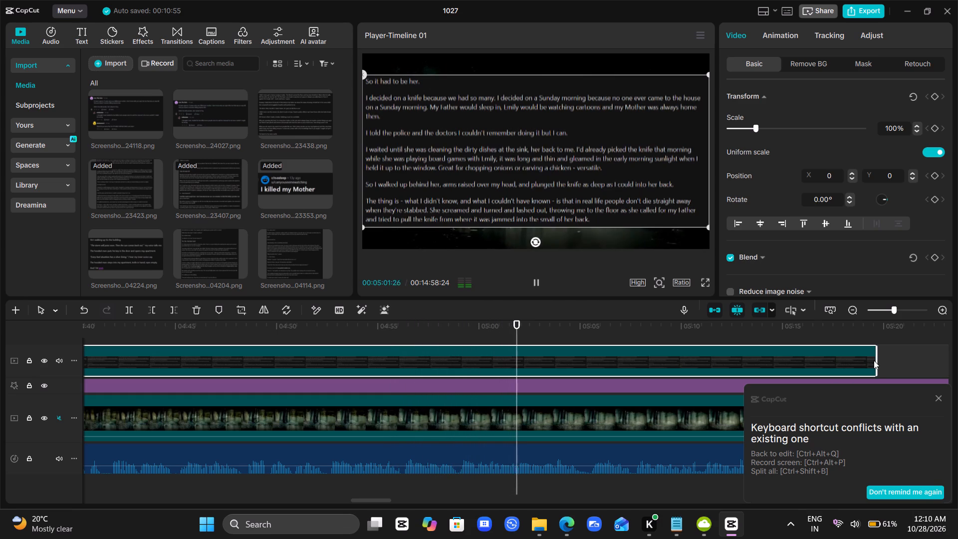
pyautogui.hscroll(-2, 874, 360)
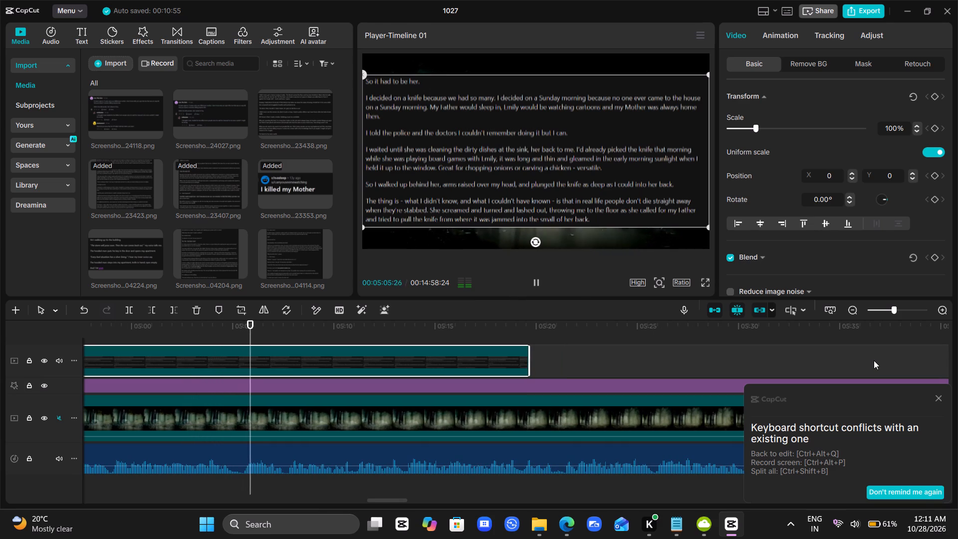
pyautogui.press('space')
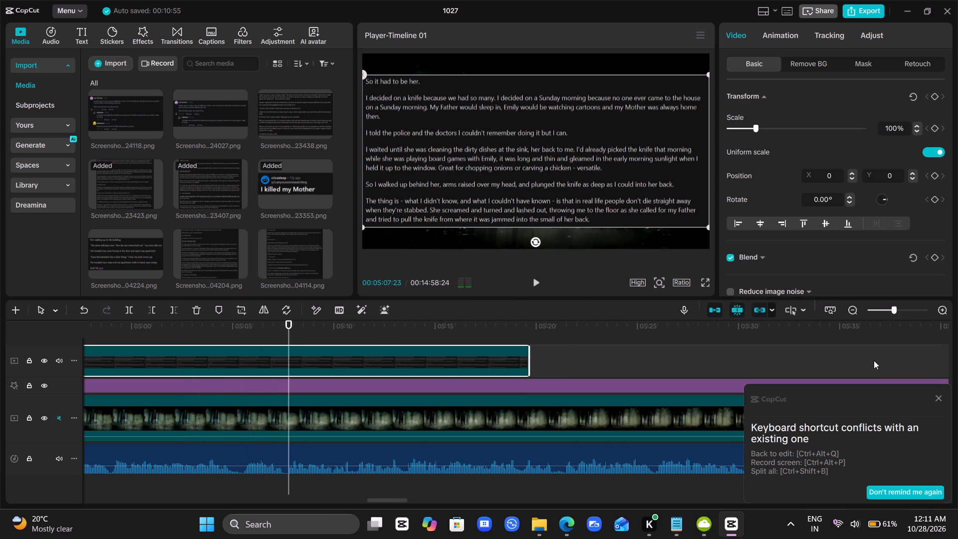
# Replay the narration from about 00:05:00, stop where the cropped passage ends, and trim the clip's end to 00:05:05:10.
pyautogui.hscroll(1, 874, 360)
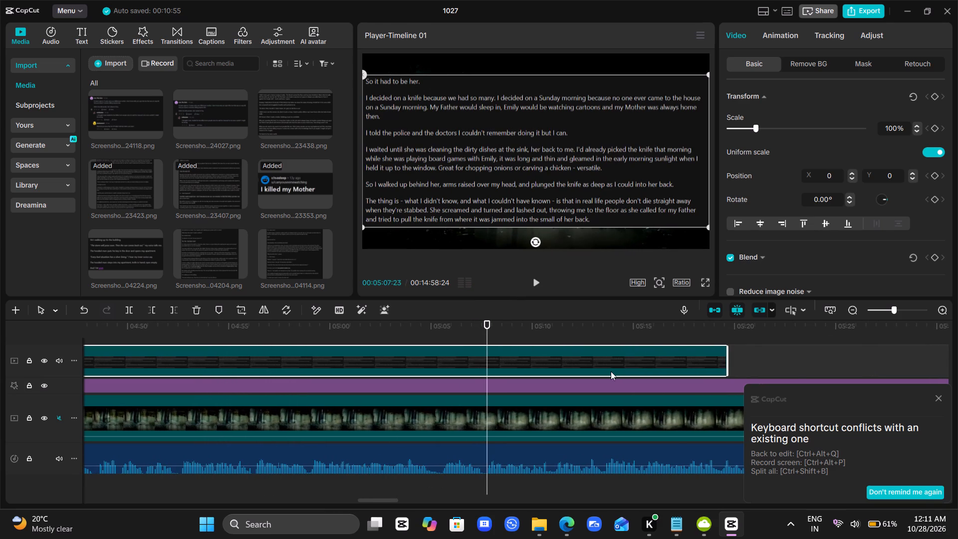
pyautogui.click(329, 335)
pyautogui.press('space')
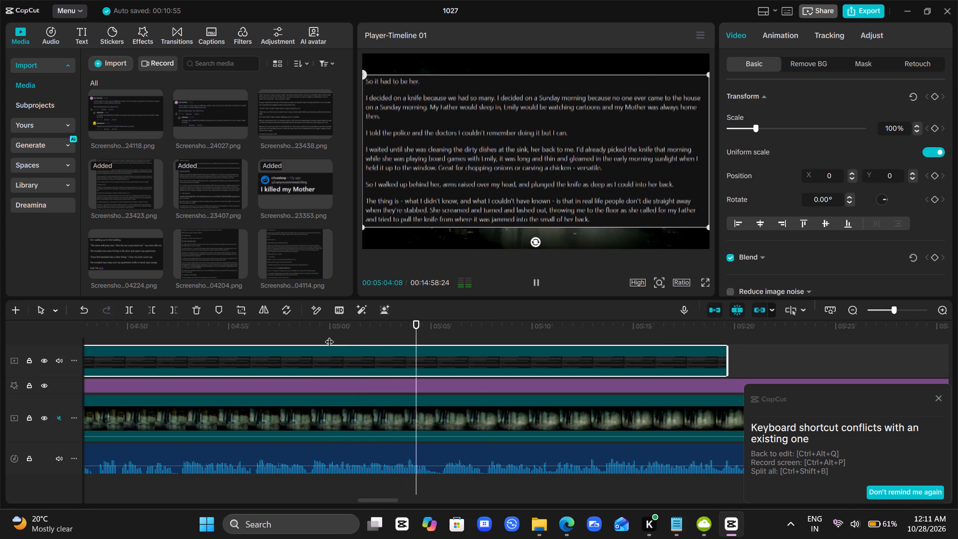
pyautogui.press('space')
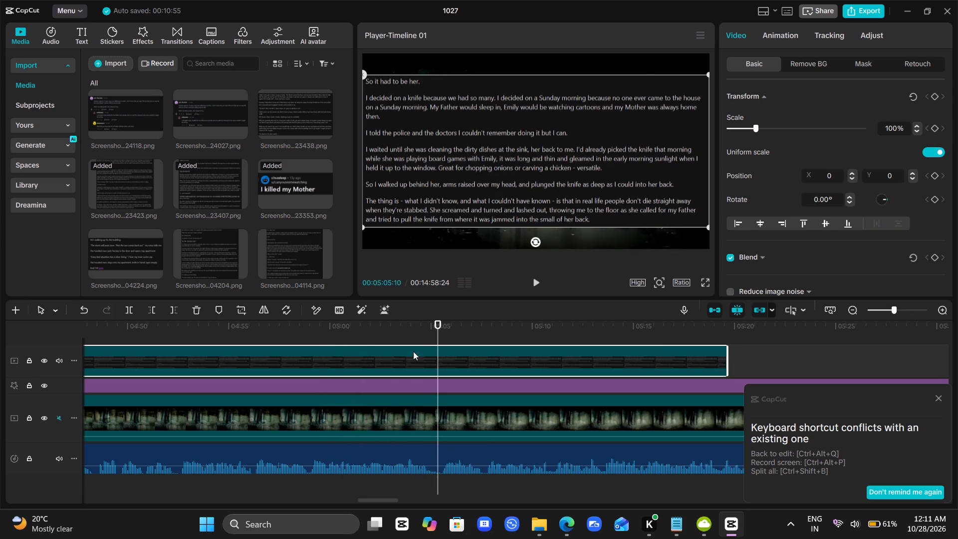
pyautogui.press('w')
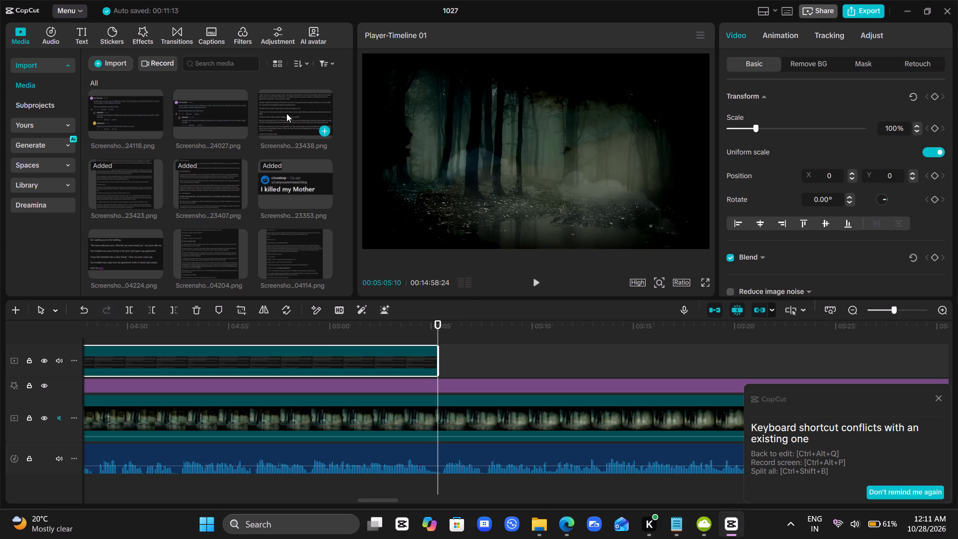
# Place the 223438 screenshot at 00:05:05:10 and crop it to the text from its first line through "but who knows really.".
pyautogui.moveTo(285, 117); pyautogui.dragTo(436, 361)
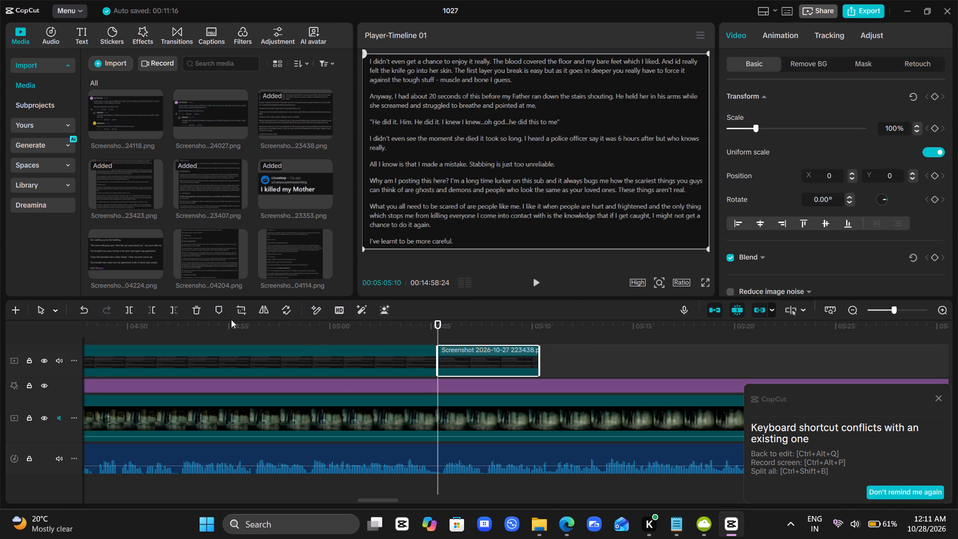
pyautogui.click(239, 310)
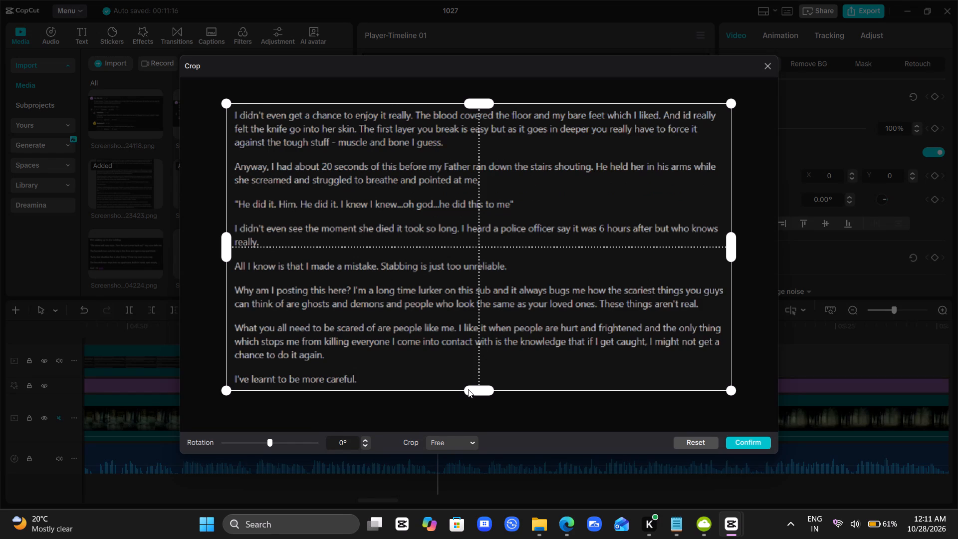
pyautogui.moveTo(473, 389); pyautogui.dragTo(525, 250)
pyautogui.click(749, 444)
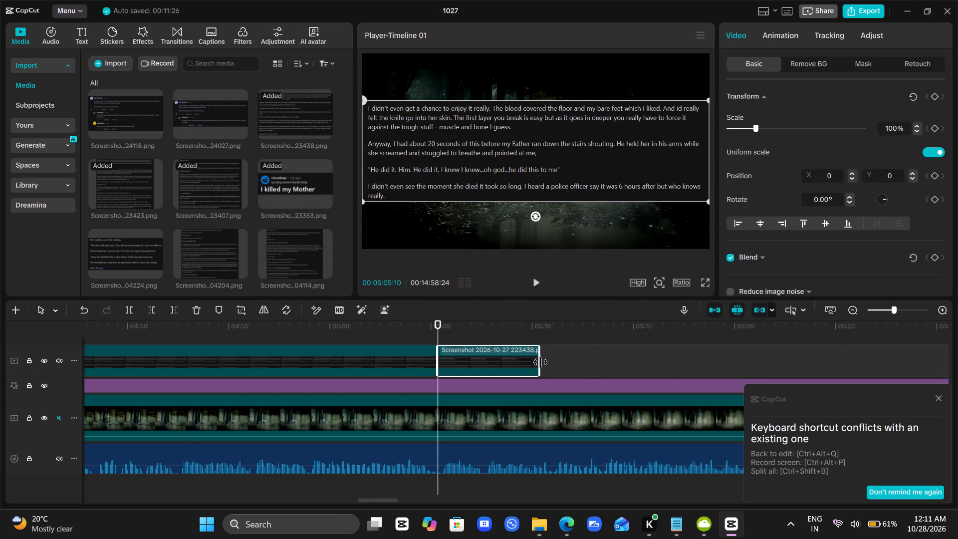
# Extend the 223438 clip's end to about 00:05:34 and play the narration over it until about 00:05:31.
pyautogui.moveTo(540, 362); pyautogui.dragTo(957, 389)
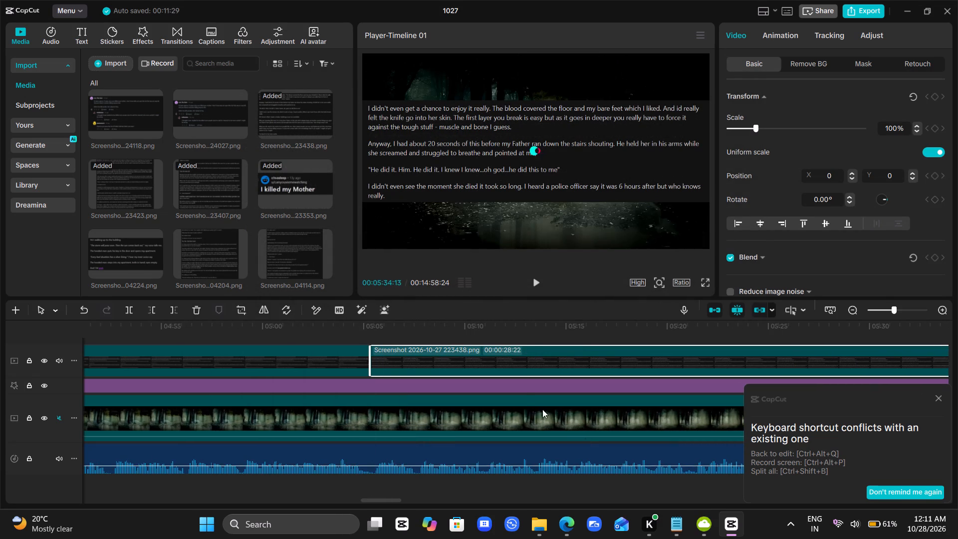
pyautogui.press('space')
pyautogui.hscroll(-1, 526, 398)
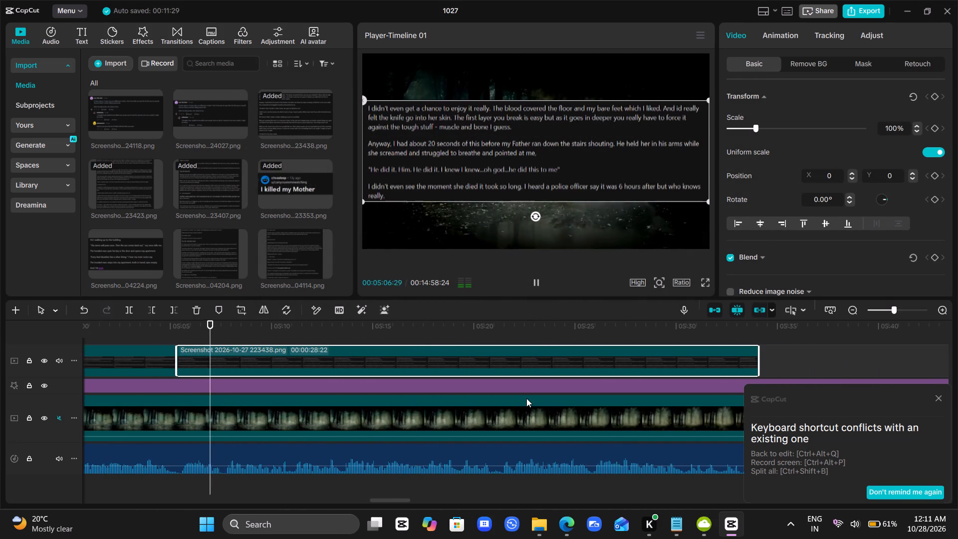
pyautogui.hscroll(-1, 526, 398)
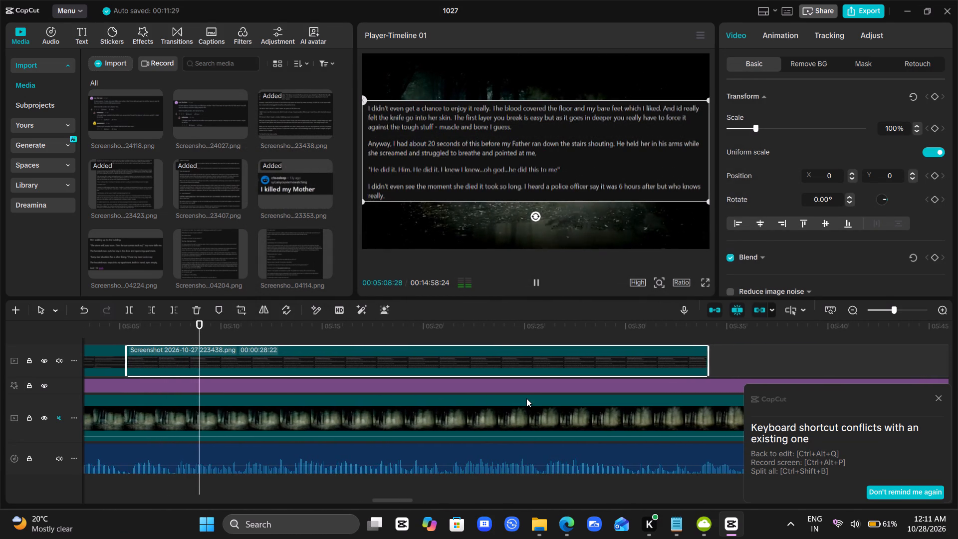
pyautogui.hscroll(-2, 526, 398)
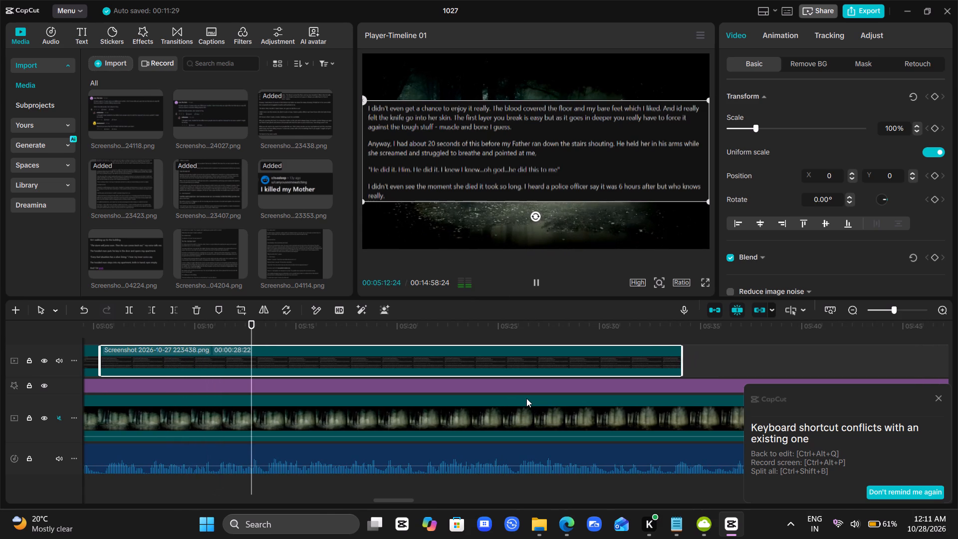
pyautogui.hscroll(-1, 526, 398)
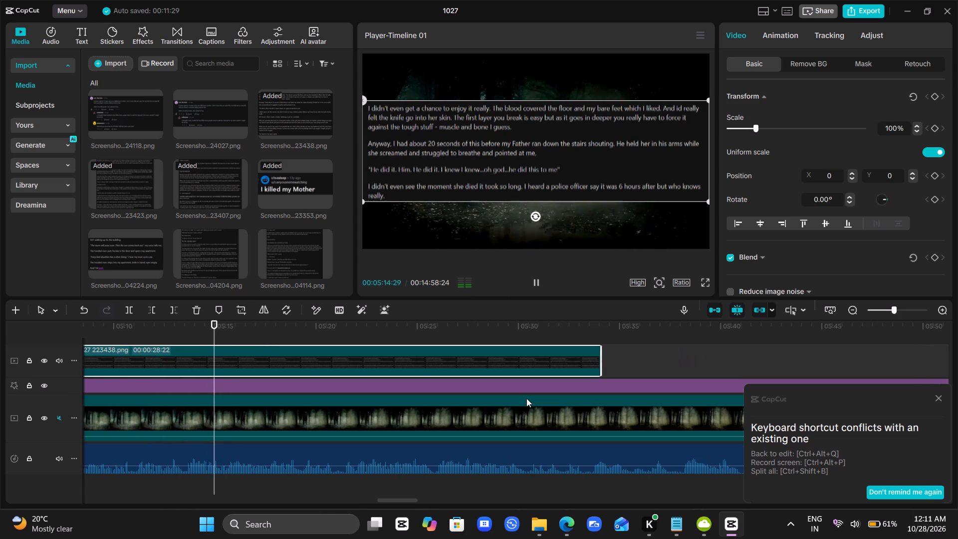
pyautogui.hscroll(-2, 526, 398)
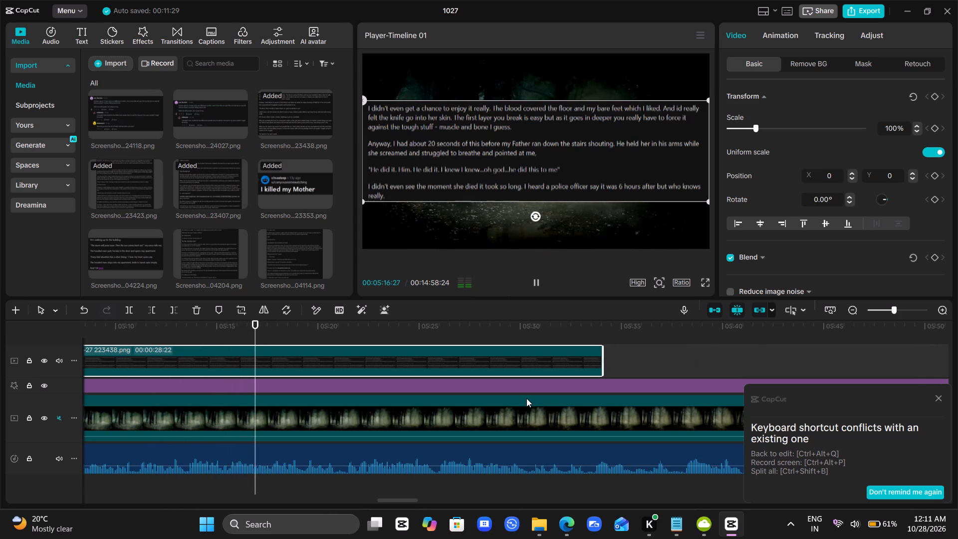
pyautogui.hscroll(-1, 526, 398)
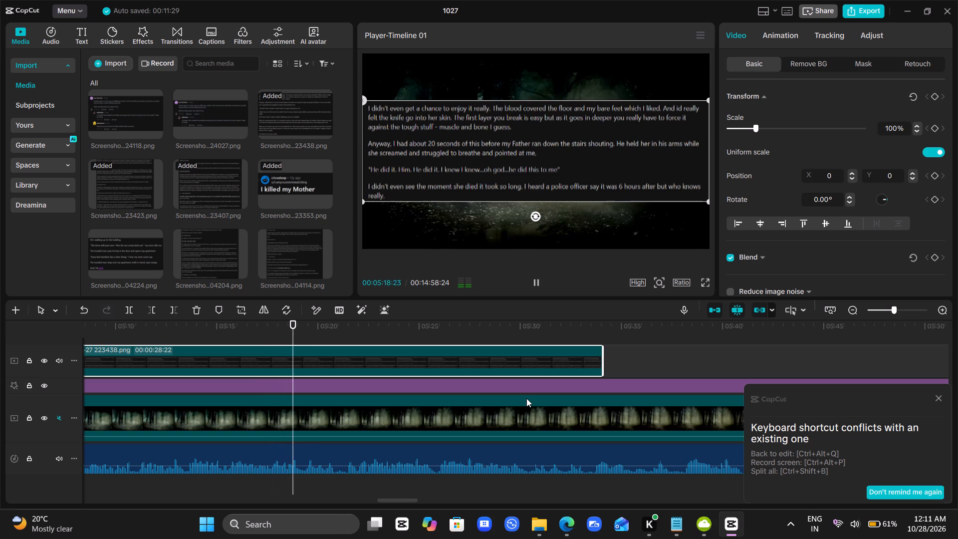
pyautogui.hscroll(-1, 526, 398)
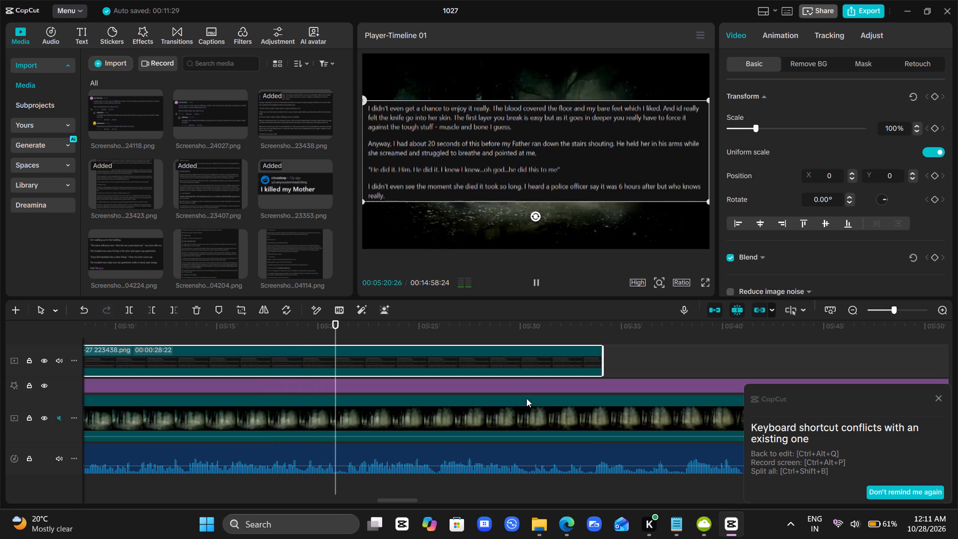
pyautogui.hscroll(-2, 526, 398)
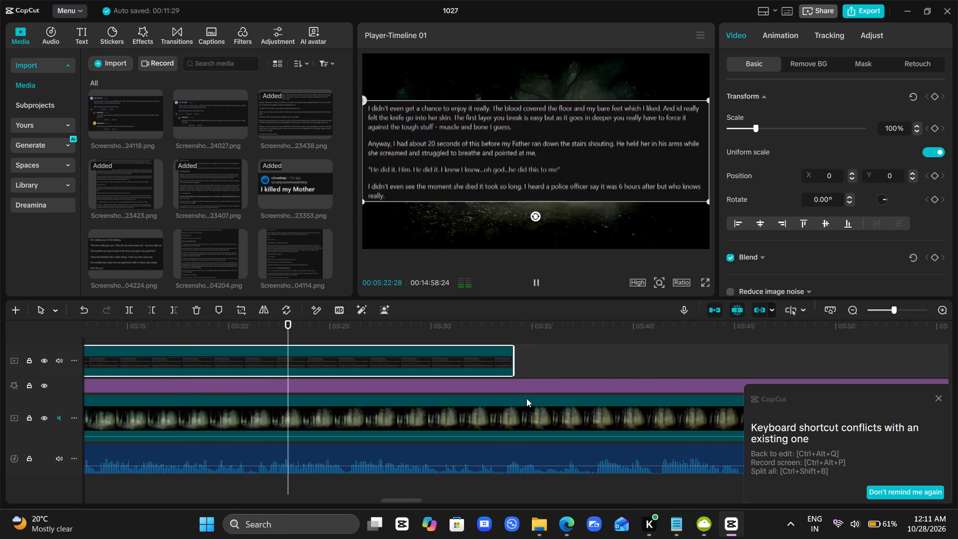
pyautogui.hscroll(-1, 526, 398)
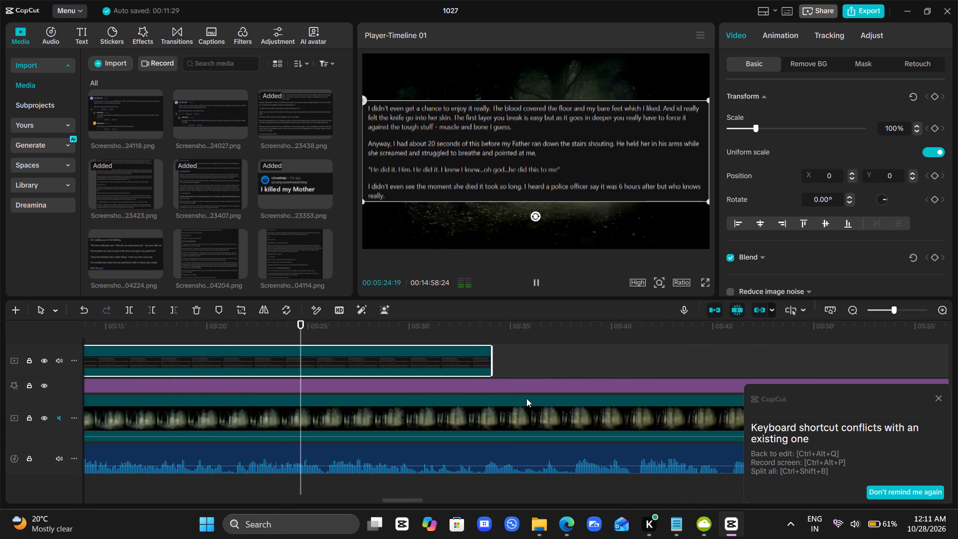
pyautogui.hscroll(-2, 526, 398)
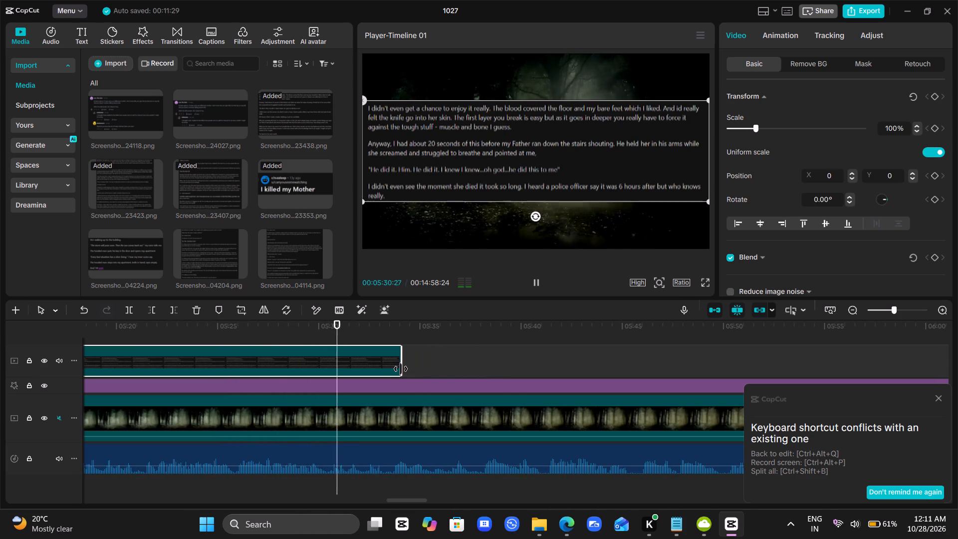
# Extend the clip to about 00:05:56, play on to where the cropped passage ends, and trim its end to 00:05:45:18.
pyautogui.moveTo(401, 369); pyautogui.dragTo(704, 376)
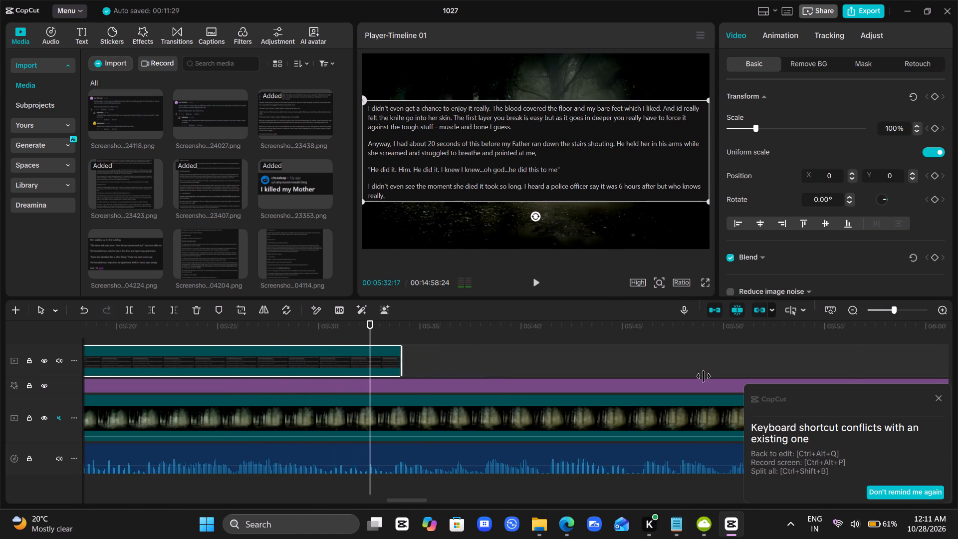
pyautogui.moveTo(704, 376); pyautogui.dragTo(849, 369)
pyautogui.press('space')
pyautogui.hscroll(-1, 849, 369)
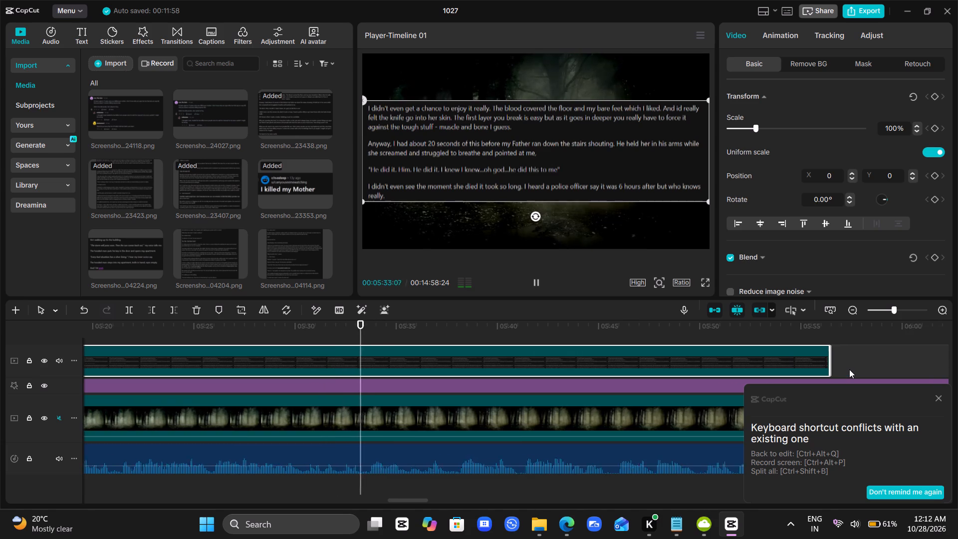
pyautogui.hscroll(-1, 849, 369)
pyautogui.hscroll(-1, 630, 380)
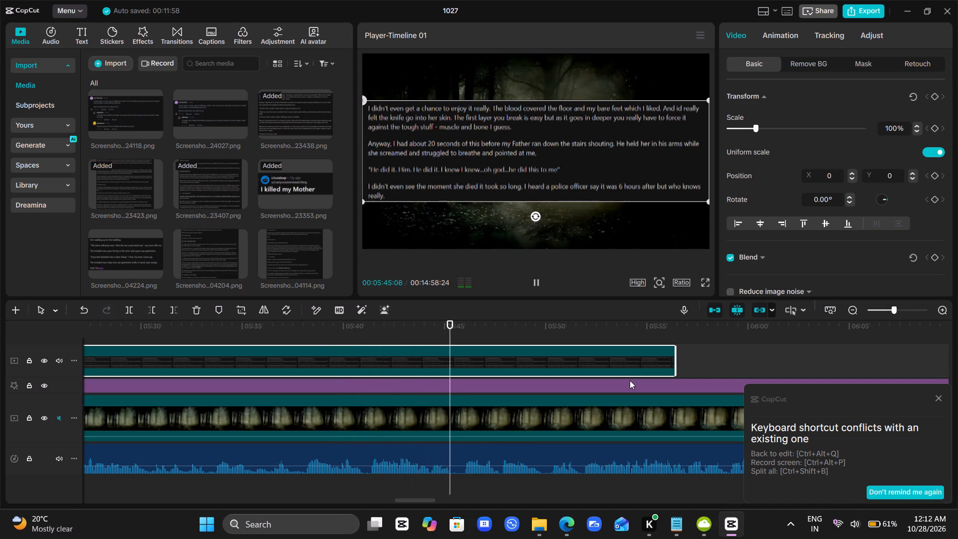
pyautogui.press('space')
pyautogui.press('w')
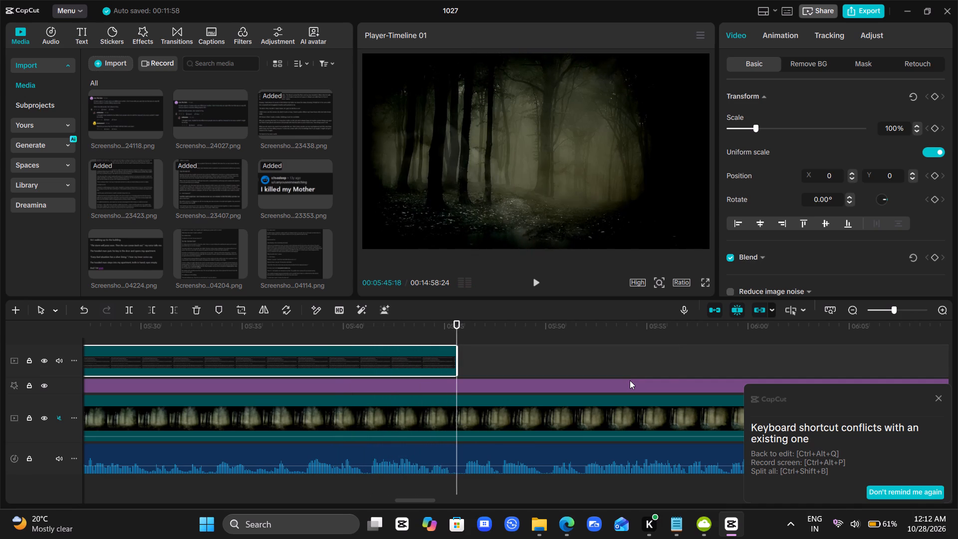
# Place the 223438 screenshot again at 00:05:45:18 and crop it from "All I know is that I made a mistake" through the last line.
pyautogui.moveTo(286, 121); pyautogui.dragTo(583, 289)
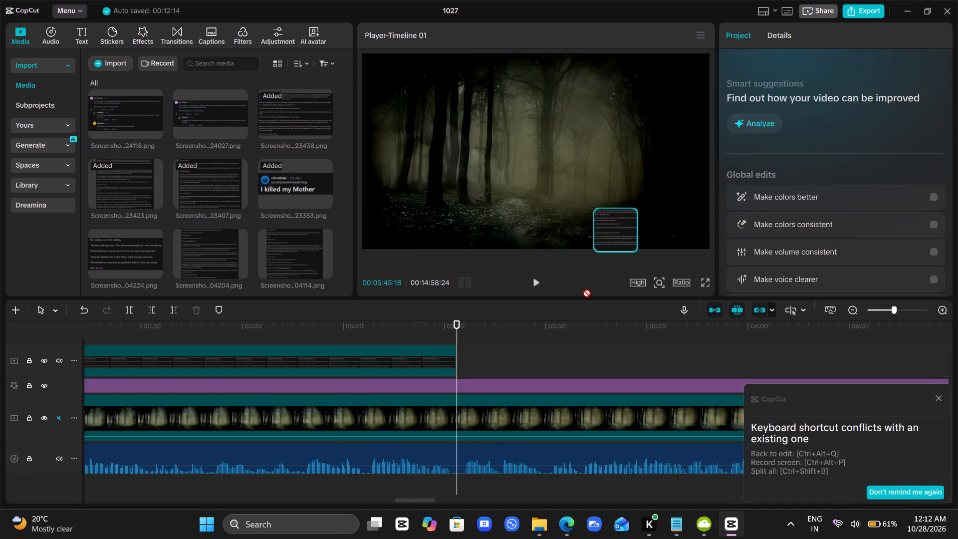
pyautogui.moveTo(583, 289); pyautogui.dragTo(459, 366)
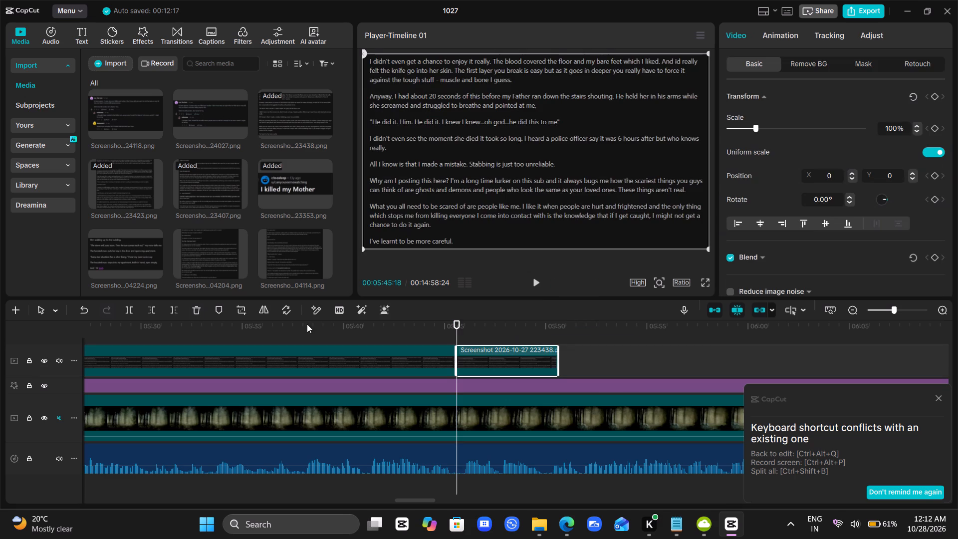
pyautogui.click(240, 312)
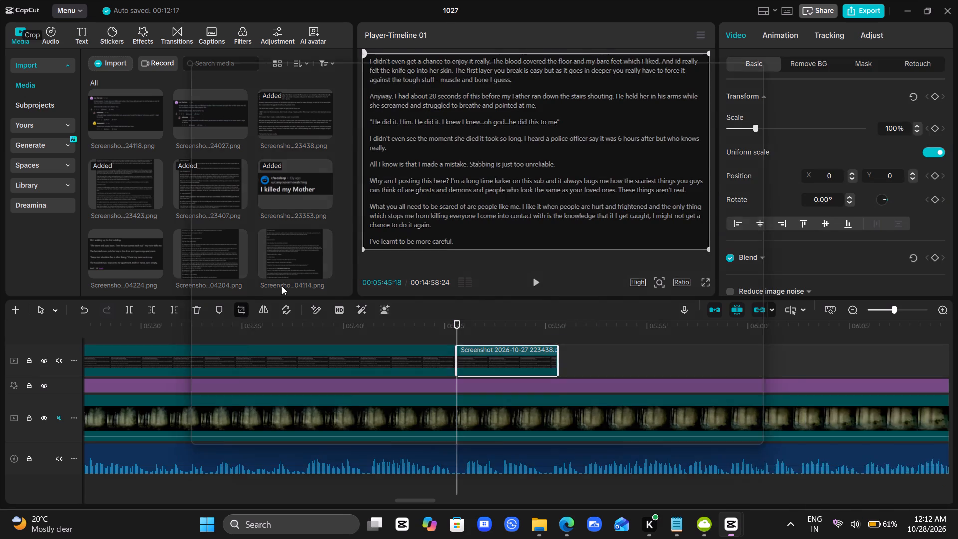
pyautogui.moveTo(478, 101); pyautogui.dragTo(490, 261)
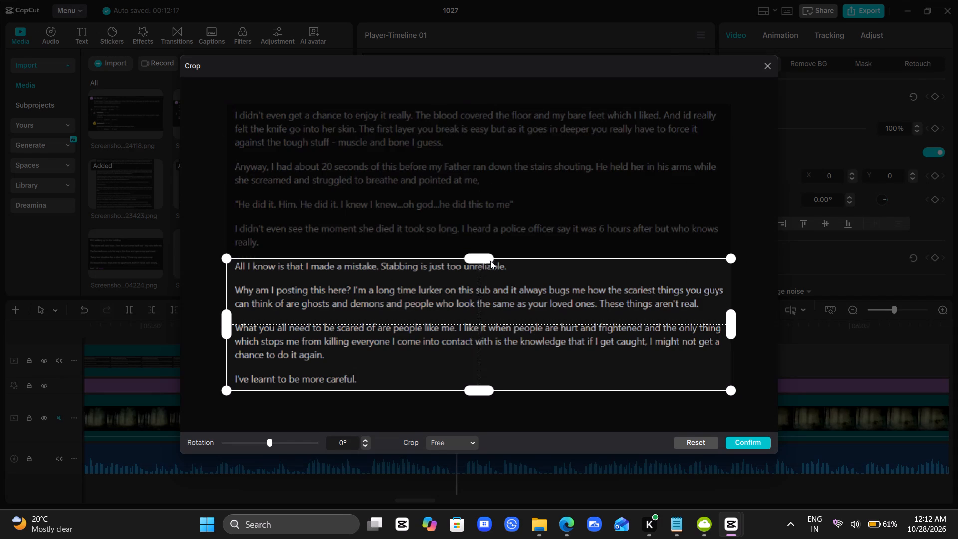
pyautogui.moveTo(490, 261); pyautogui.dragTo(497, 252)
pyautogui.click(735, 438)
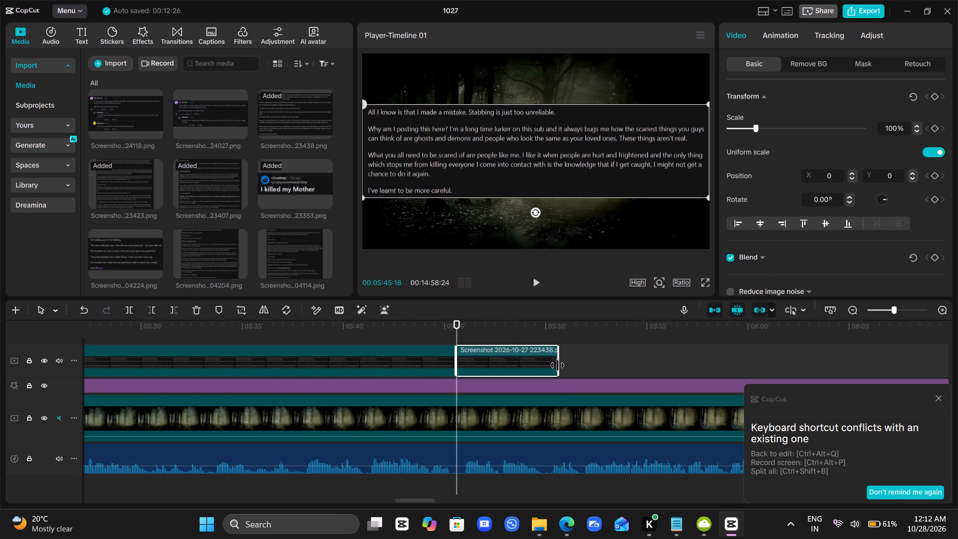
# Extend the second 223438 clip's end to about 00:06:13 and play the narration over it until 00:06:12:28.
pyautogui.moveTo(558, 365); pyautogui.dragTo(957, 385)
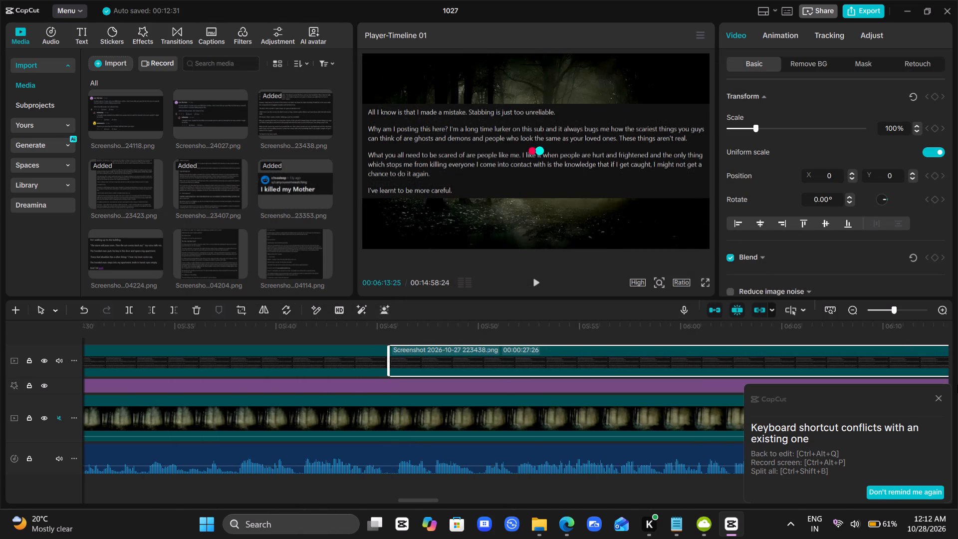
pyautogui.press('space')
pyautogui.hscroll(-1, 766, 402)
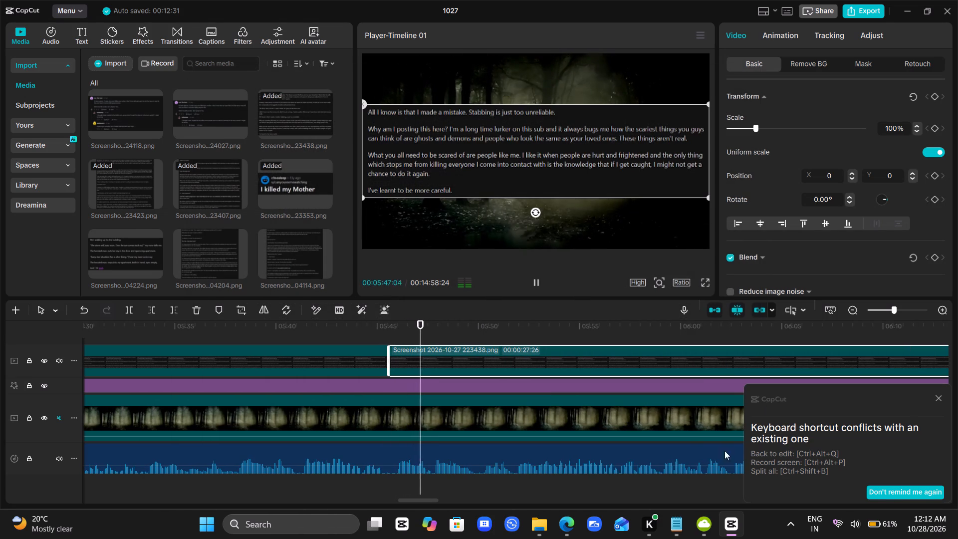
pyautogui.hscroll(-1, 600, 450)
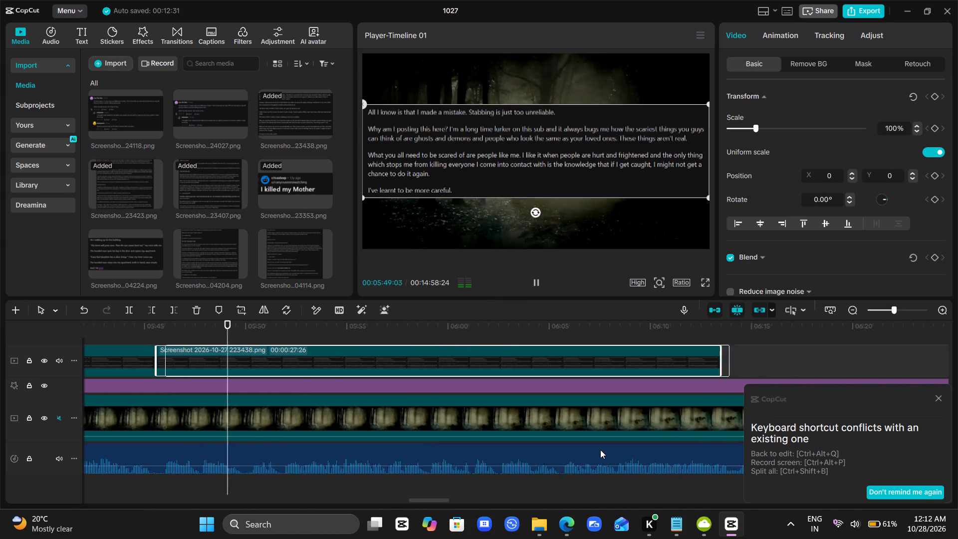
pyautogui.hscroll(-1, 600, 450)
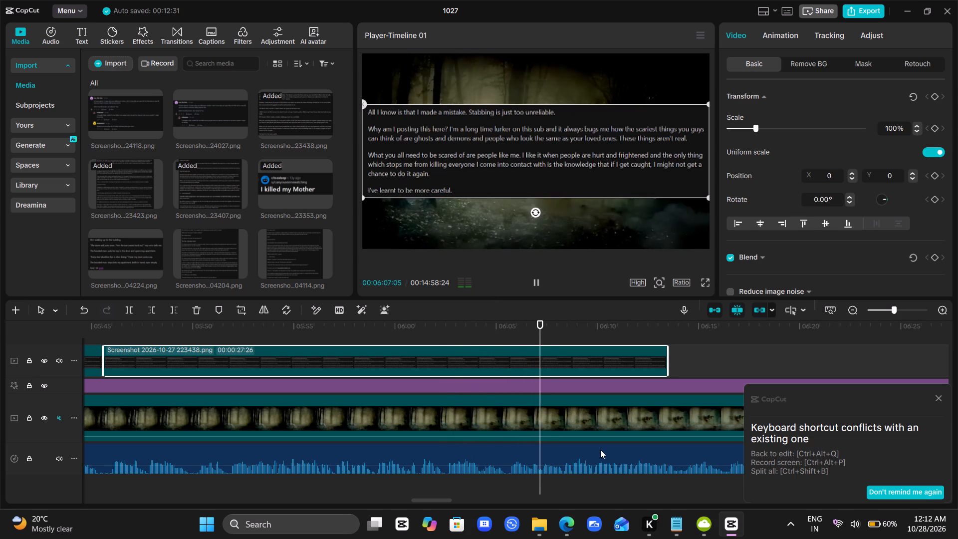
pyautogui.press('space')
pyautogui.press('space')
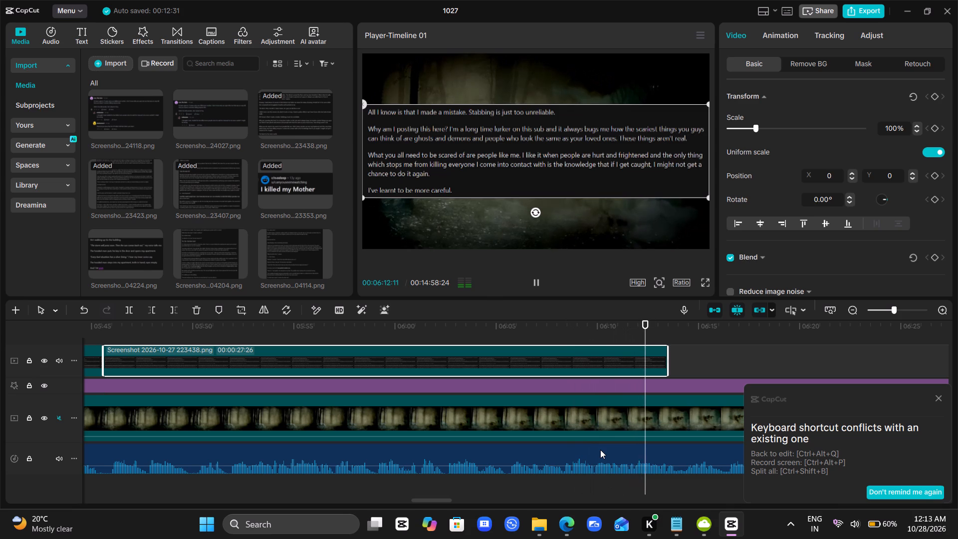
pyautogui.press('space')
pyautogui.hscroll(-2, 600, 450)
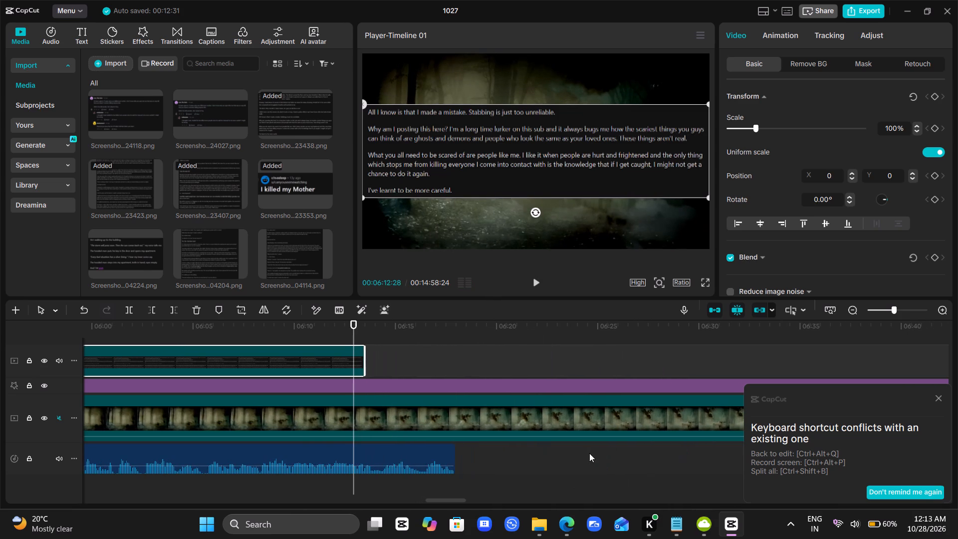
# Extend the clip to about 00:06:23, play to the voice-over's end, and trim the clip's end to 00:06:17:29.
pyautogui.moveTo(365, 362); pyautogui.dragTo(480, 370)
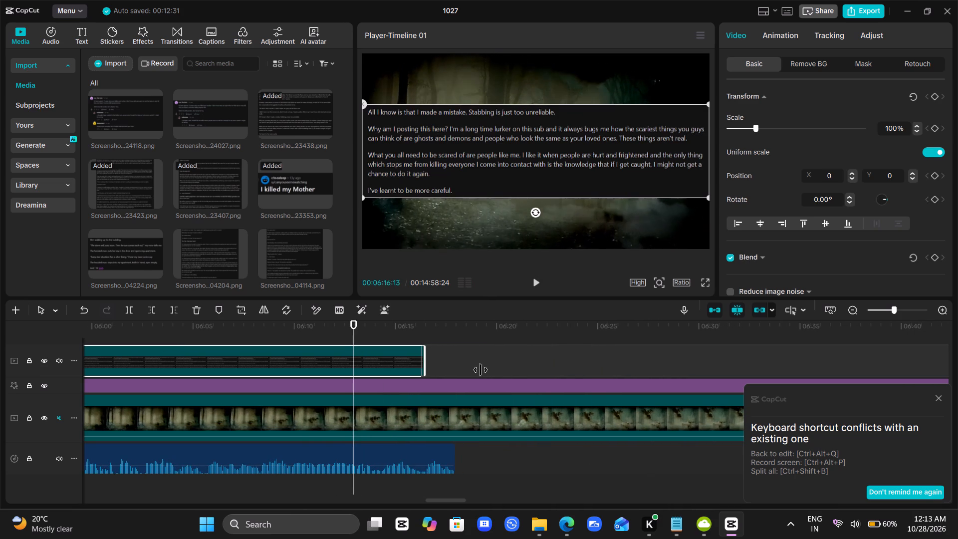
pyautogui.moveTo(480, 370); pyautogui.dragTo(571, 366)
pyautogui.press('space')
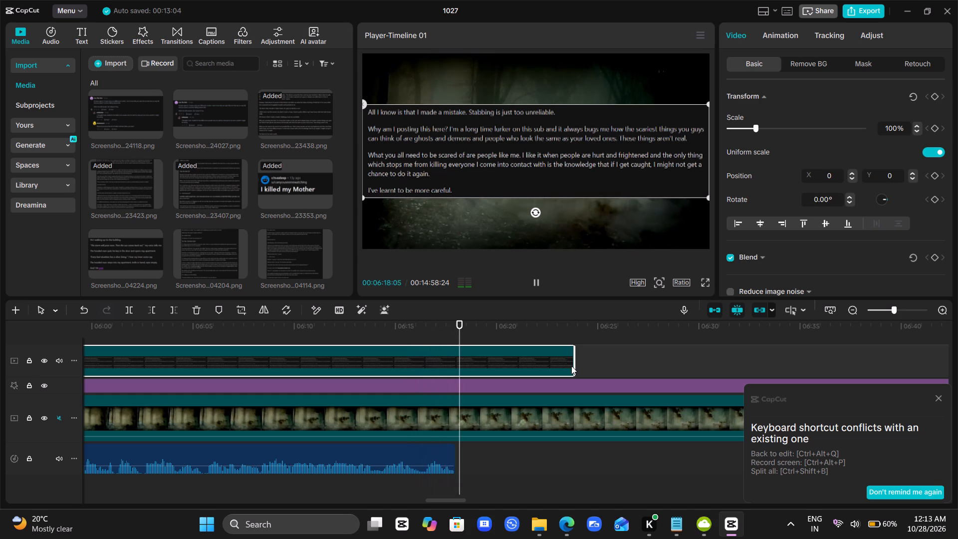
pyautogui.press('space')
pyautogui.moveTo(465, 334); pyautogui.dragTo(457, 337)
pyautogui.press('w')
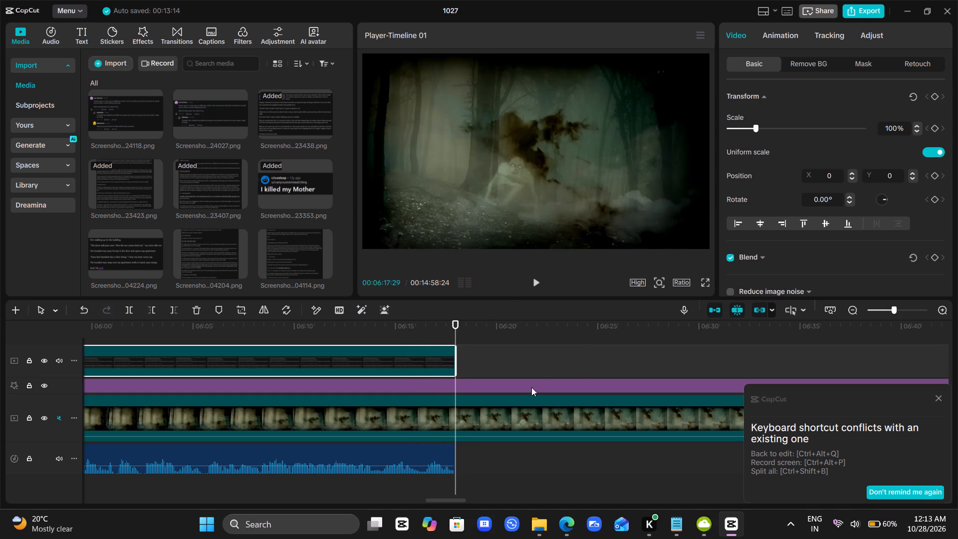
# Place the unused 00:26 cartesia voice-over on the audio track at 00:06:18:14, just after the finished narration.
pyautogui.click(521, 362)
pyautogui.moveTo(521, 362); pyautogui.dragTo(466, 375)
pyautogui.keyDown('ctrl'); pyautogui.scroll(-10, 466, 375); pyautogui.keyUp('ctrl')
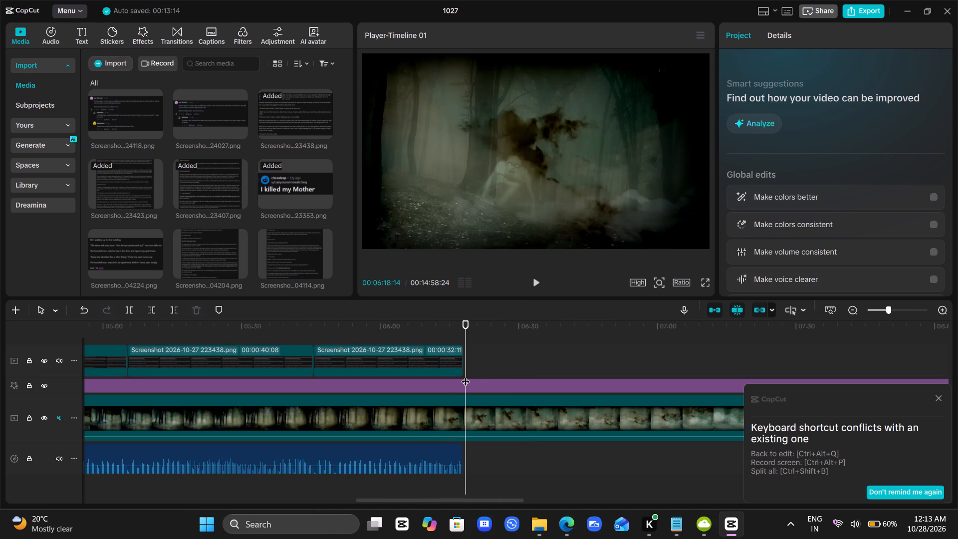
pyautogui.scroll(4, 291, 245)
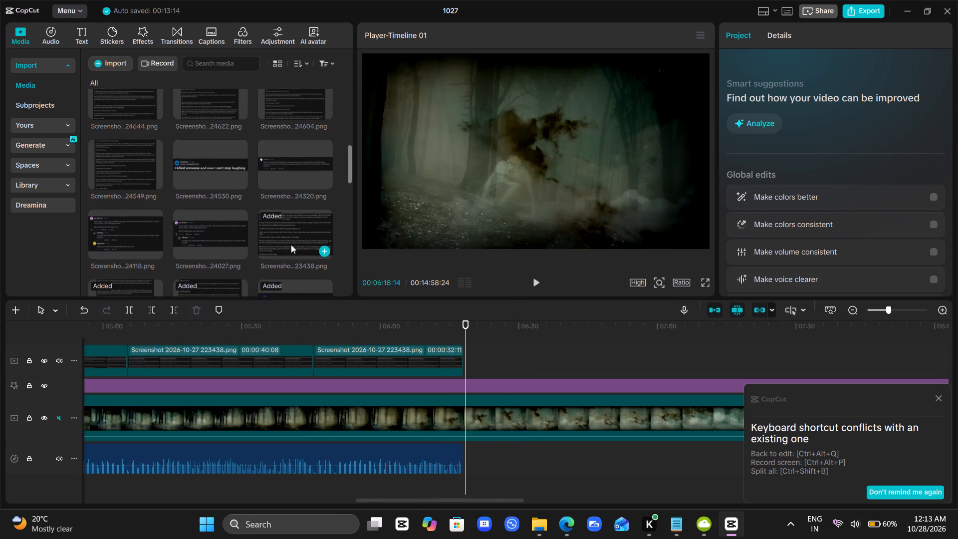
pyautogui.scroll(3, 291, 245)
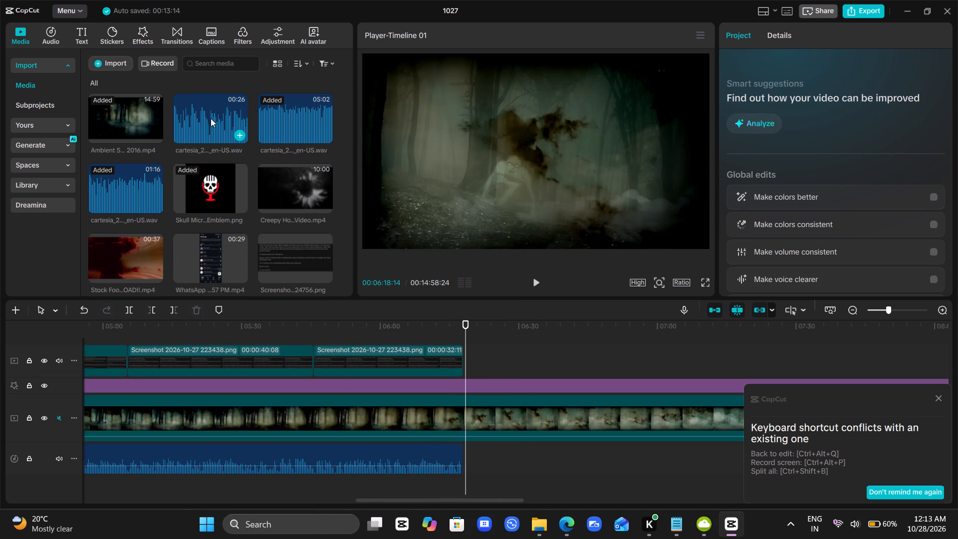
pyautogui.moveTo(205, 117); pyautogui.dragTo(477, 466)
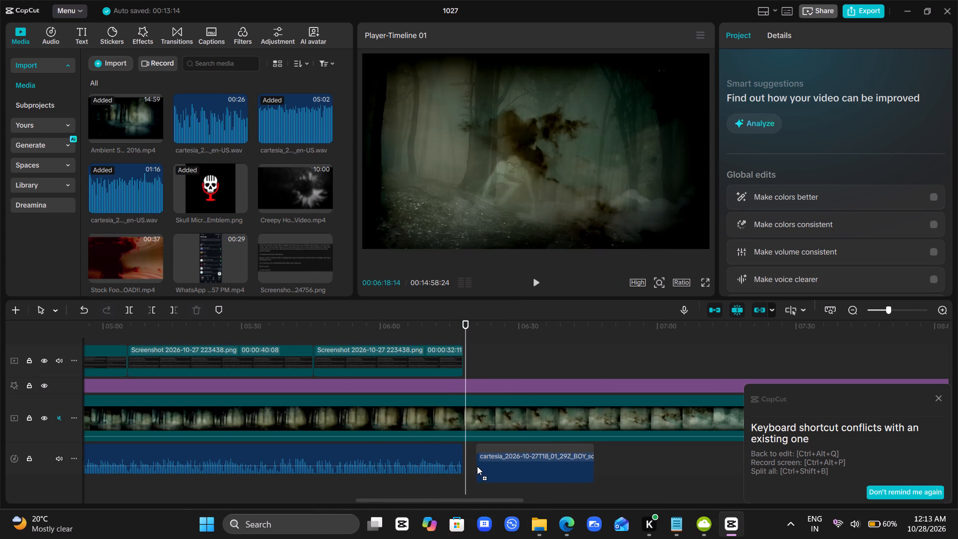
pyautogui.moveTo(477, 466); pyautogui.dragTo(466, 465)
# Shift the 00:26 voice-over slightly later to start at about 00:06:18:27, and play its opening to check the pause.
pyautogui.keyDown('ctrl'); pyautogui.scroll(11, 466, 465); pyautogui.keyUp('ctrl')
pyautogui.click(473, 364)
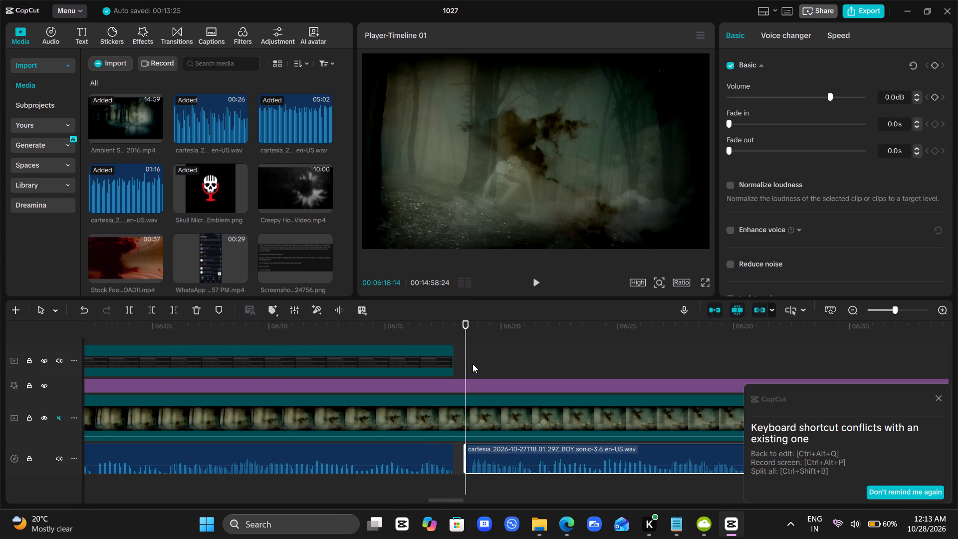
pyautogui.moveTo(473, 364); pyautogui.dragTo(372, 366)
pyautogui.press('space')
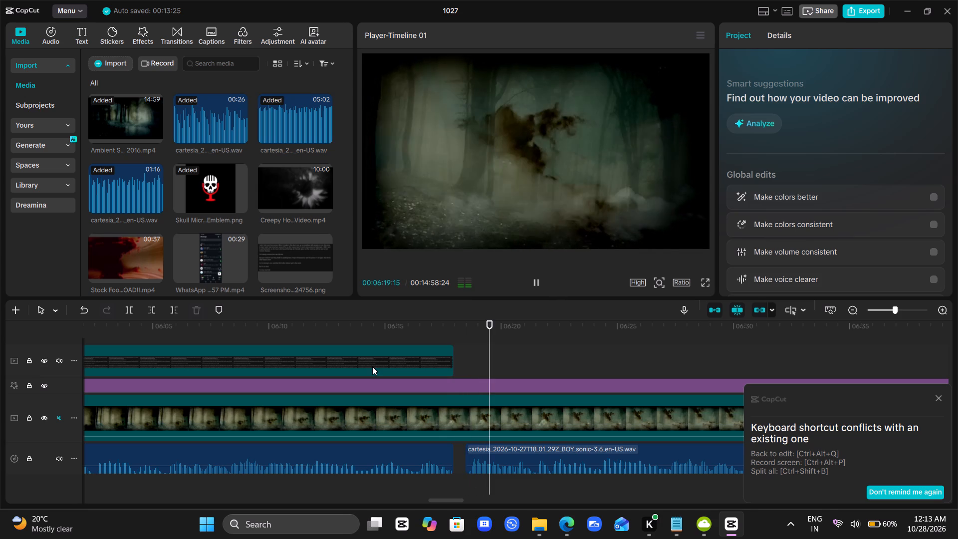
pyautogui.press('space')
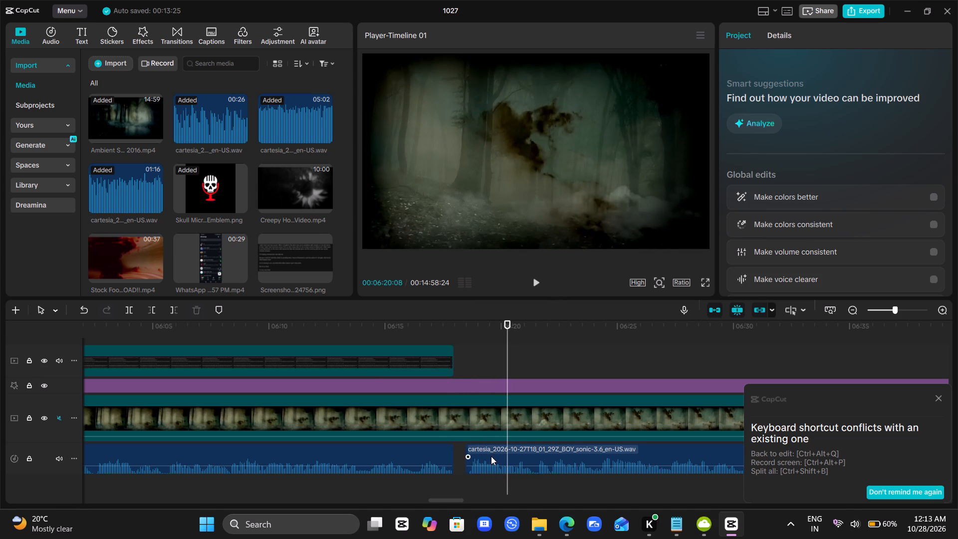
pyautogui.moveTo(491, 456); pyautogui.dragTo(501, 456)
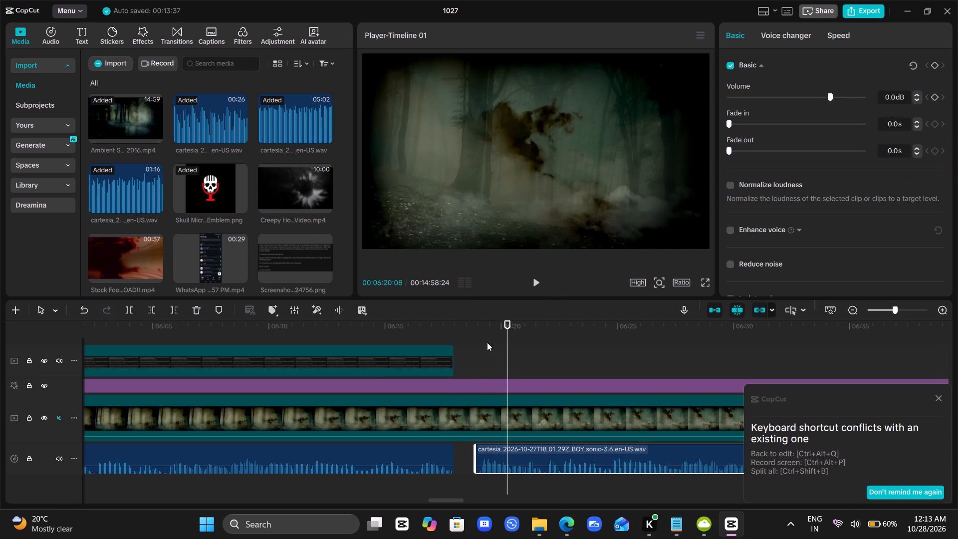
pyautogui.click(478, 346)
pyautogui.moveTo(478, 346); pyautogui.dragTo(431, 342)
pyautogui.press('space')
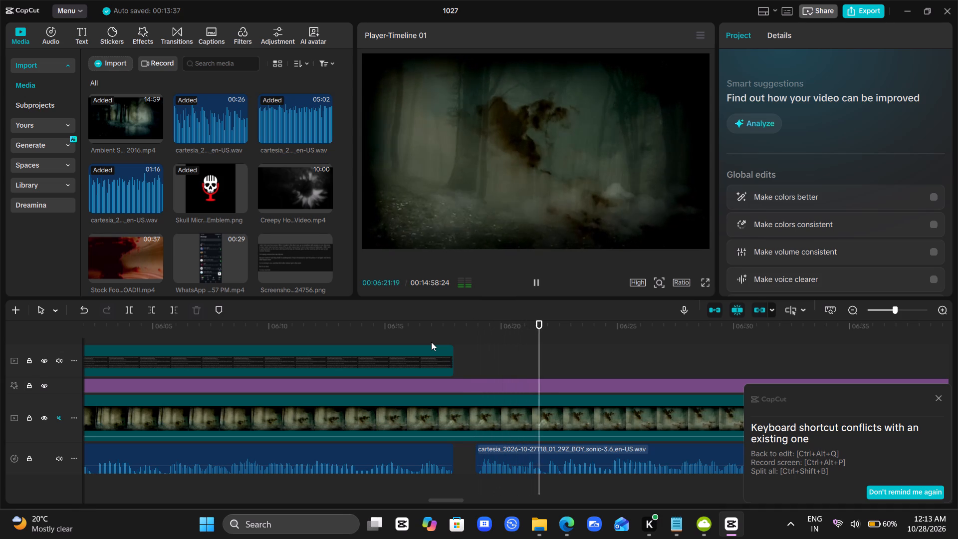
pyautogui.press('space')
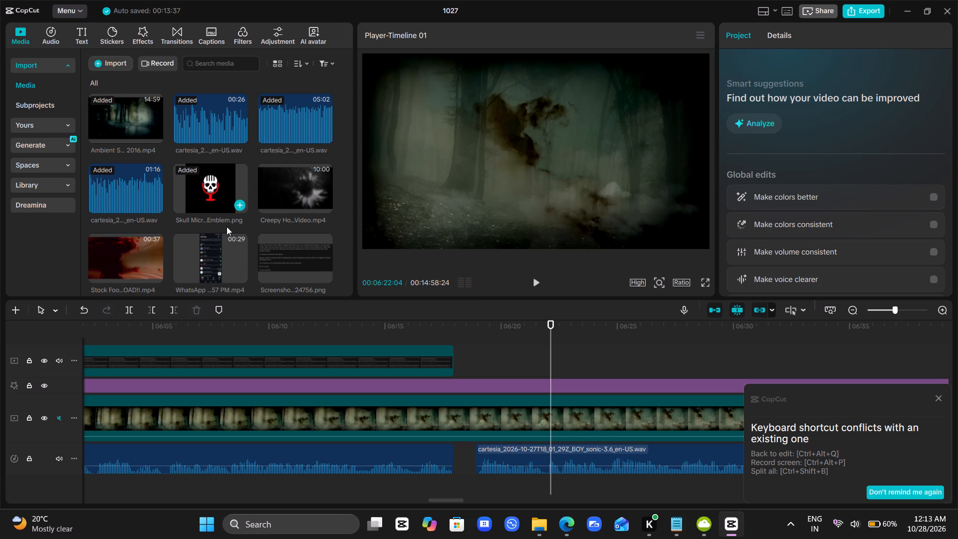
# Copy Compound clip1, the skull microphone emblem clip at the very start of the timeline.
pyautogui.hscroll(1, 259, 340)
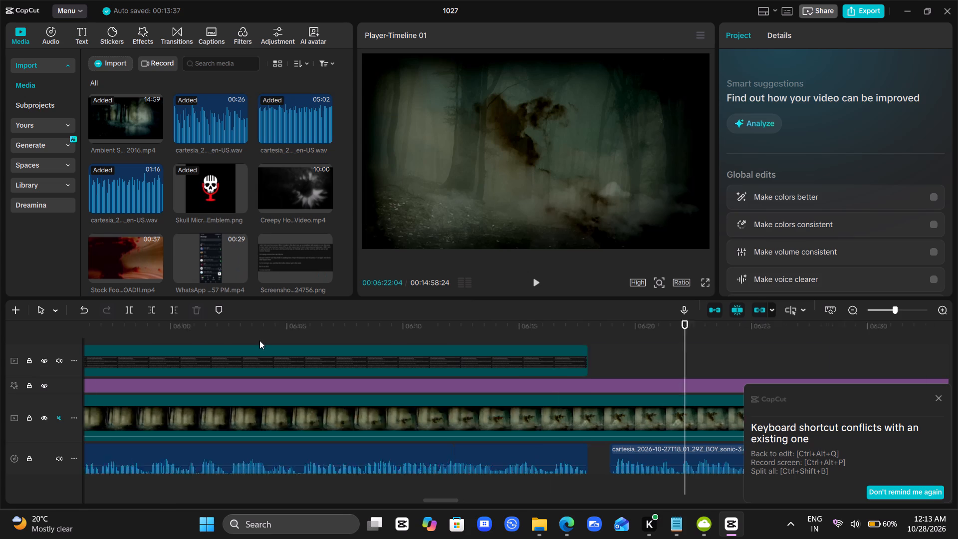
pyautogui.hscroll(3, 259, 340)
pyautogui.scroll(1, 259, 340)
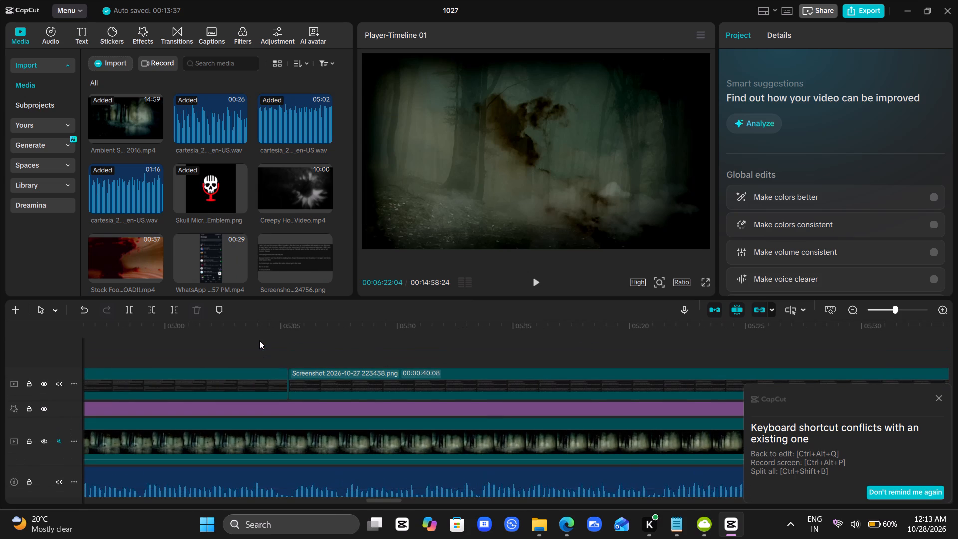
pyautogui.hscroll(6, 259, 340)
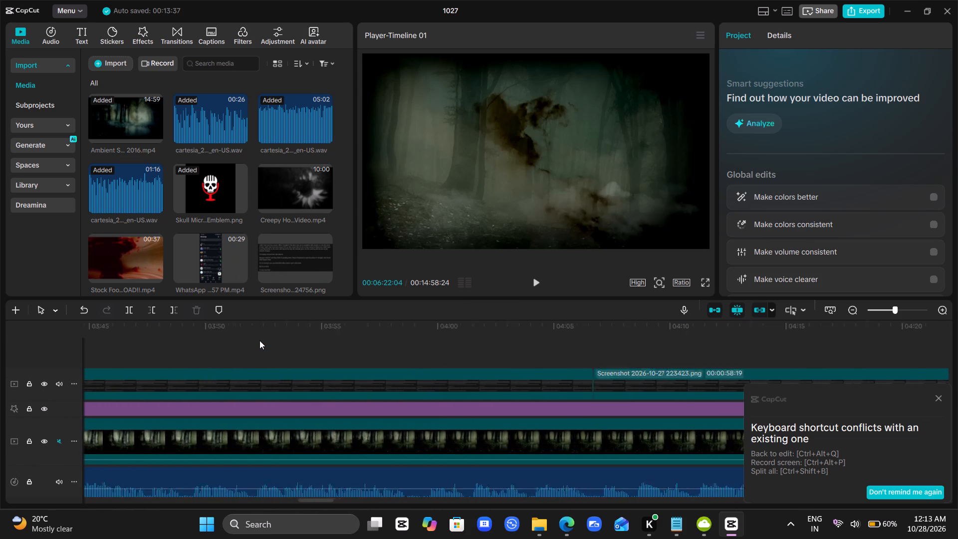
pyautogui.hscroll(4, 259, 340)
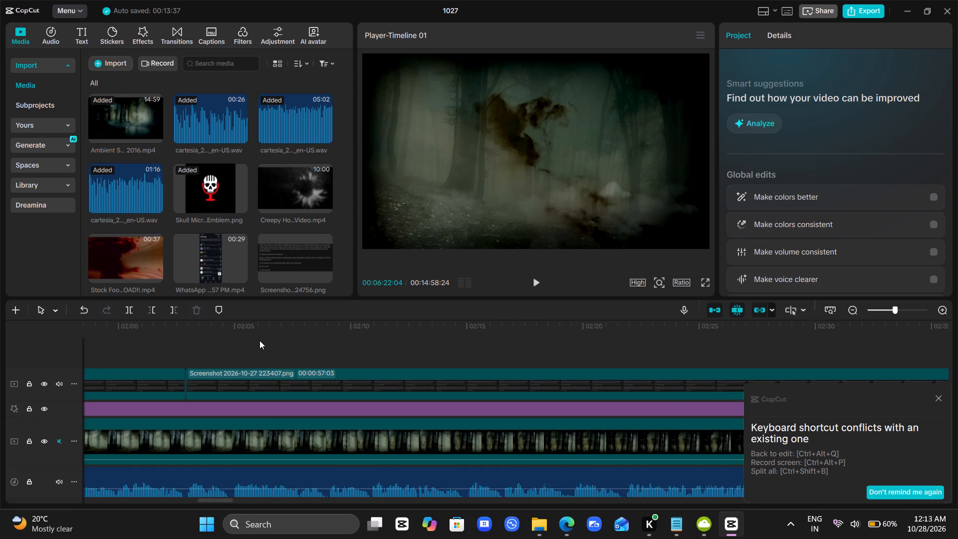
pyautogui.hscroll(8, 259, 340)
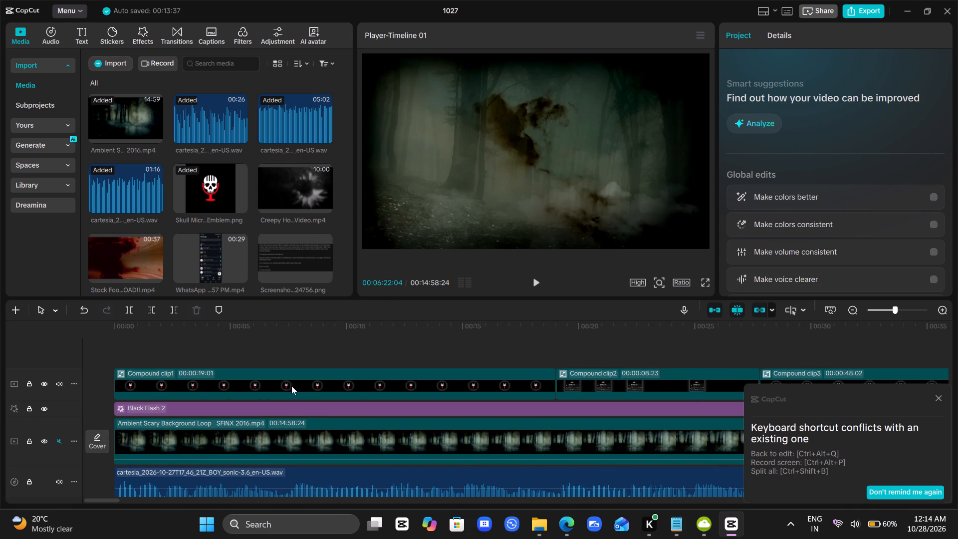
pyautogui.click(290, 386)
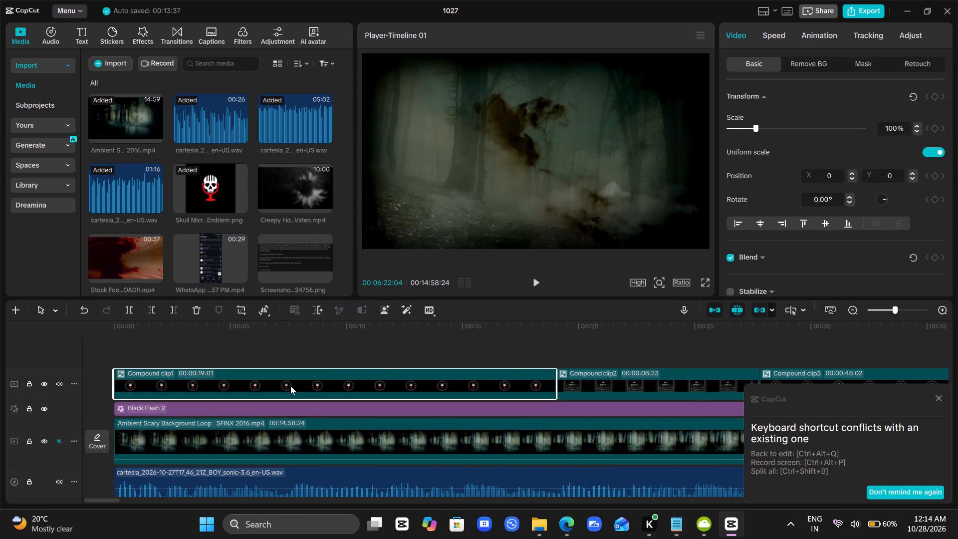
pyautogui.hotkey('ctrl', 'c')
# Paste the emblem compound clip after the last 223438 screenshot and align its start with the 00:26 voice-over, at about 00:06:18:27.
pyautogui.hscroll(-13, 290, 386)
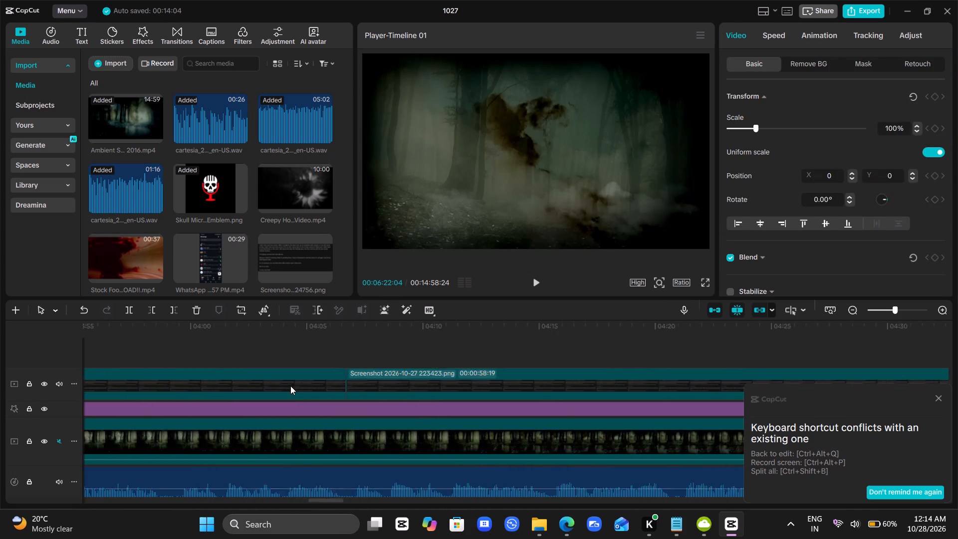
pyautogui.hscroll(-3, 290, 386)
pyautogui.hscroll(1, 290, 386)
pyautogui.scroll(1, 290, 386)
pyautogui.hscroll(3, 290, 386)
pyautogui.scroll(1, 290, 386)
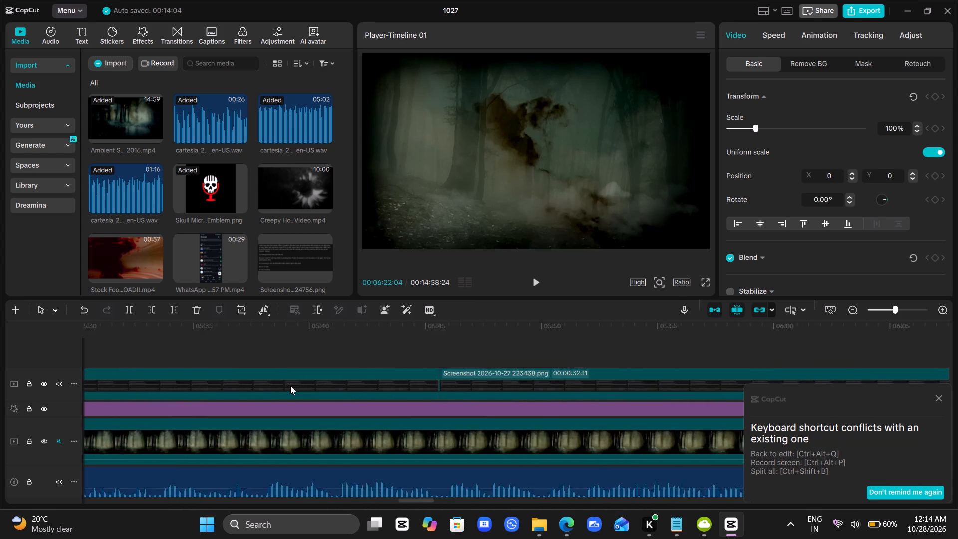
pyautogui.scroll(1, 290, 386)
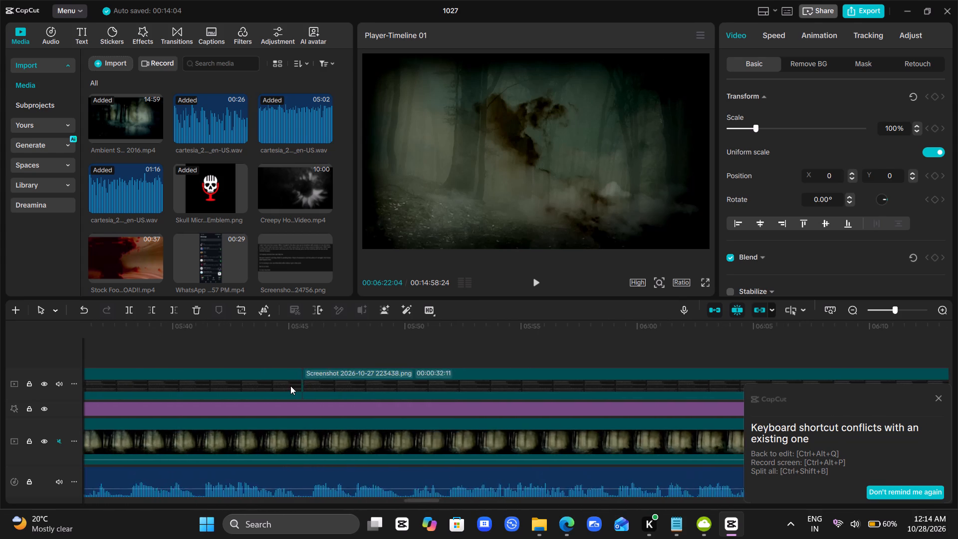
pyautogui.scroll(1, 290, 386)
pyautogui.hotkey('ctrl', 'v')
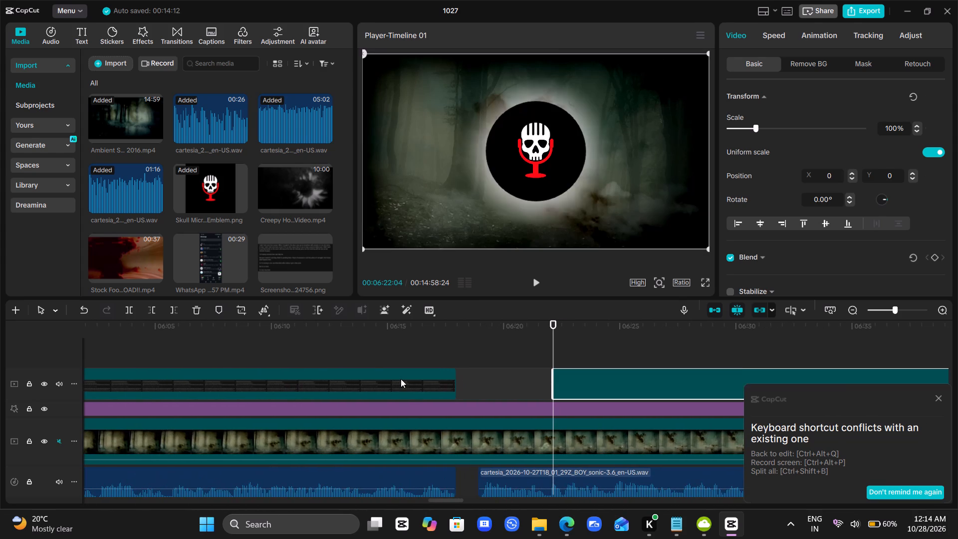
pyautogui.moveTo(600, 373); pyautogui.dragTo(516, 377)
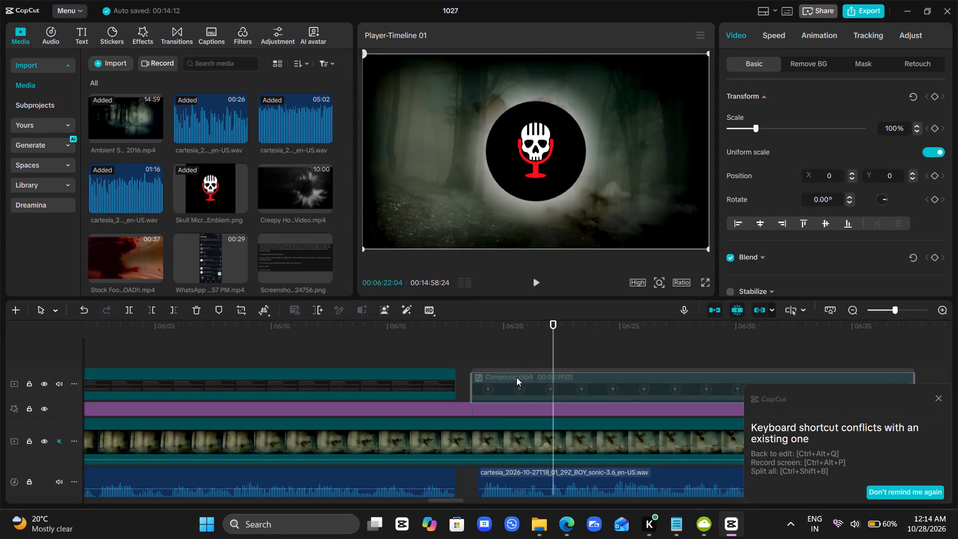
pyautogui.moveTo(516, 377); pyautogui.dragTo(521, 378)
# Play the voice-over's intro to find where the emblem should stop, and trim the pasted compound clip's end to 00:06:24:18.
pyautogui.click(439, 354)
pyautogui.press('space')
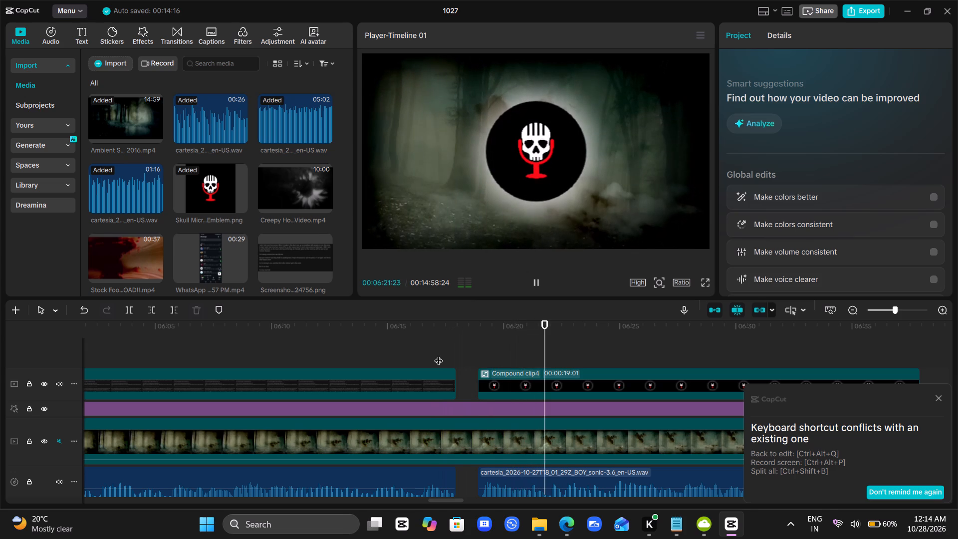
pyautogui.press('space')
pyautogui.hscroll(-1, 439, 354)
pyautogui.press('space')
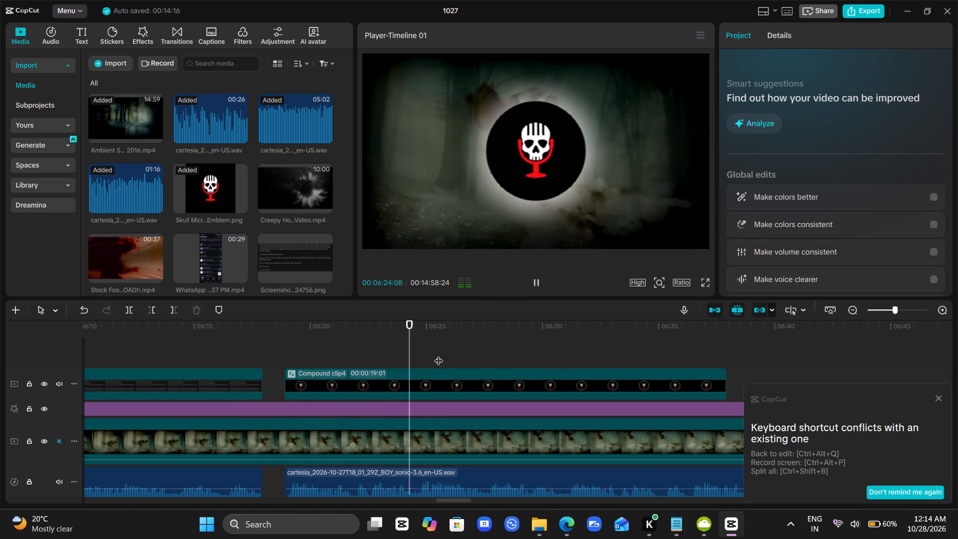
pyautogui.press('space')
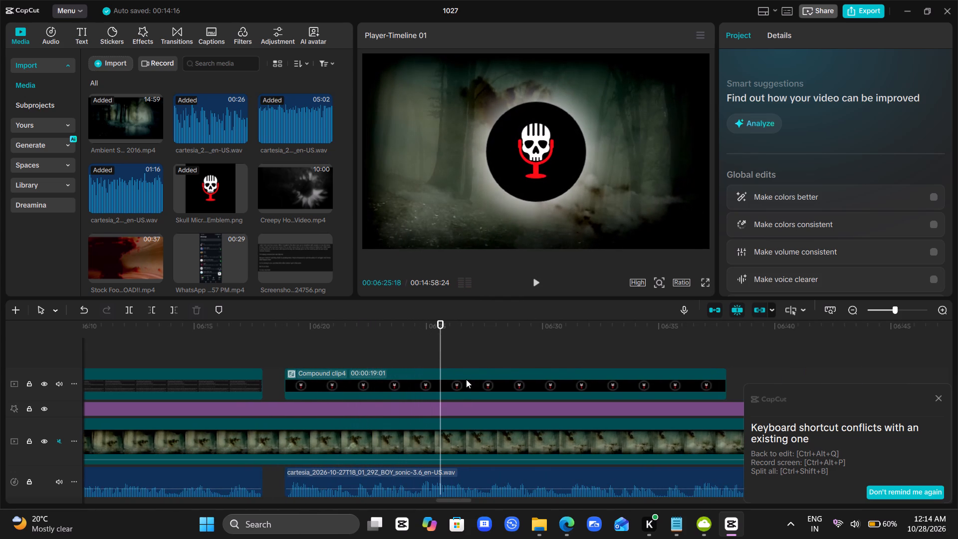
pyautogui.click(377, 350)
pyautogui.press('space')
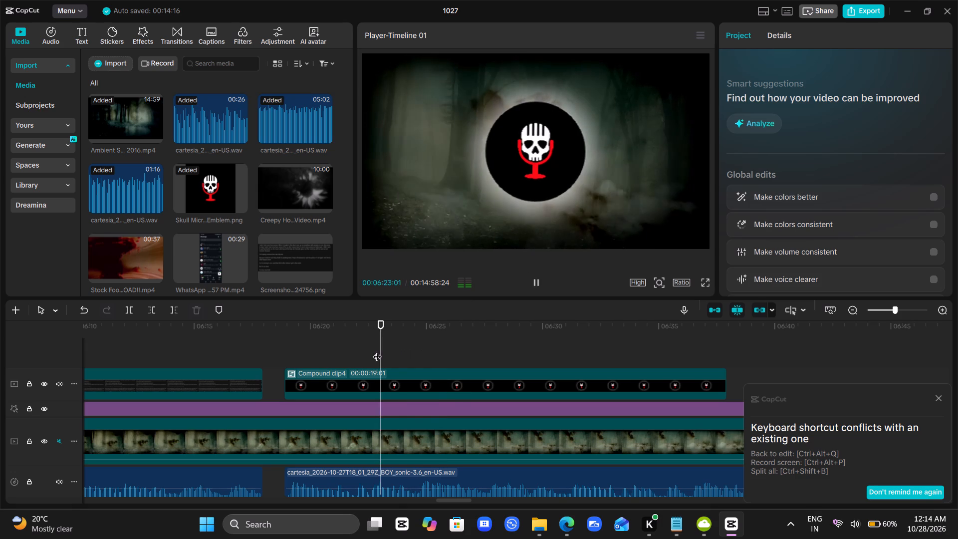
pyautogui.press('space')
pyautogui.press('space')
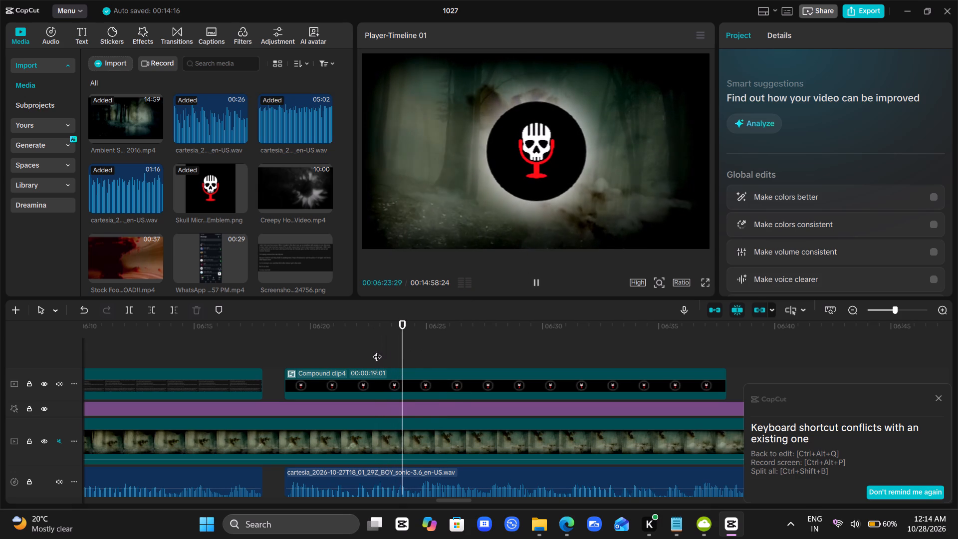
pyautogui.press('space')
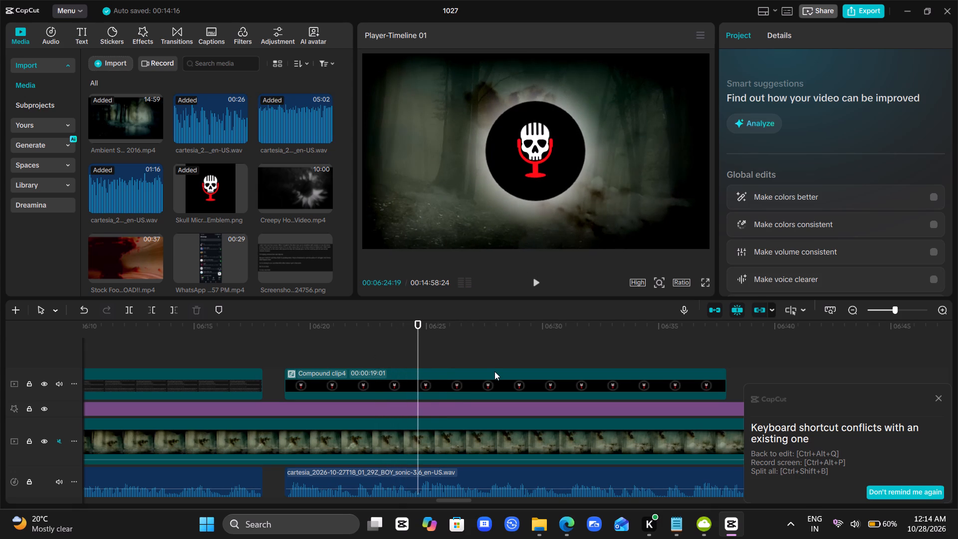
pyautogui.press('Left')
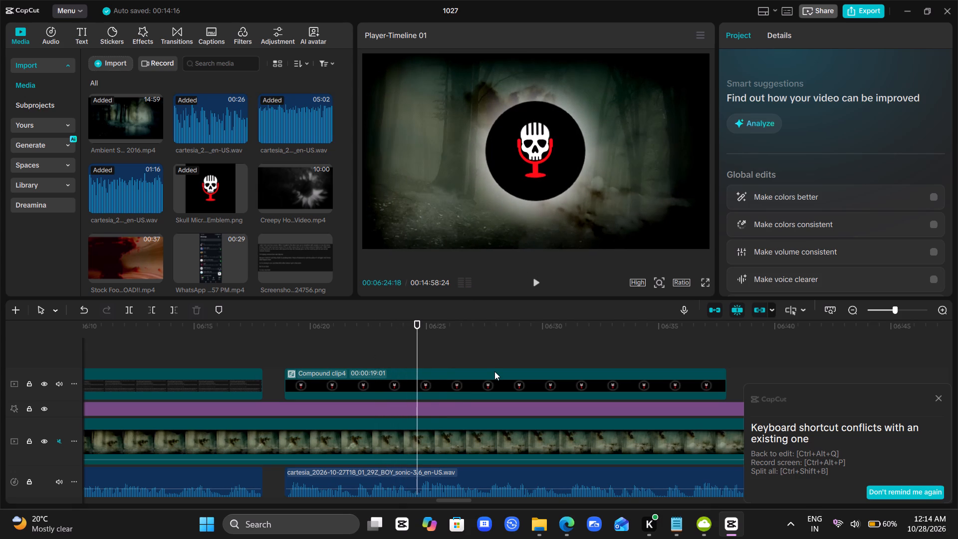
pyautogui.click(463, 381)
pyautogui.press('w')
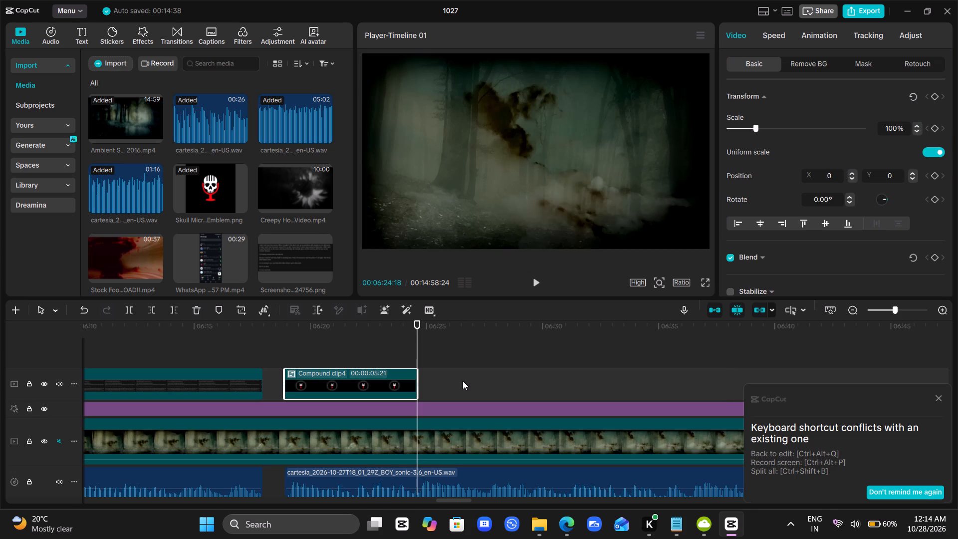
# Place the 224118 comments screenshot at 00:06:24:18, directly after the trimmed emblem clip.
pyautogui.hscroll(1, 257, 250)
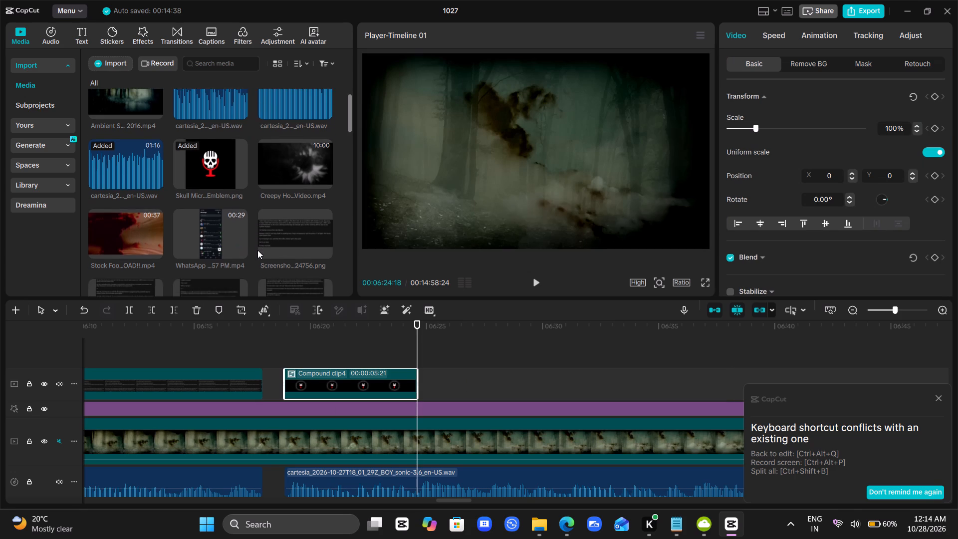
pyautogui.hscroll(2, 257, 250)
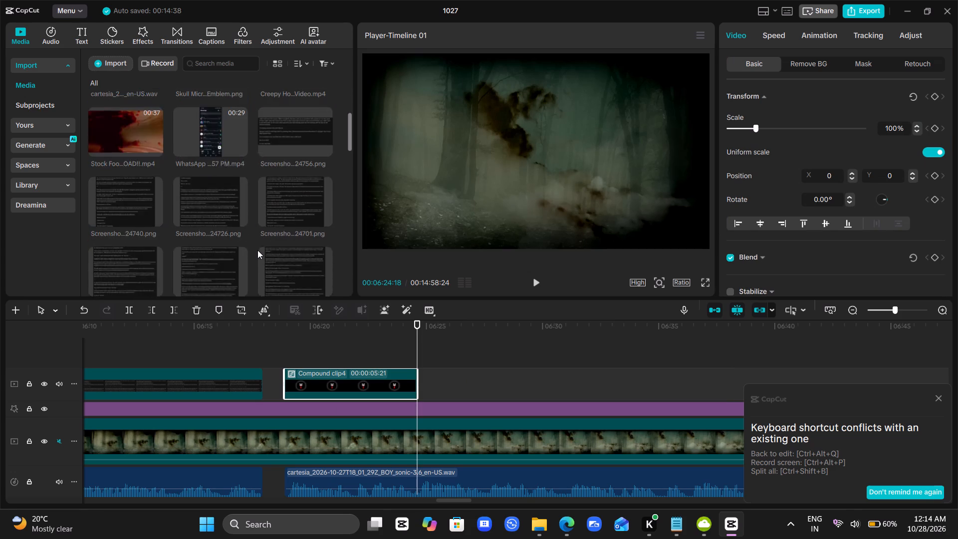
pyautogui.hscroll(1, 257, 250)
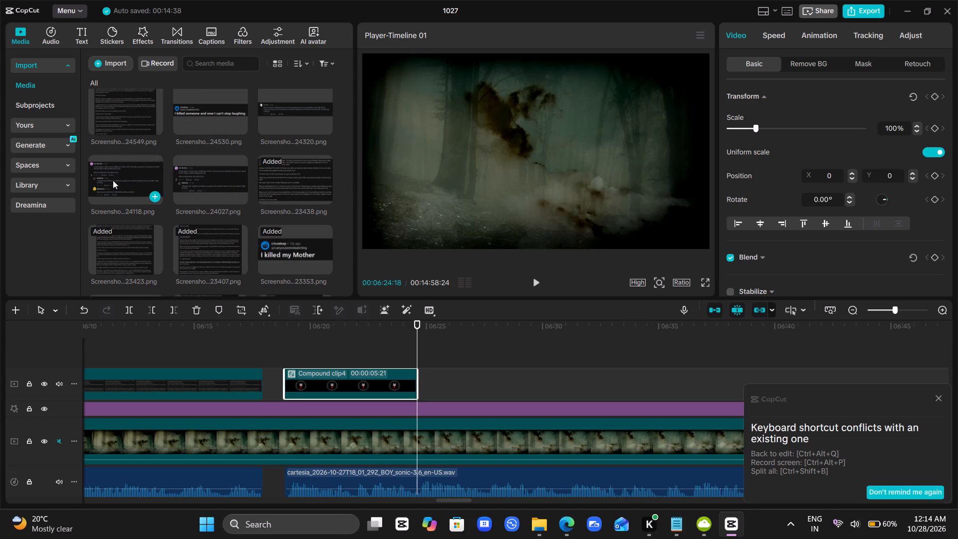
pyautogui.moveTo(113, 180); pyautogui.dragTo(419, 389)
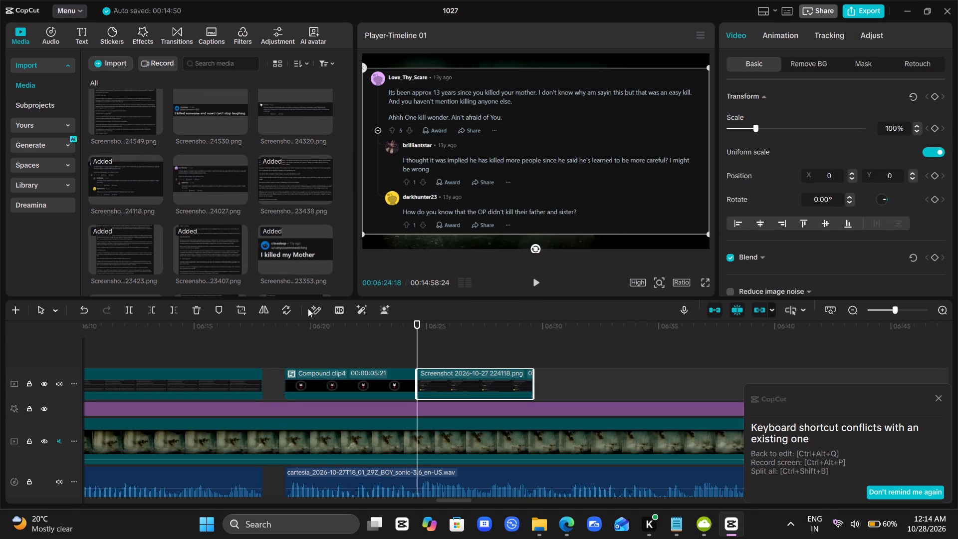
# Crop the 224118 screenshot to its first comment only, ending just below "Ahhh One kill wonder. Ain't afraid of You.".
pyautogui.click(244, 311)
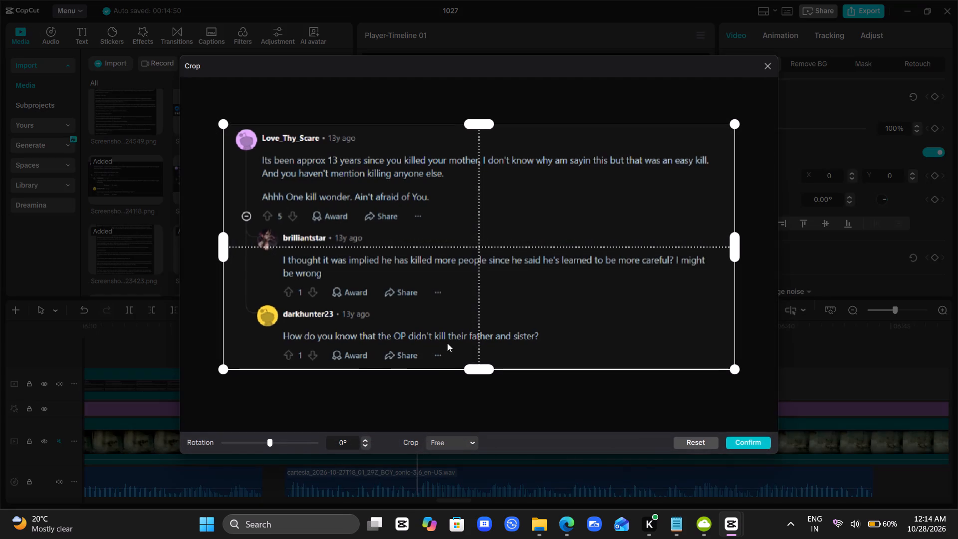
pyautogui.moveTo(485, 368); pyautogui.dragTo(523, 215)
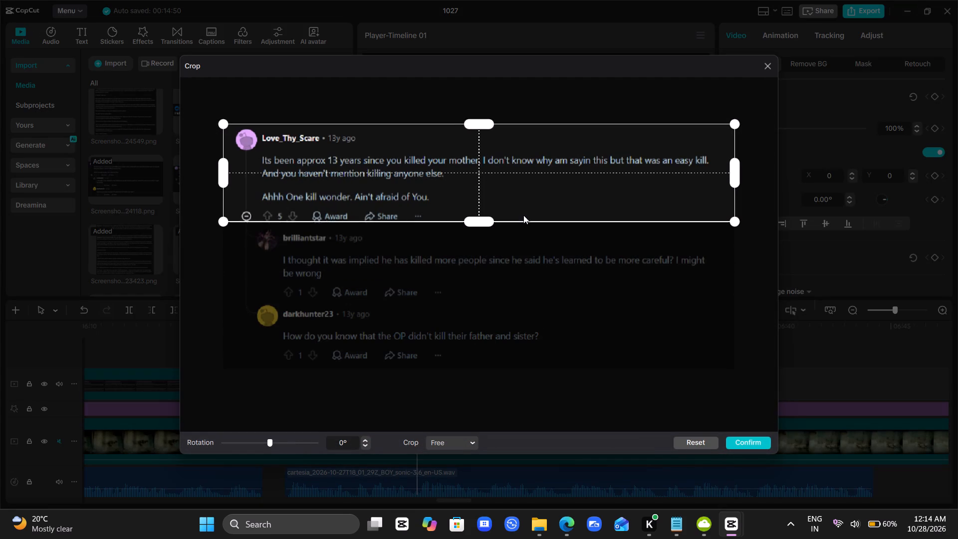
pyautogui.moveTo(523, 215); pyautogui.dragTo(540, 205)
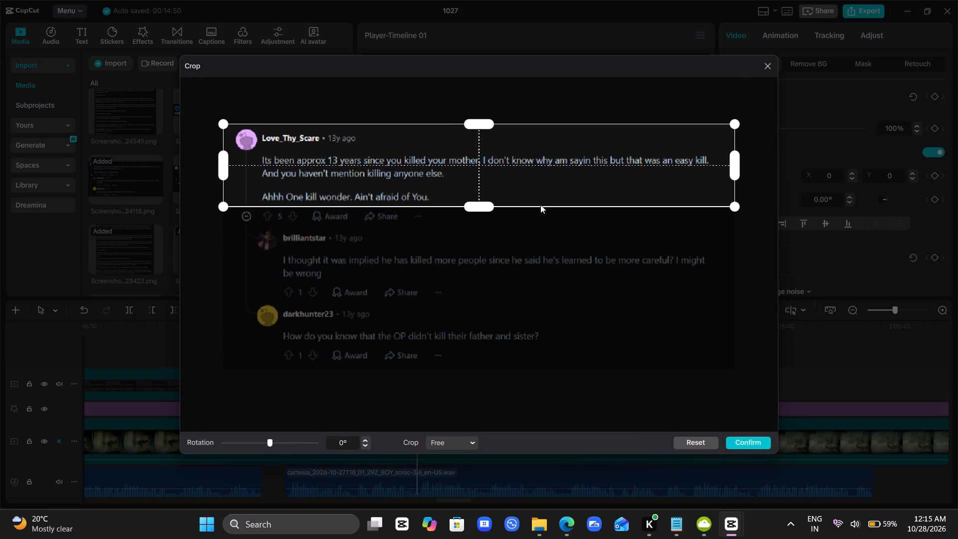
pyautogui.moveTo(540, 205); pyautogui.dragTo(542, 207)
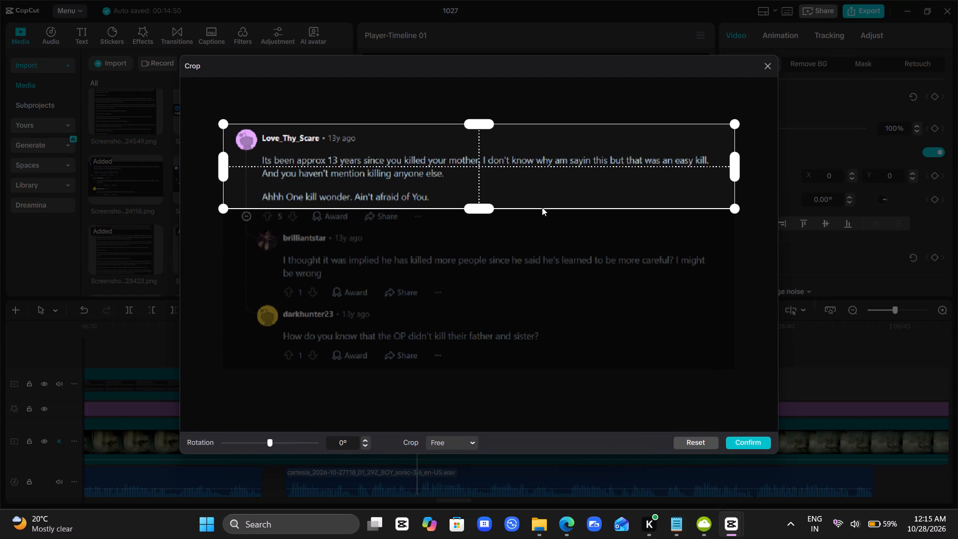
pyautogui.moveTo(542, 207); pyautogui.dragTo(543, 206)
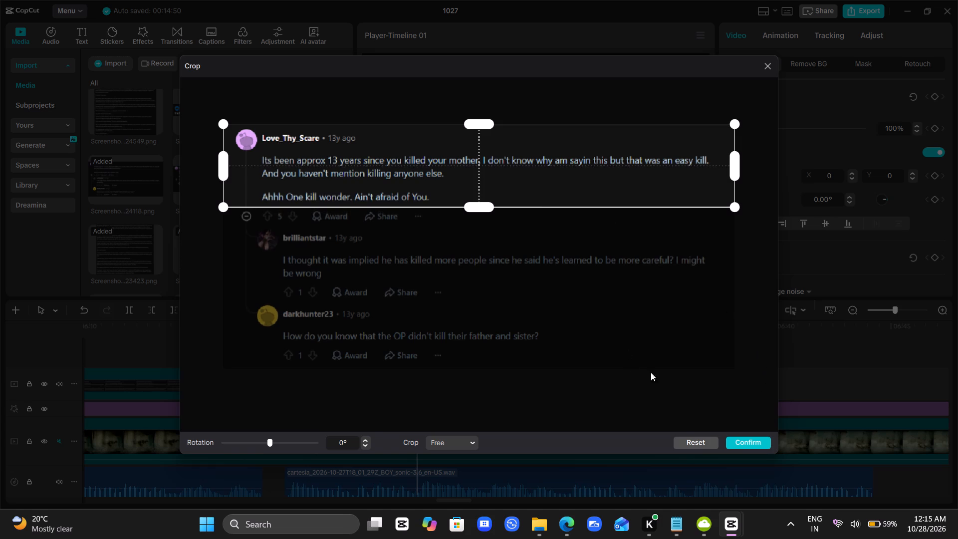
pyautogui.click(751, 444)
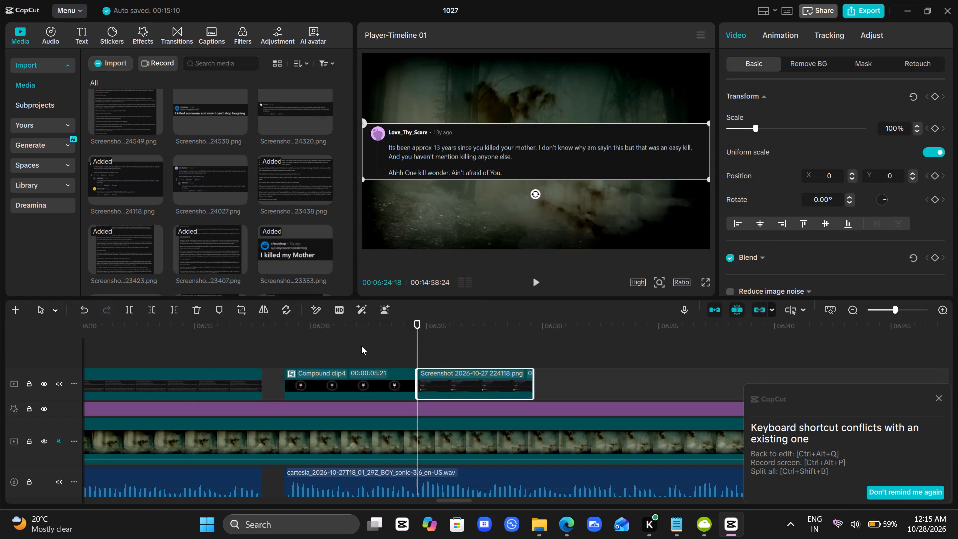
# Play the first comment's voice-over, extend the cropped 224118 screenshot past it, and trim the screenshot's end to 00:06:36:10.
pyautogui.click(361, 346)
pyautogui.press('space')
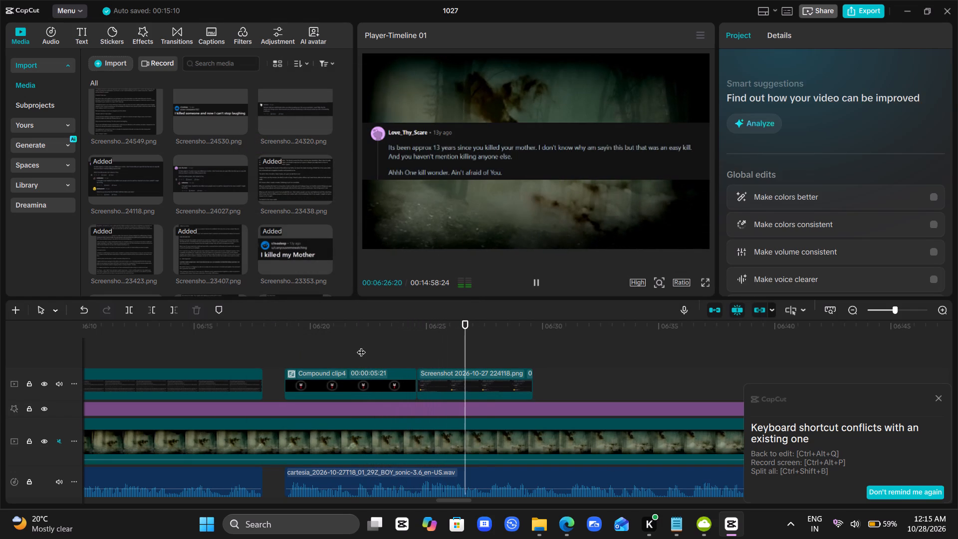
pyautogui.press('space')
pyautogui.hscroll(-1, 361, 346)
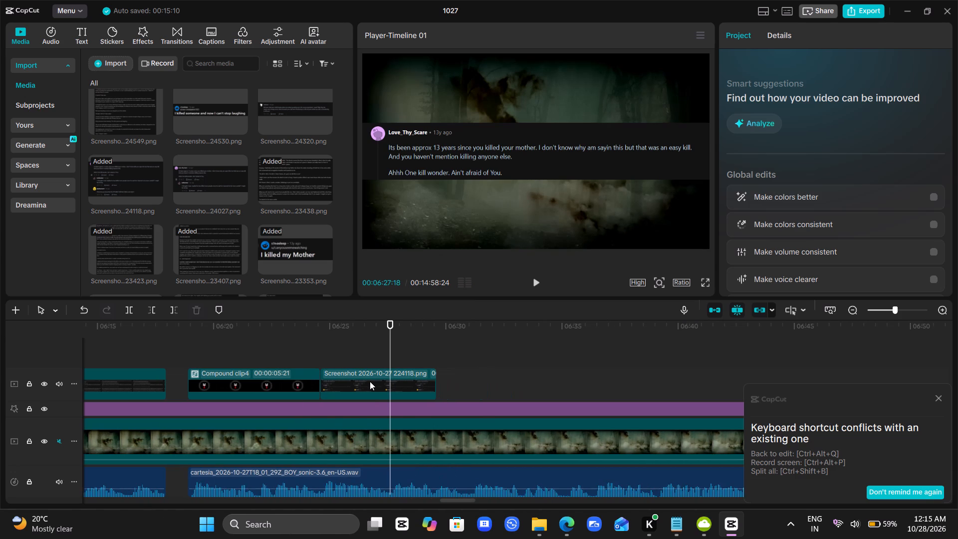
pyautogui.click(370, 383)
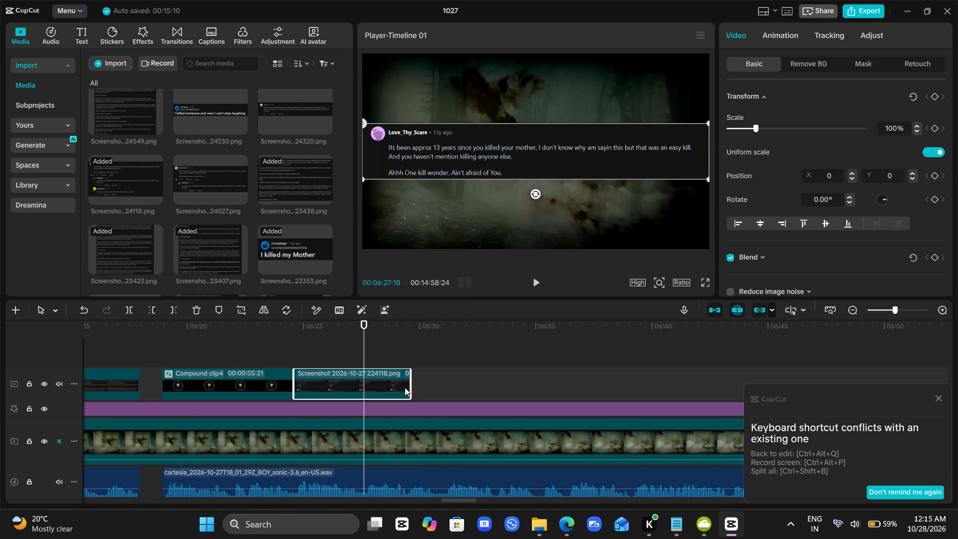
pyautogui.moveTo(410, 387); pyautogui.dragTo(612, 396)
pyautogui.press('space')
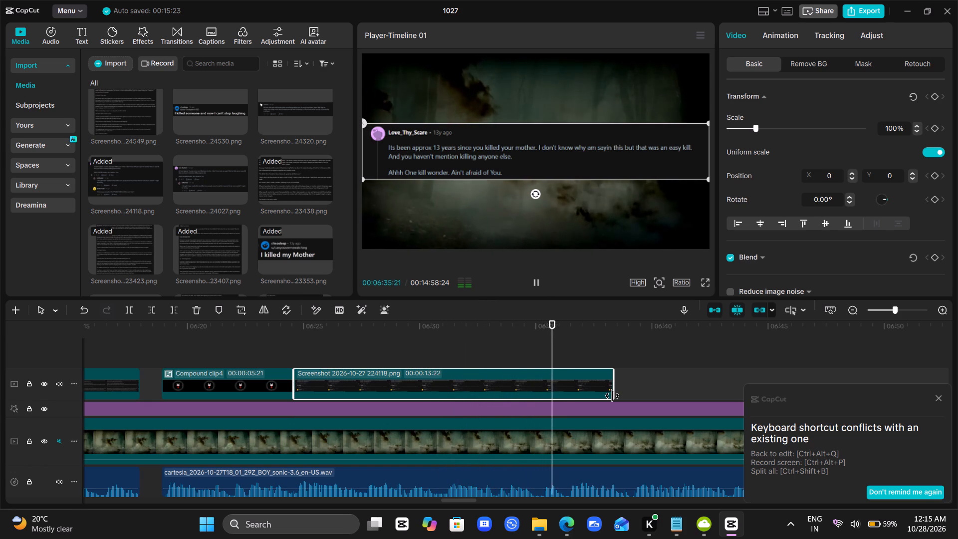
pyautogui.press('space')
pyautogui.press('Left')
pyautogui.press('Left')
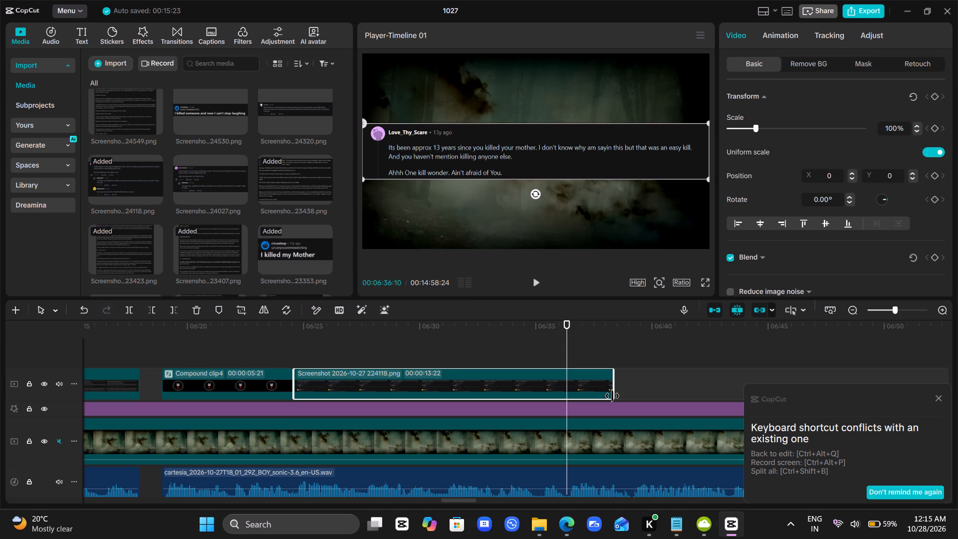
pyautogui.press('w')
# Paste the emblem compound clip at 00:06:36:10, directly after the trimmed 224118 screenshot.
pyautogui.hscroll(-1, 502, 439)
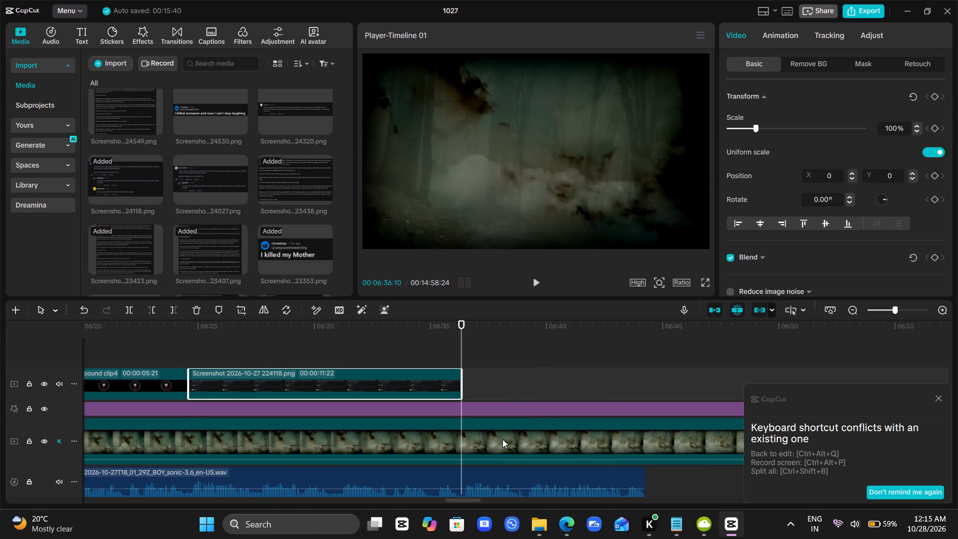
pyautogui.hscroll(1, 502, 439)
pyautogui.keyDown('ctrl'); pyautogui.hscroll(-1, 519, 442); pyautogui.keyUp('ctrl')
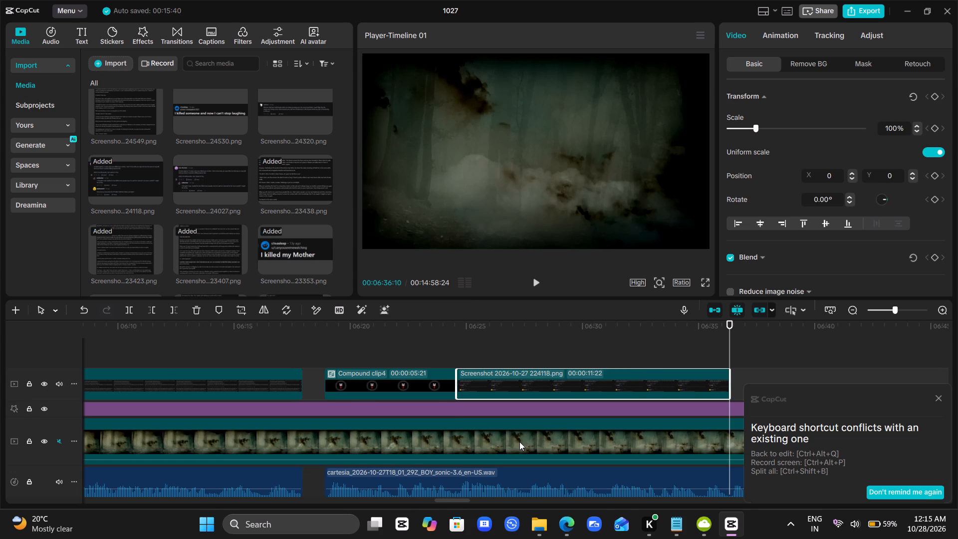
pyautogui.keyDown('ctrl'); pyautogui.hscroll(-1, 519, 442); pyautogui.keyUp('ctrl')
pyautogui.keyDown('ctrl'); pyautogui.hscroll(1, 519, 442); pyautogui.keyUp('ctrl')
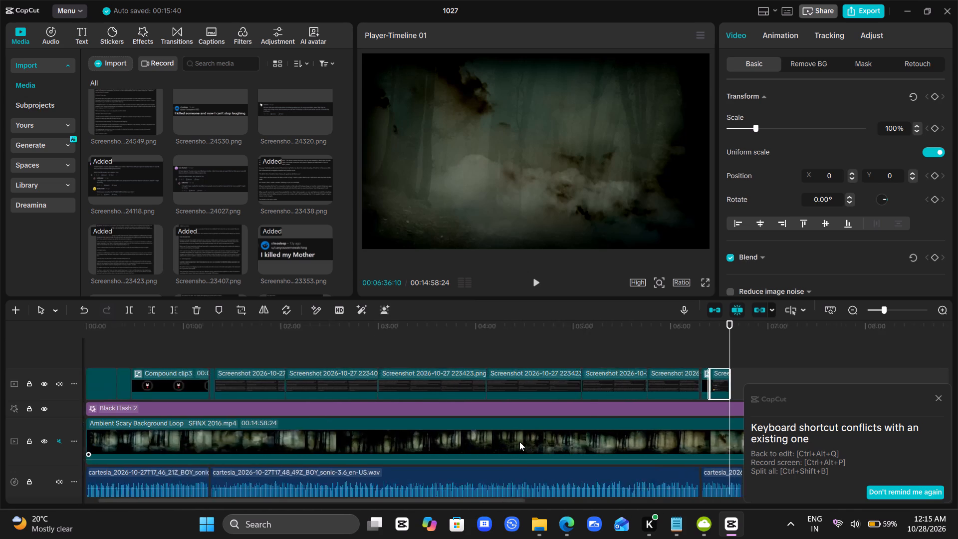
pyautogui.keyDown('ctrl'); pyautogui.hscroll(2, 519, 442); pyautogui.keyUp('ctrl')
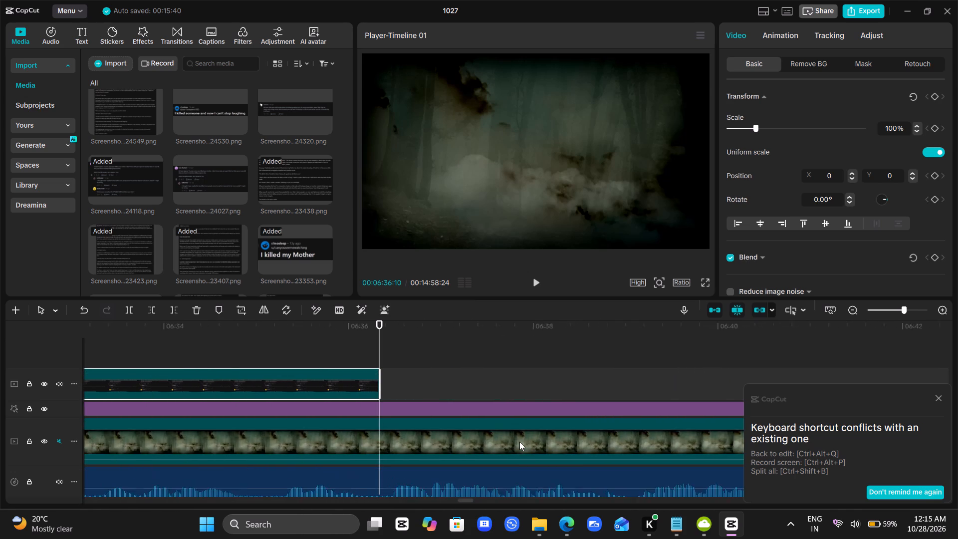
pyautogui.keyDown('ctrl'); pyautogui.hscroll(1, 519, 442); pyautogui.keyUp('ctrl')
pyautogui.hotkey('ctrl', 'v')
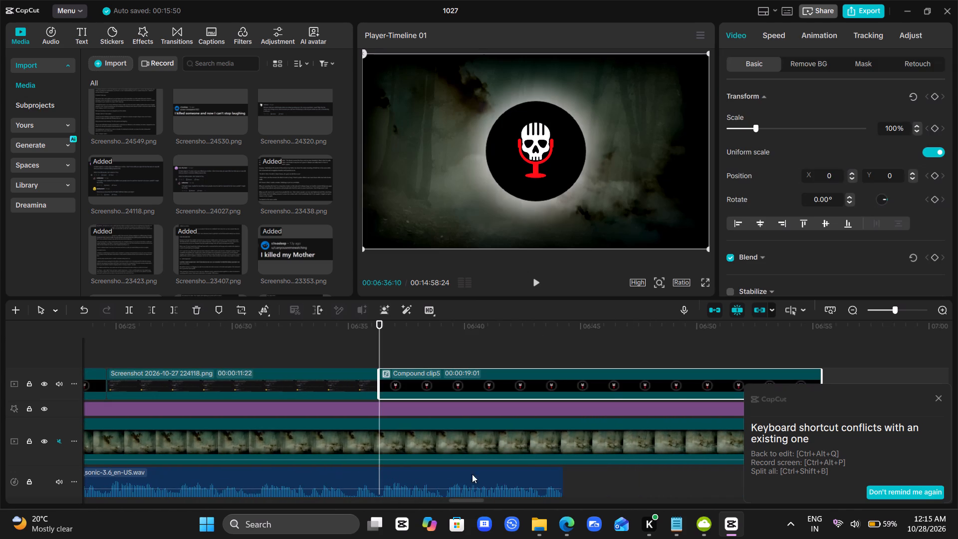
# Play the voice-over to find where the emblem should stop, and trim the pasted compound clip's end to 00:06:39:04.
pyautogui.press('space')
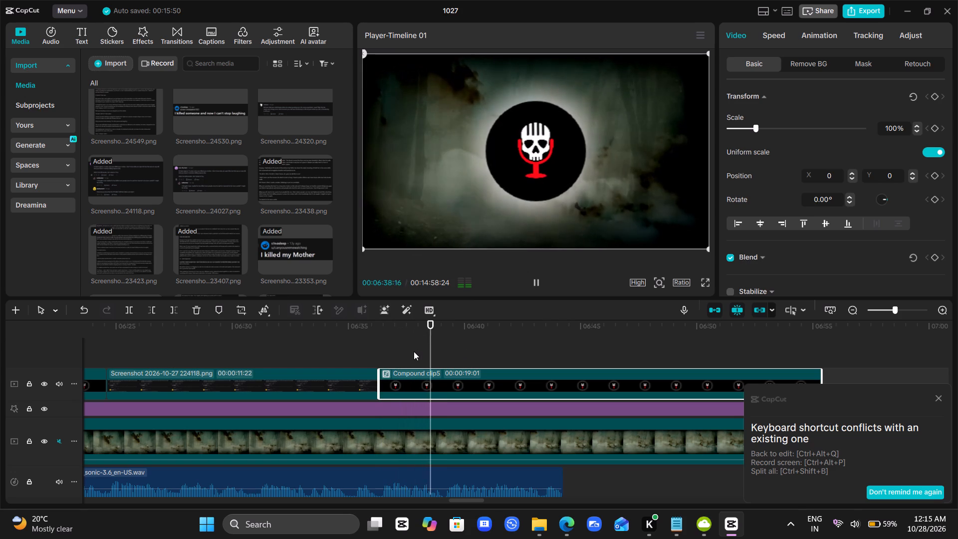
pyautogui.press('space')
pyautogui.press('Right')
pyautogui.press('Right')
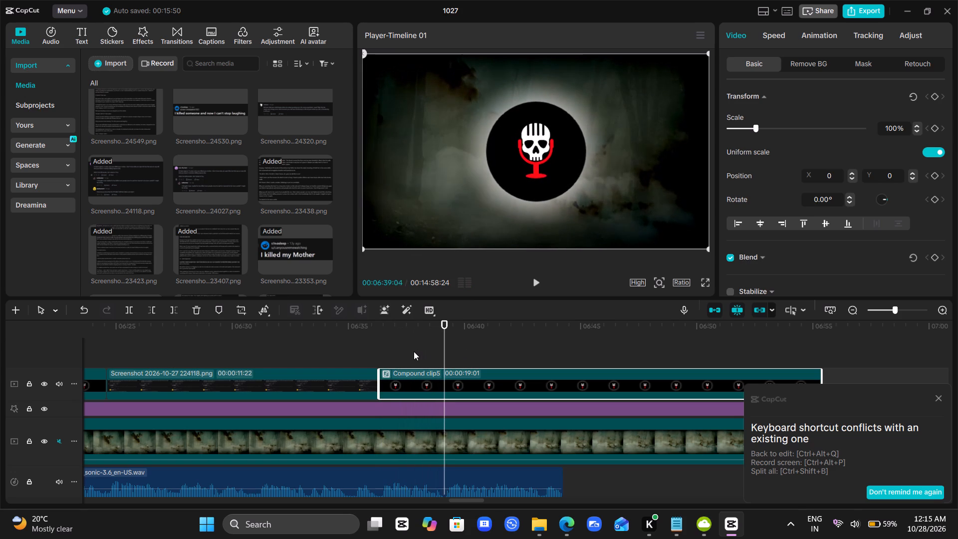
pyautogui.press('Left')
pyautogui.press('Right')
pyautogui.press('Left')
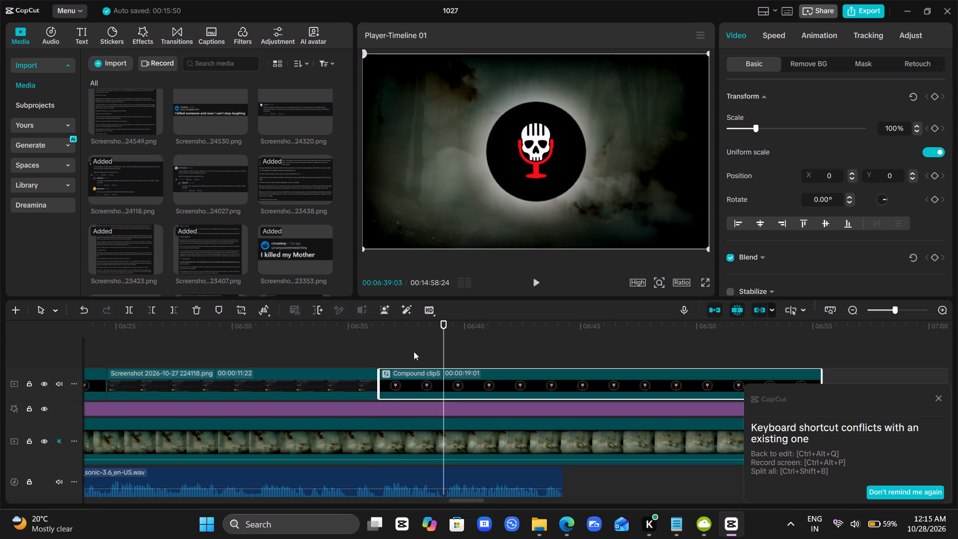
pyautogui.press('Right')
pyautogui.press('w')
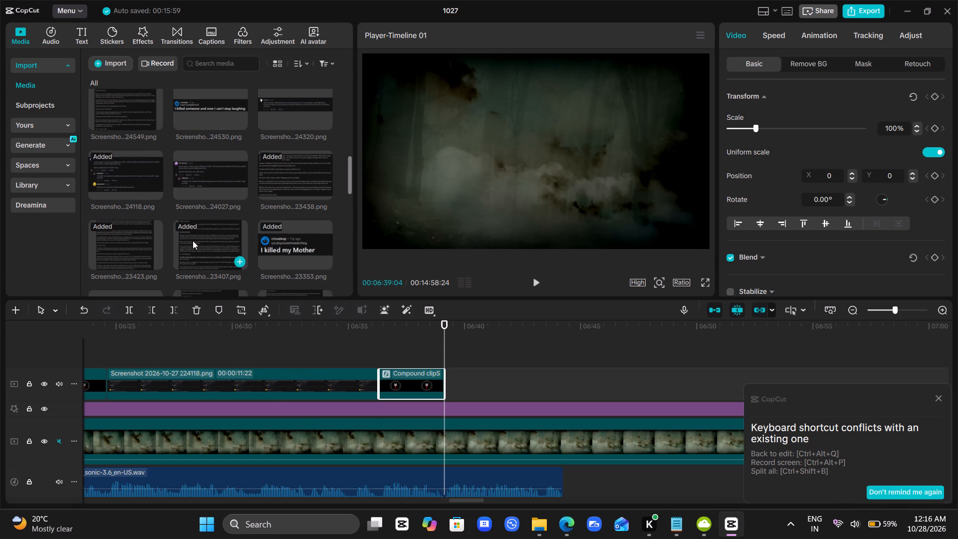
# Place the 224118 comments screenshot again at 00:06:39:04, directly after the second trimmed emblem clip.
pyautogui.moveTo(112, 209); pyautogui.dragTo(444, 386)
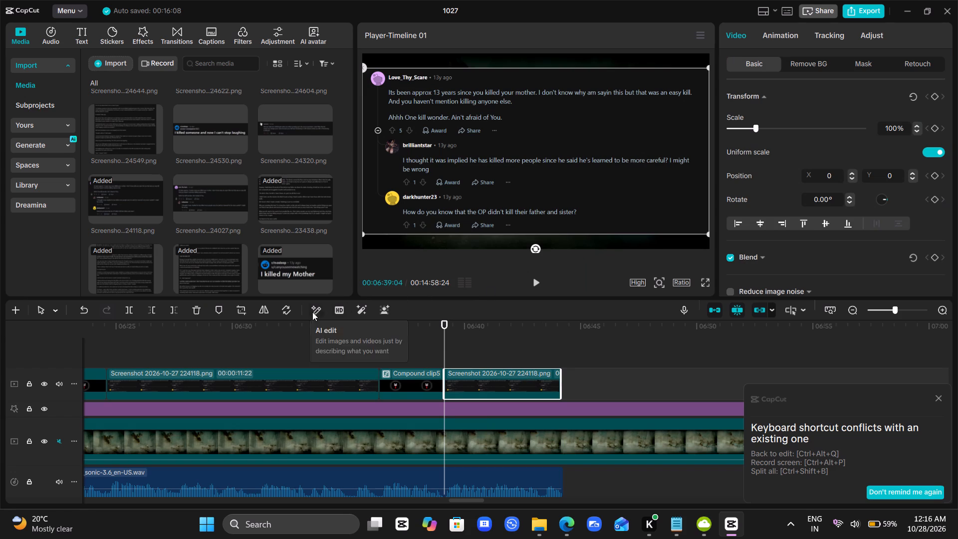
# Crop the new 224118 screenshot to the first comment and its first reply, cutting off the last reply about the father and sister.
pyautogui.click(240, 310)
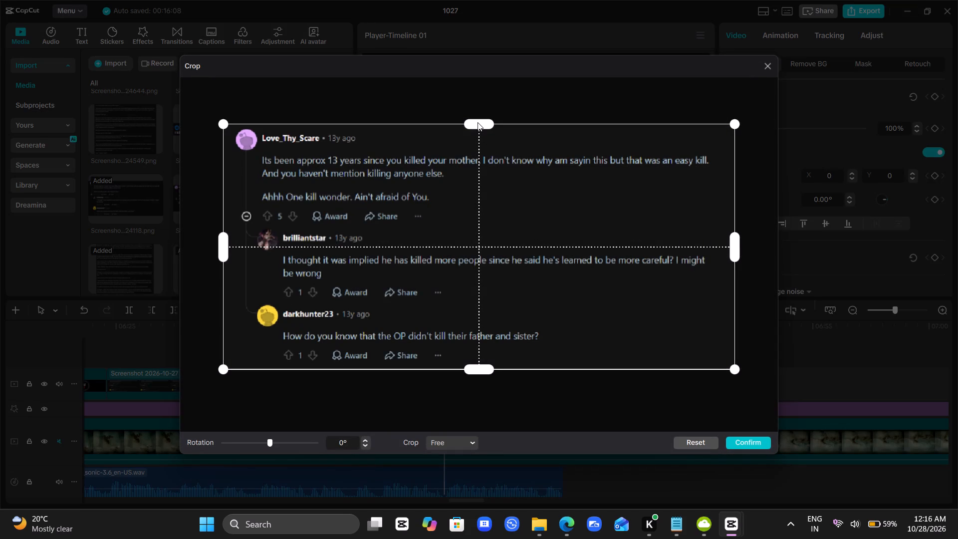
pyautogui.moveTo(478, 122); pyautogui.dragTo(486, 227)
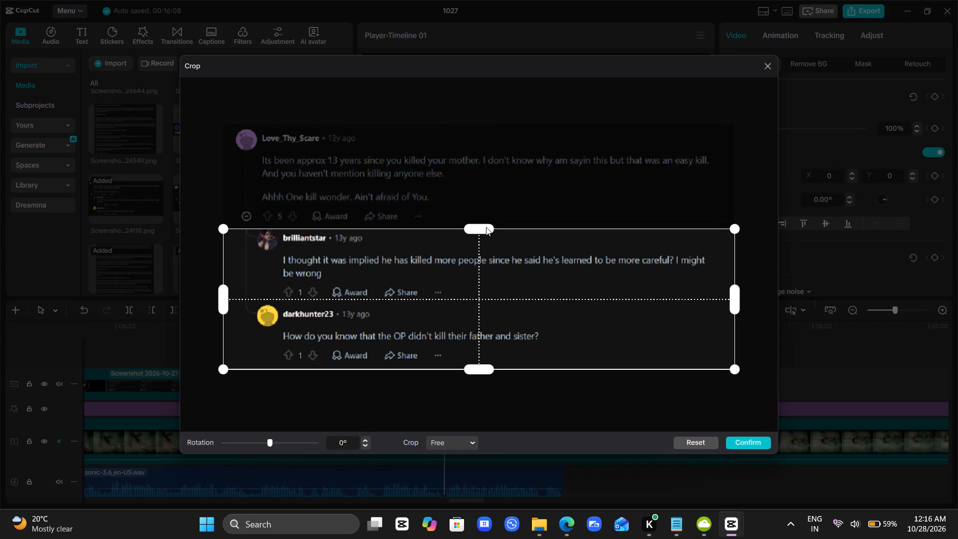
pyautogui.moveTo(486, 227); pyautogui.dragTo(516, 119)
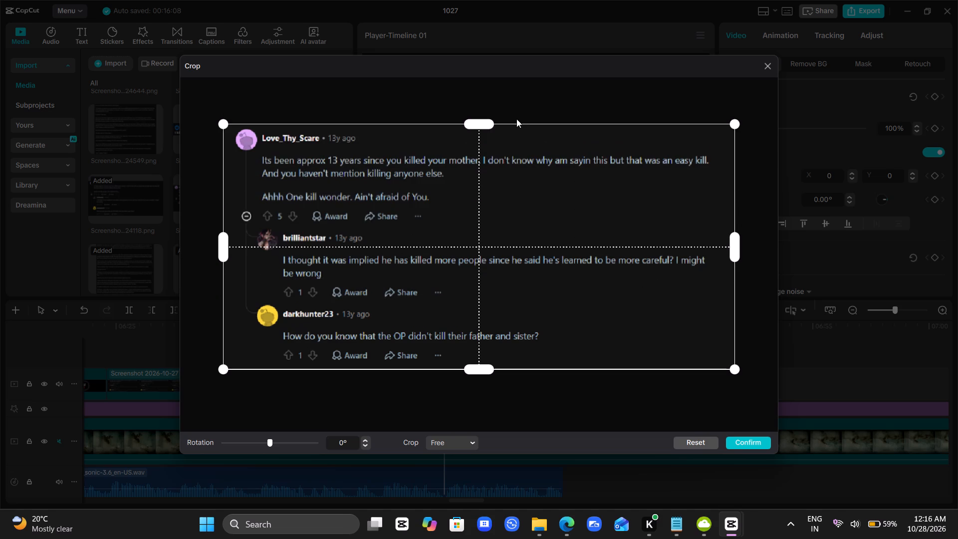
pyautogui.moveTo(516, 119); pyautogui.dragTo(517, 115)
pyautogui.moveTo(479, 371); pyautogui.dragTo(515, 294)
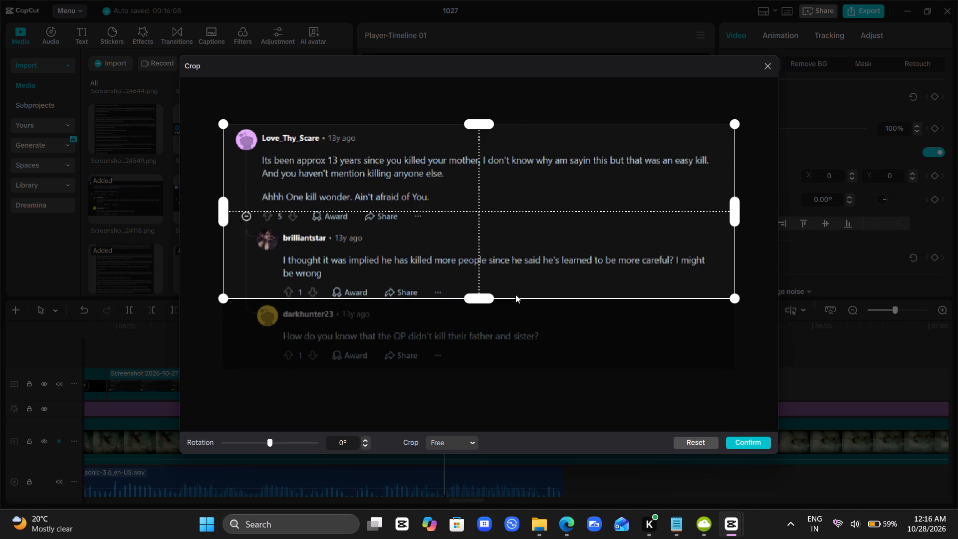
pyautogui.moveTo(515, 294); pyautogui.dragTo(521, 306)
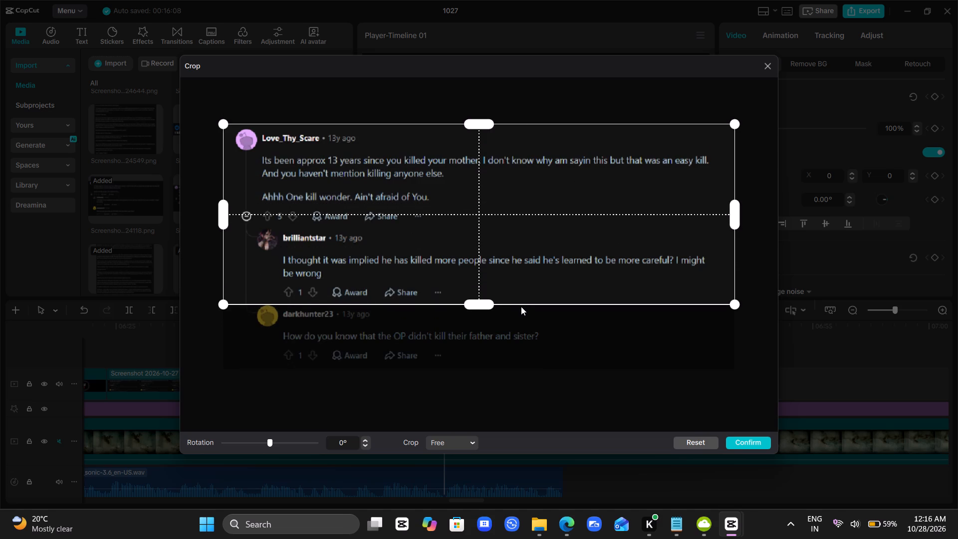
pyautogui.moveTo(521, 306); pyautogui.dragTo(526, 303)
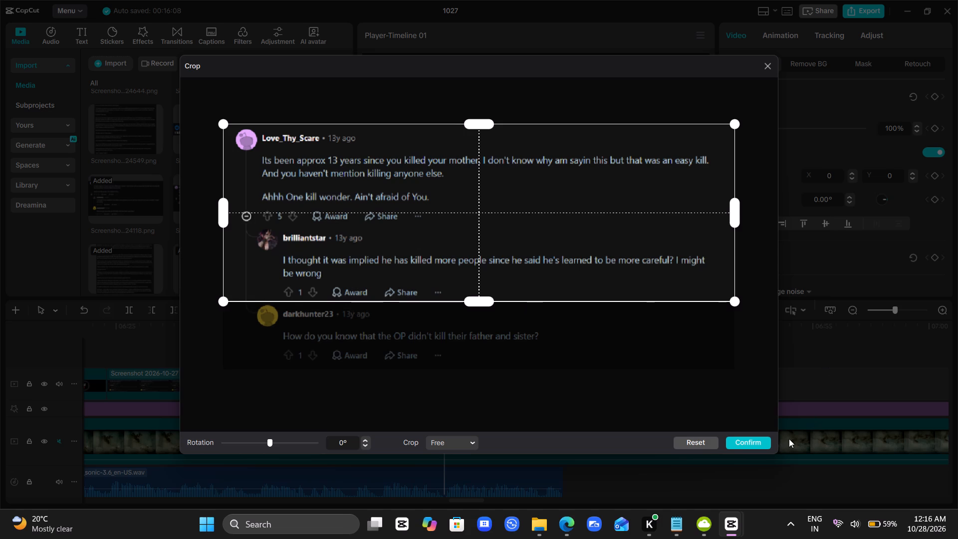
pyautogui.click(760, 444)
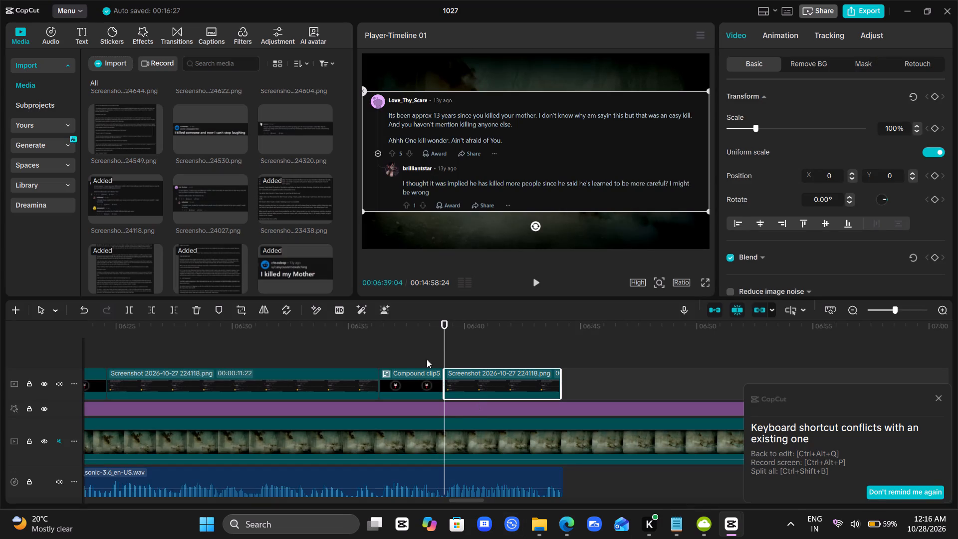
# Play the reply's voice-over, extend the second 224118 screenshot to the voice-over's end at 00:06:44:08, and replay the section.
pyautogui.click(407, 354)
pyautogui.press('space')
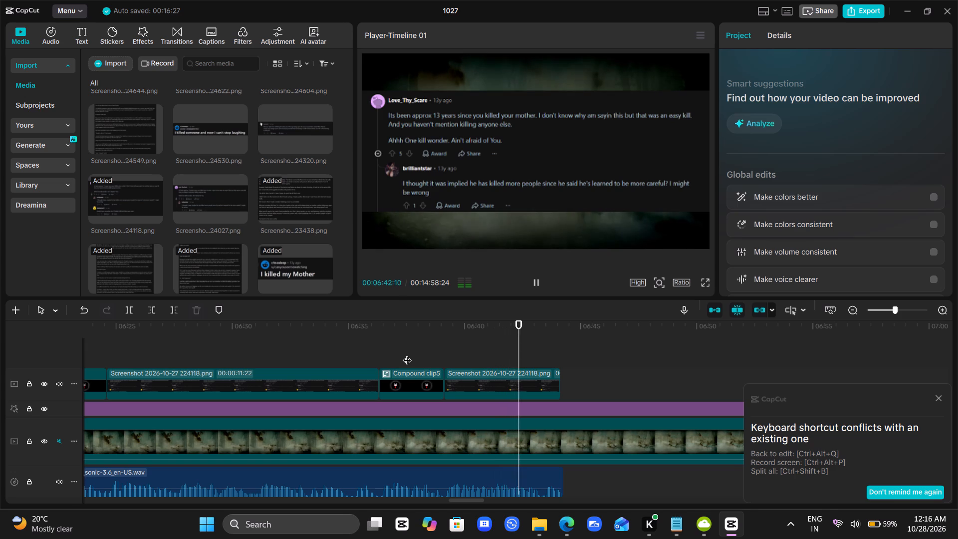
pyautogui.press('space')
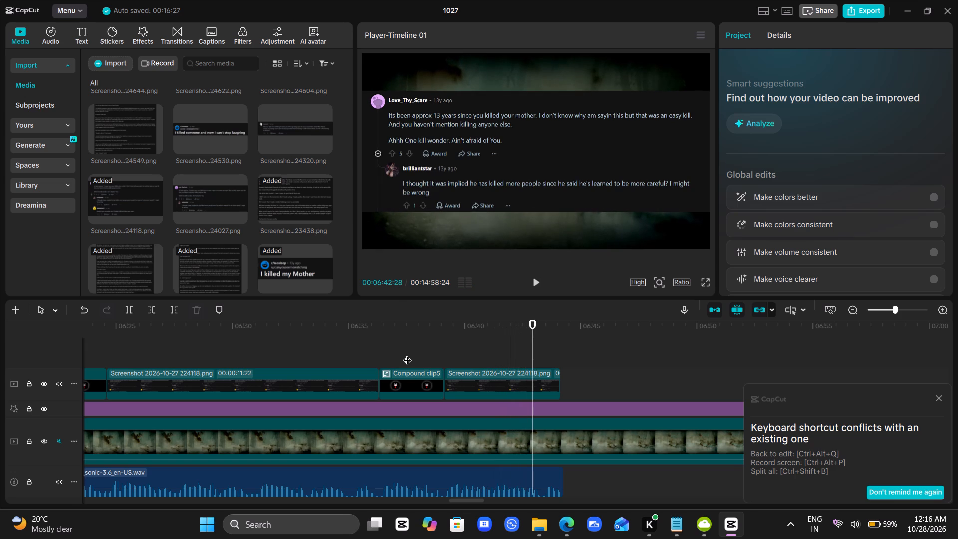
pyautogui.press('space')
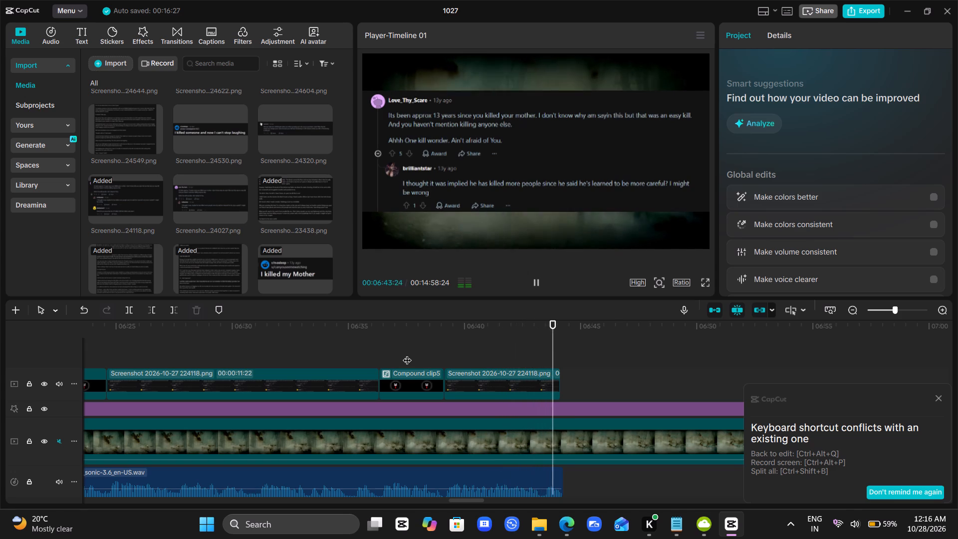
pyautogui.press('space')
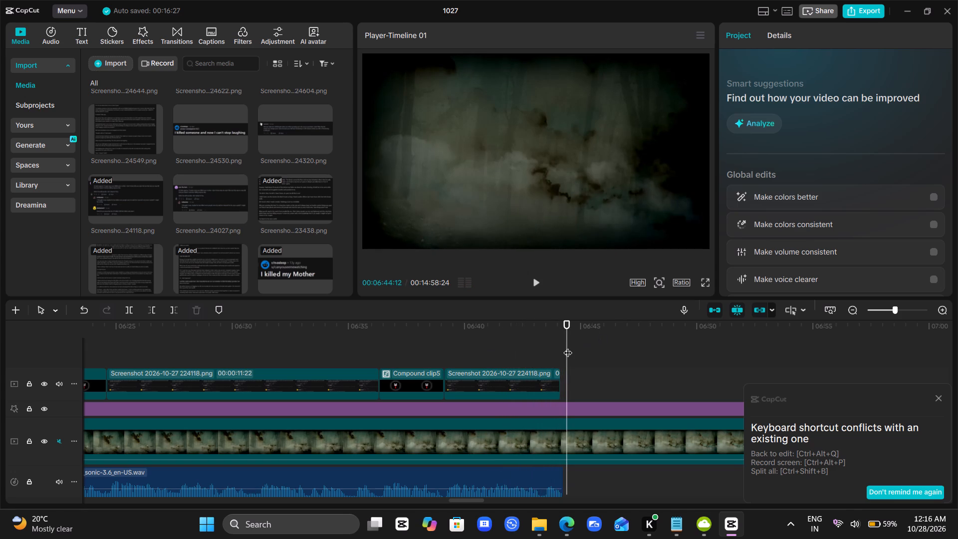
pyautogui.click(568, 346)
pyautogui.click(534, 390)
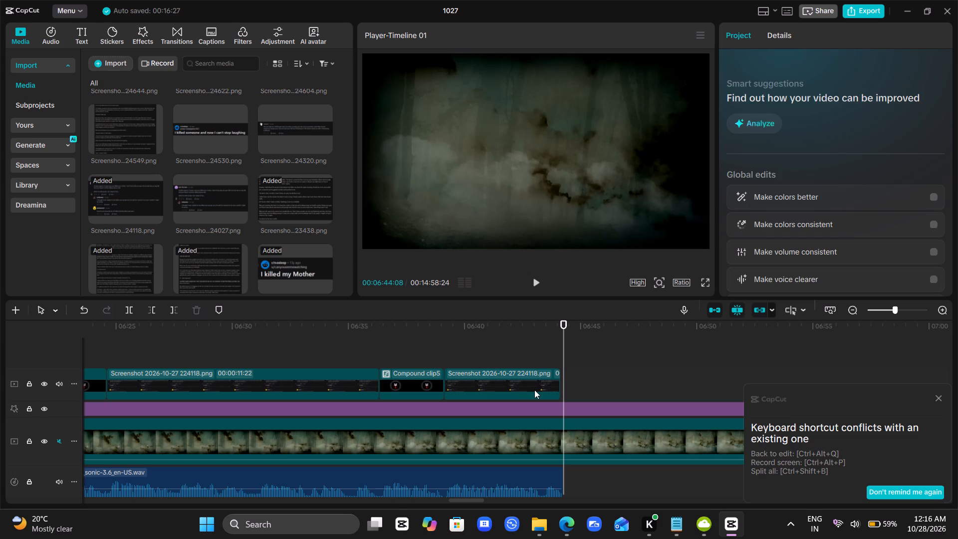
pyautogui.moveTo(560, 379); pyautogui.dragTo(564, 381)
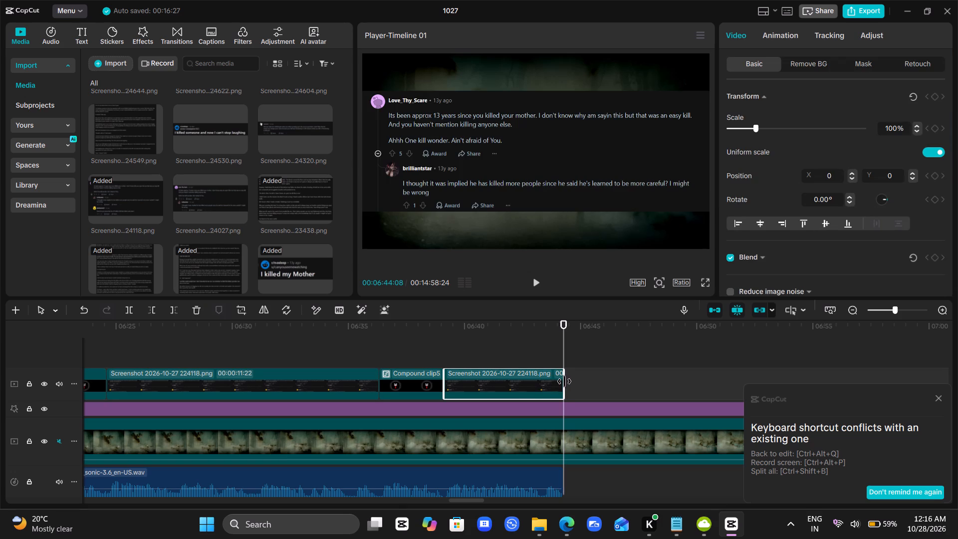
pyautogui.click(463, 345)
pyautogui.moveTo(463, 345); pyautogui.dragTo(433, 348)
pyautogui.press('space')
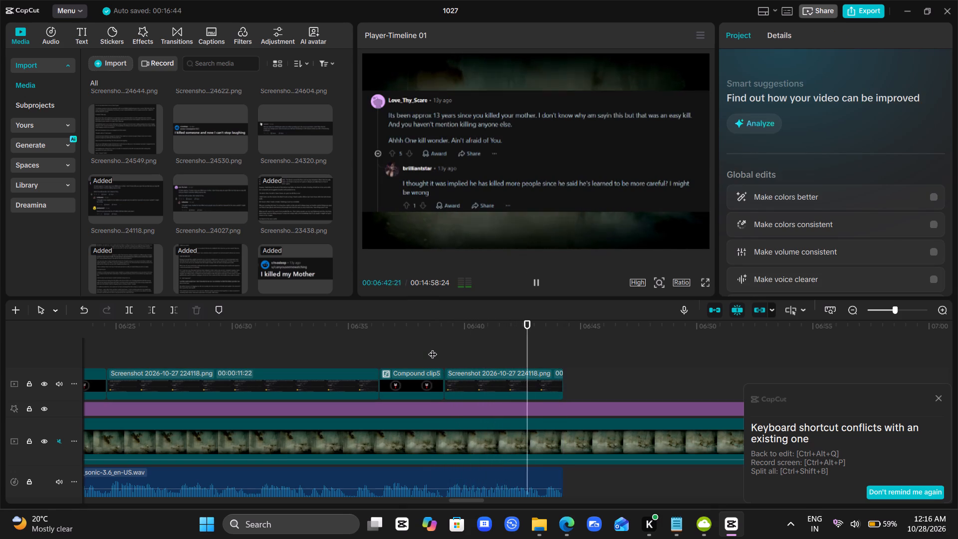
pyautogui.press('space')
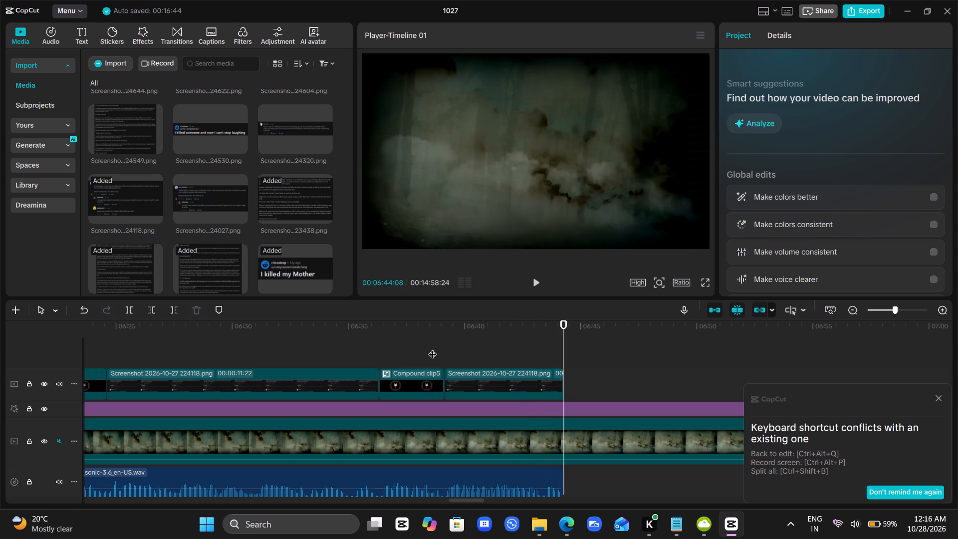
# Return to the start of the timeline and play the edited video from the beginning to review it.
pyautogui.keyDown('ctrl'); pyautogui.scroll(-6, 501, 360); pyautogui.keyUp('ctrl')
pyautogui.hscroll(1, 501, 360)
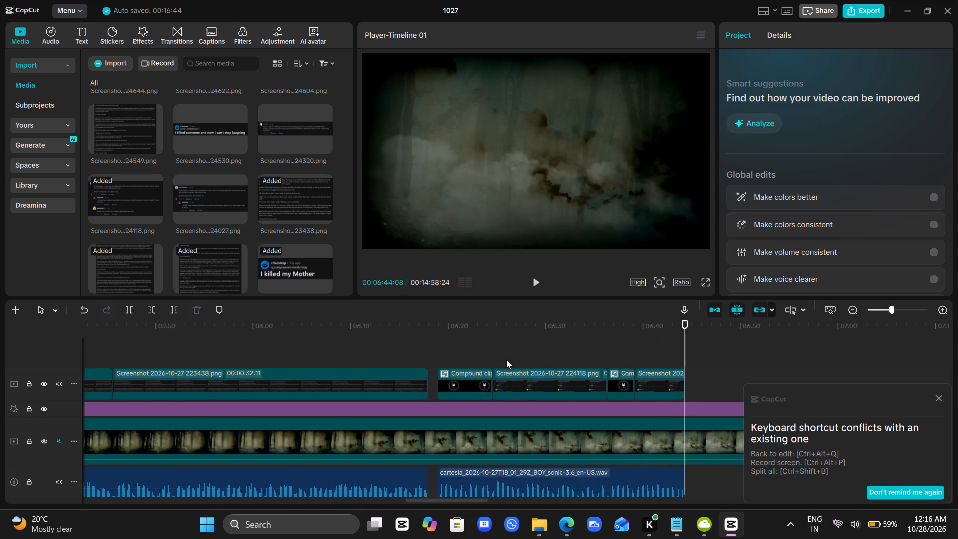
pyautogui.keyDown('ctrl'); pyautogui.scroll(-16, 521, 360); pyautogui.keyUp('ctrl')
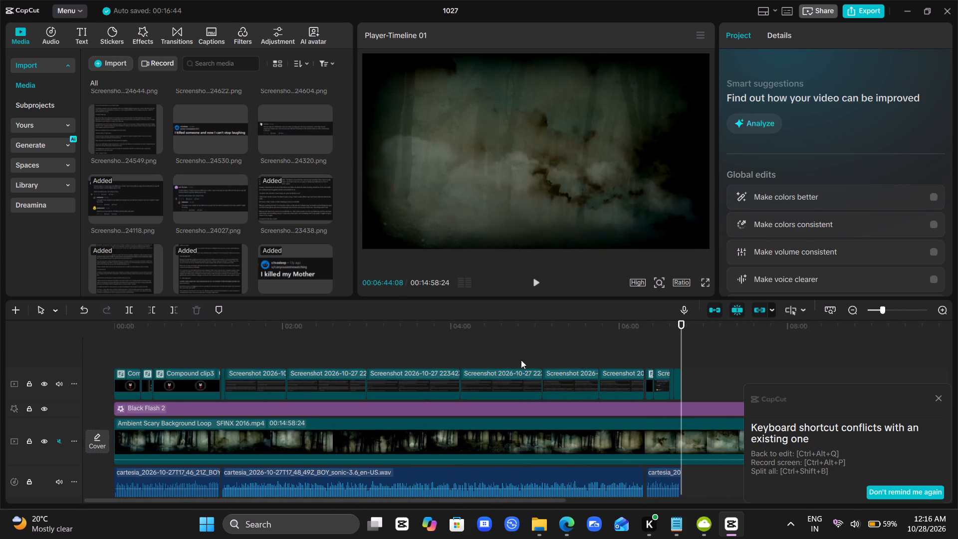
pyautogui.click(349, 353)
pyautogui.moveTo(349, 353); pyautogui.dragTo(0, 367)
pyautogui.press('space')
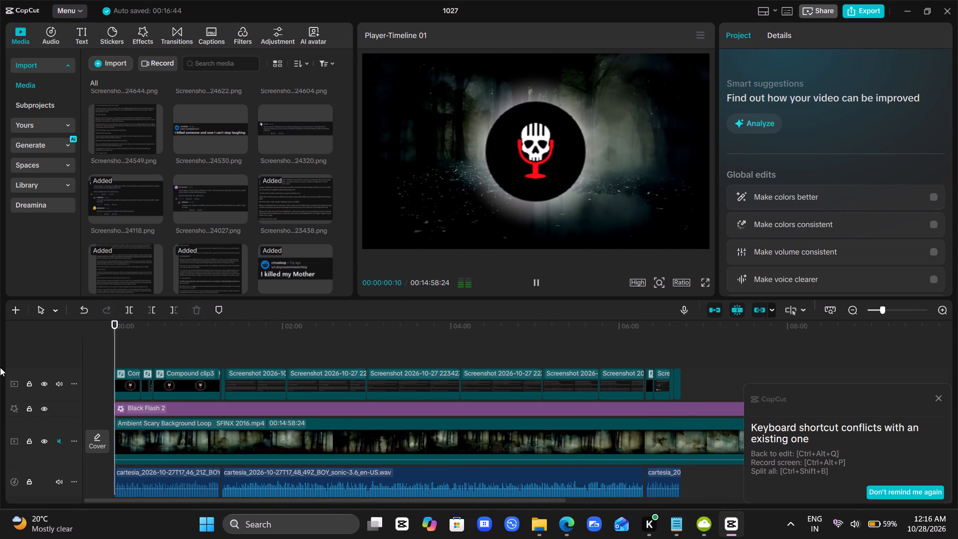
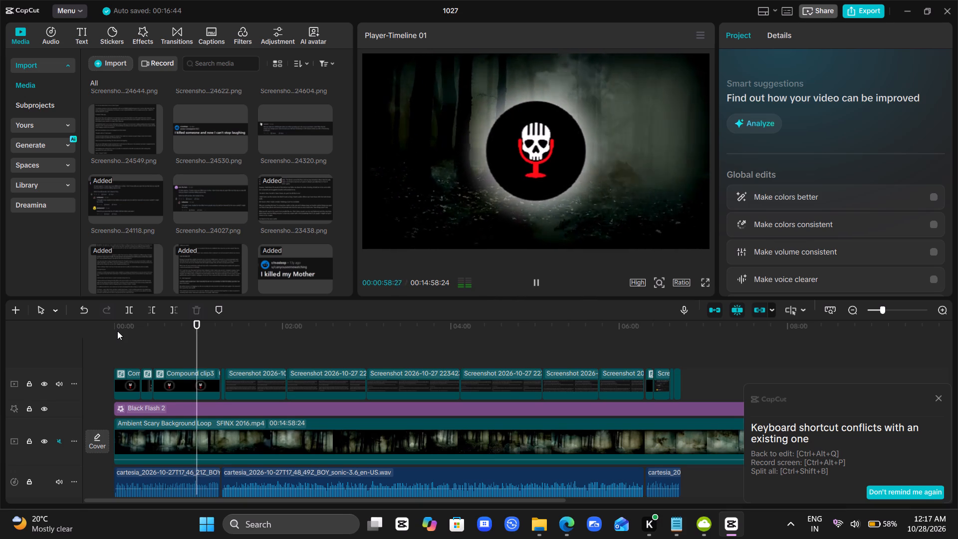
# Place the 224320 screenshot on the timeline directly after the second 224118 screenshot and preview its comment.
pyautogui.hscroll(-1, 475, 360)
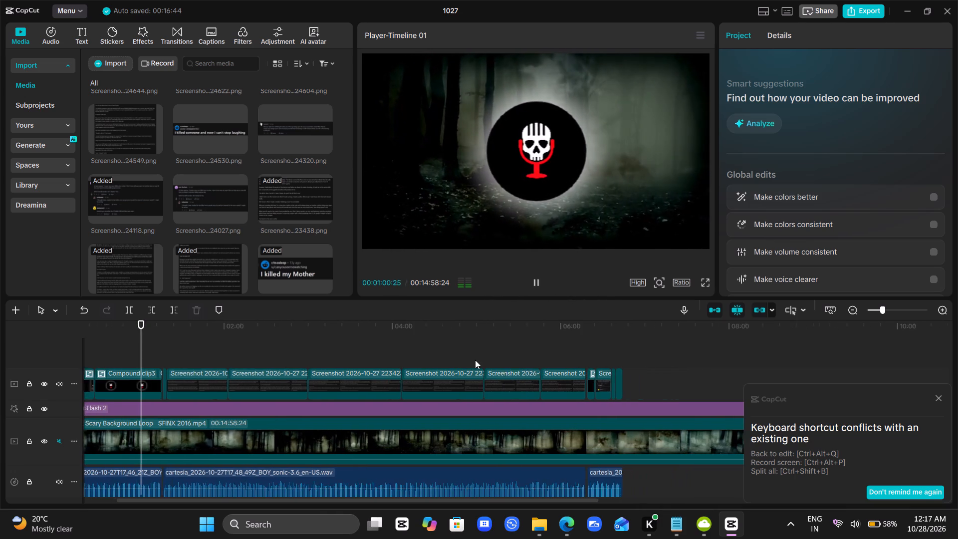
pyautogui.hscroll(-1, 475, 360)
pyautogui.moveTo(281, 142); pyautogui.dragTo(451, 162)
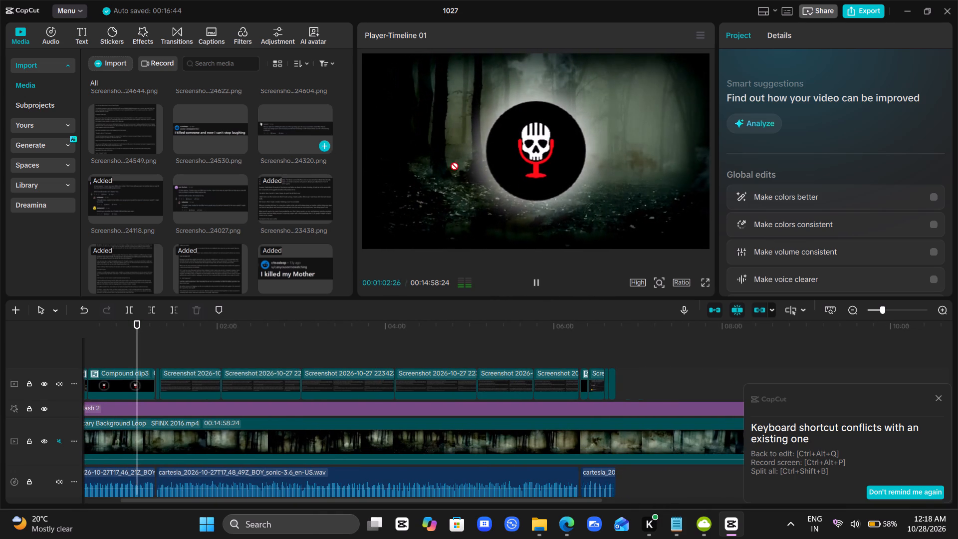
pyautogui.moveTo(451, 162); pyautogui.dragTo(615, 387)
pyautogui.keyDown('ctrl'); pyautogui.scroll(11, 615, 387); pyautogui.keyUp('ctrl')
pyautogui.hscroll(-5, 615, 387)
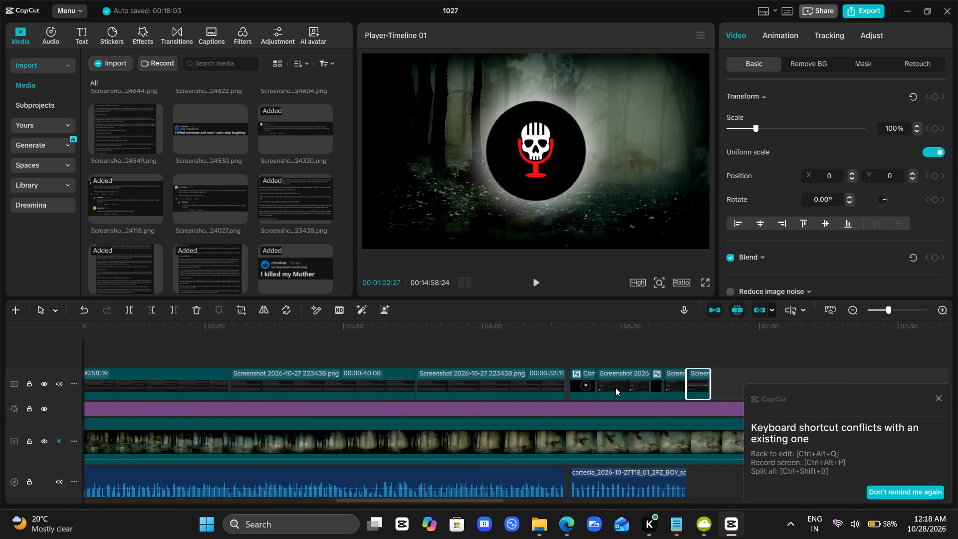
pyautogui.hscroll(-1, 615, 387)
pyautogui.hscroll(1, 697, 427)
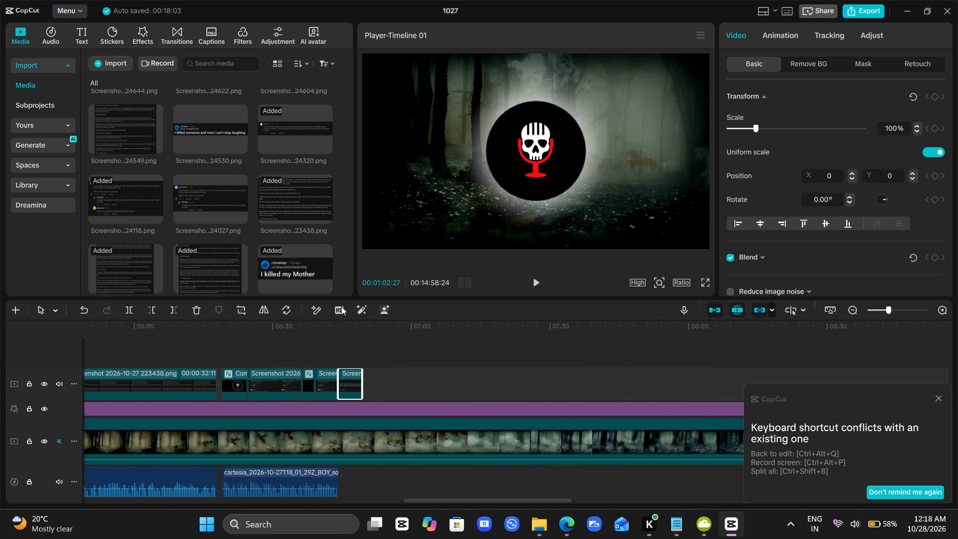
pyautogui.click(312, 355)
pyautogui.moveTo(312, 355); pyautogui.dragTo(351, 360)
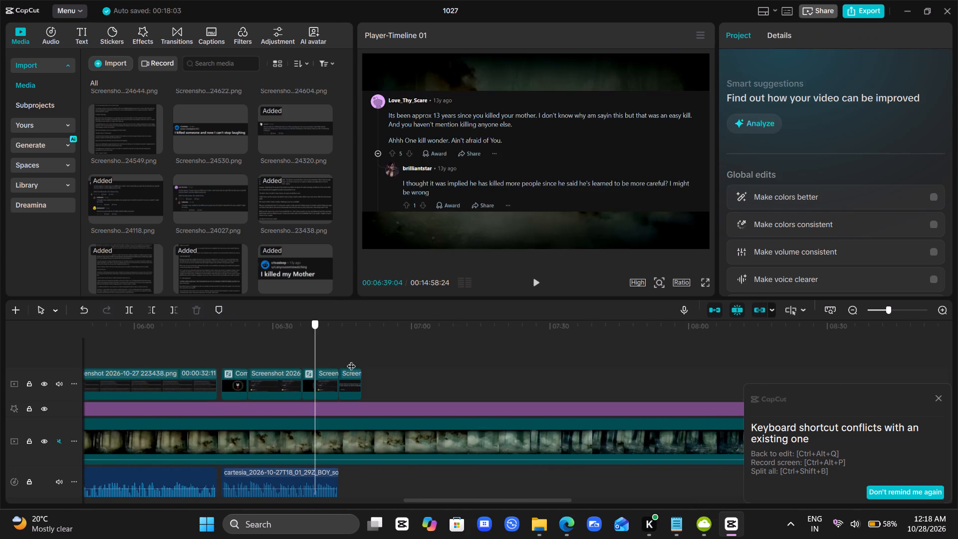
pyautogui.moveTo(351, 360); pyautogui.dragTo(352, 365)
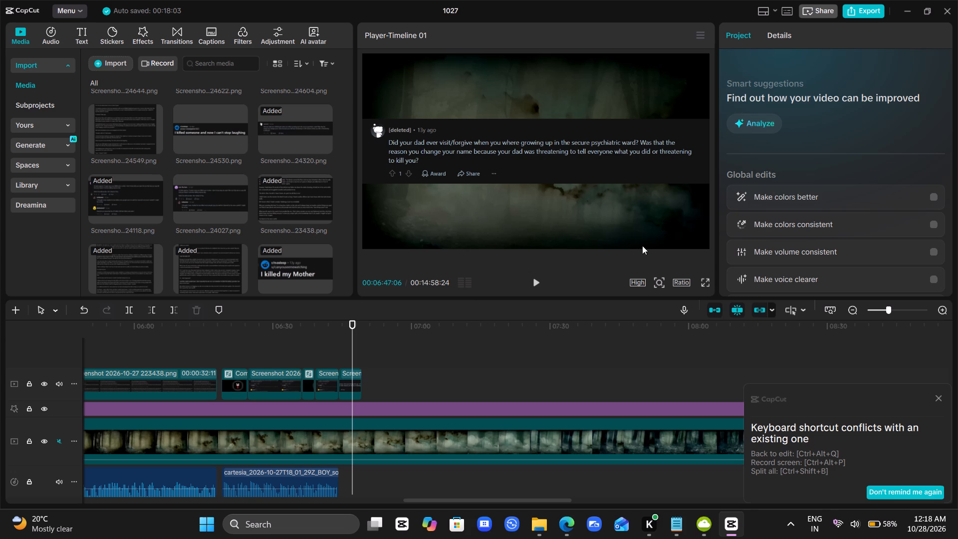
# In Edge, find the deleted user's comment about the dad and the secure psychiatric ward in the Reddit thread and copy its text.
pyautogui.click(564, 522)
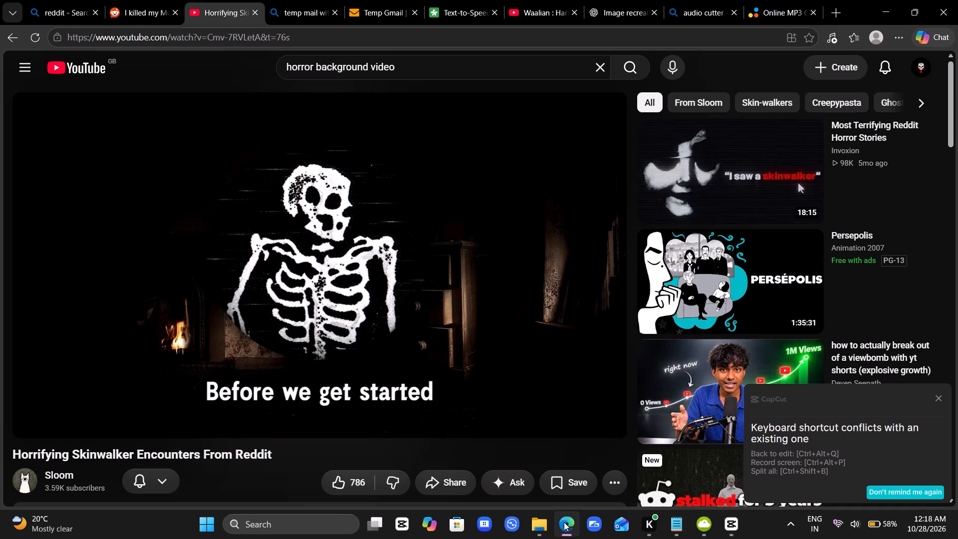
pyautogui.click(150, 0)
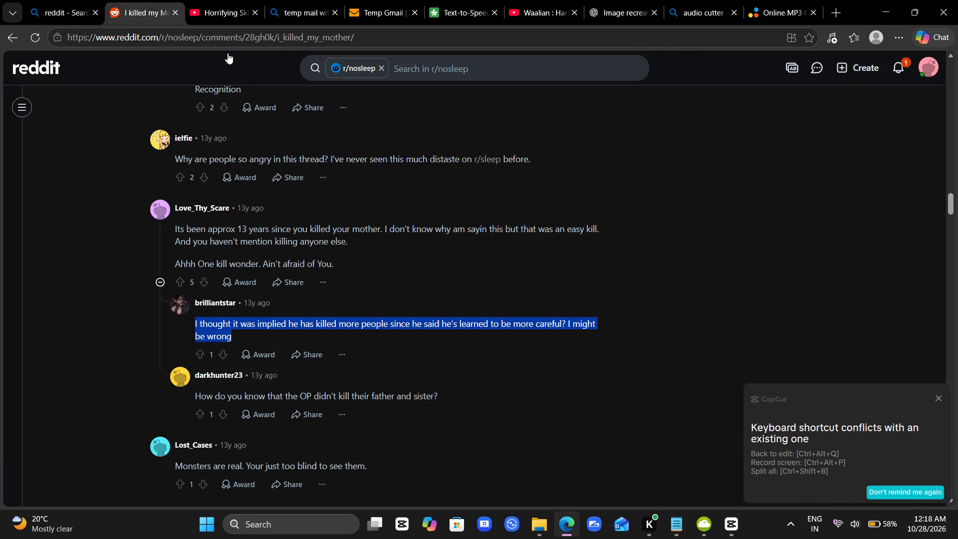
pyautogui.scroll(-2, 306, 257)
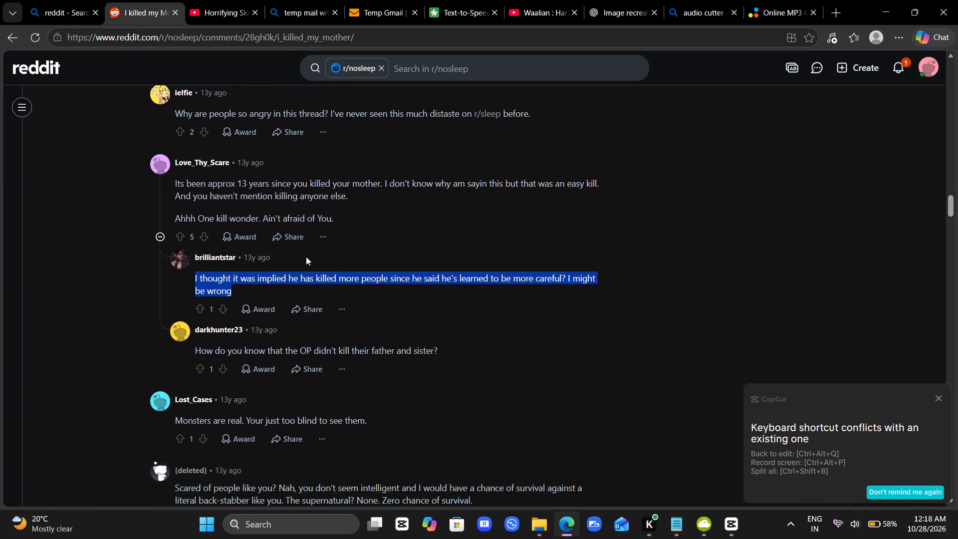
pyautogui.scroll(-3, 306, 257)
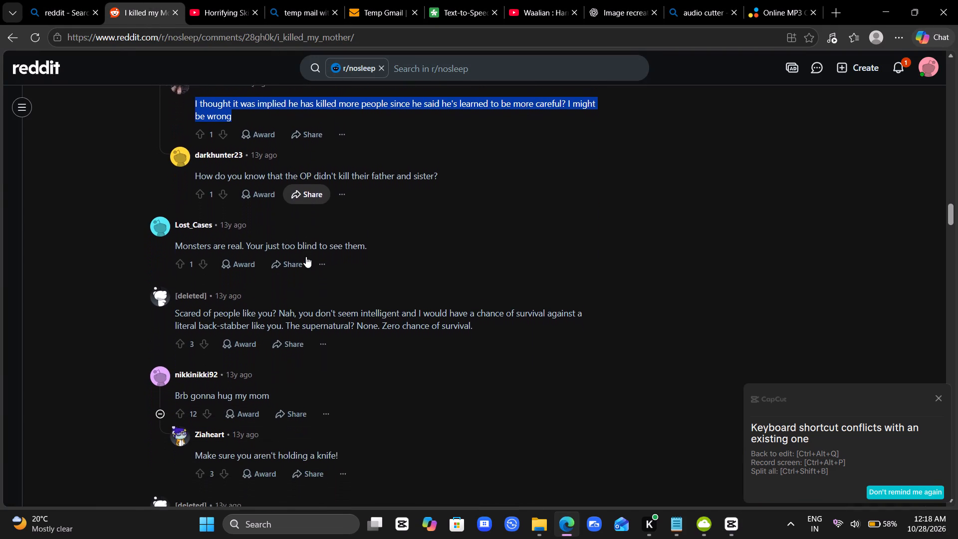
pyautogui.scroll(-5, 306, 257)
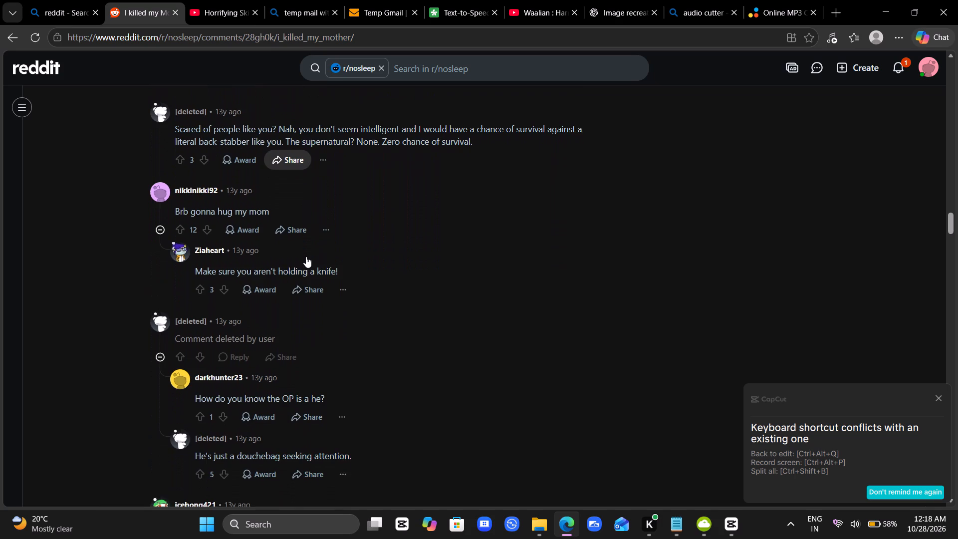
pyautogui.scroll(-5, 306, 257)
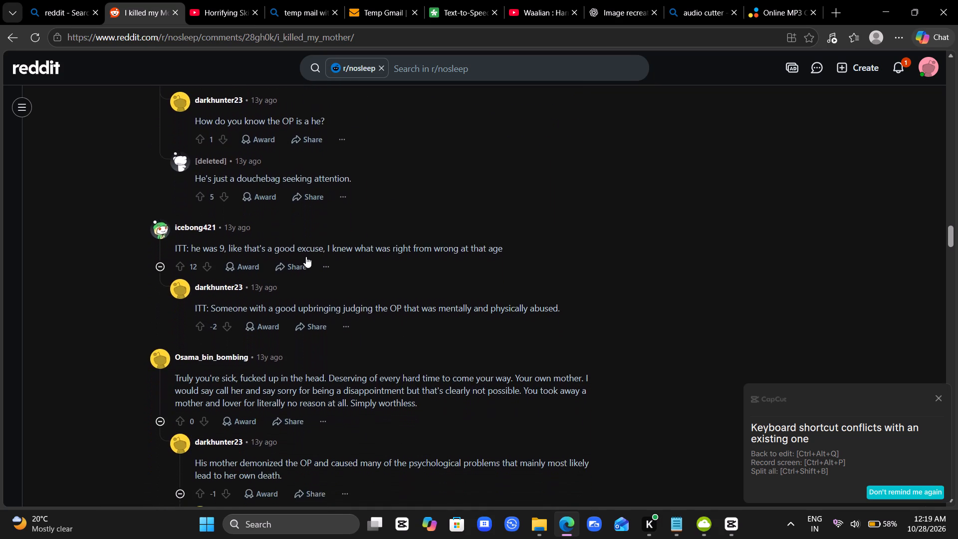
pyautogui.scroll(-7, 306, 257)
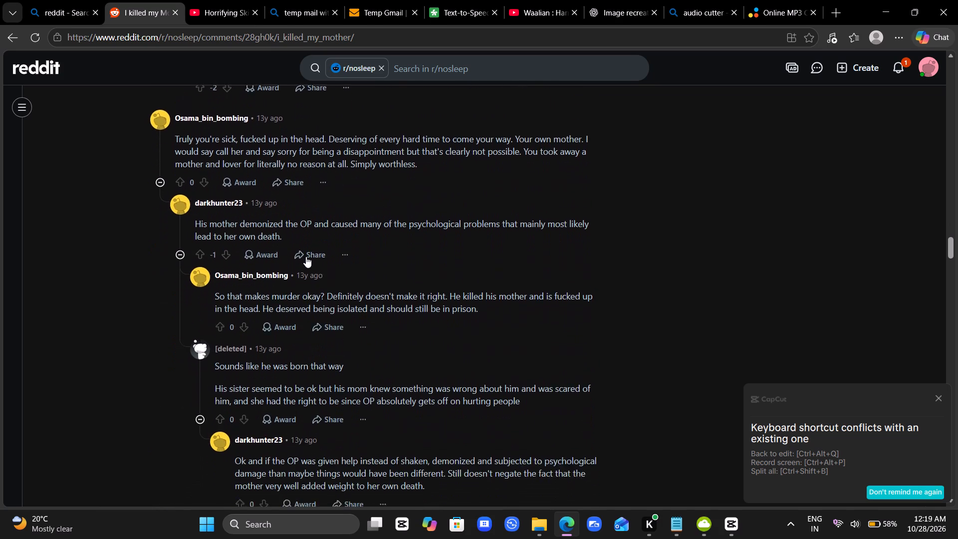
pyautogui.scroll(-5, 306, 257)
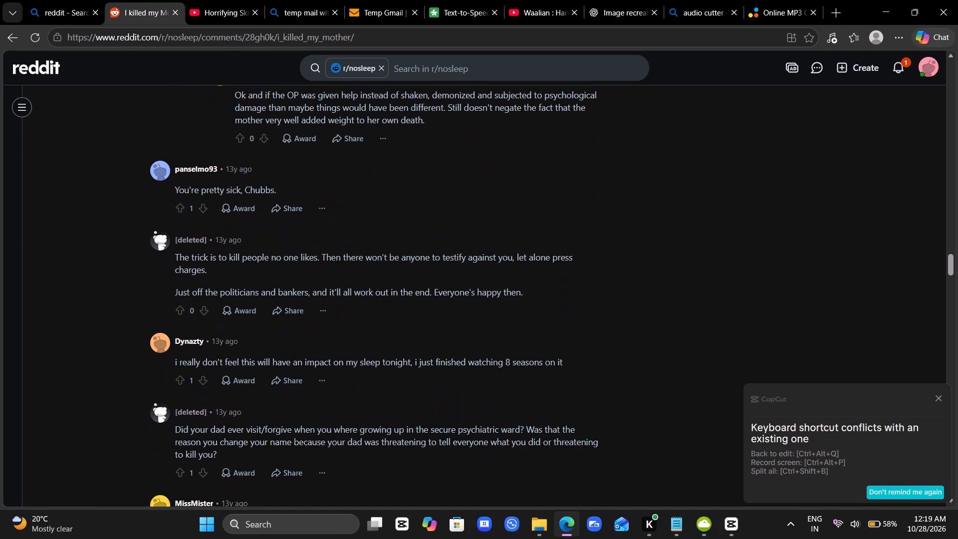
pyautogui.scroll(-2, 306, 257)
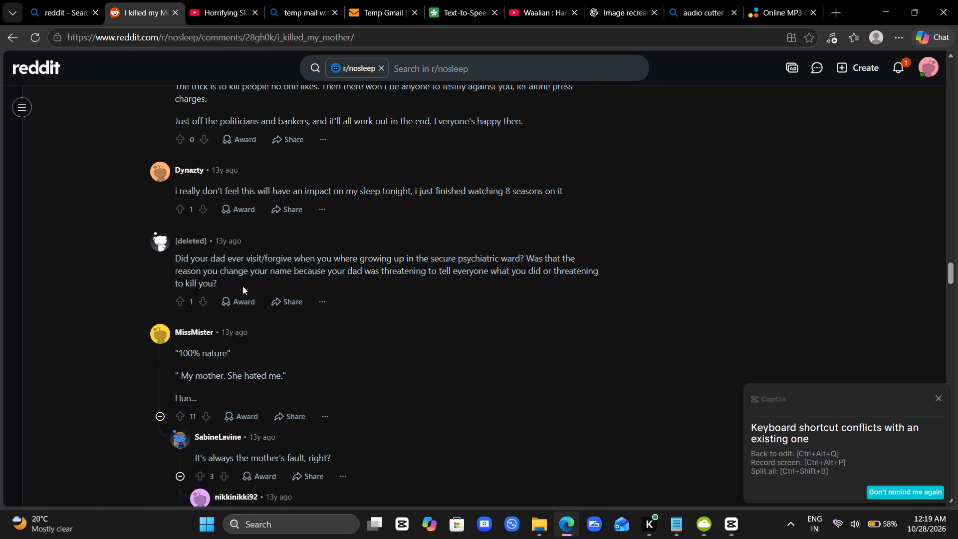
pyautogui.moveTo(225, 281); pyautogui.dragTo(170, 266)
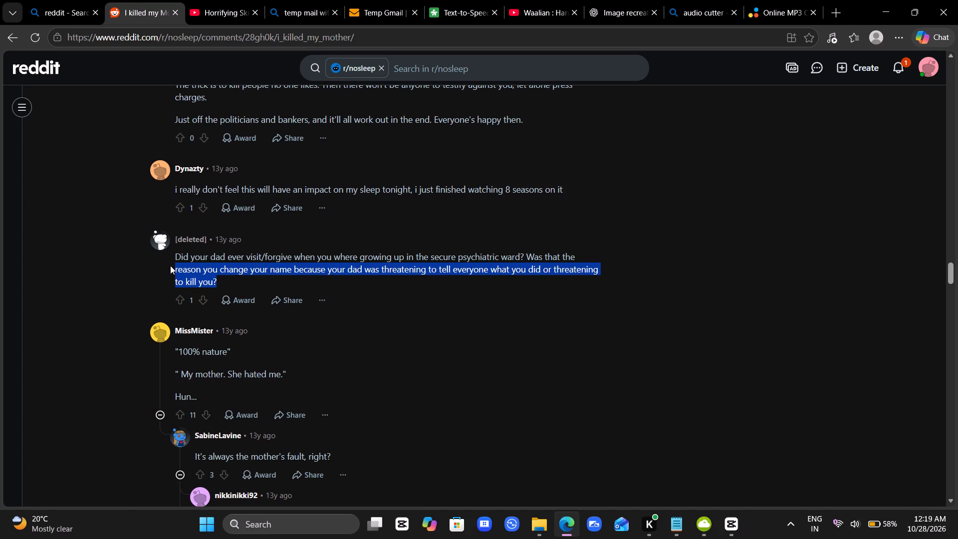
pyautogui.moveTo(170, 266); pyautogui.dragTo(173, 258)
pyautogui.click(203, 209)
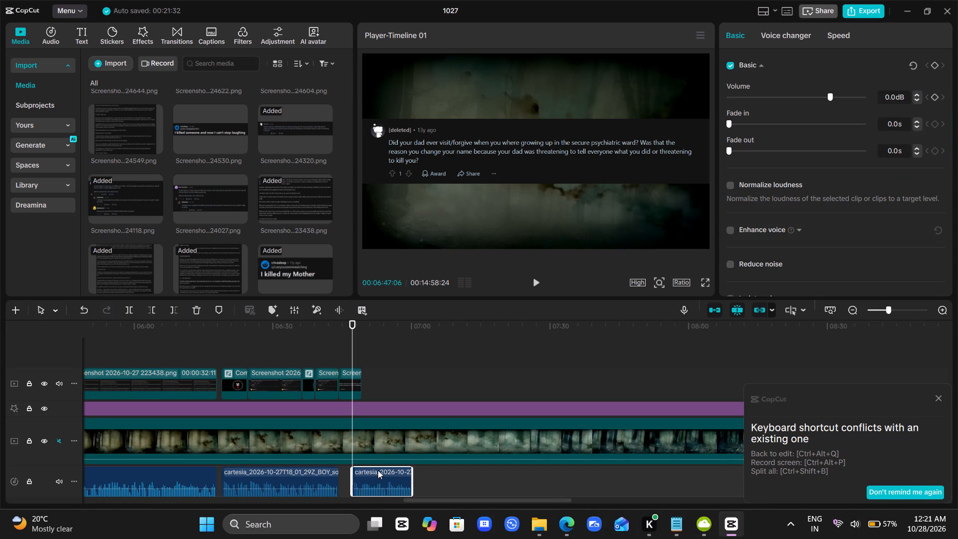
pyautogui.keyDown('ctrl'); pyautogui.scroll(10, 384, 482); pyautogui.keyUp('ctrl')
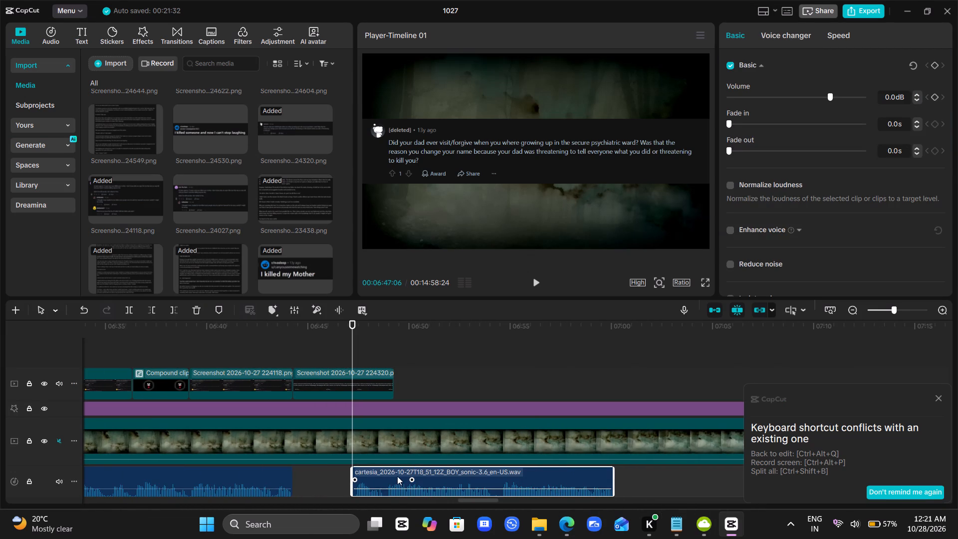
pyautogui.moveTo(402, 475); pyautogui.dragTo(350, 481)
# Play the section from the second 224118 screenshot into the 224320 screenshot to hear the new voice-over's opening.
pyautogui.click(248, 345)
pyautogui.press('space')
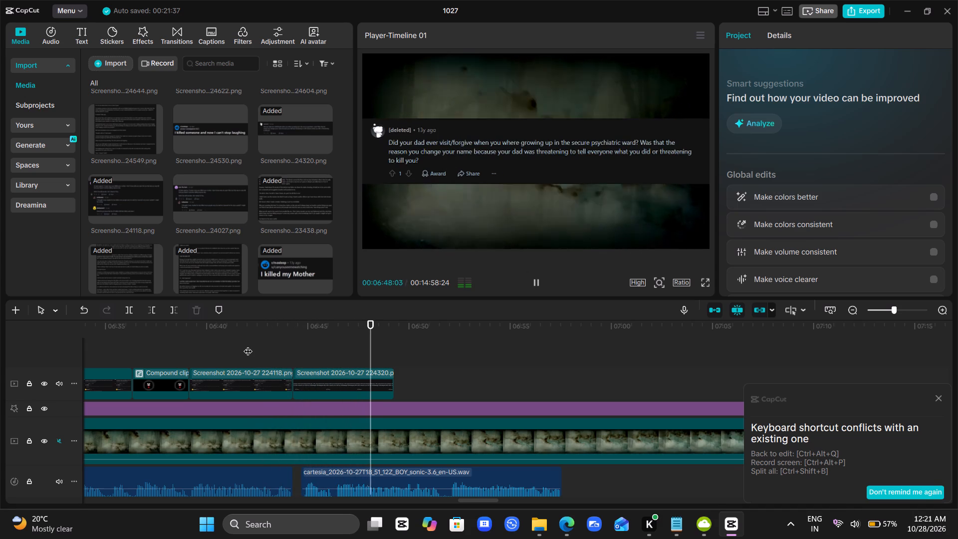
pyautogui.press('space')
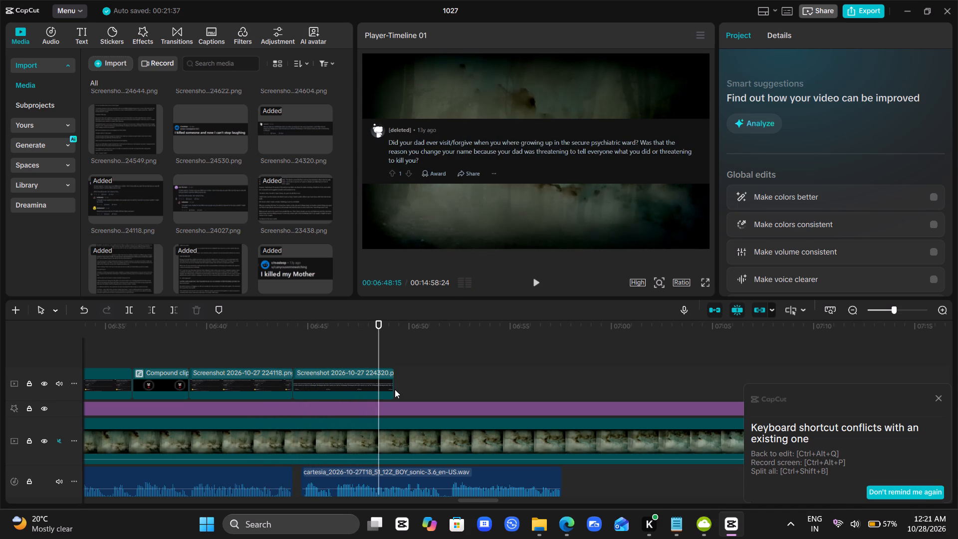
# Extend the 224320 screenshot clip to a duration of 00:00:13:09 so it ends level with the 18_51_12Z voice-over.
pyautogui.click(395, 389)
pyautogui.click(382, 386)
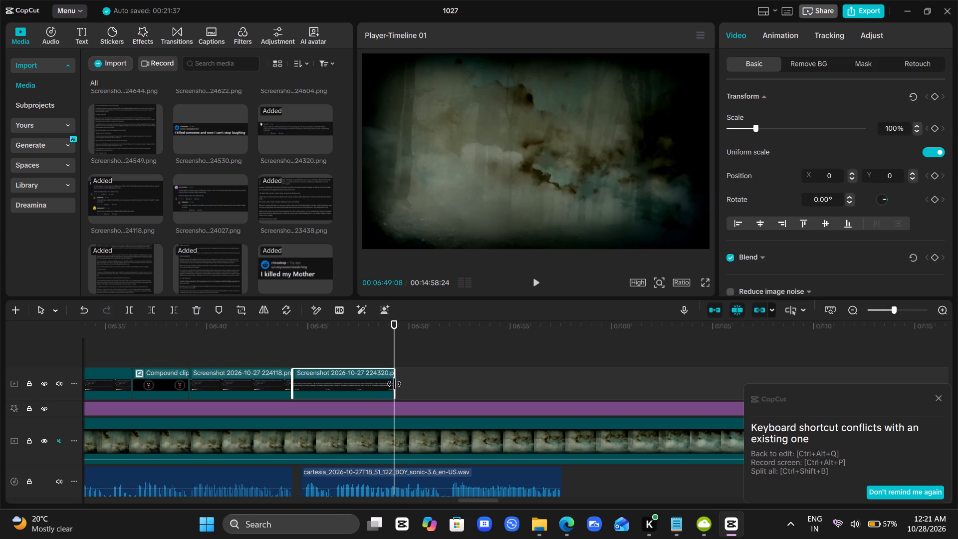
pyautogui.moveTo(394, 384); pyautogui.dragTo(566, 405)
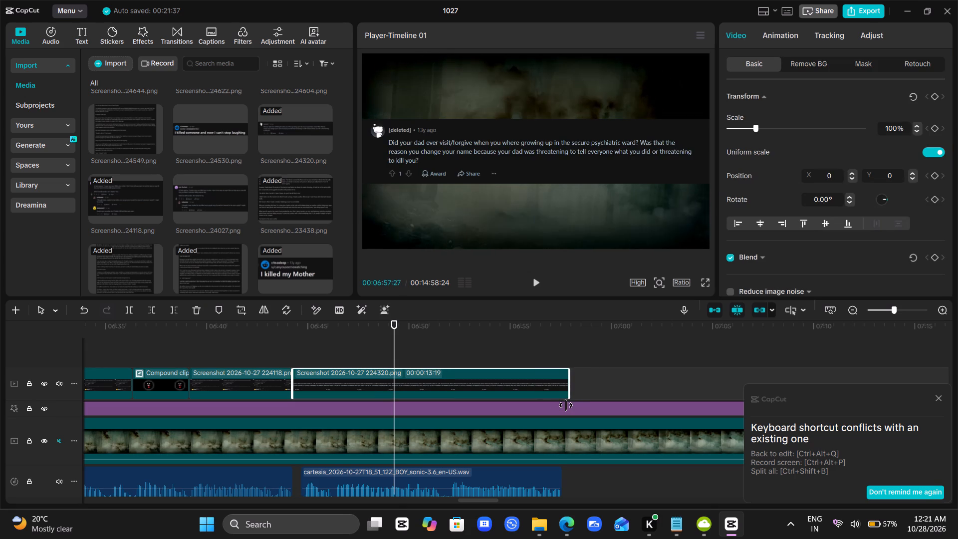
pyautogui.moveTo(566, 405); pyautogui.dragTo(561, 408)
pyautogui.click(247, 357)
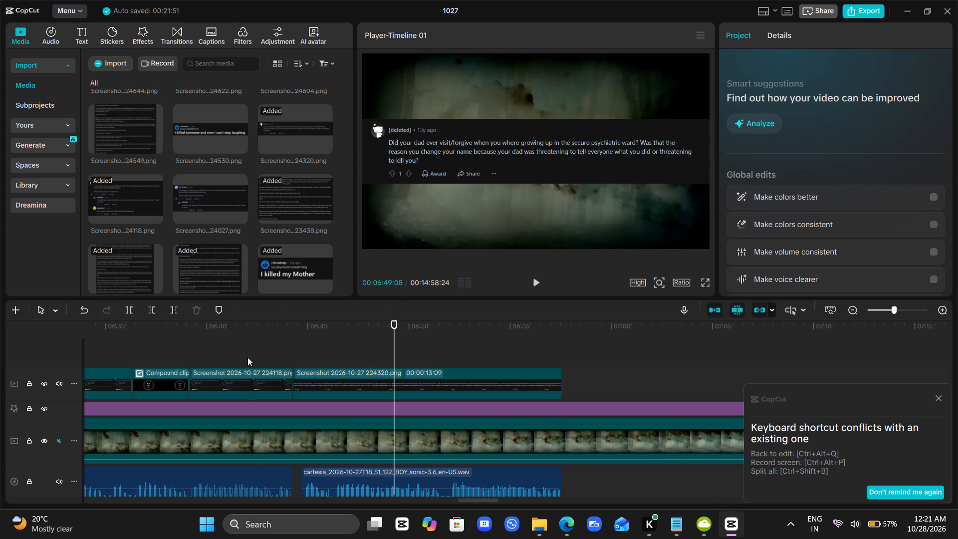
# Play the extended 224320 screenshot section through to the end of its voice-over.
pyautogui.press('space')
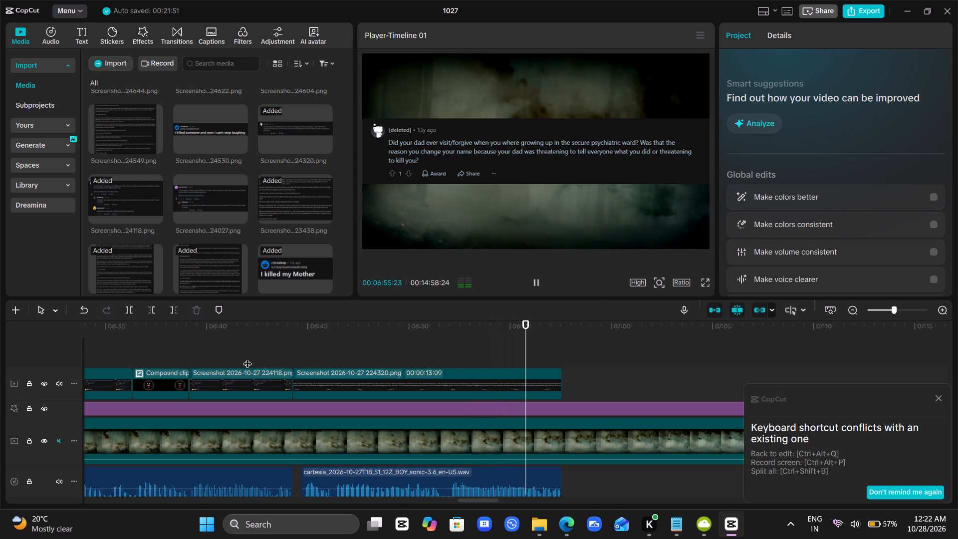
pyautogui.press('space')
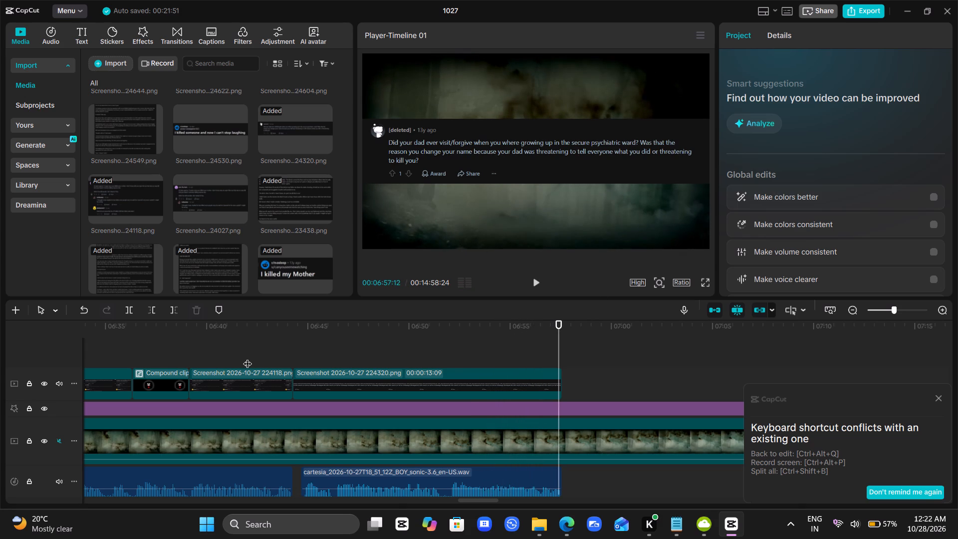
# Play the timeline from about 06:11, near the end of the last 223438 screenshot, through all the comment clips to past the 224320 screenshot.
pyautogui.hscroll(1, 341, 377)
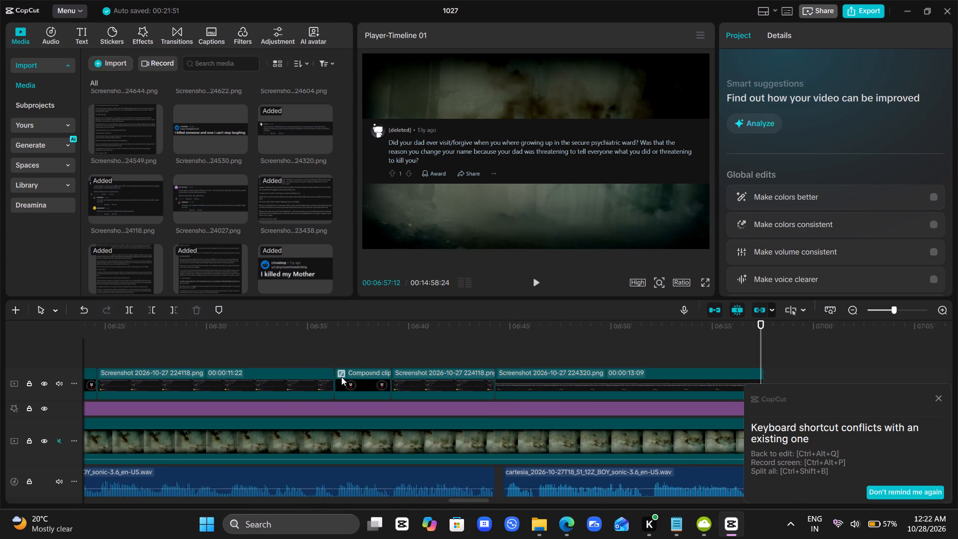
pyautogui.hscroll(1, 341, 377)
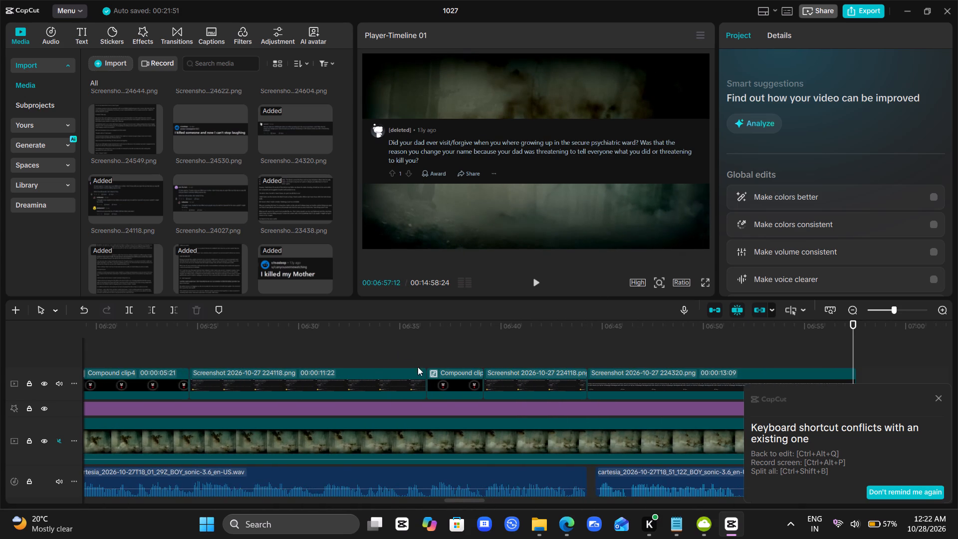
pyautogui.keyDown('ctrl'); pyautogui.scroll(-5, 432, 383); pyautogui.keyUp('ctrl')
pyautogui.keyDown('ctrl'); pyautogui.scroll(1, 432, 383); pyautogui.keyUp('ctrl')
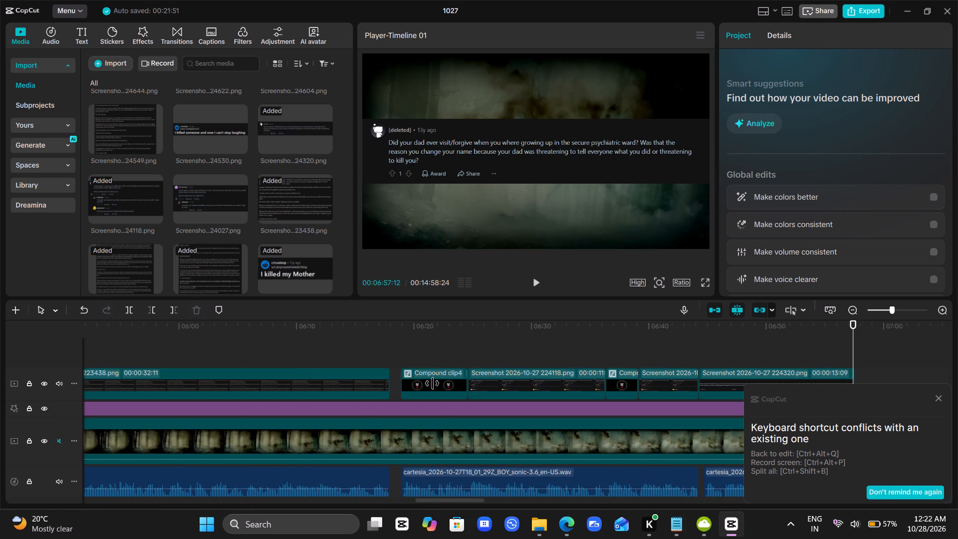
pyautogui.keyDown('ctrl'); pyautogui.scroll(-4, 432, 383); pyautogui.keyUp('ctrl')
pyautogui.click(593, 338)
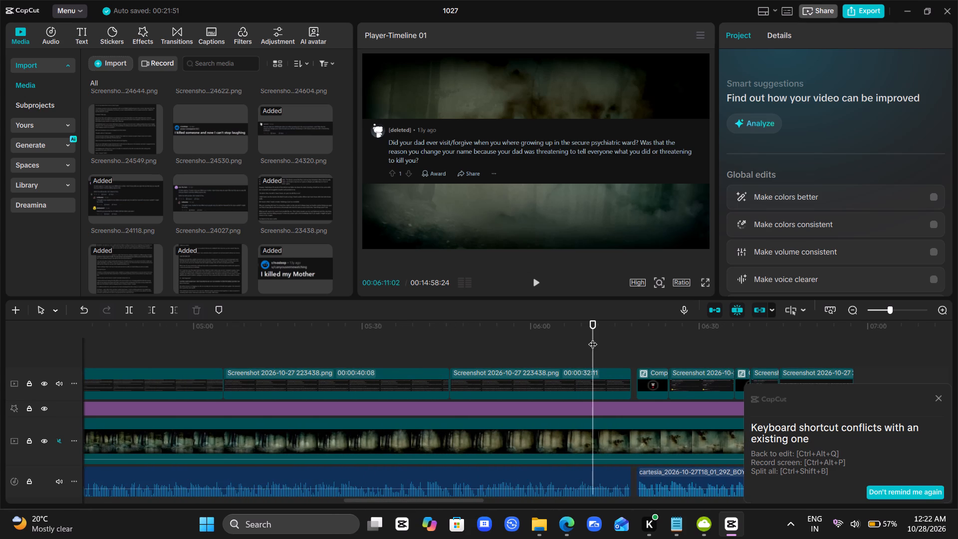
pyautogui.press('space')
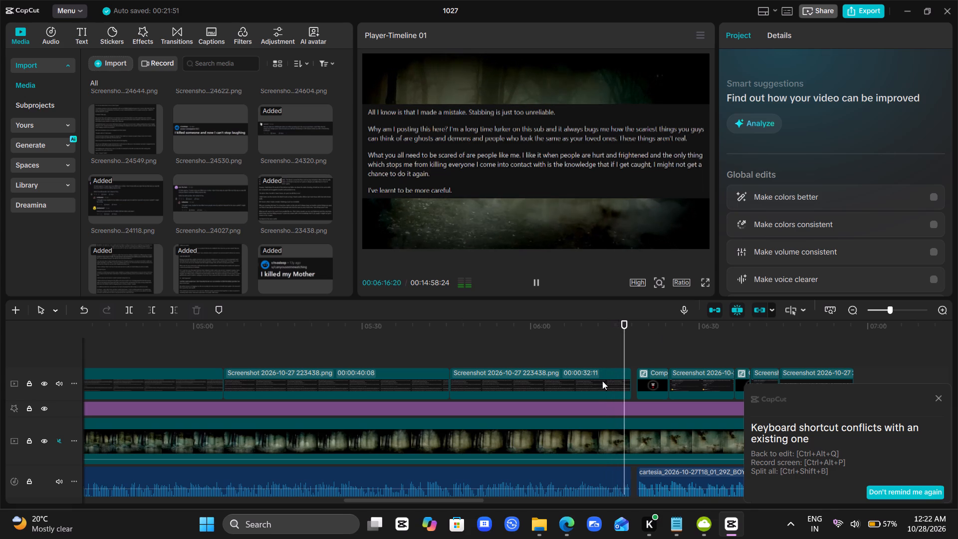
pyautogui.hscroll(-2, 574, 369)
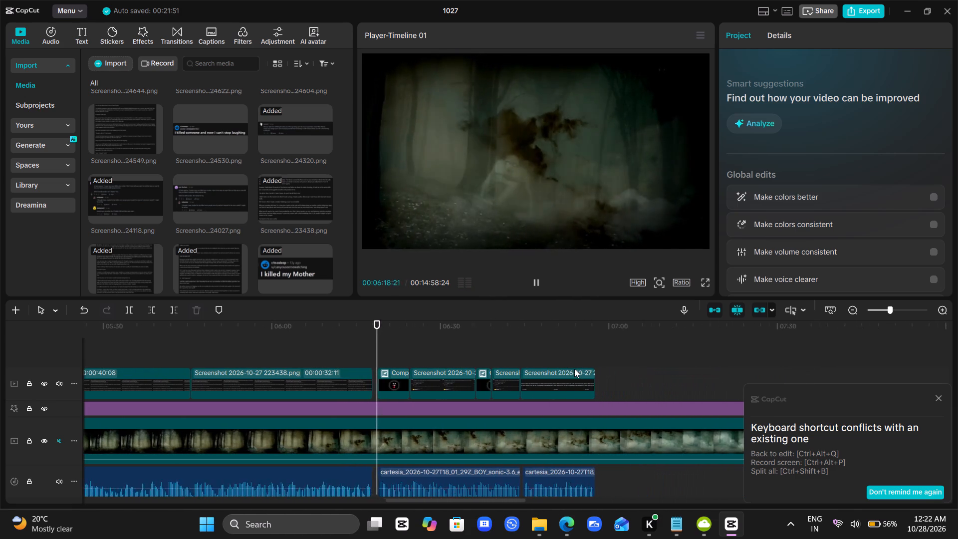
pyautogui.hscroll(-1, 574, 369)
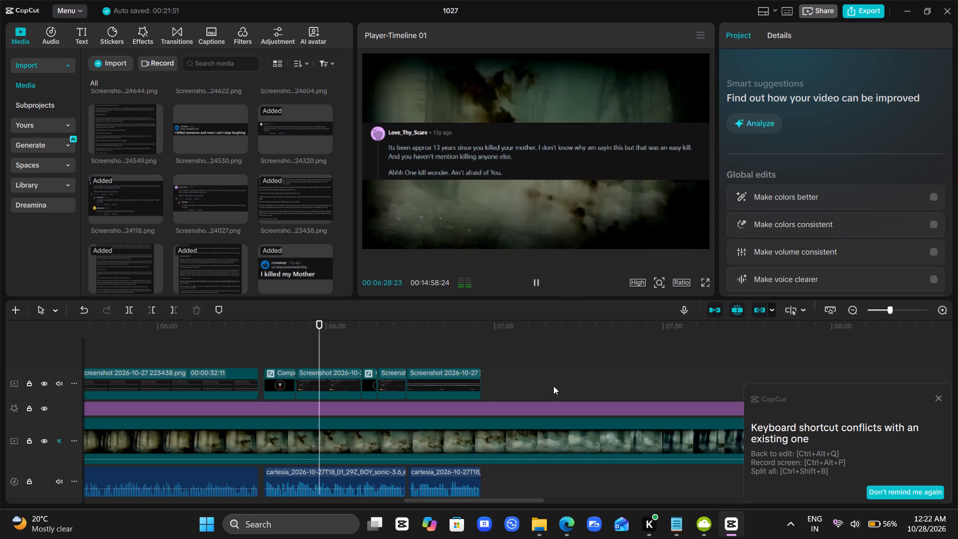
pyautogui.hscroll(-2, 553, 386)
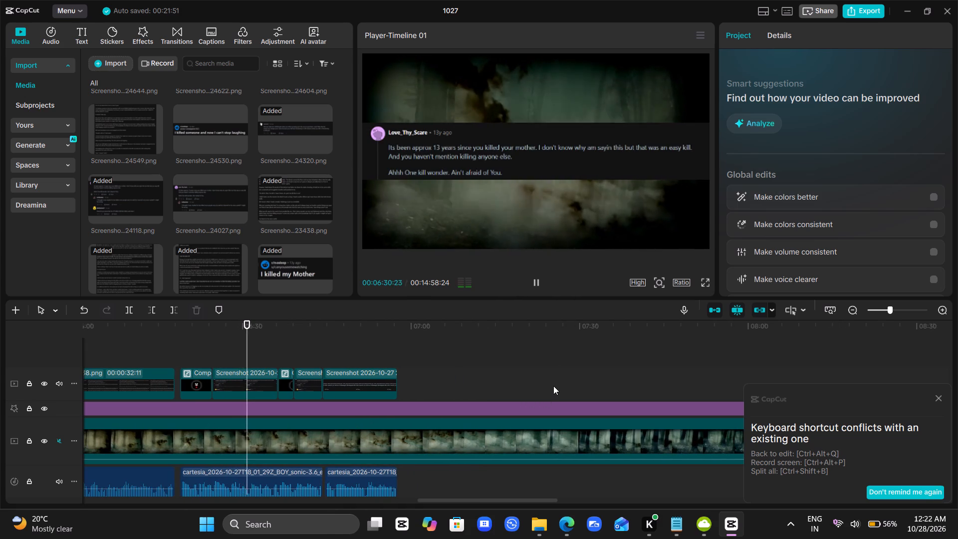
pyautogui.hscroll(-1, 553, 386)
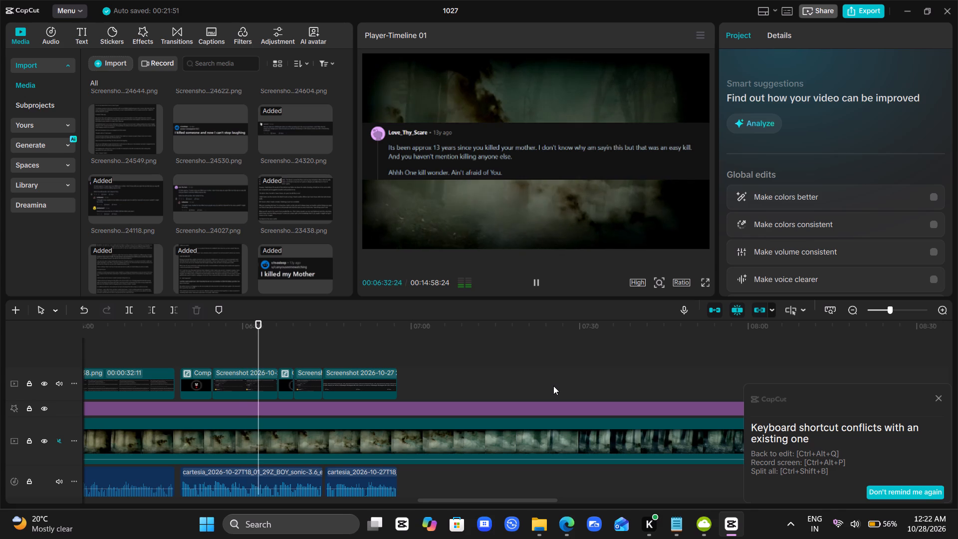
pyautogui.hscroll(-2, 553, 386)
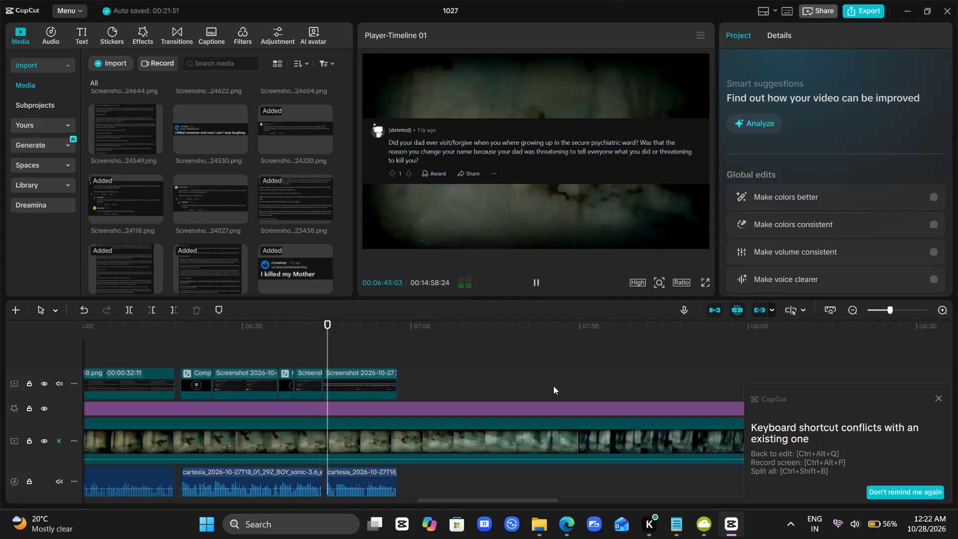
pyautogui.hscroll(-1, 553, 386)
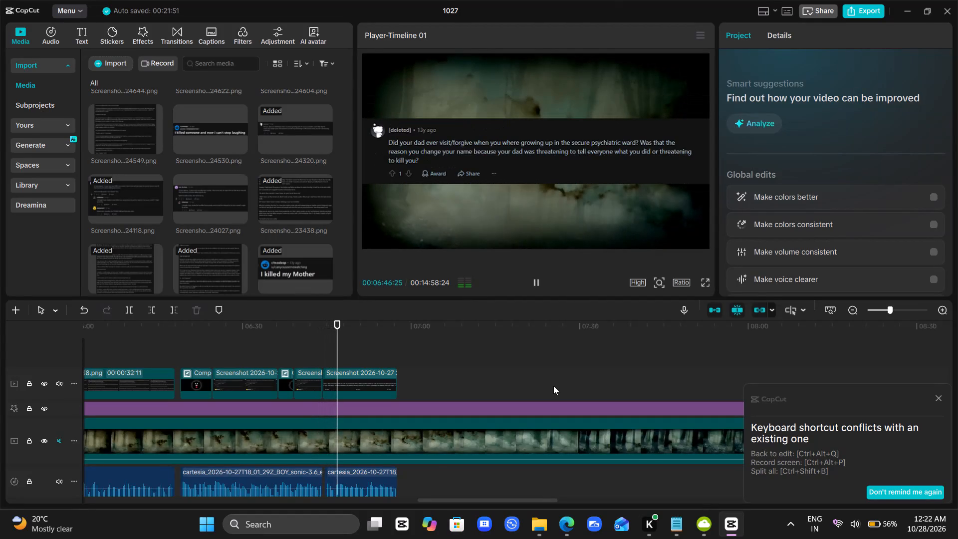
pyautogui.hscroll(-1, 553, 386)
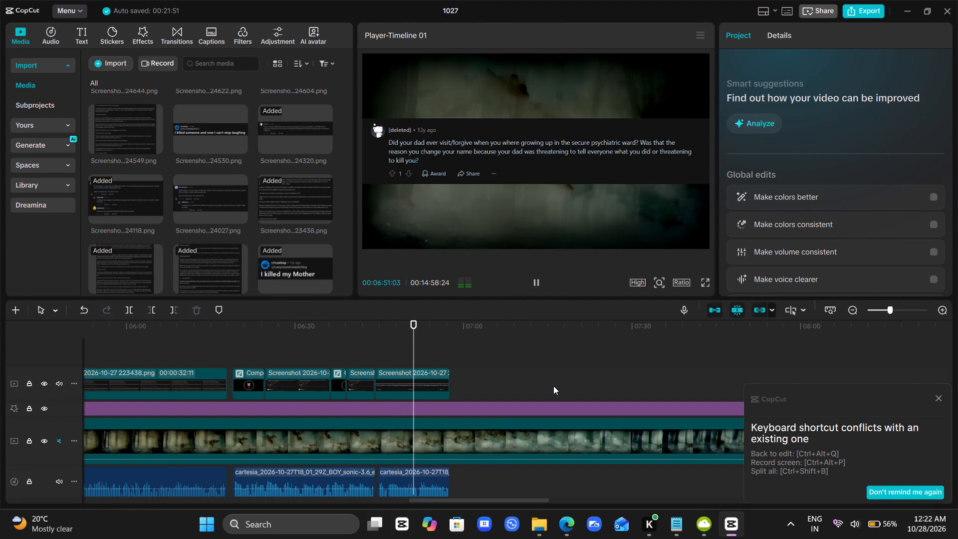
pyautogui.hscroll(-2, 553, 386)
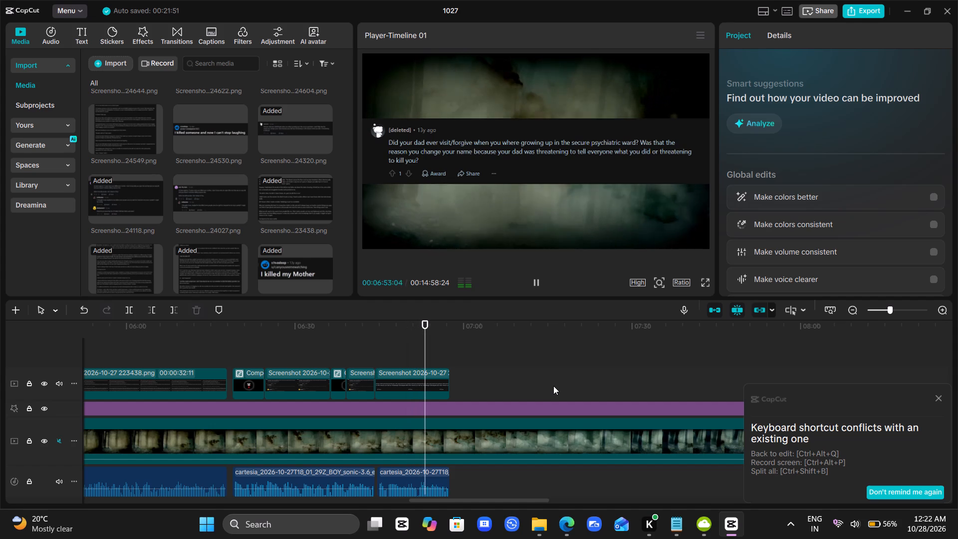
pyautogui.hscroll(-1, 553, 386)
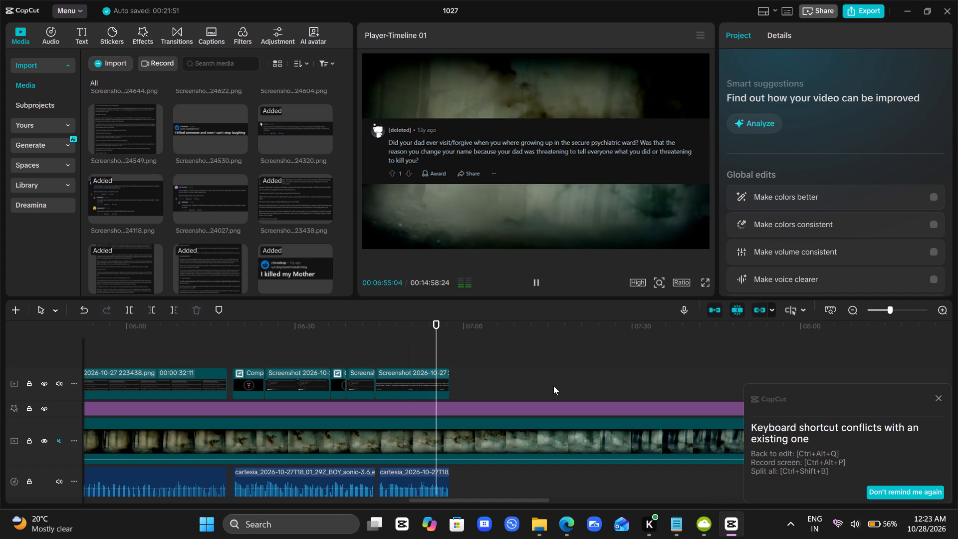
pyautogui.hscroll(-1, 553, 386)
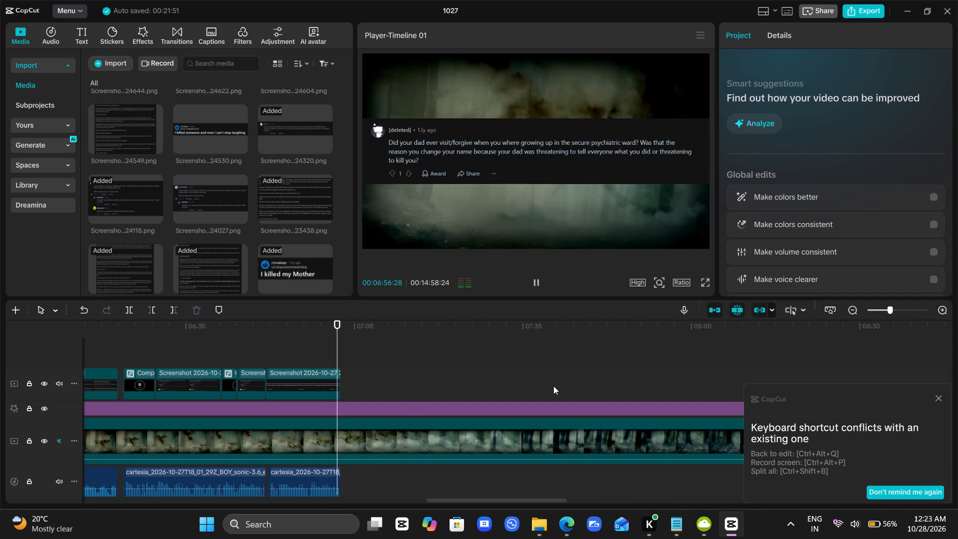
pyautogui.hscroll(-1, 553, 386)
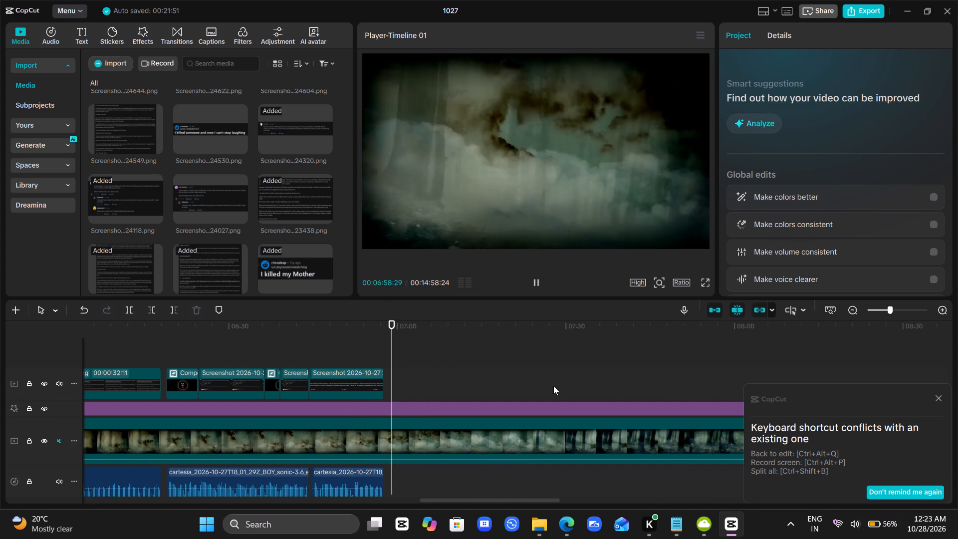
# Replay the last moments of the 224320 screenshot and its voice-over, stopping shortly after they end.
pyautogui.moveTo(402, 374); pyautogui.dragTo(395, 375)
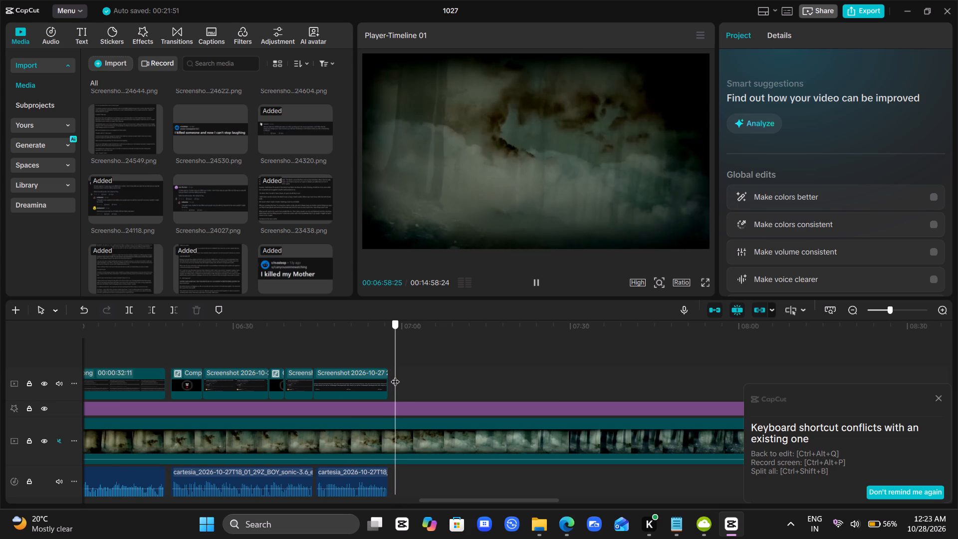
pyautogui.moveTo(395, 375); pyautogui.dragTo(381, 382)
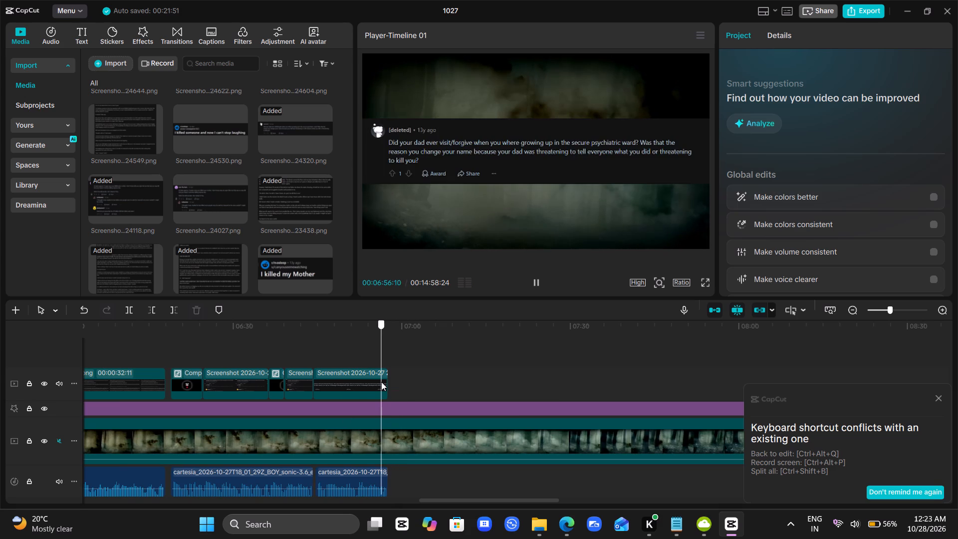
pyautogui.moveTo(381, 382); pyautogui.dragTo(413, 437)
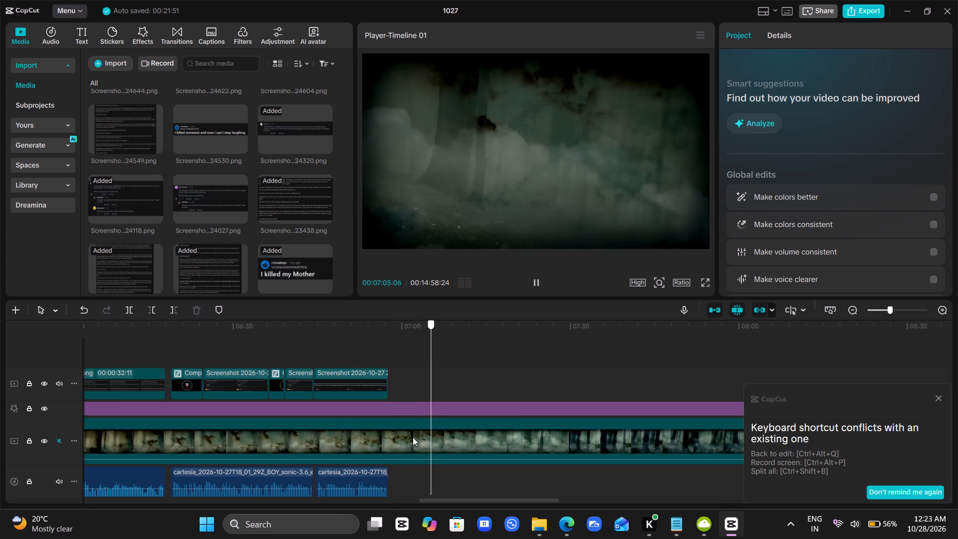
pyautogui.moveTo(413, 437); pyautogui.dragTo(382, 448)
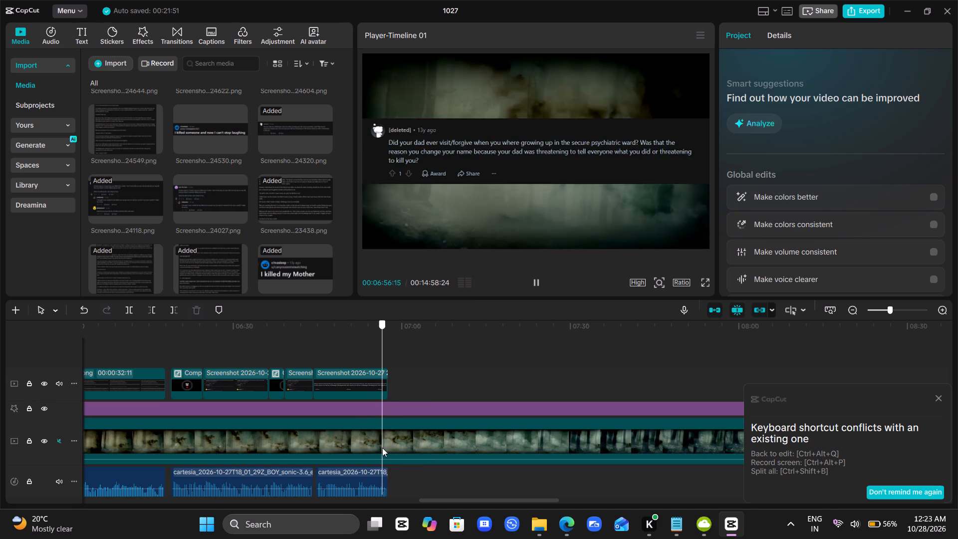
pyautogui.moveTo(382, 448); pyautogui.dragTo(380, 449)
pyautogui.press('space')
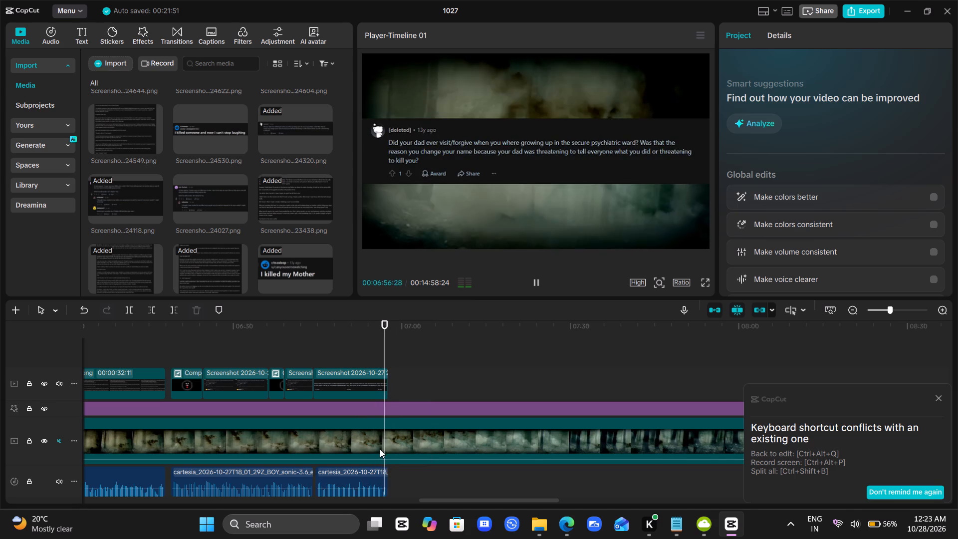
pyautogui.press('space')
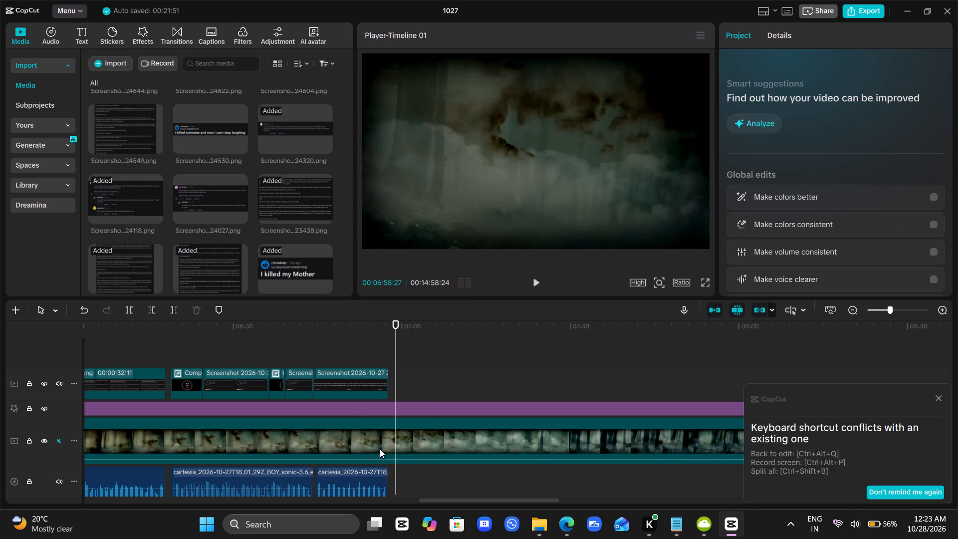
pyautogui.click(561, 525)
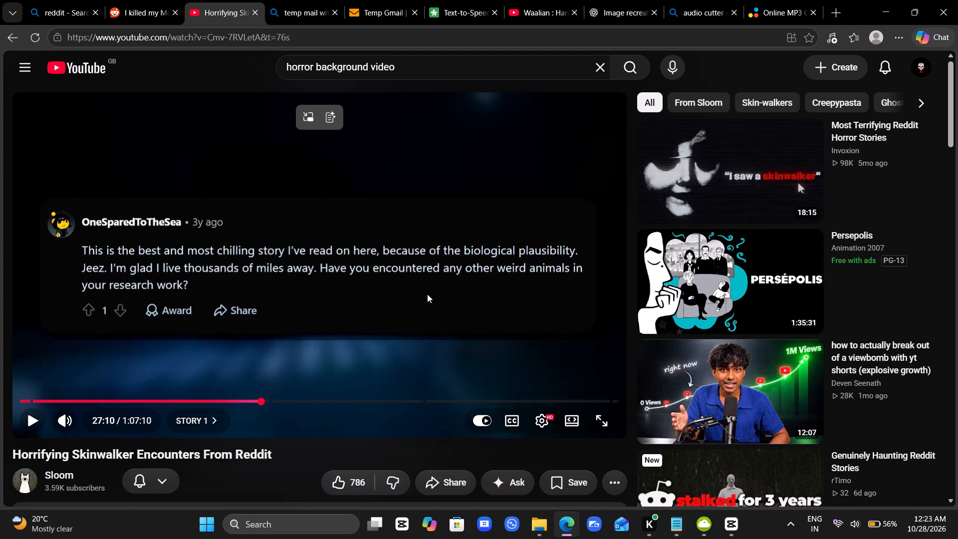
pyautogui.press('space')
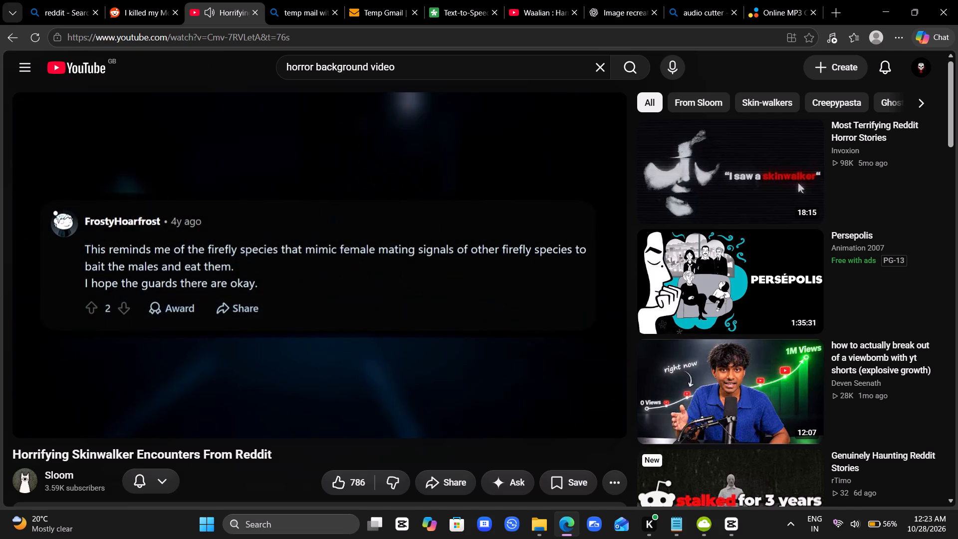
pyautogui.press('Left')
pyautogui.press('Left')
pyautogui.press('Left')
pyautogui.press('Left')
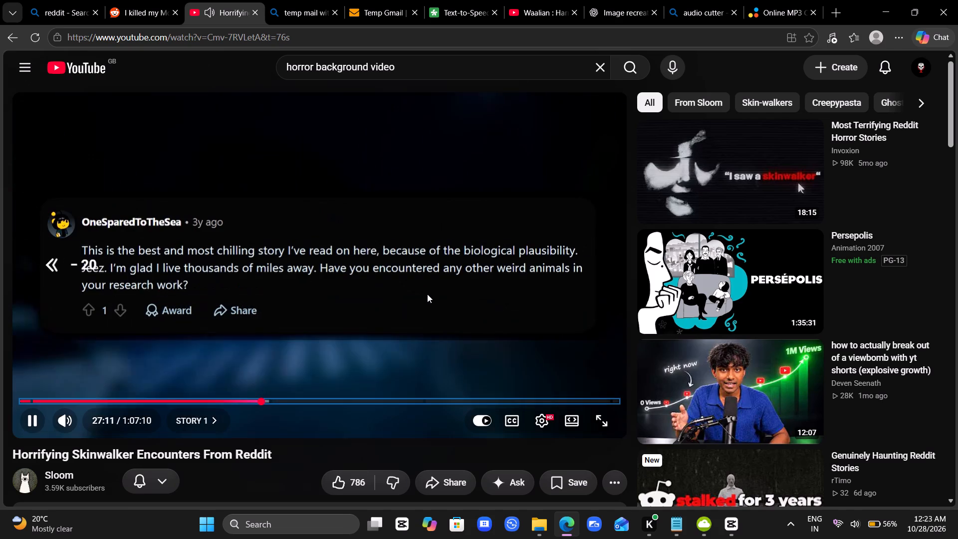
pyautogui.press('Left')
pyautogui.press('Left')
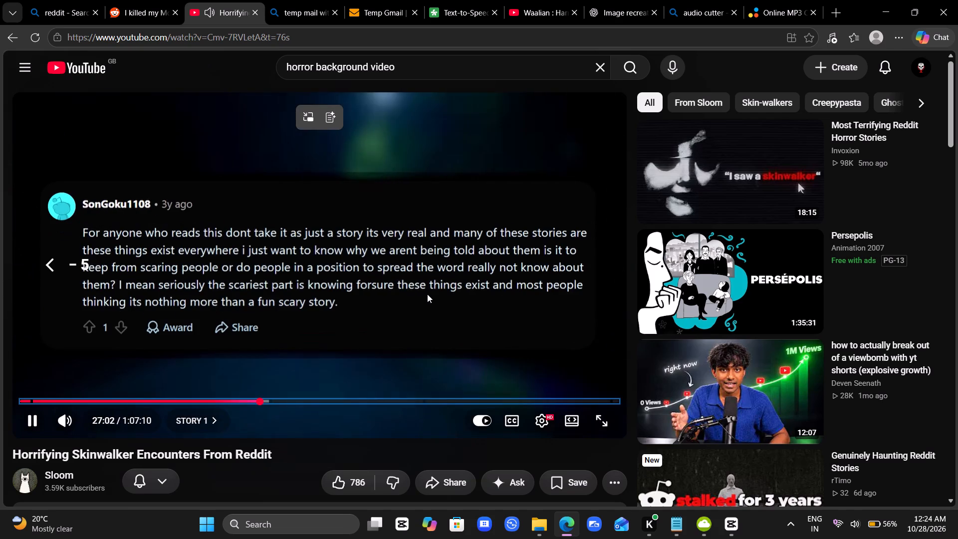
pyautogui.press('Left')
pyautogui.press('Left')
pyautogui.press('Left')
pyautogui.press('Left')
pyautogui.press('Left')
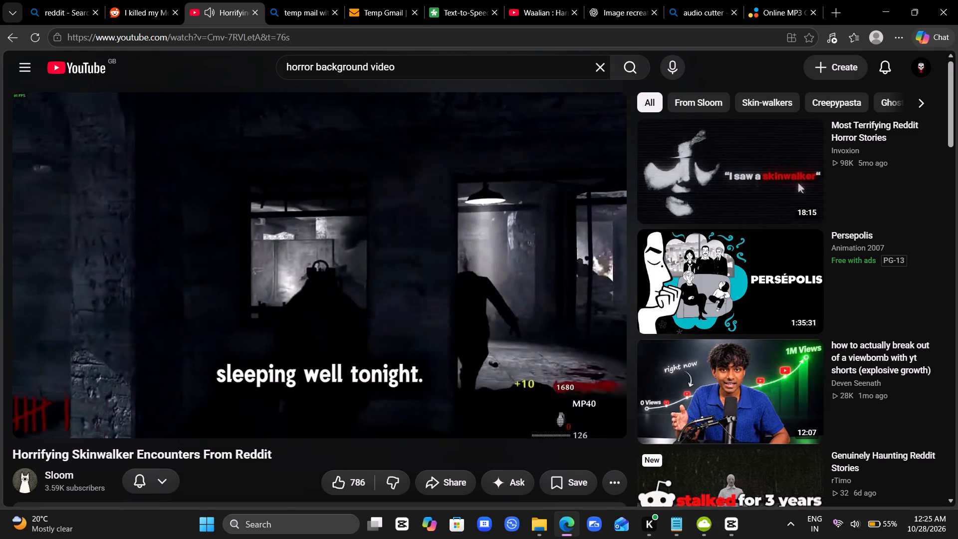
pyautogui.press('space')
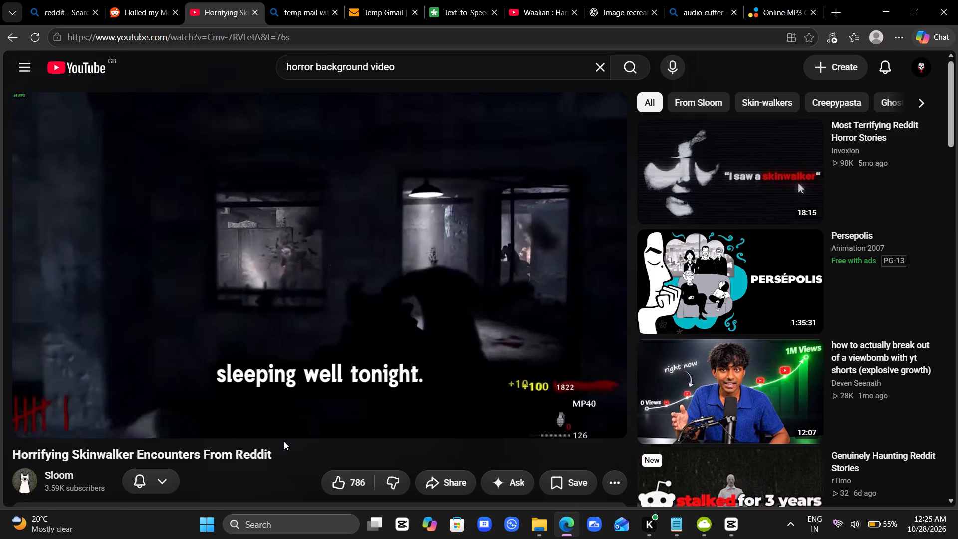
# Expand the description of the skinwalker reference video and open its transcript.
pyautogui.scroll(-3, 301, 467)
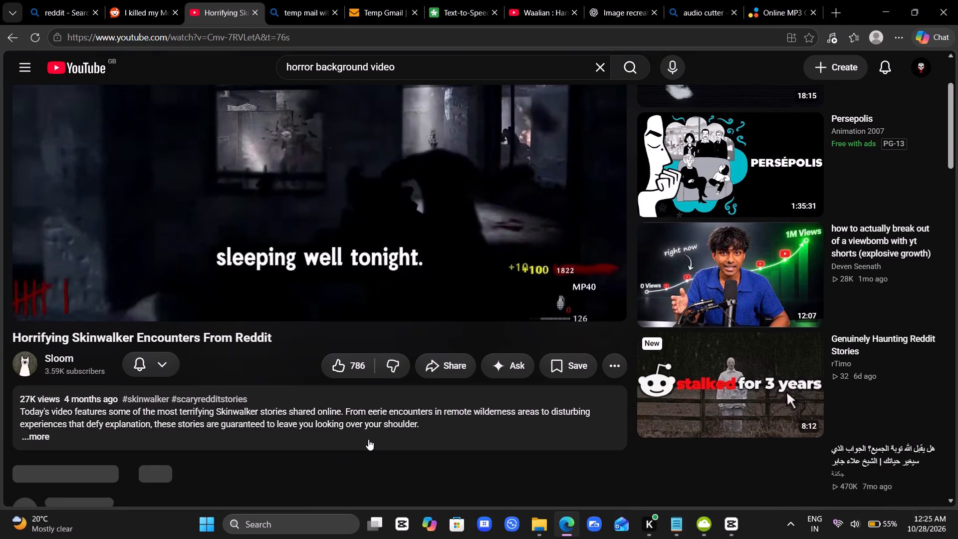
pyautogui.click(384, 433)
pyautogui.scroll(-2, 384, 433)
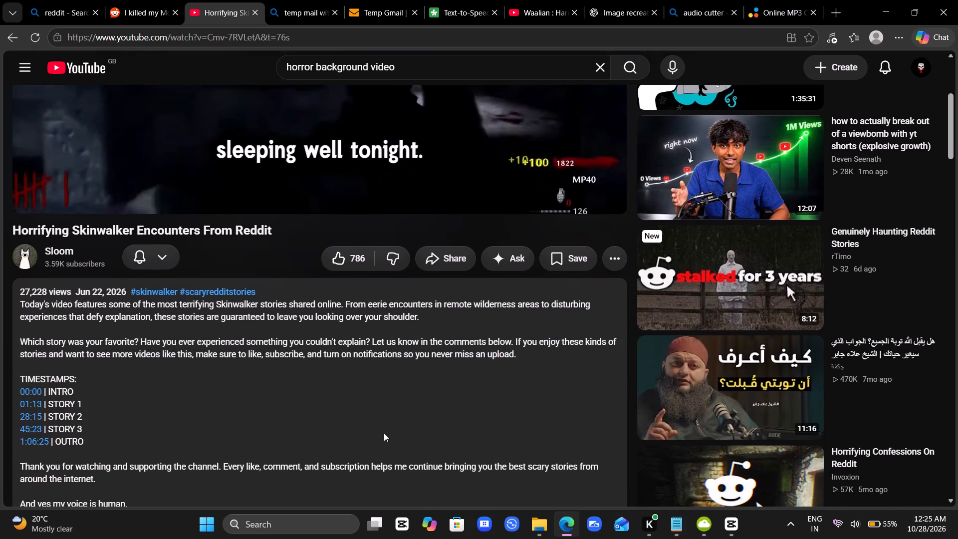
pyautogui.scroll(-3, 384, 433)
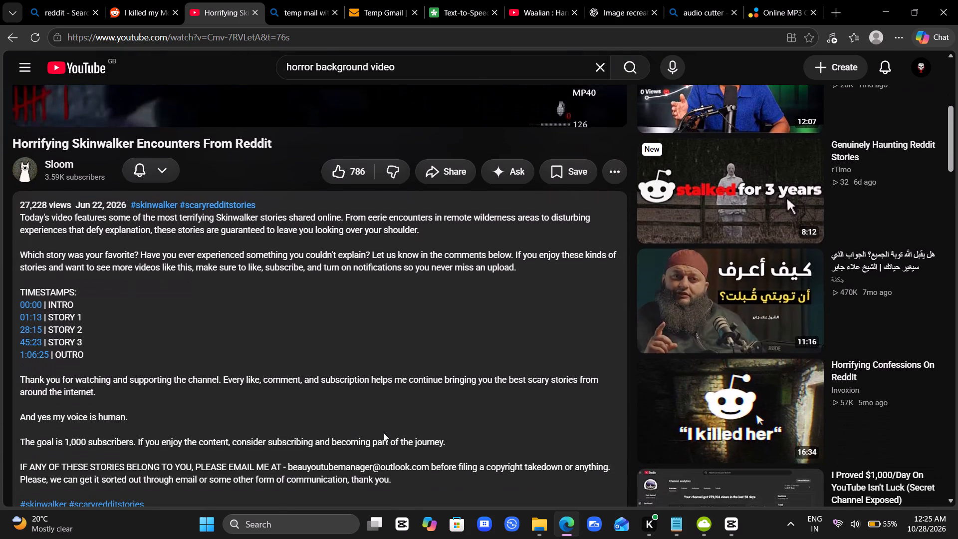
pyautogui.scroll(-3, 384, 433)
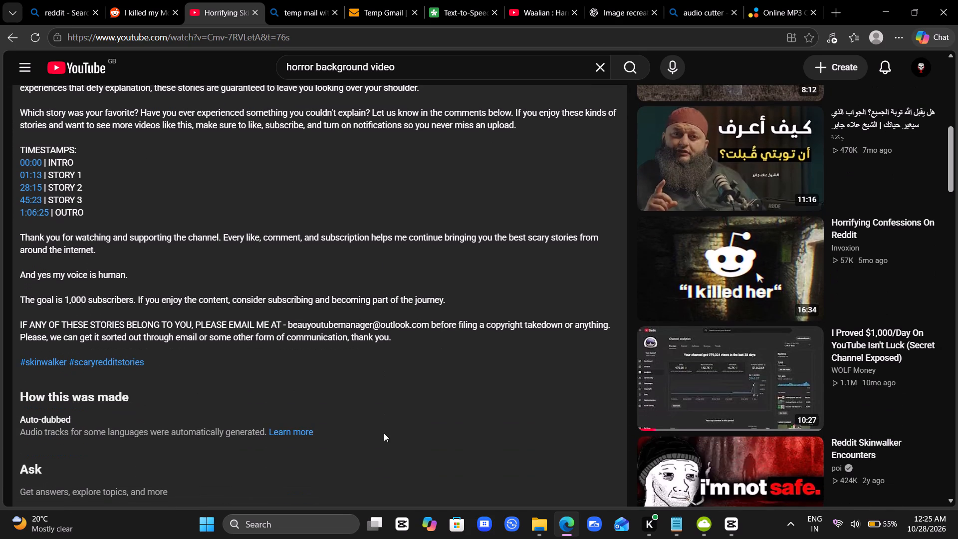
pyautogui.scroll(-3, 384, 433)
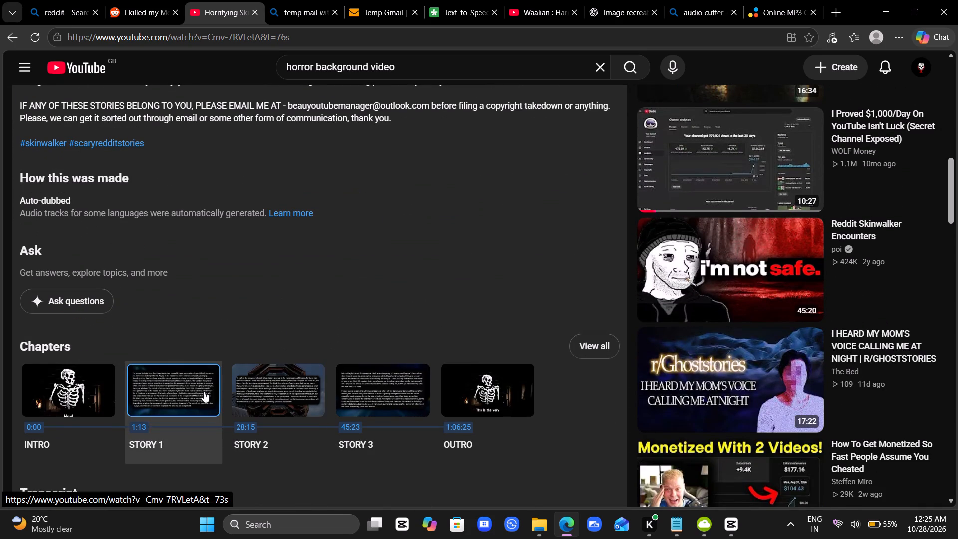
pyautogui.scroll(-2, 196, 425)
pyautogui.click(76, 430)
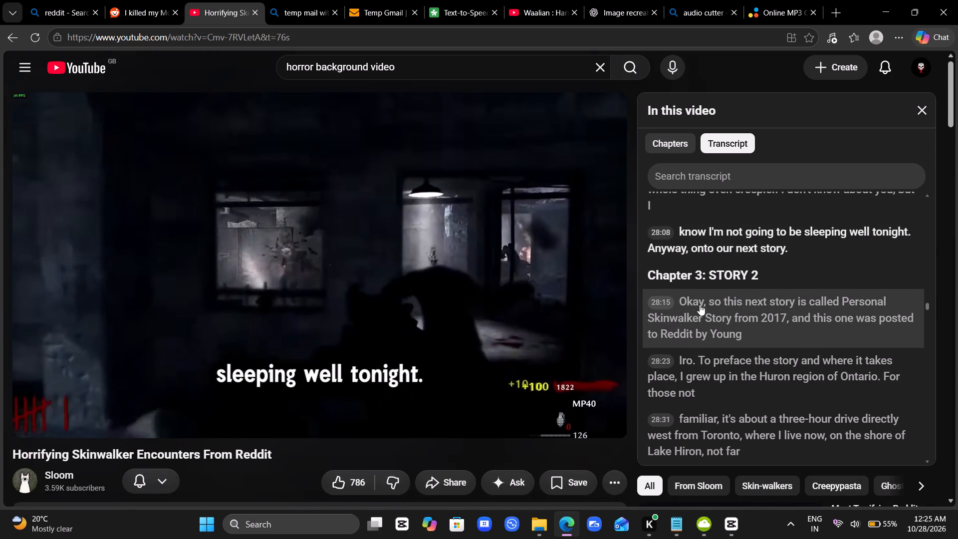
pyautogui.scroll(3, 753, 295)
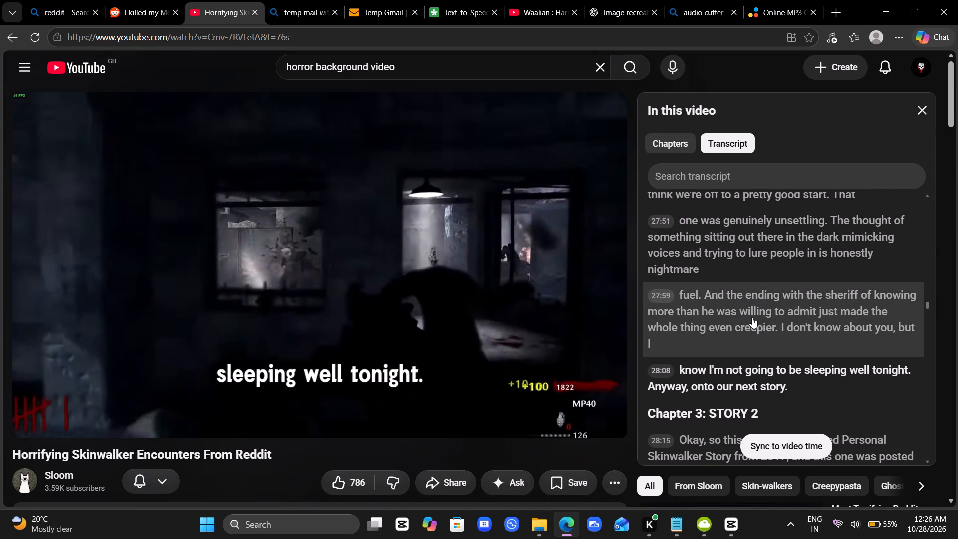
pyautogui.scroll(1, 752, 317)
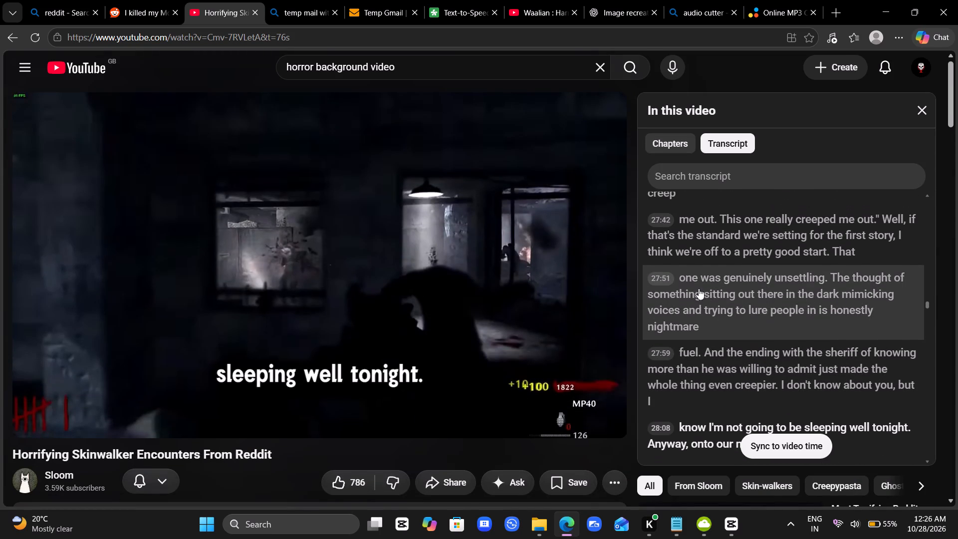
pyautogui.scroll(1, 698, 287)
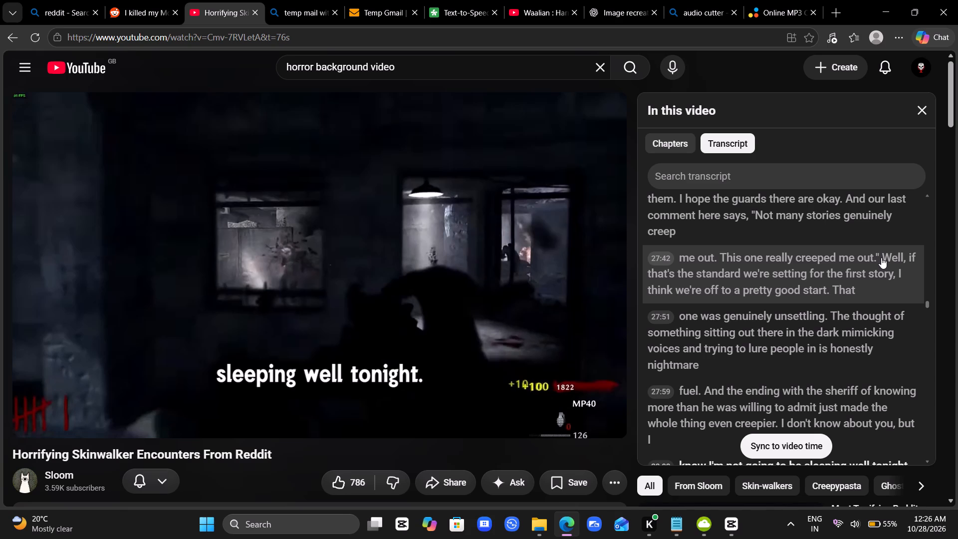
pyautogui.moveTo(881, 258); pyautogui.dragTo(899, 291)
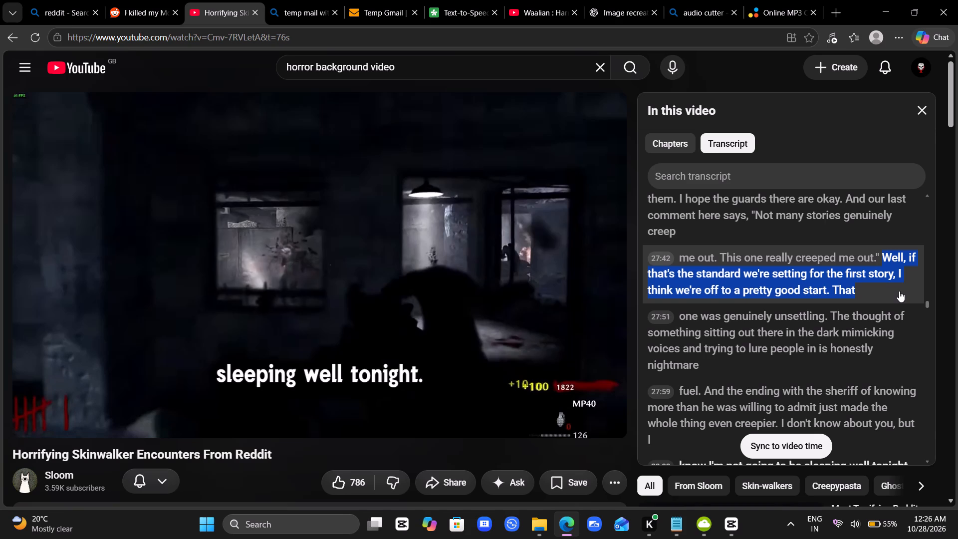
pyautogui.moveTo(899, 291); pyautogui.dragTo(905, 333)
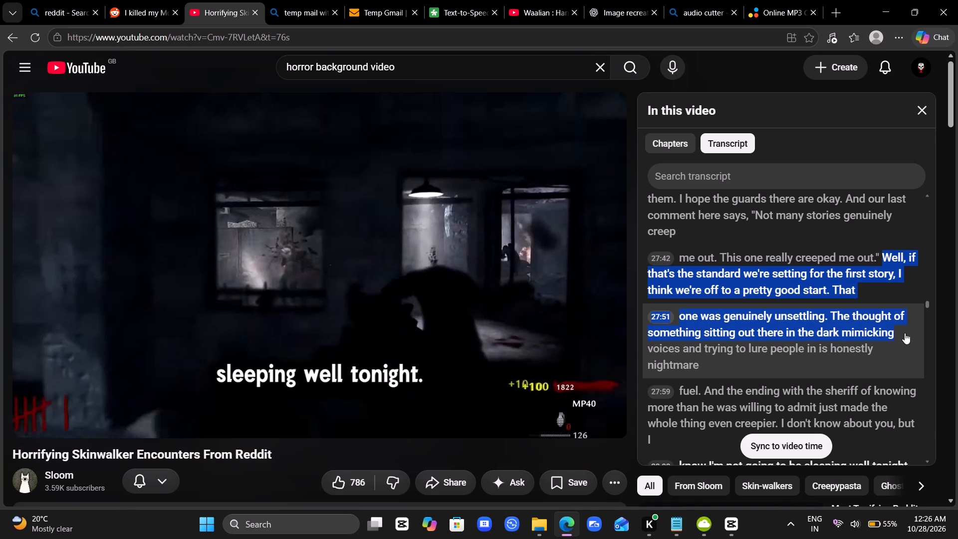
pyautogui.moveTo(905, 333); pyautogui.dragTo(874, 361)
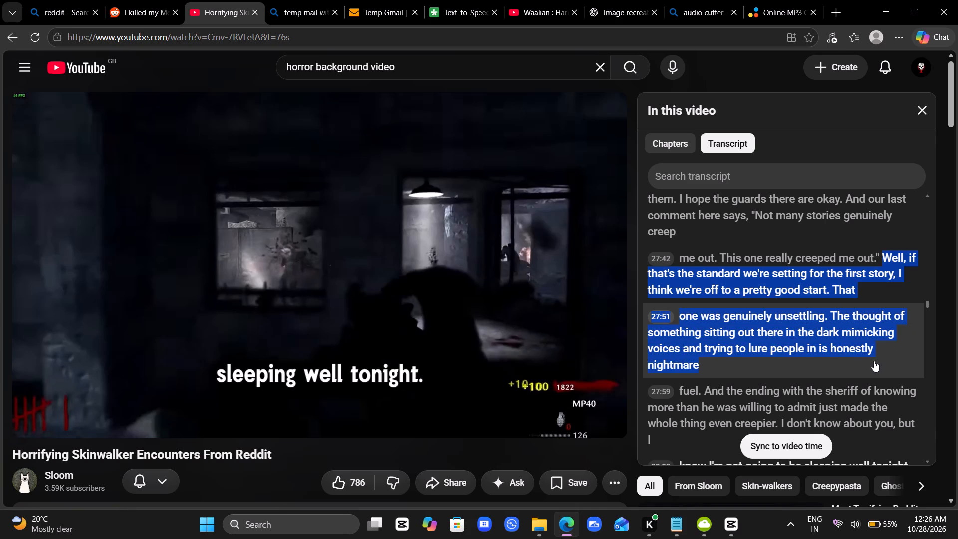
pyautogui.moveTo(874, 361); pyautogui.dragTo(875, 418)
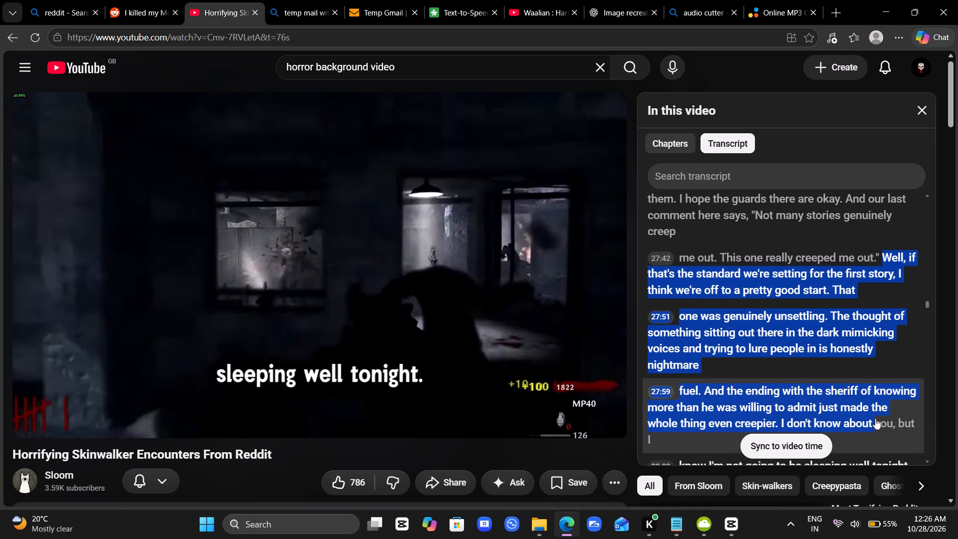
pyautogui.moveTo(875, 418); pyautogui.dragTo(807, 416)
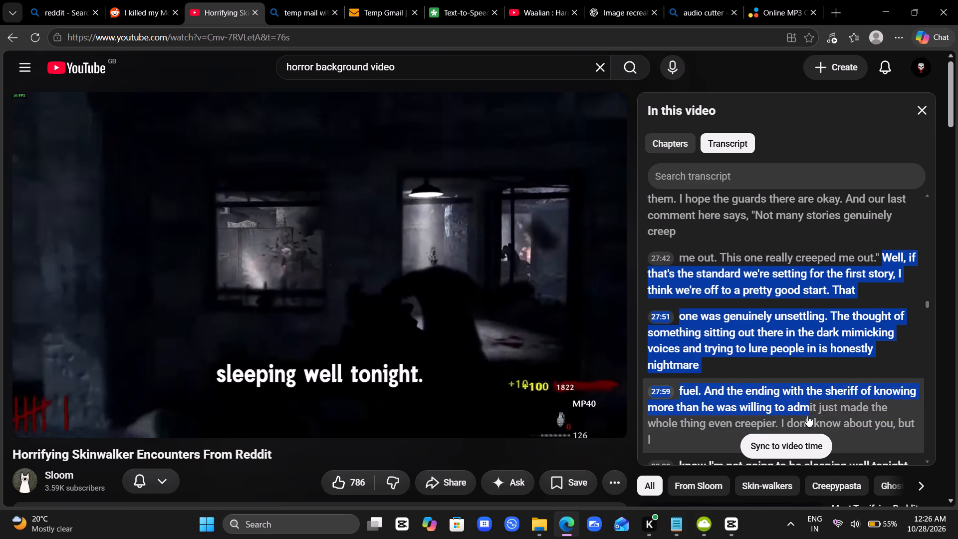
pyautogui.moveTo(807, 416); pyautogui.dragTo(810, 347)
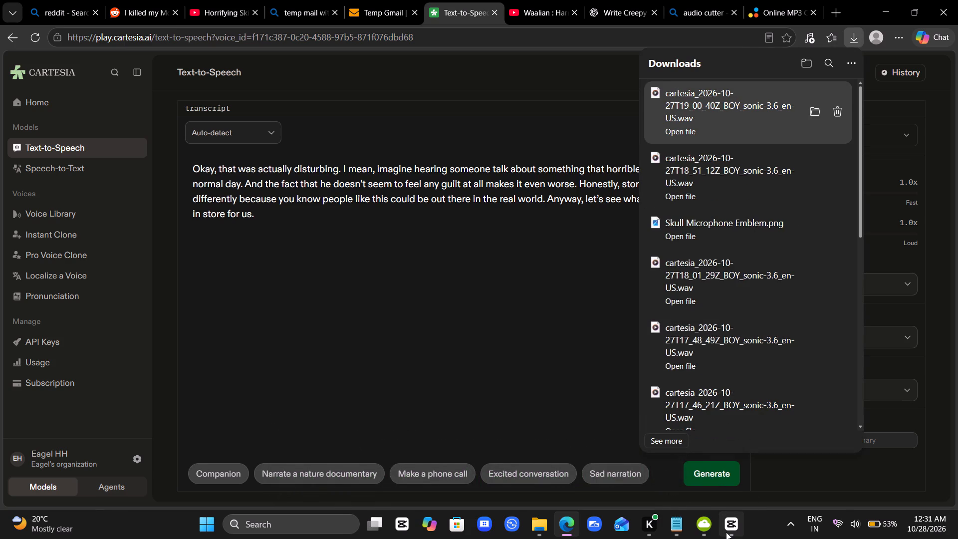
pyautogui.moveTo(726, 532); pyautogui.dragTo(413, 486)
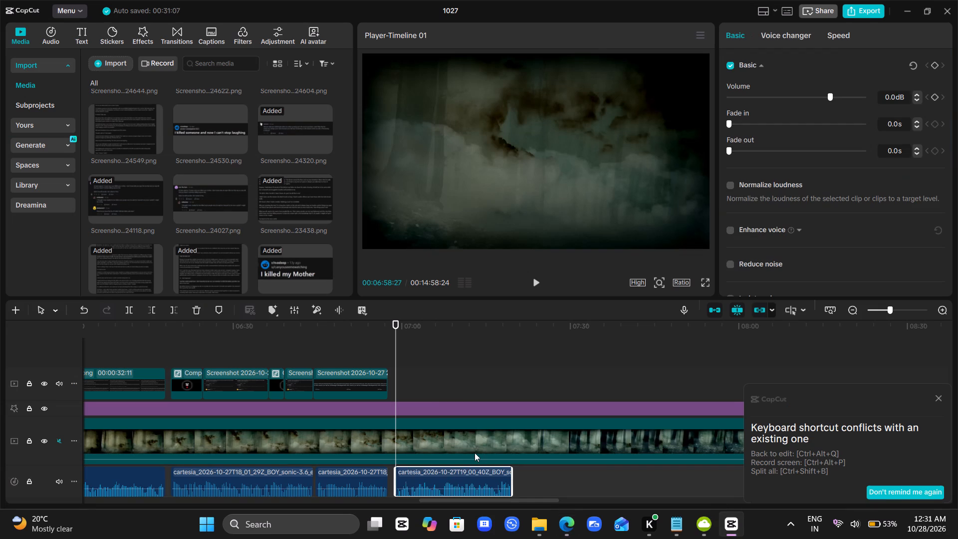
# Play back the section from the story's ending through the skull microphone and comment clips into the reaction voice-over, checking its timing.
pyautogui.hscroll(1, 421, 469)
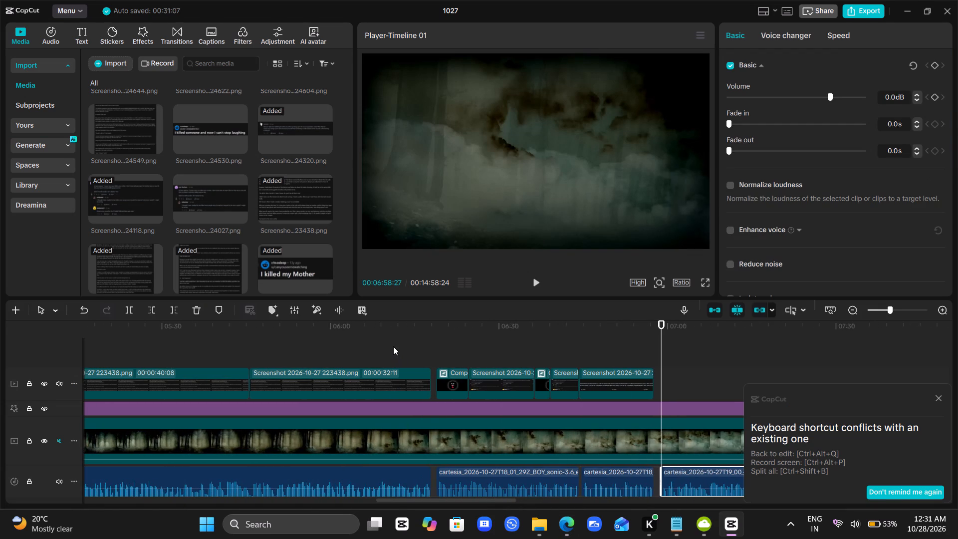
pyautogui.click(393, 346)
pyautogui.press('space')
pyautogui.keyDown('ctrl'); pyautogui.scroll(2, 393, 346); pyautogui.keyUp('ctrl')
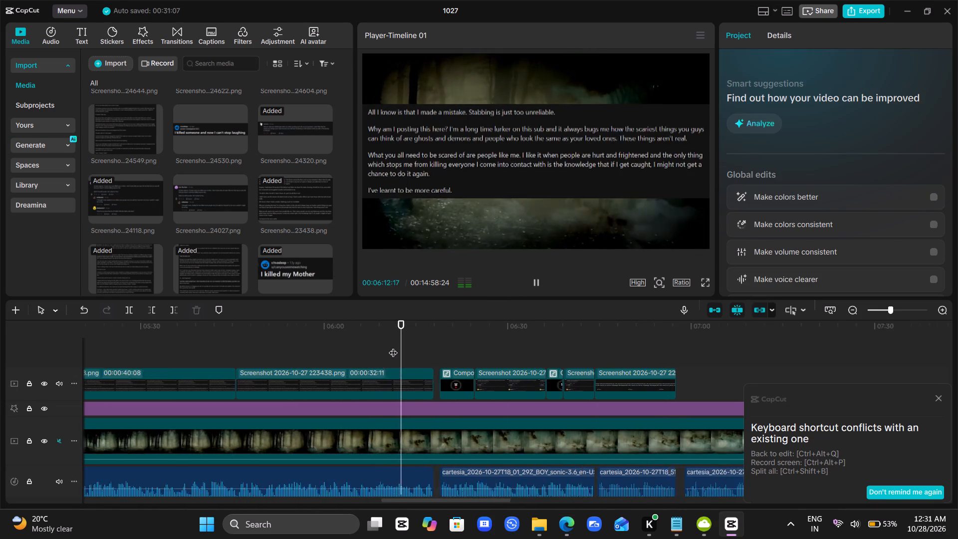
pyautogui.keyDown('ctrl'); pyautogui.scroll(7, 393, 346); pyautogui.keyUp('ctrl')
pyautogui.hscroll(-1, 393, 346)
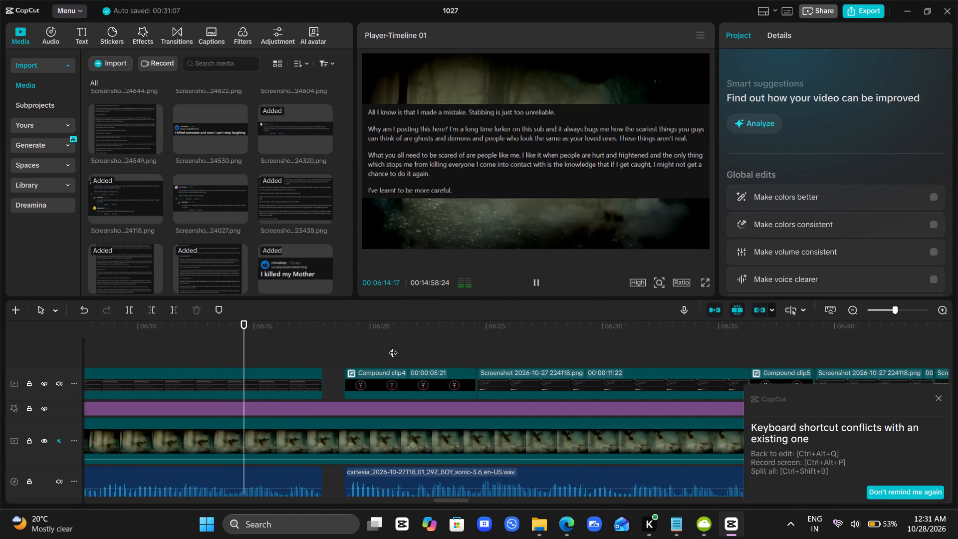
pyautogui.hscroll(-1, 393, 346)
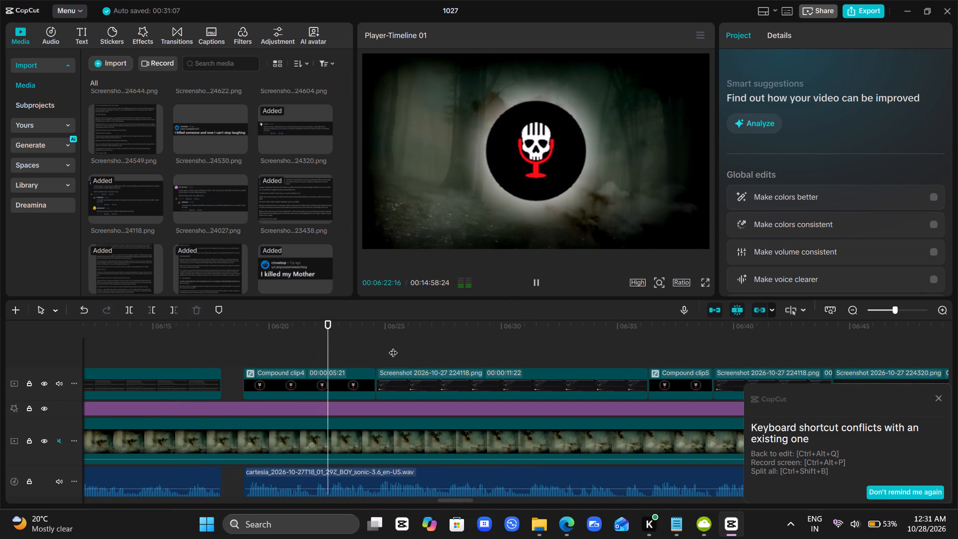
pyautogui.hscroll(-1, 393, 346)
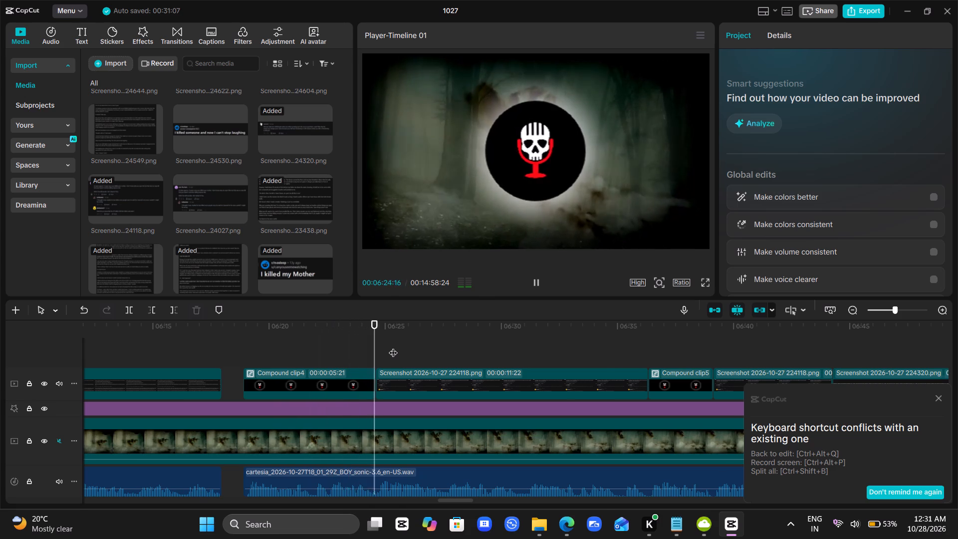
pyautogui.hscroll(-2, 393, 346)
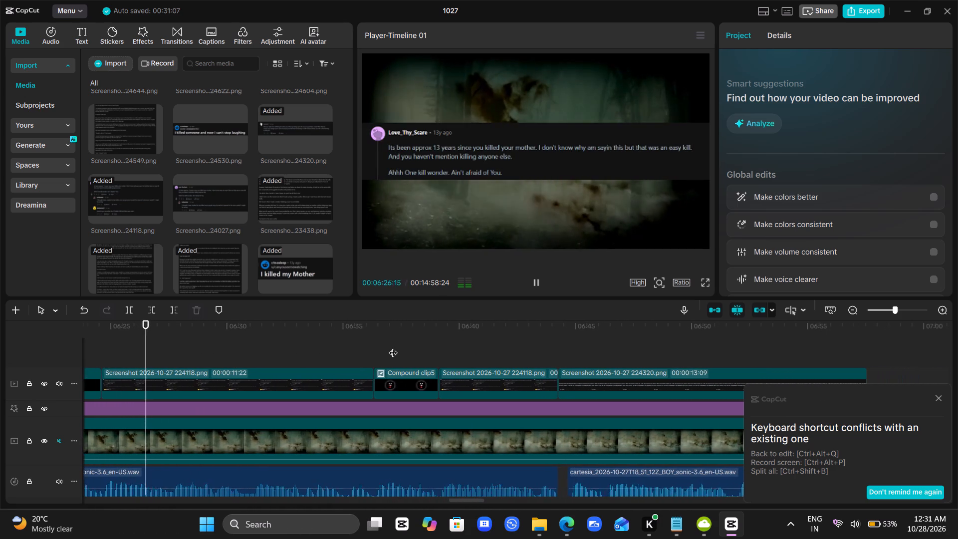
pyautogui.hscroll(-1, 393, 346)
pyautogui.scroll(1, 393, 346)
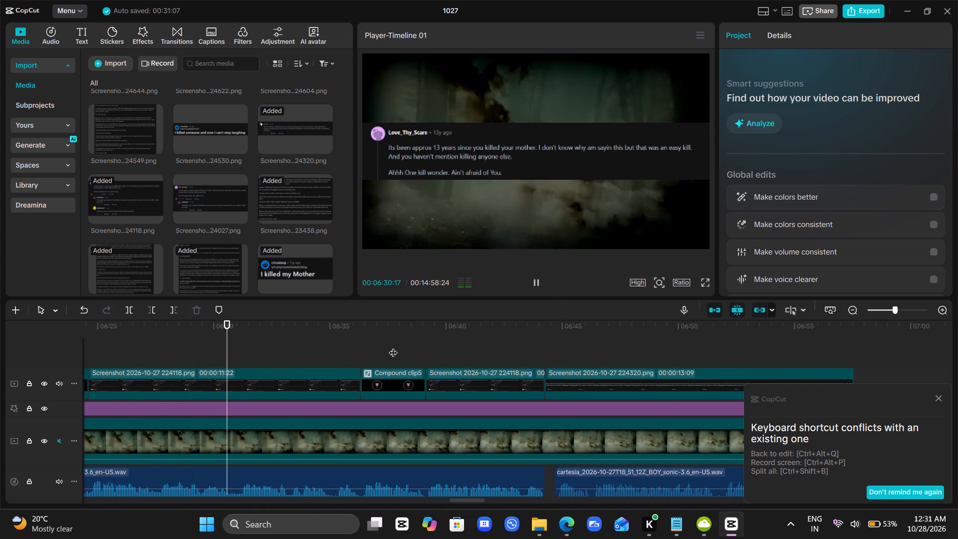
pyautogui.scroll(1, 393, 346)
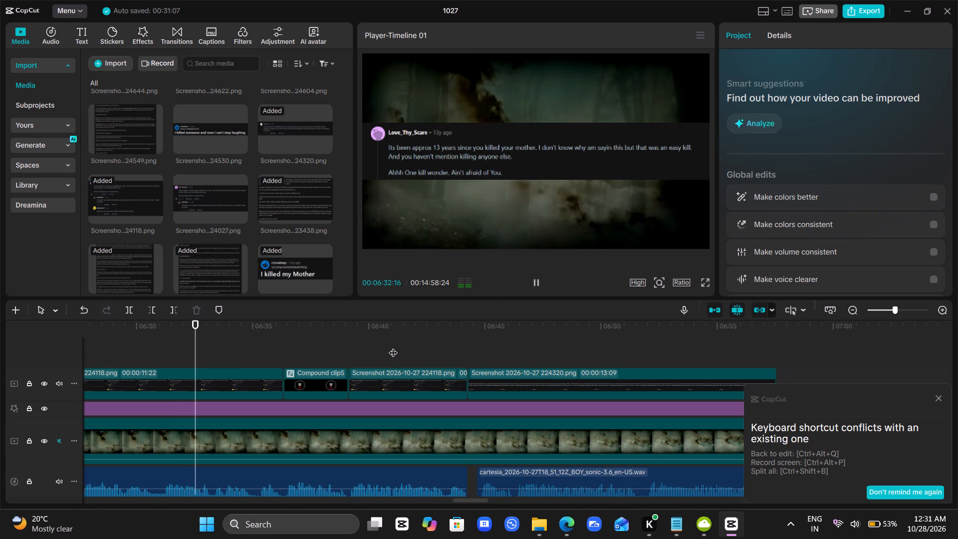
pyautogui.scroll(1, 393, 346)
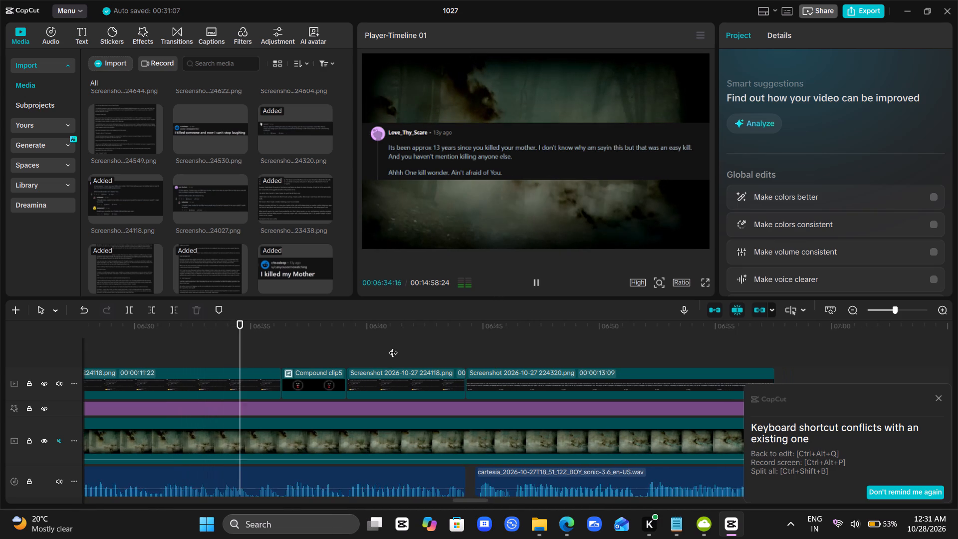
pyautogui.scroll(1, 393, 346)
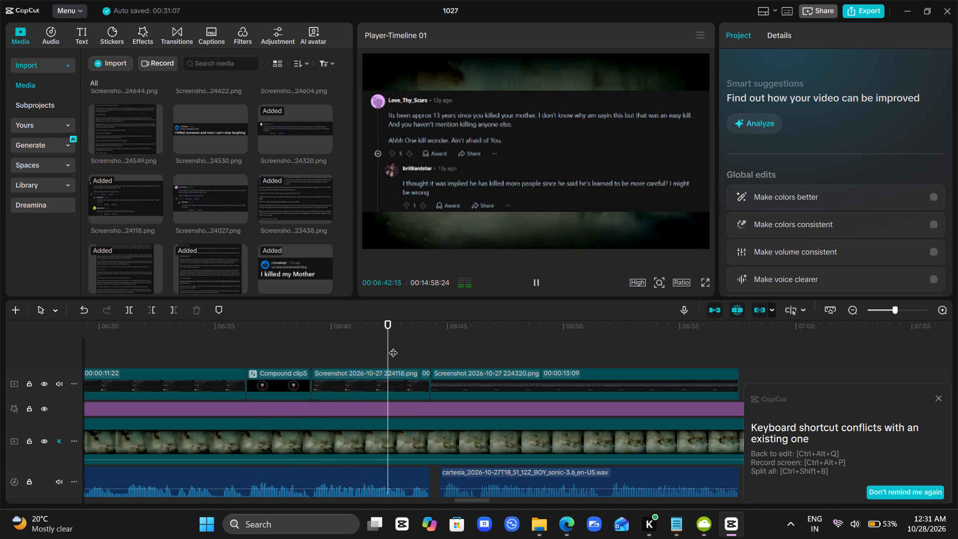
pyautogui.press('space')
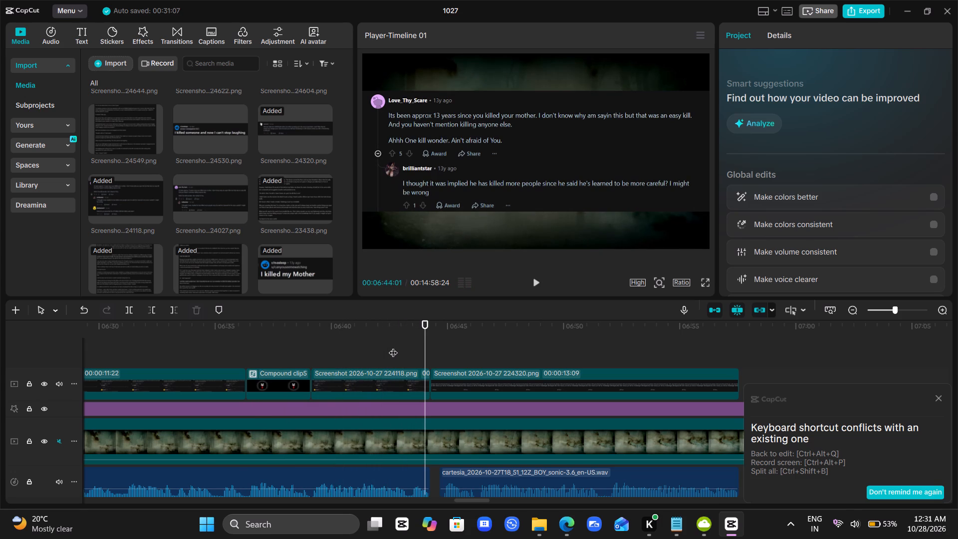
pyautogui.press('space')
pyautogui.press('space')
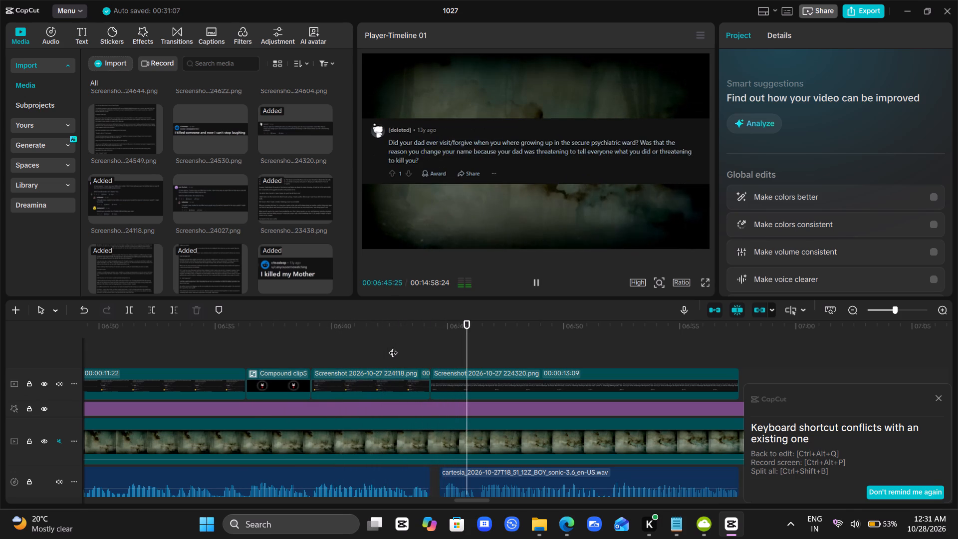
pyautogui.hscroll(-2, 393, 346)
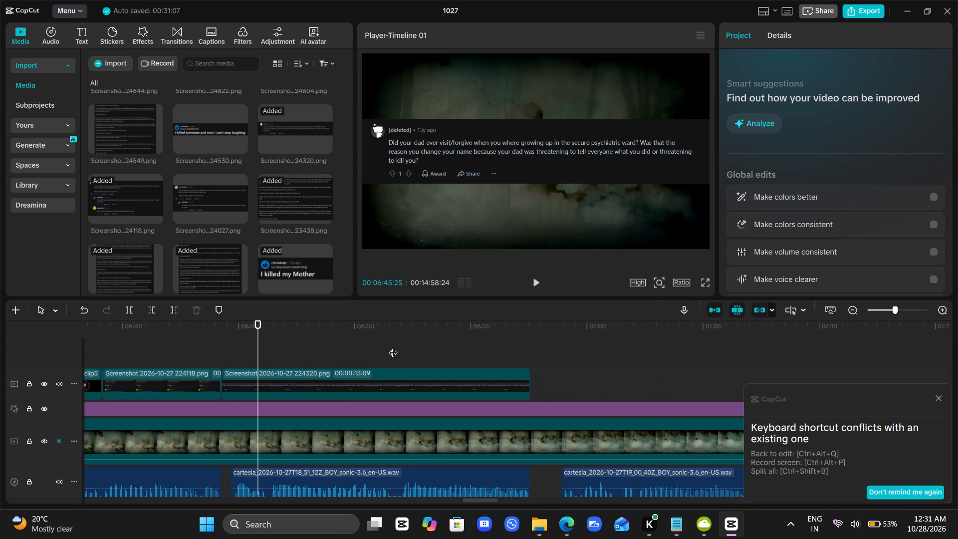
pyautogui.hscroll(-1, 393, 346)
pyautogui.press('space')
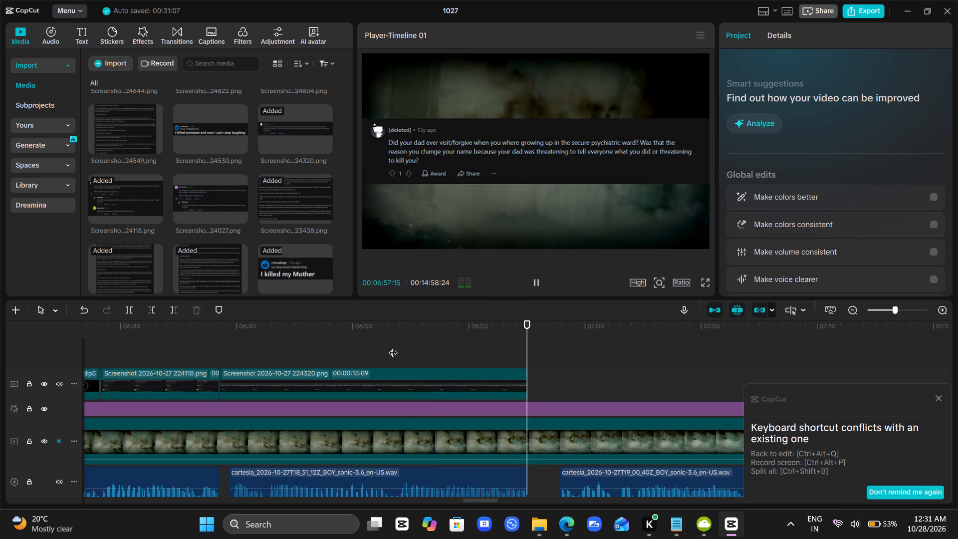
pyautogui.hscroll(-1, 393, 346)
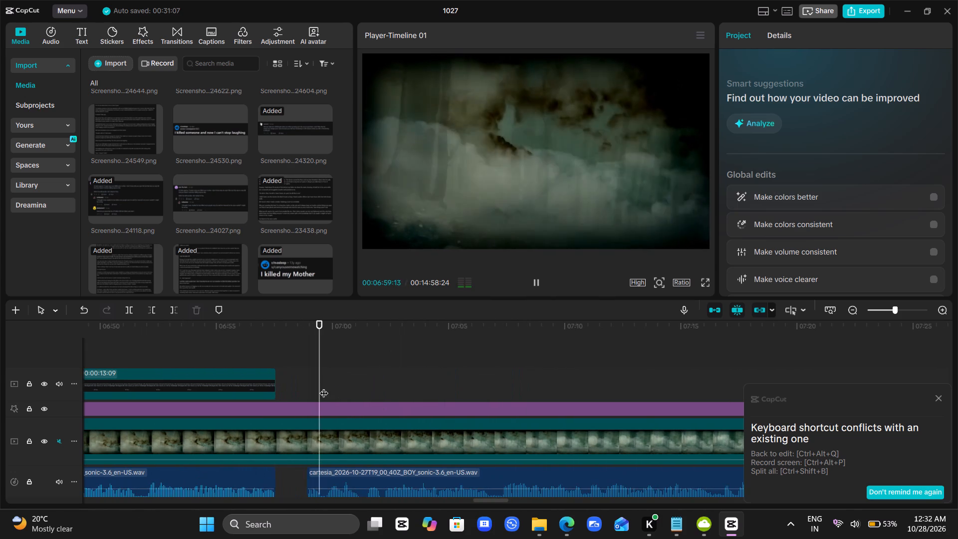
# Move the reaction voice-over earlier so it starts at 00:06:58:07, closer to the last comment clip.
pyautogui.click(312, 370)
pyautogui.moveTo(312, 370); pyautogui.dragTo(291, 377)
pyautogui.moveTo(339, 478); pyautogui.dragTo(321, 478)
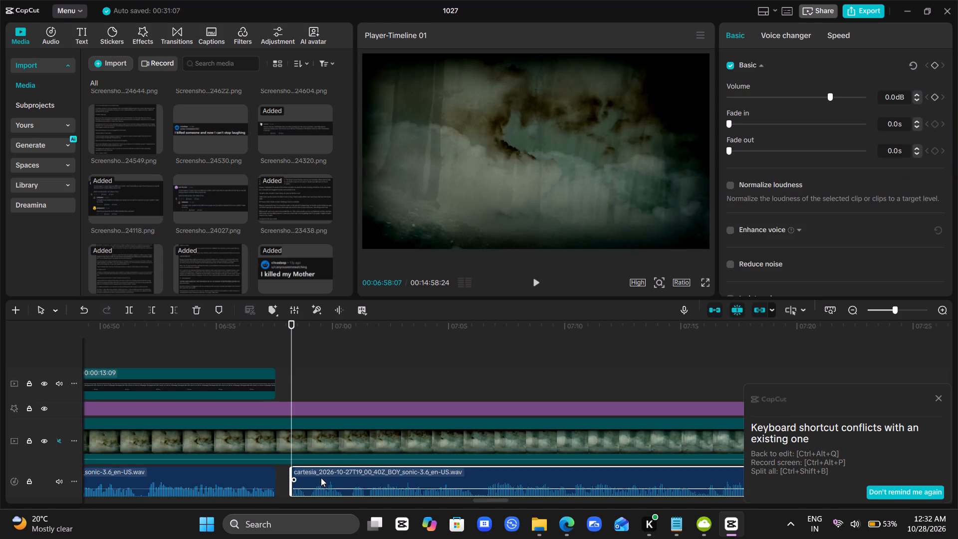
# Play the reaction voice-over through and place the playhead at its end, 00:07:18:27.
pyautogui.click(239, 340)
pyautogui.press('space')
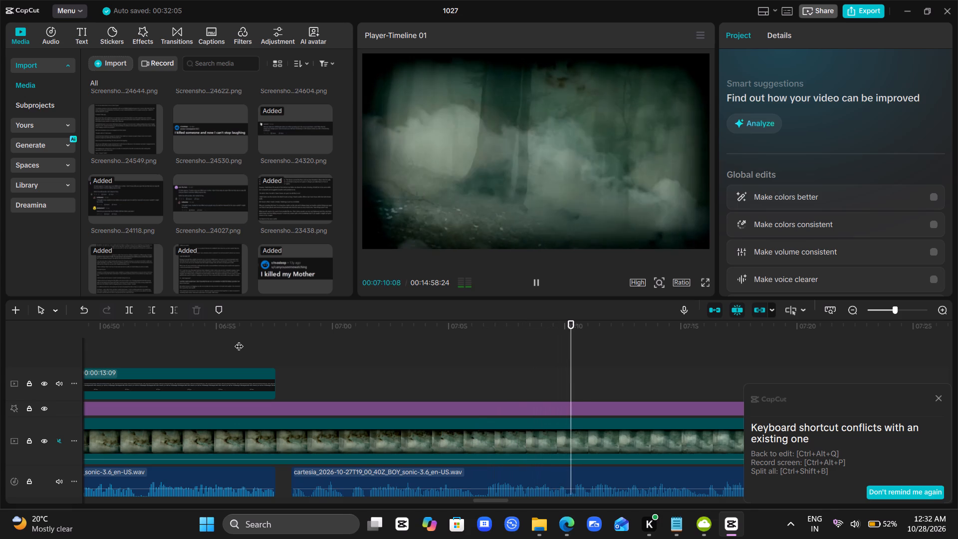
pyautogui.hscroll(-1, 461, 409)
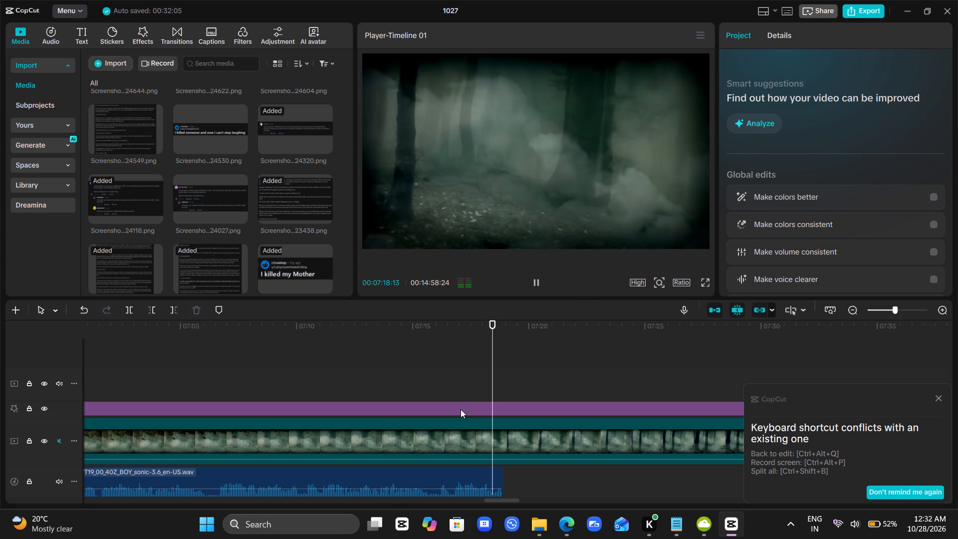
pyautogui.press('space')
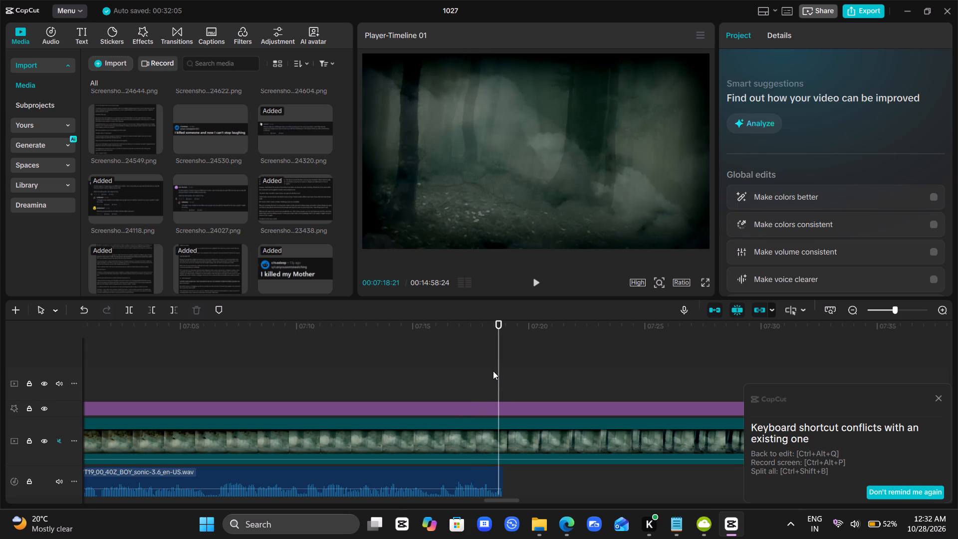
pyautogui.moveTo(498, 376); pyautogui.dragTo(505, 376)
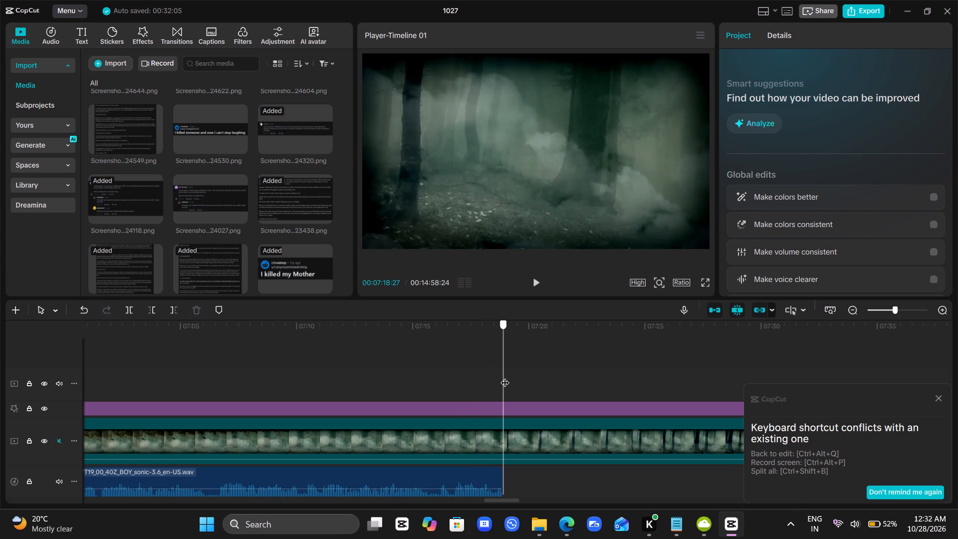
pyautogui.moveTo(505, 376); pyautogui.dragTo(506, 376)
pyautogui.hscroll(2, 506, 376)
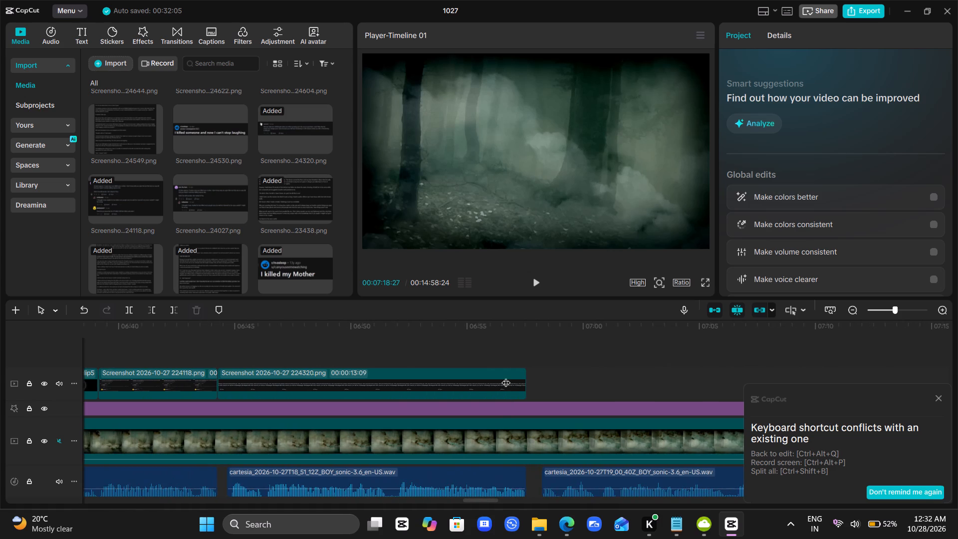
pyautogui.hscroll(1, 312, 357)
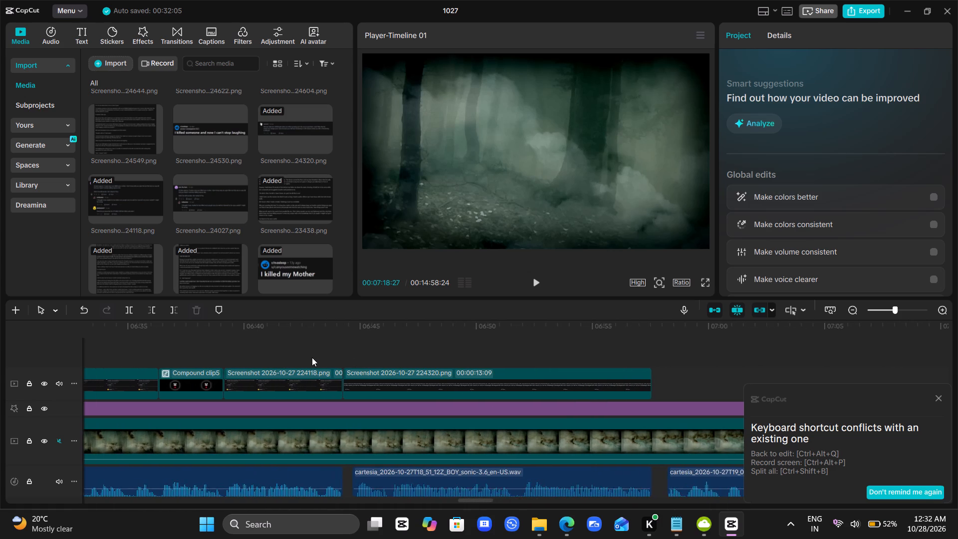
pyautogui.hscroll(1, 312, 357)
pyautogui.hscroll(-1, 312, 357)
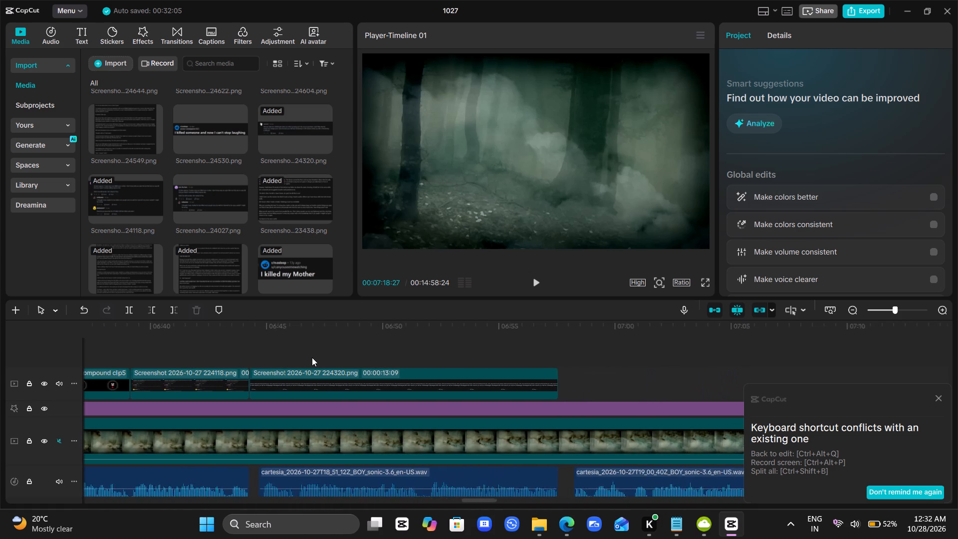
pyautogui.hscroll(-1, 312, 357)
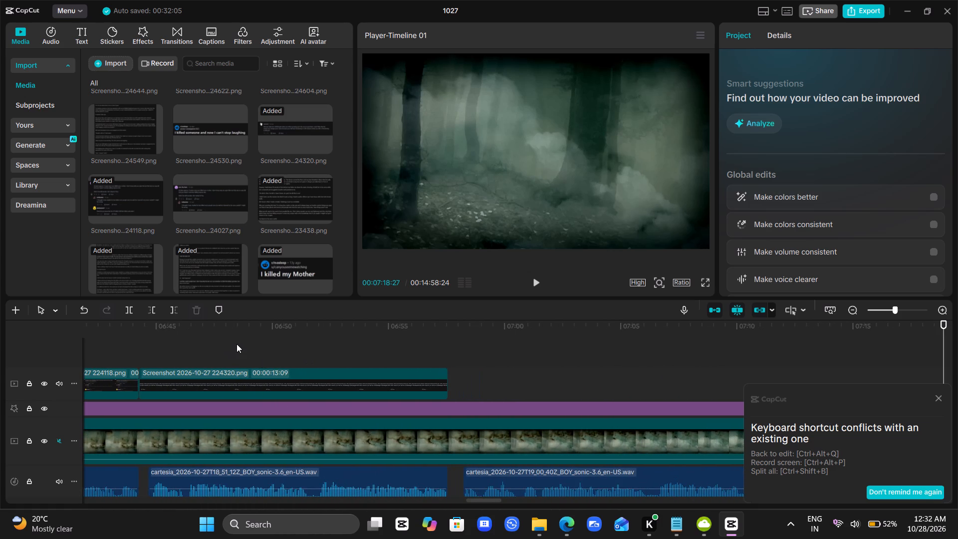
# Return to the start of the timeline and play the intro to find where its spoken words need on-screen text.
pyautogui.click(237, 344)
pyautogui.moveTo(237, 344); pyautogui.dragTo(278, 410)
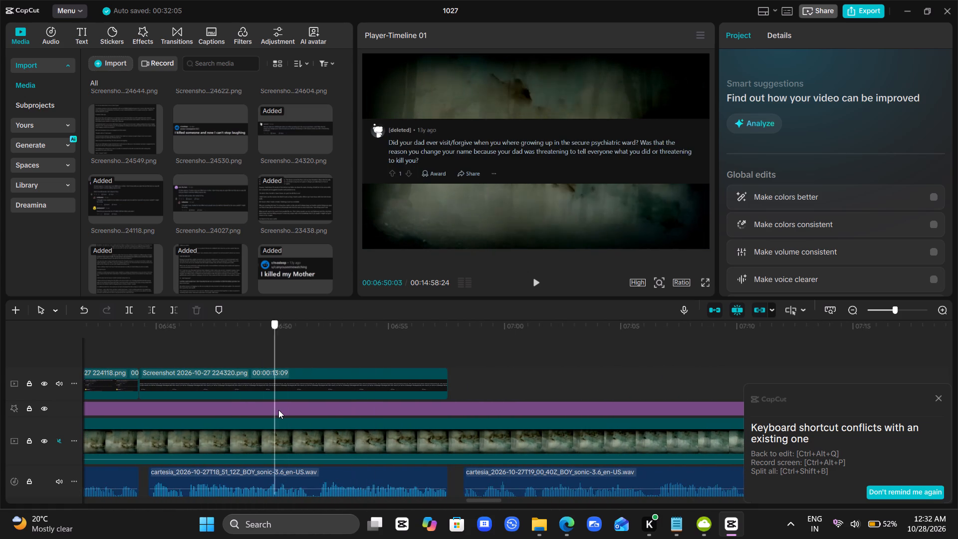
pyautogui.hscroll(11, 278, 410)
pyautogui.hscroll(3, 229, 420)
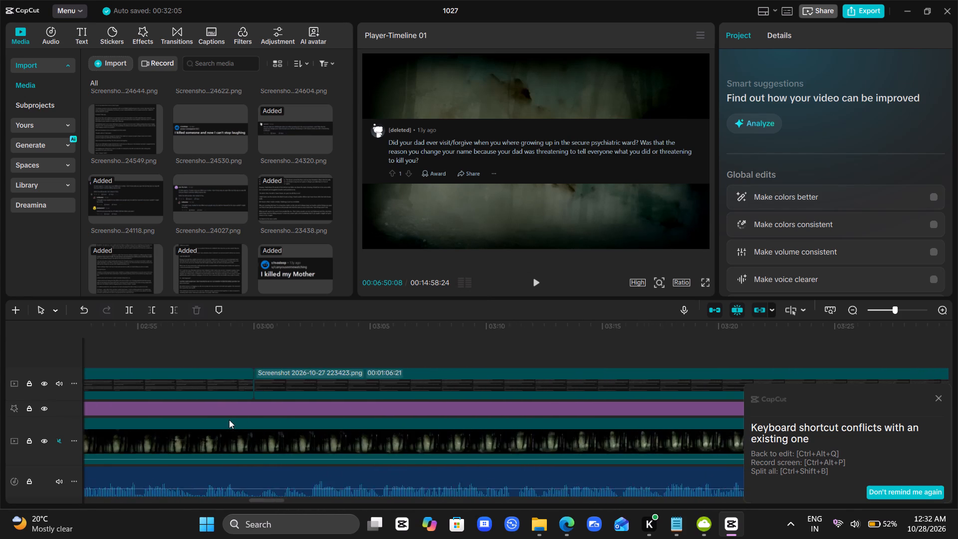
pyautogui.keyDown('ctrl'); pyautogui.scroll(-7, 229, 420); pyautogui.keyUp('ctrl')
pyautogui.moveTo(229, 420); pyautogui.dragTo(230, 397)
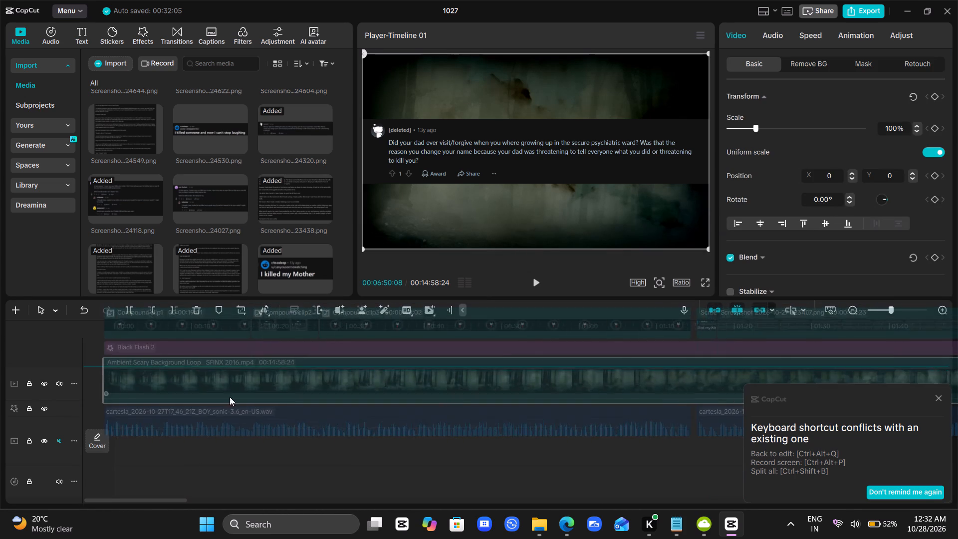
pyautogui.moveTo(230, 397); pyautogui.dragTo(233, 445)
pyautogui.click(178, 348)
pyautogui.moveTo(178, 348); pyautogui.dragTo(0, 481)
pyautogui.press('space')
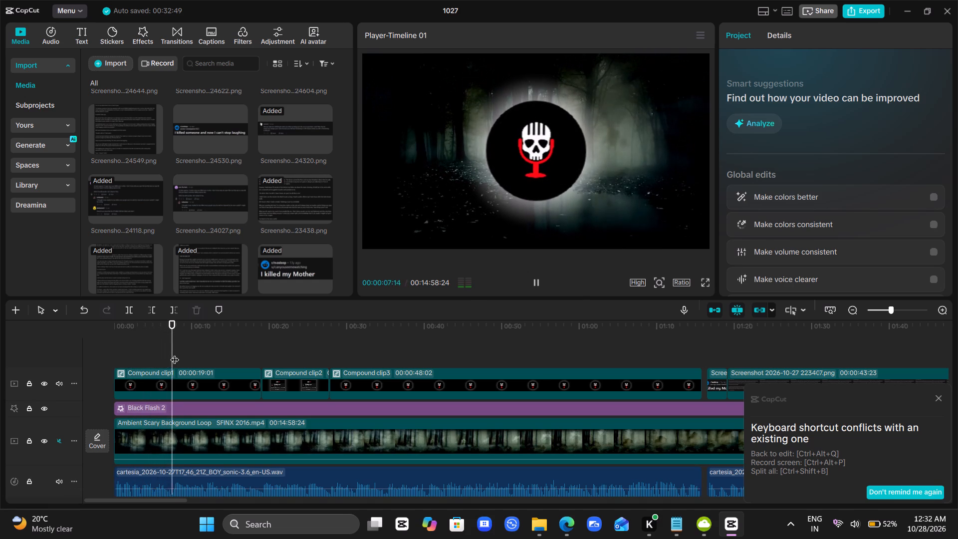
pyautogui.click(175, 353)
pyautogui.moveTo(175, 353); pyautogui.dragTo(119, 344)
pyautogui.press('space')
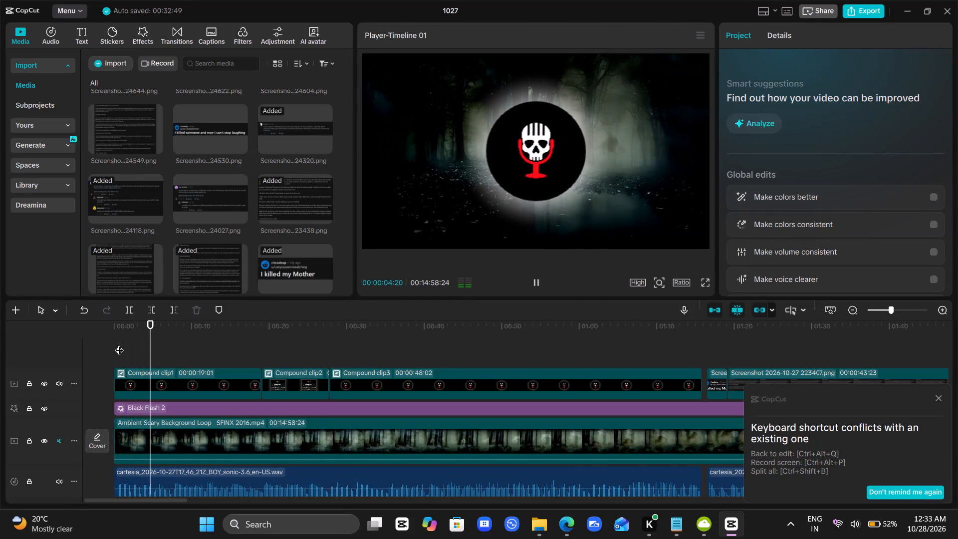
pyautogui.press('space')
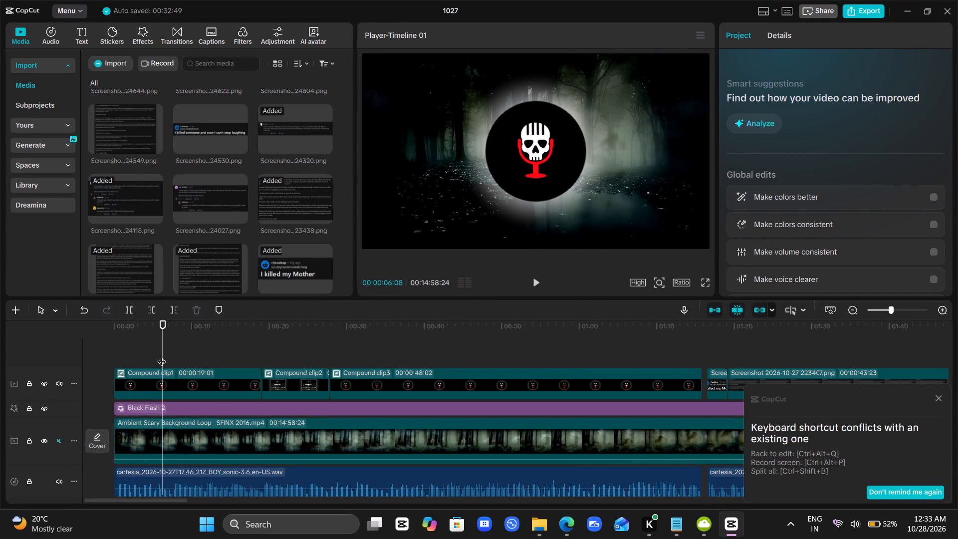
# Add a default text clip reading CREEPIEST above Compound clip1, starting at 00:00:04:28 in the intro.
pyautogui.keyDown('ctrl'); pyautogui.scroll(6, 162, 355); pyautogui.keyUp('ctrl')
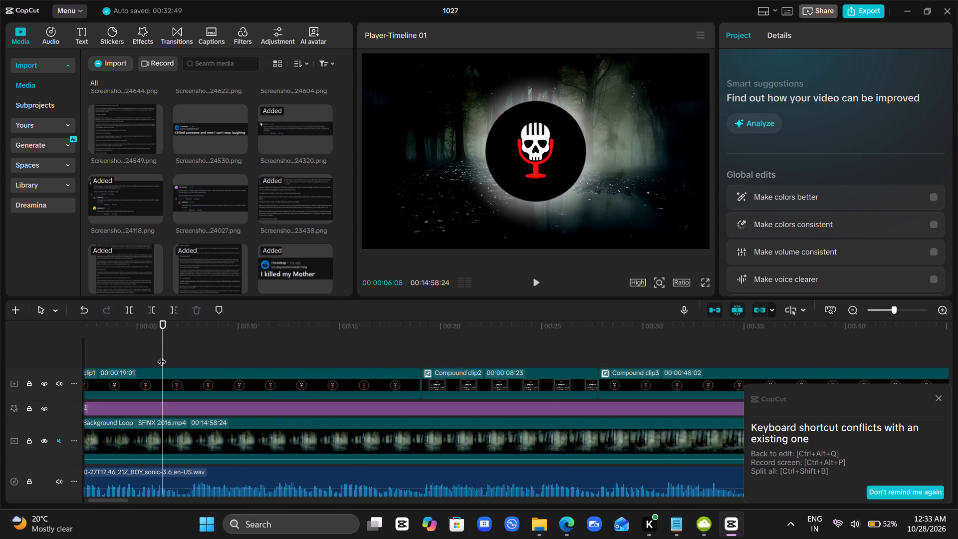
pyautogui.click(162, 355)
pyautogui.moveTo(162, 355); pyautogui.dragTo(110, 357)
pyautogui.press('space')
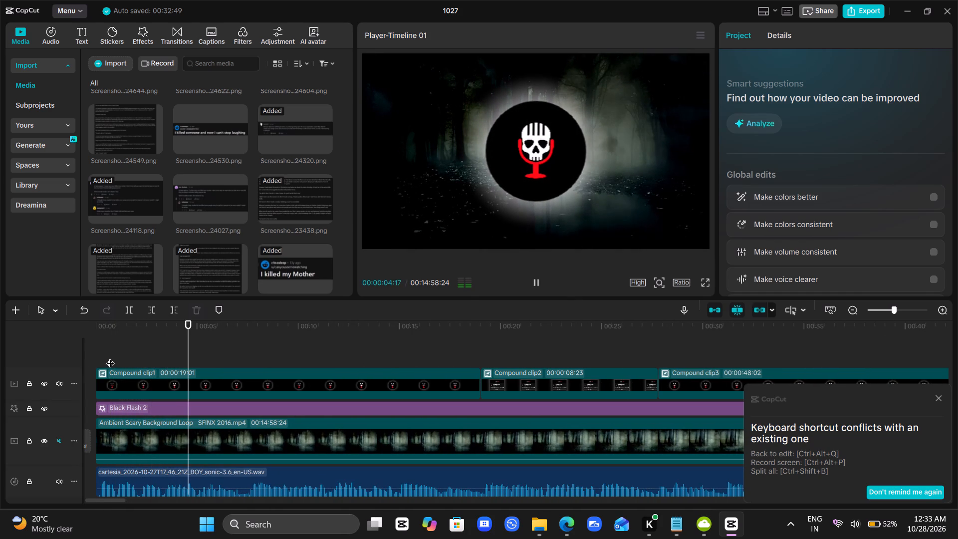
pyautogui.press('space')
pyautogui.press('Left')
pyautogui.press('Left')
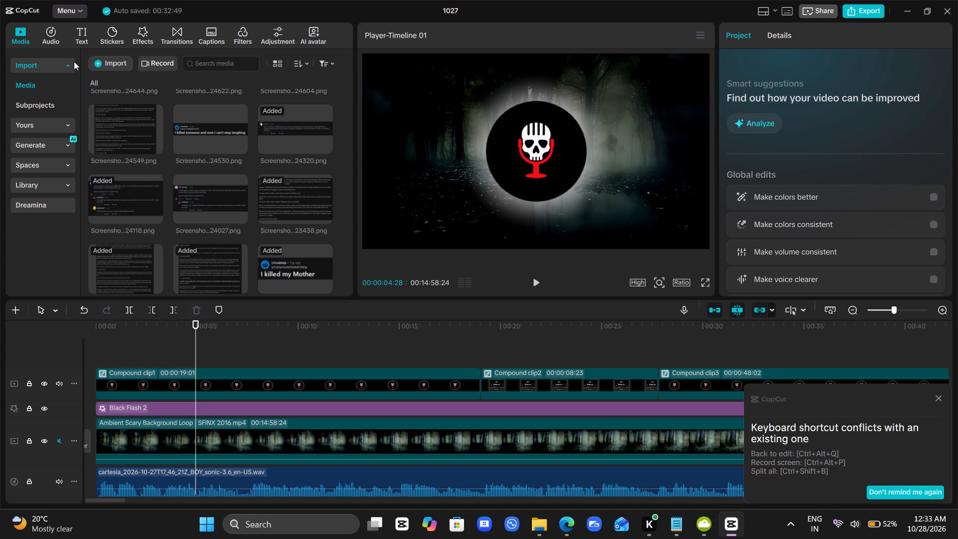
pyautogui.click(77, 37)
pyautogui.moveTo(113, 87); pyautogui.dragTo(201, 338)
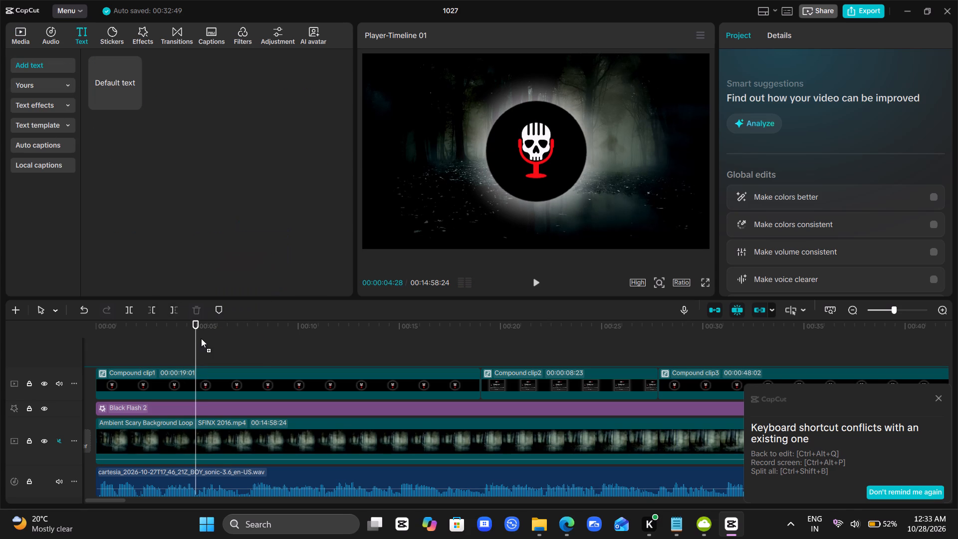
pyautogui.moveTo(201, 338); pyautogui.dragTo(193, 359)
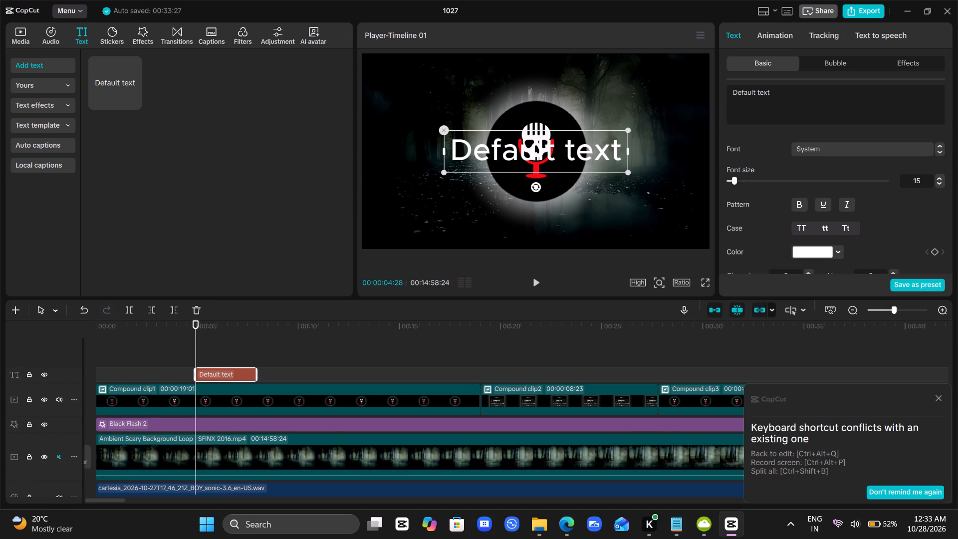
pyautogui.moveTo(800, 99); pyautogui.dragTo(661, 112)
pyautogui.hotkey('ctrl', 'a')
pyautogui.write('CREE')
pyautogui.write('PIEST')
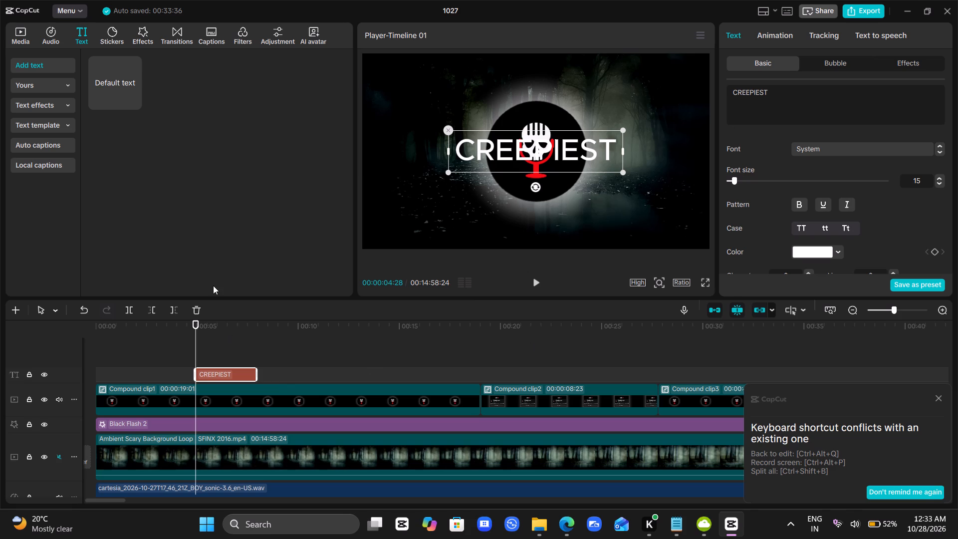
# Add a second default text clip reading STORIES on a new track above CREEPIEST, starting about one second after it.
pyautogui.moveTo(114, 82); pyautogui.dragTo(234, 347)
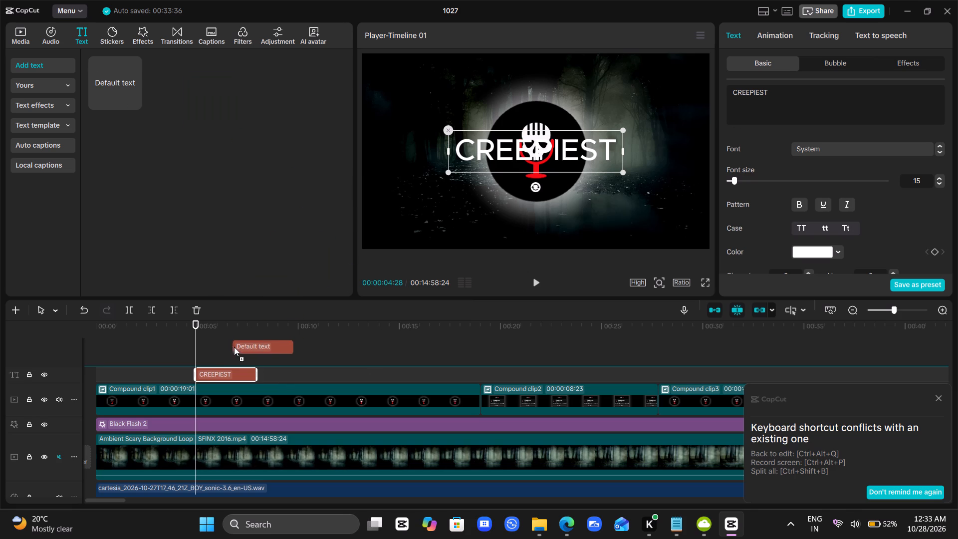
pyautogui.moveTo(234, 347); pyautogui.dragTo(215, 359)
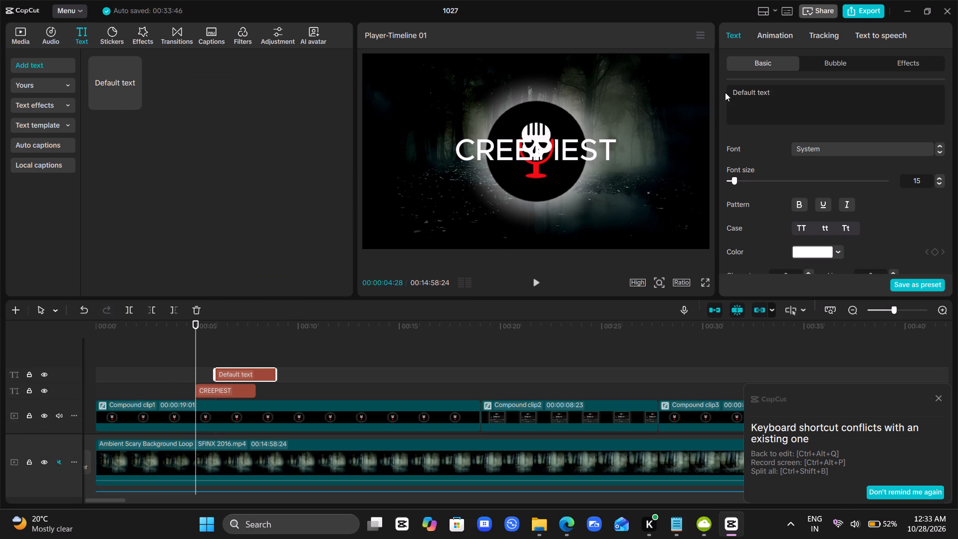
pyautogui.moveTo(787, 94); pyautogui.dragTo(593, 139)
pyautogui.hotkey('ctrl', 'a')
pyautogui.press('s')
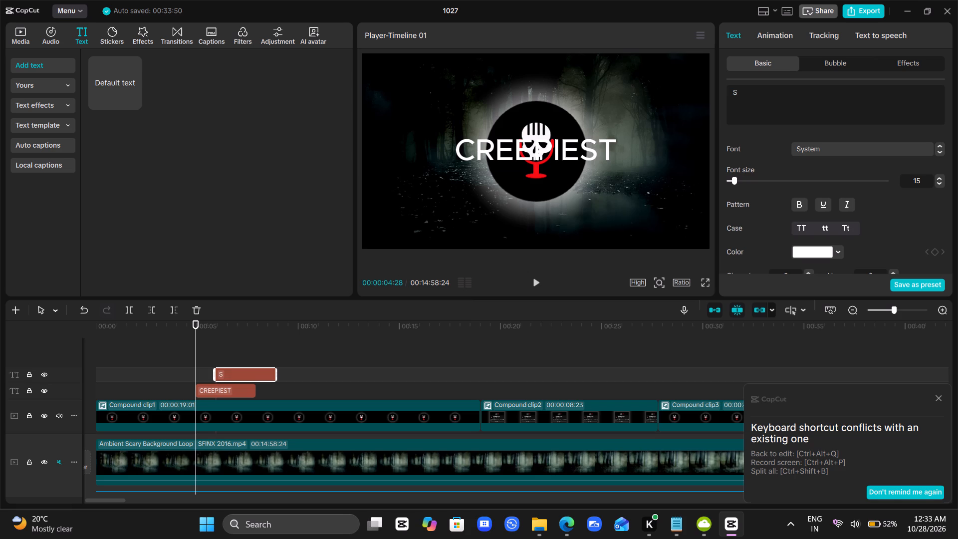
pyautogui.write('TORY')
pyautogui.press('BackSpace')
pyautogui.write('IES')
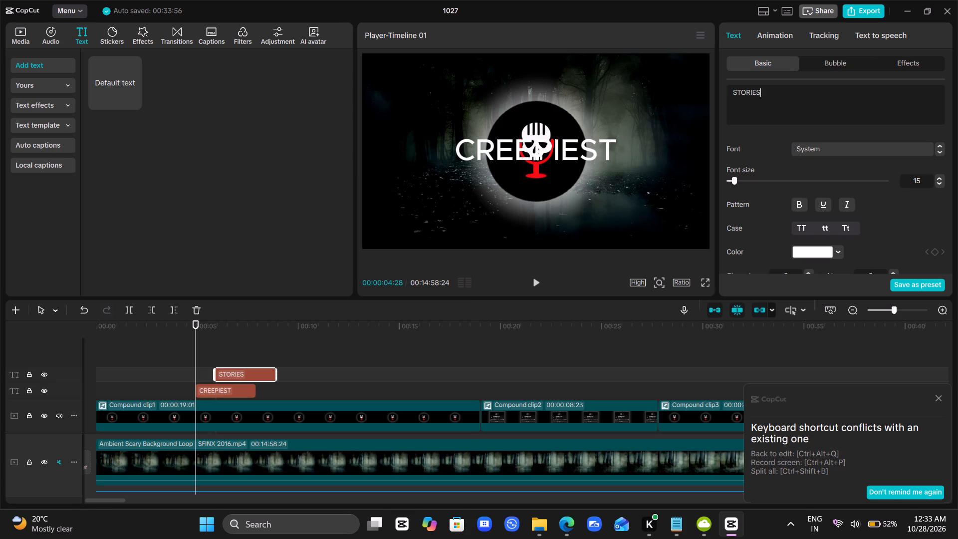
# Add a third default text clip reading FOUND on a new track, starting about half a second after STORIES.
pyautogui.moveTo(98, 95); pyautogui.dragTo(136, 105)
pyautogui.moveTo(136, 105); pyautogui.dragTo(225, 357)
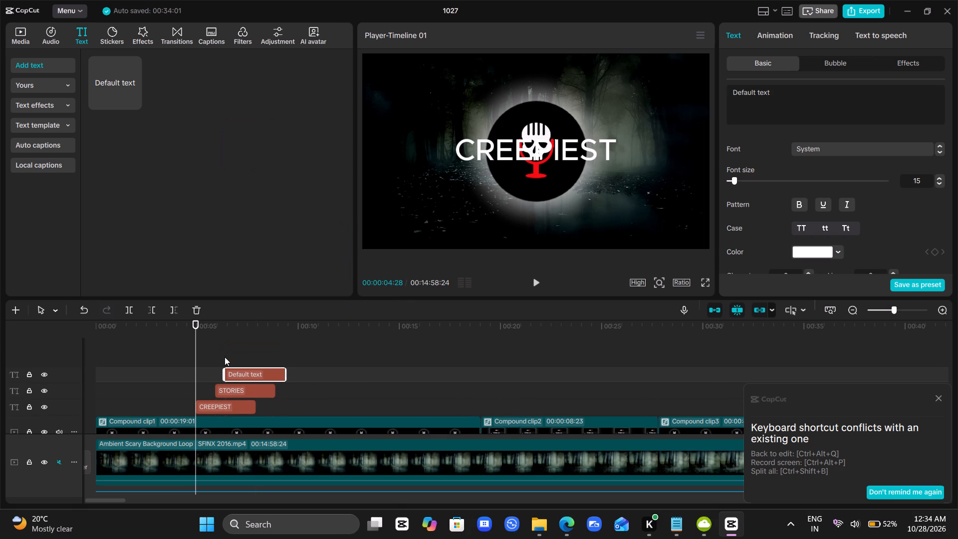
pyautogui.click(778, 104)
pyautogui.hotkey('ctrl', 'a')
pyautogui.write('FOUND')
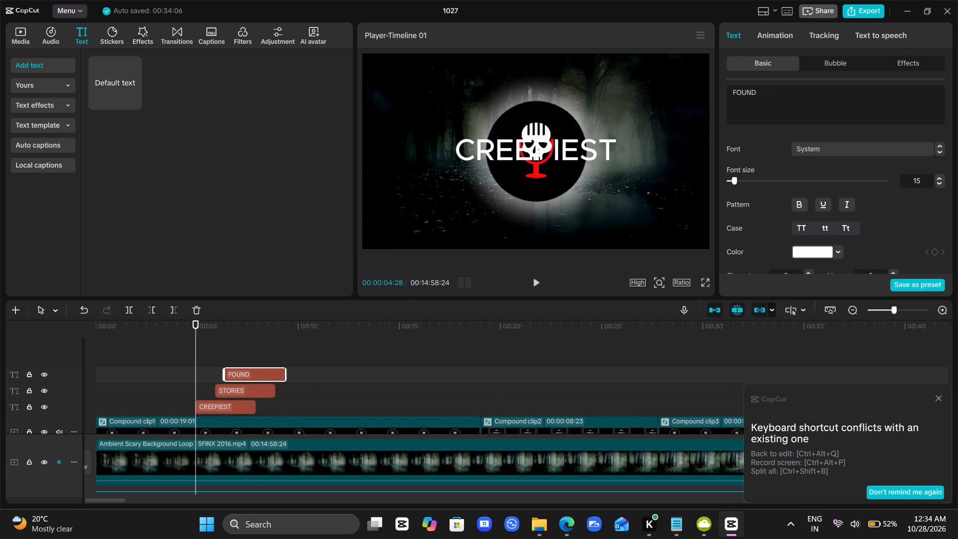
# Add a fourth default text clip reading REDDIT on a new track, starting slightly under one second after FOUND.
pyautogui.moveTo(95, 83); pyautogui.dragTo(265, 362)
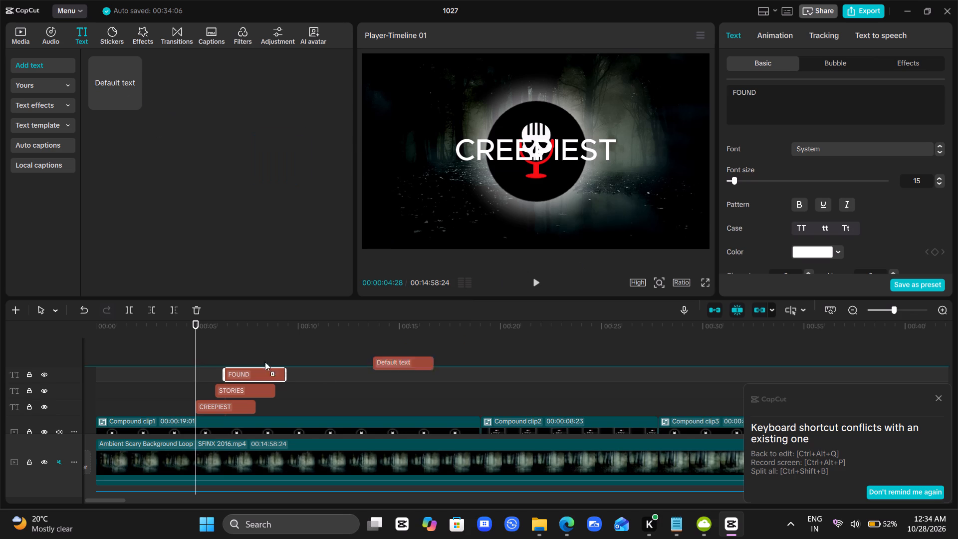
pyautogui.moveTo(265, 362); pyautogui.dragTo(240, 357)
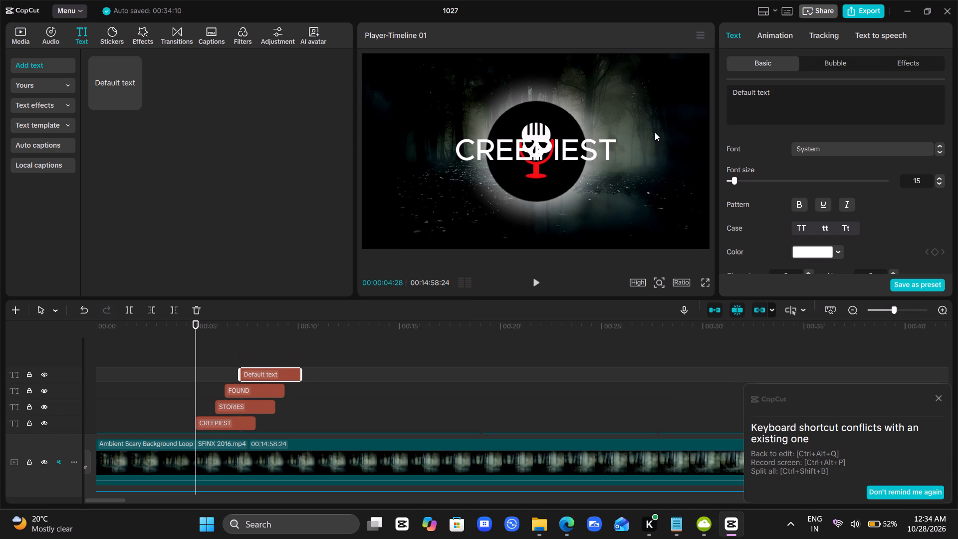
pyautogui.moveTo(786, 91); pyautogui.dragTo(621, 76)
pyautogui.write('REDDIT')
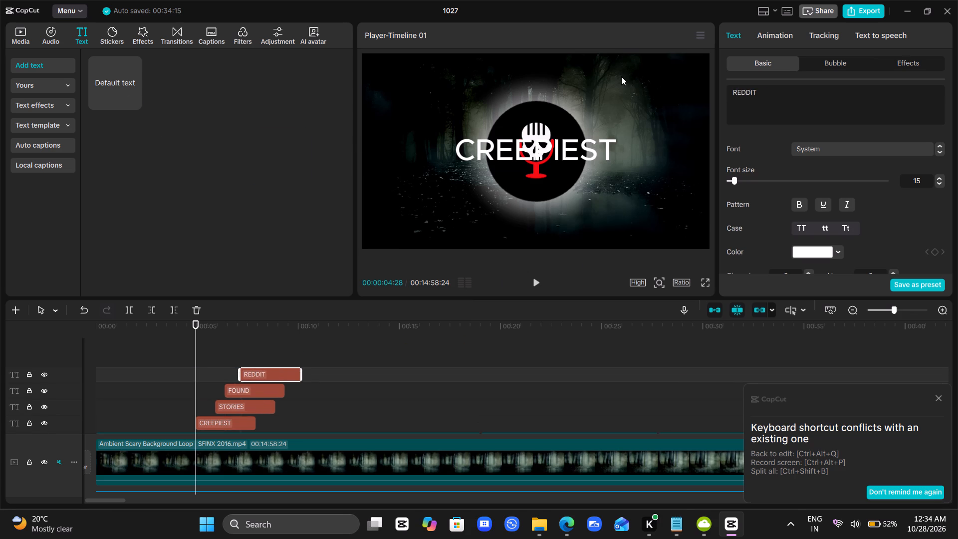
# Play back the staggered words, then move the CREEPIEST text to the upper-left area of the video frame, clear of the skull microphone.
pyautogui.click(203, 388)
pyautogui.moveTo(203, 388); pyautogui.dragTo(188, 392)
pyautogui.press('space')
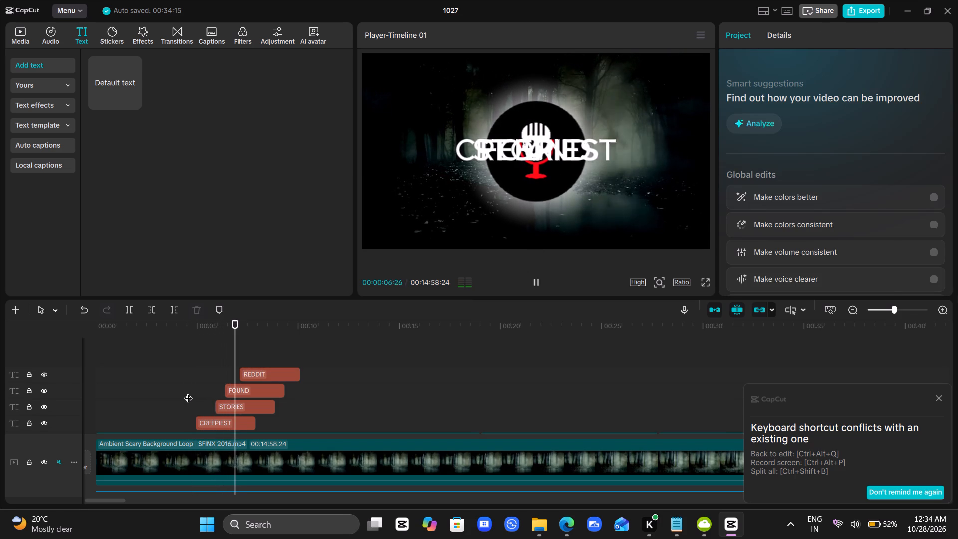
pyautogui.press('space')
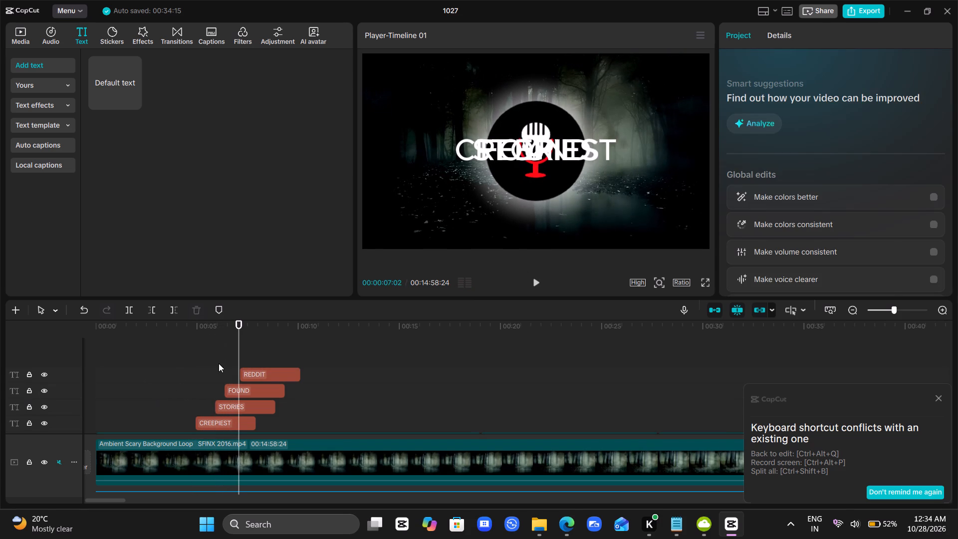
pyautogui.click(219, 363)
pyautogui.moveTo(219, 363); pyautogui.dragTo(199, 370)
pyautogui.scroll(-2, 199, 370)
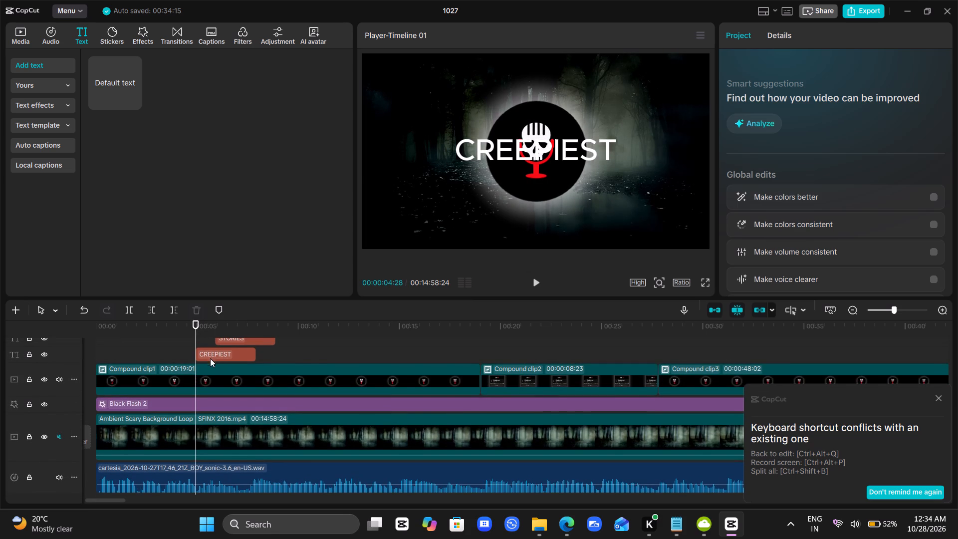
pyautogui.click(234, 354)
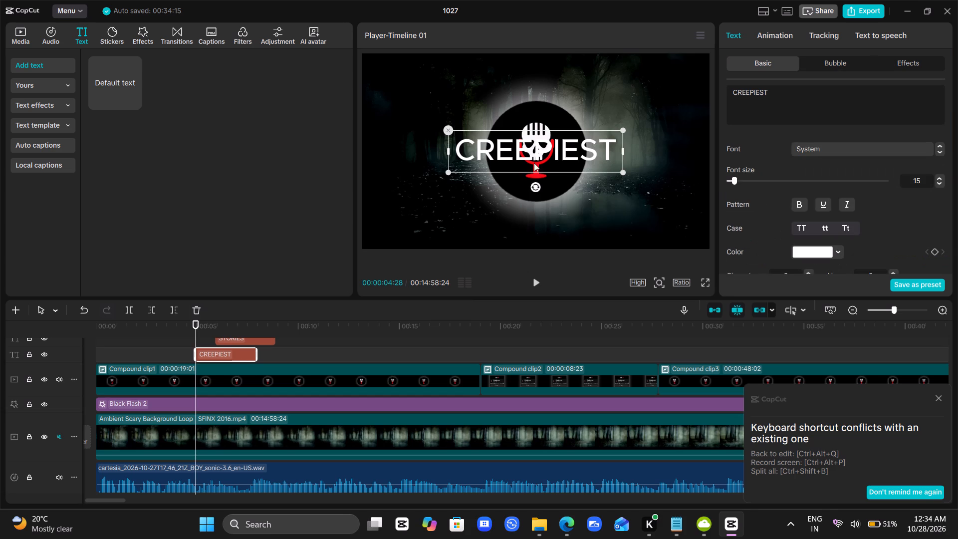
pyautogui.moveTo(539, 160); pyautogui.dragTo(466, 92)
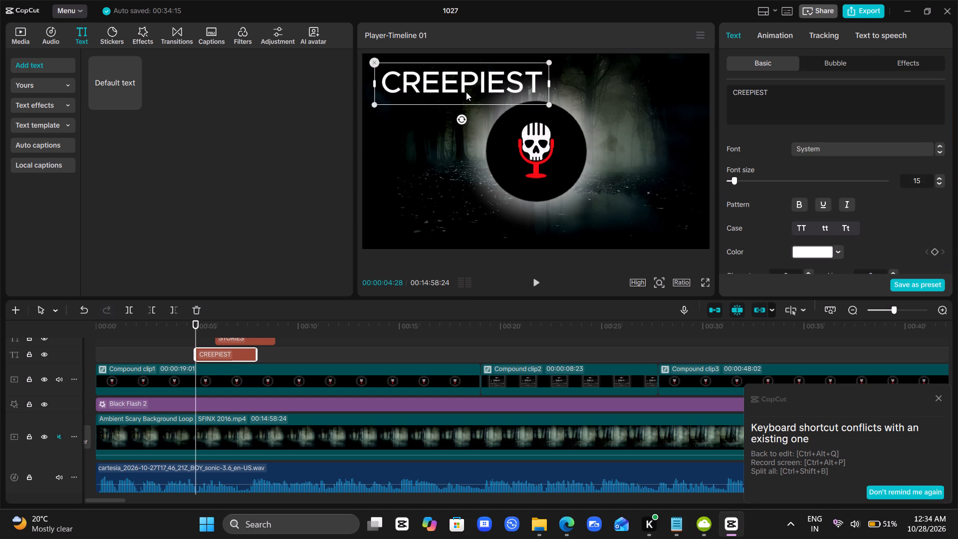
# Nudge the CREEPIEST text slightly down and towards the centre of the video frame, keeping it above the skull microphone.
pyautogui.moveTo(466, 92); pyautogui.dragTo(473, 96)
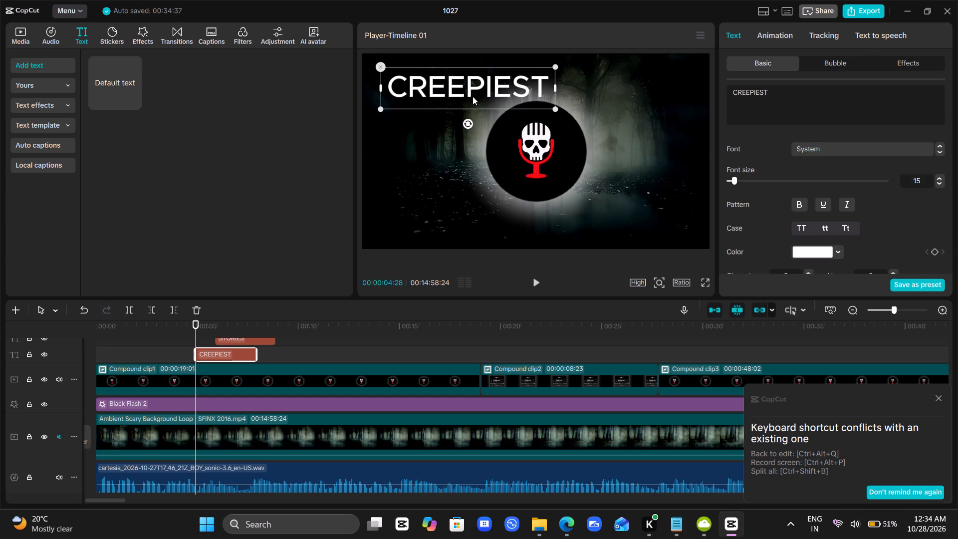
# Browse the preset fonts with previews on the CREEPIEST text and apply the bold القاهرة-Blk font to it.
pyautogui.click(844, 148)
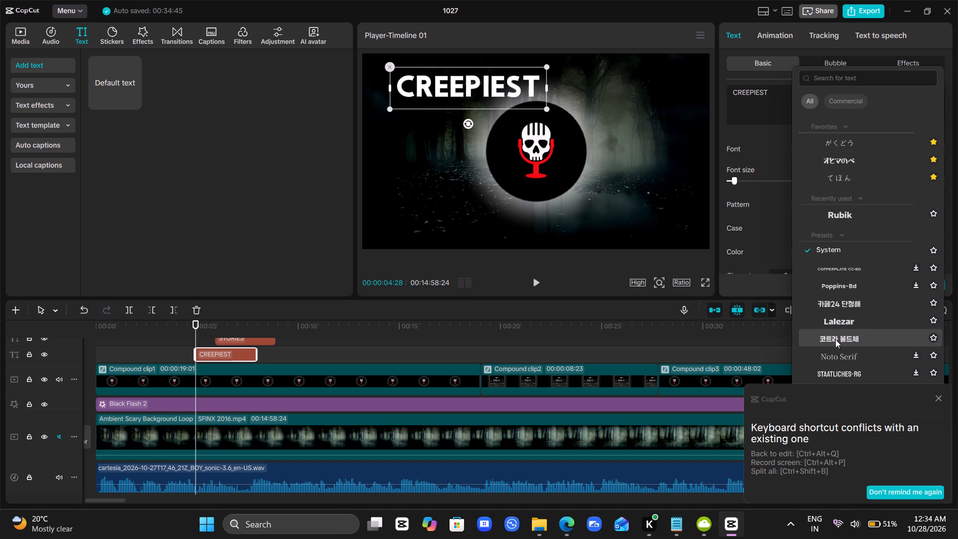
pyautogui.scroll(-1, 848, 318)
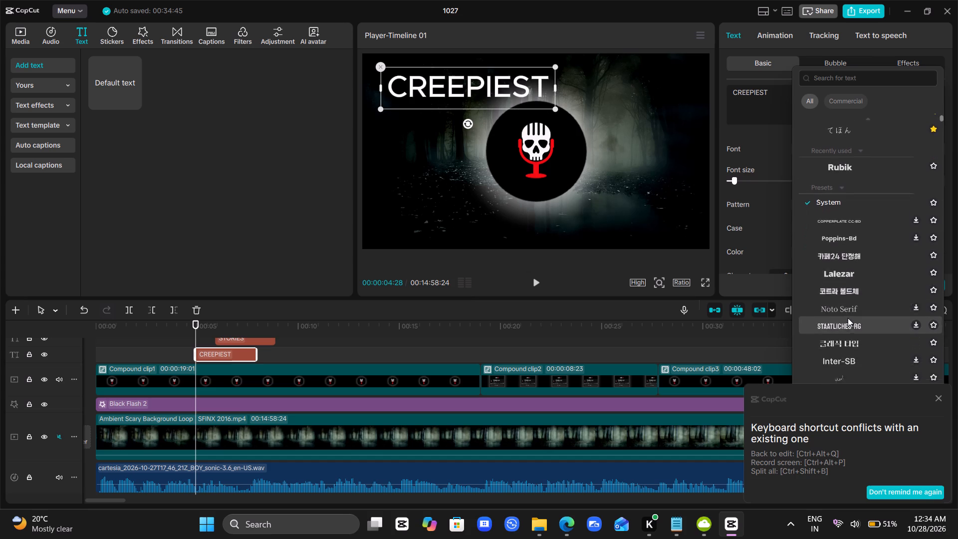
pyautogui.scroll(-1, 848, 318)
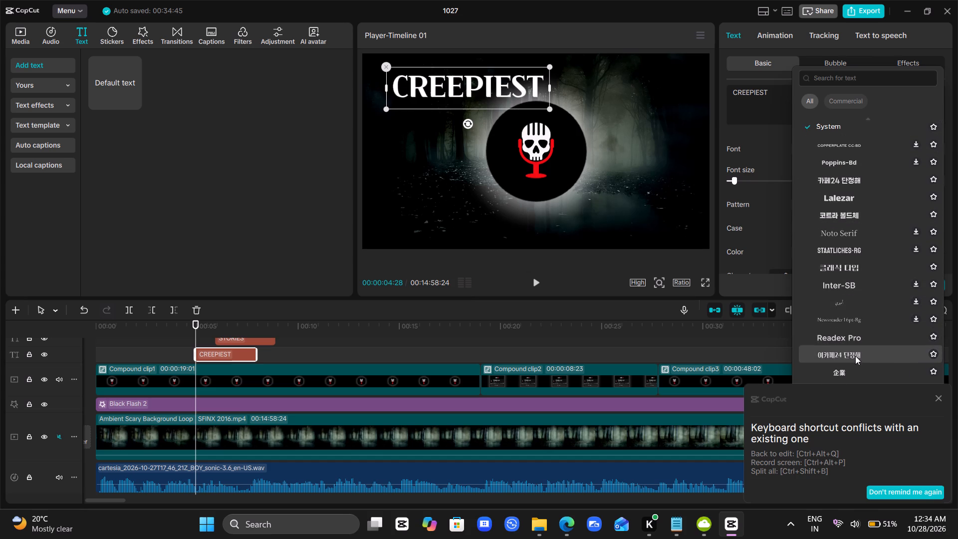
pyautogui.scroll(-1, 855, 356)
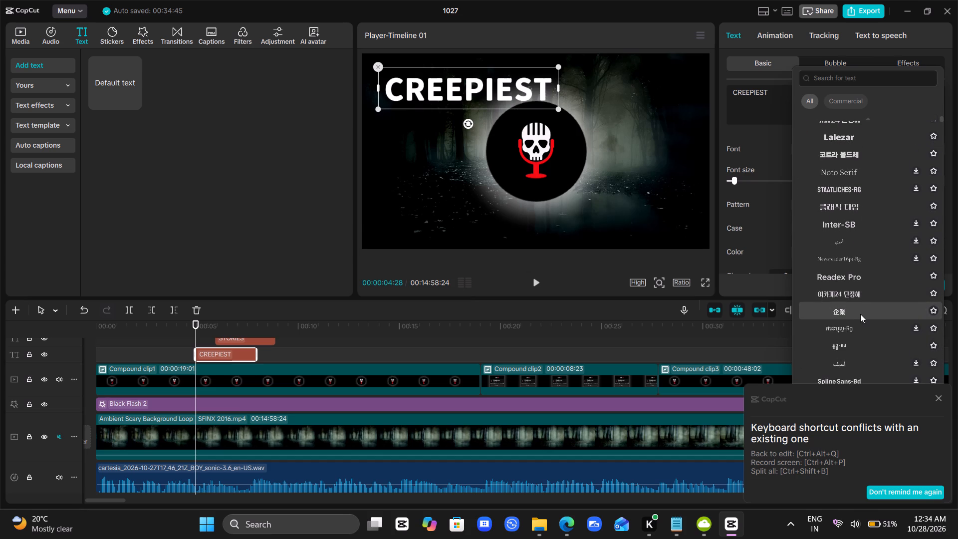
pyautogui.scroll(-1, 860, 314)
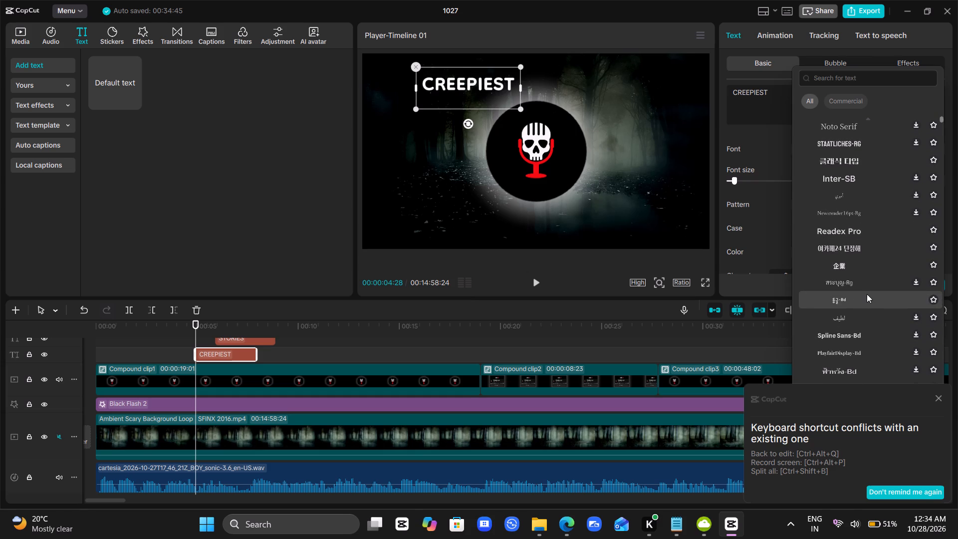
pyautogui.scroll(-1, 867, 294)
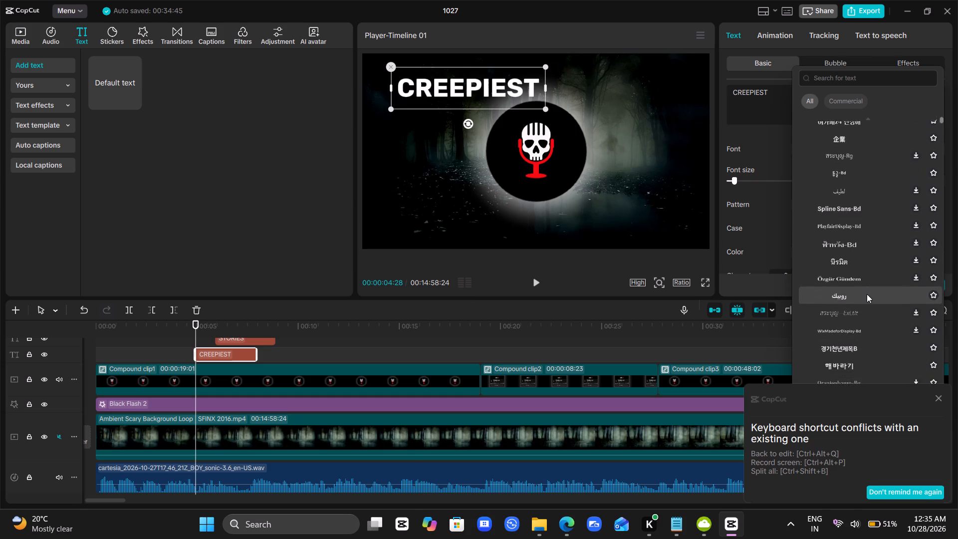
pyautogui.scroll(-2, 867, 294)
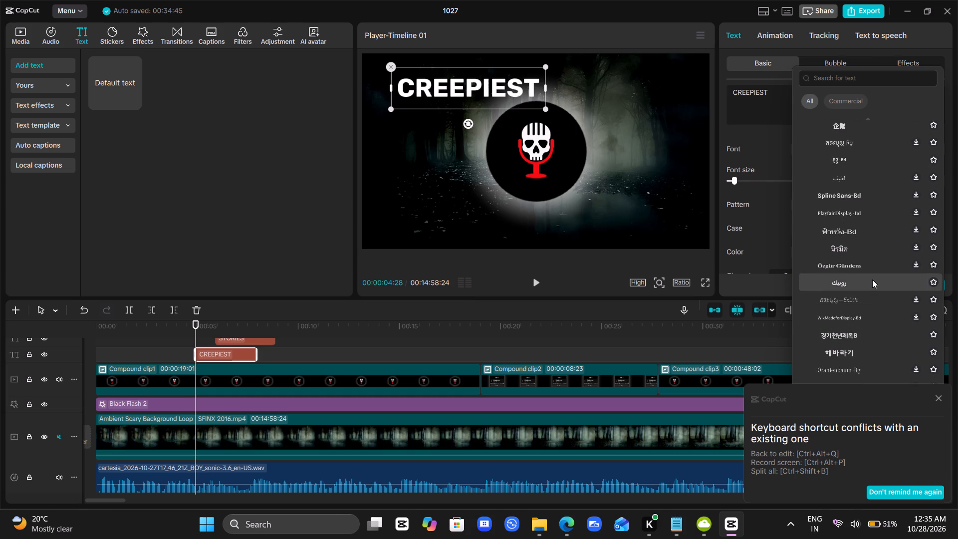
pyautogui.scroll(-1, 872, 279)
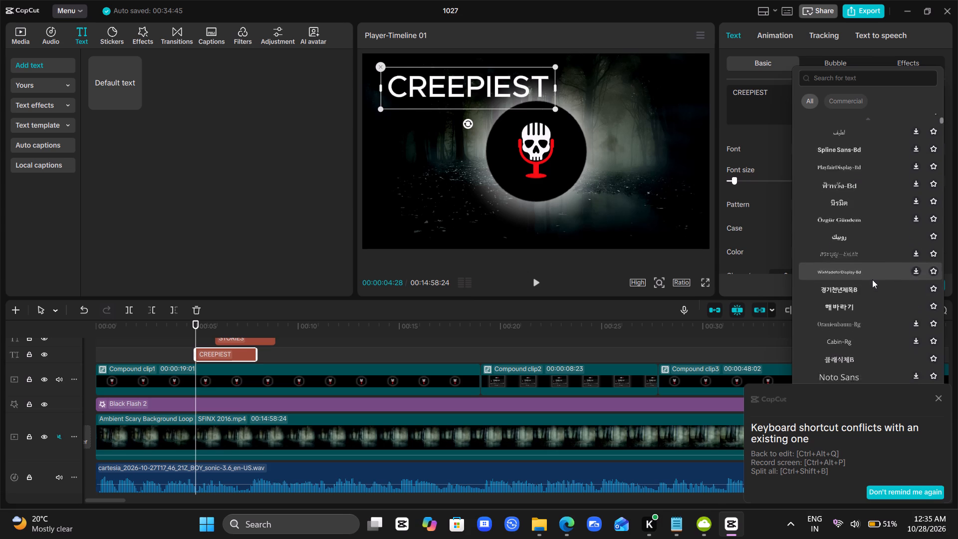
pyautogui.scroll(-1, 872, 279)
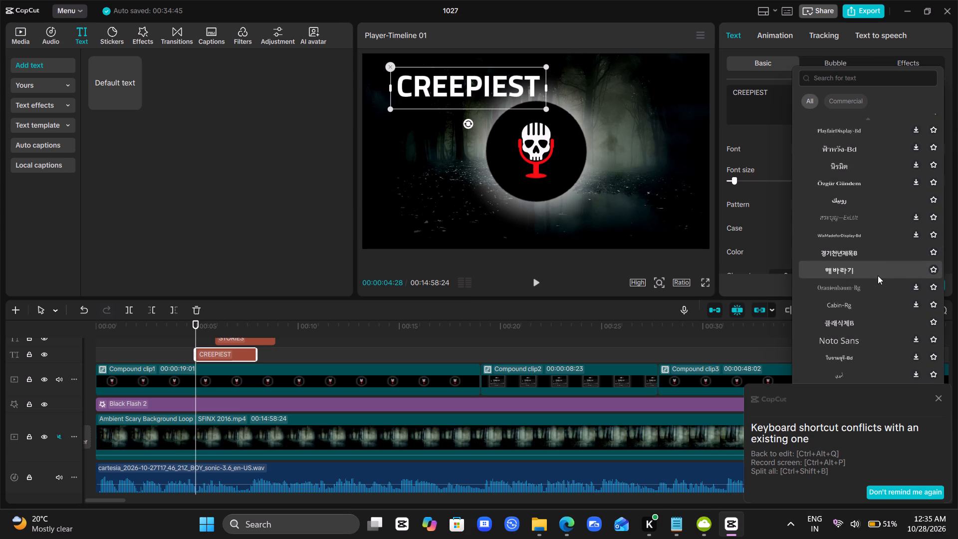
pyautogui.scroll(-1, 878, 275)
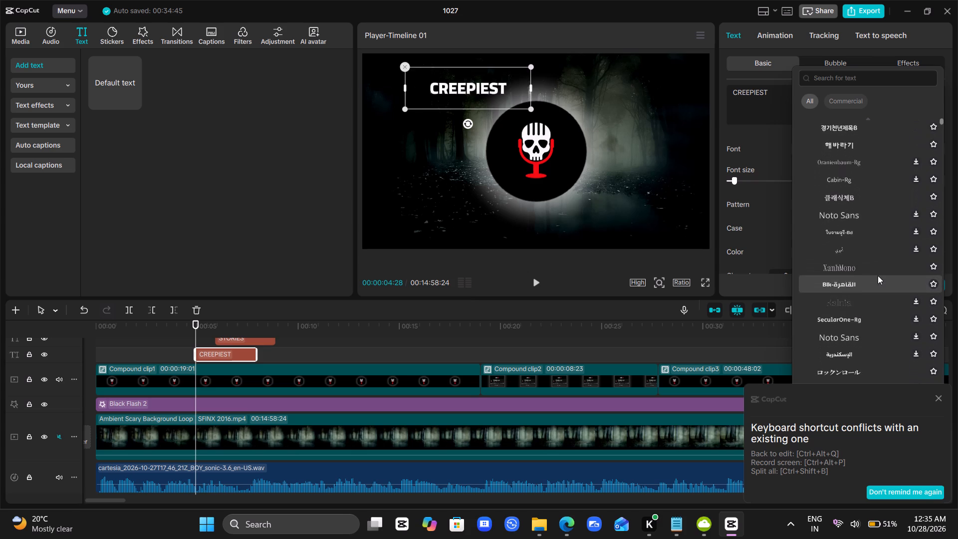
pyautogui.scroll(-1, 878, 275)
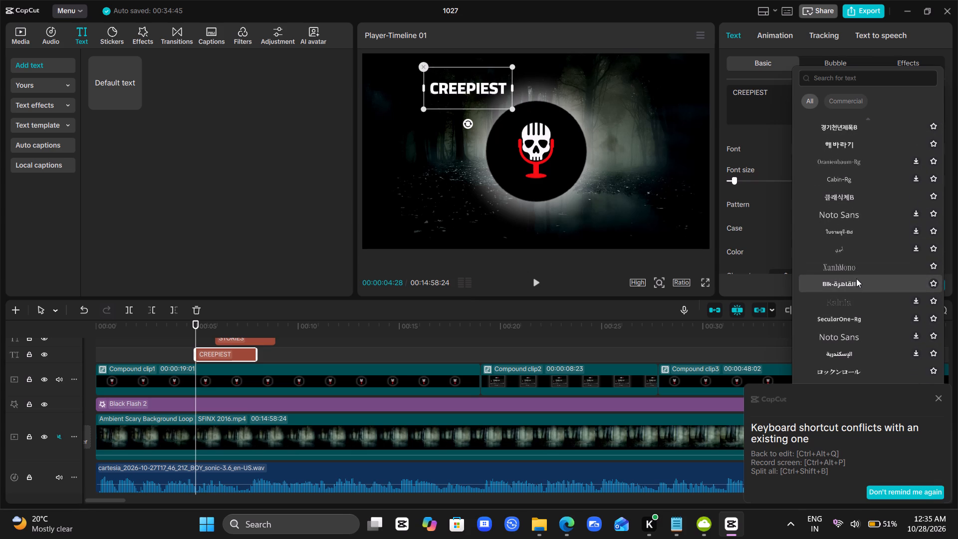
pyautogui.scroll(-1, 856, 278)
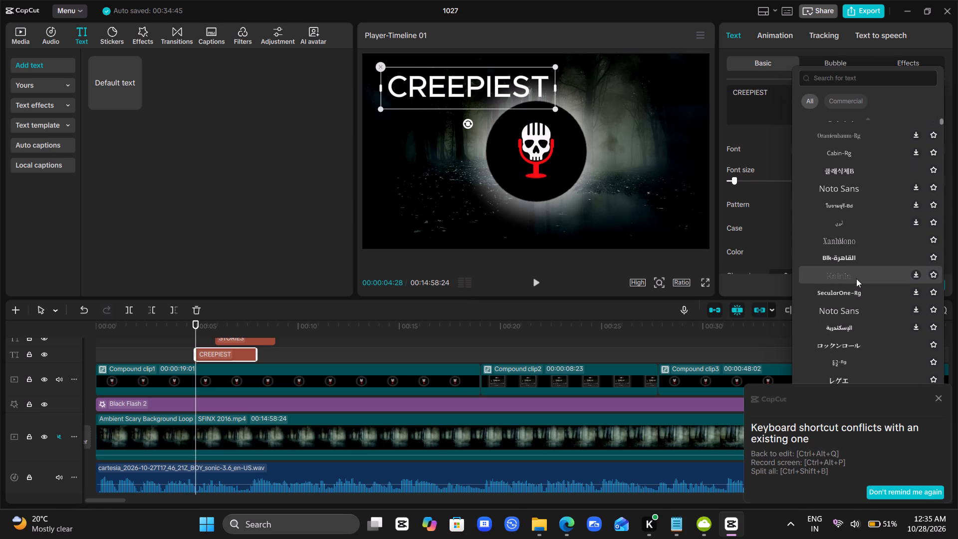
pyautogui.click(859, 255)
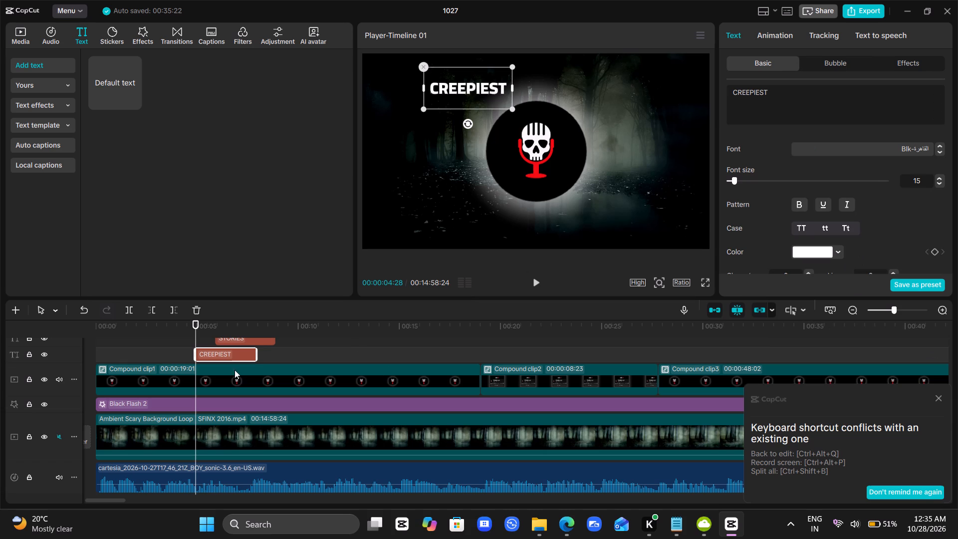
# Apply the recently used القاهرة-Blk font to the STORIES, FOUND and REDDIT text clips as well.
pyautogui.scroll(2, 267, 366)
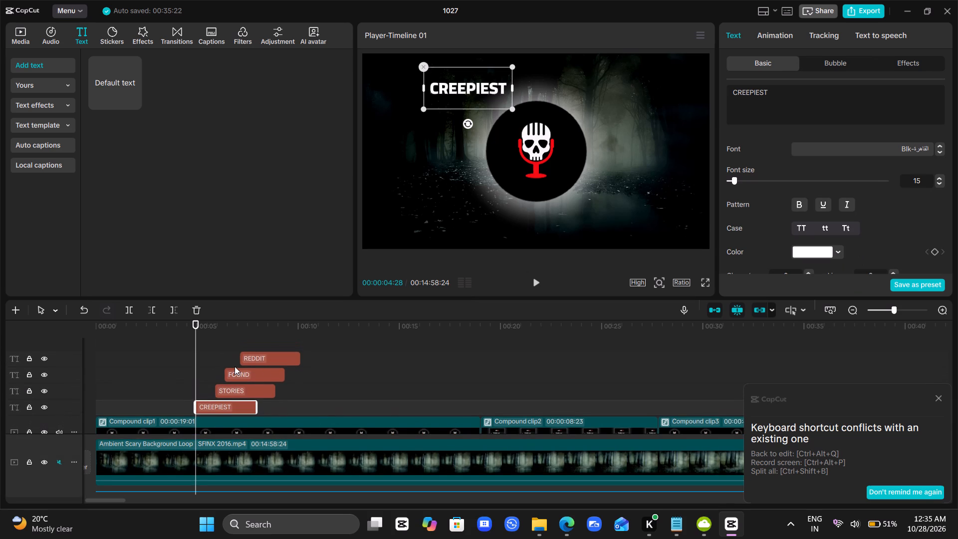
pyautogui.click(238, 391)
pyautogui.click(795, 147)
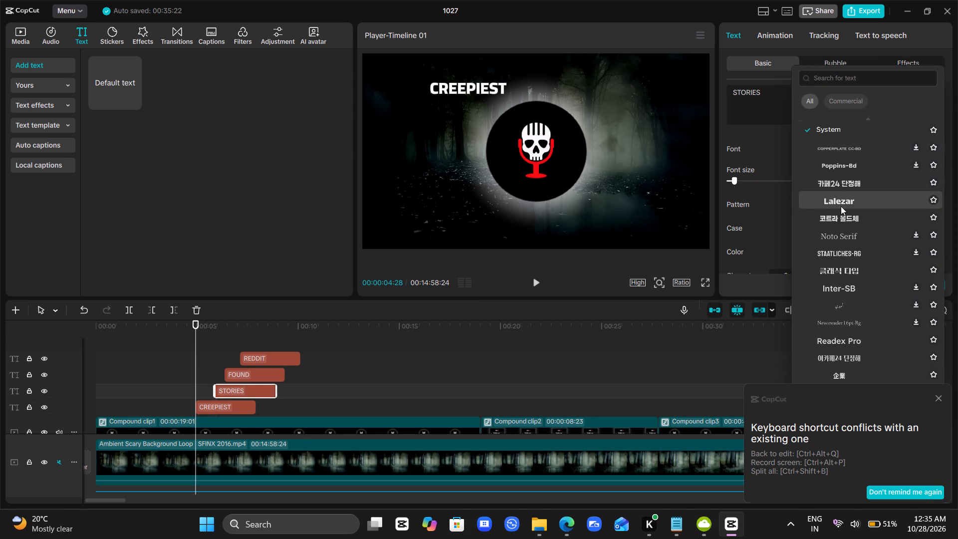
pyautogui.scroll(4, 841, 206)
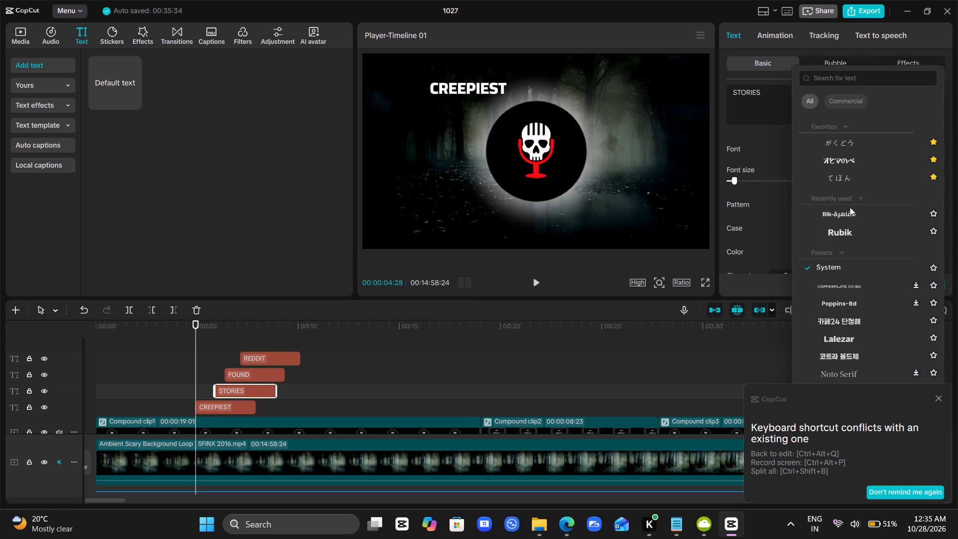
pyautogui.click(849, 213)
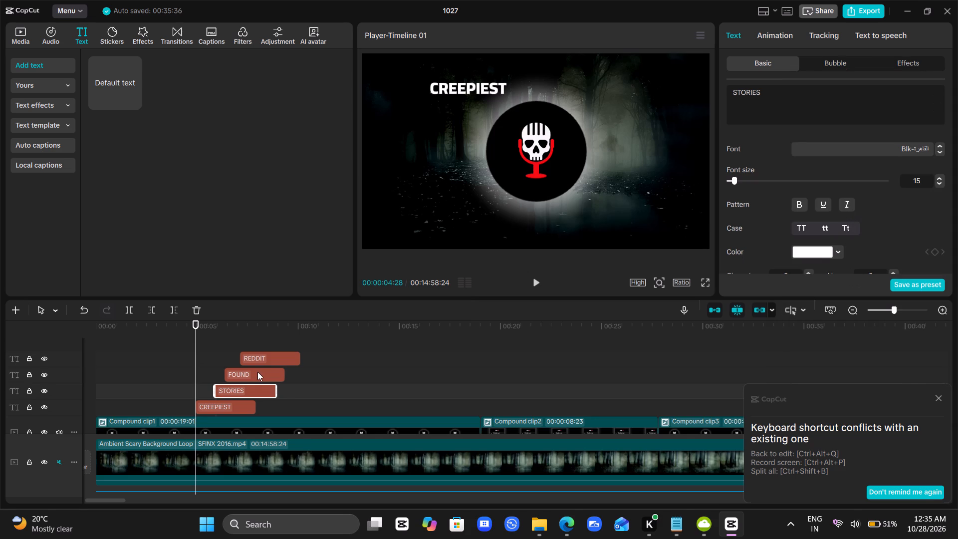
pyautogui.click(257, 372)
pyautogui.click(833, 146)
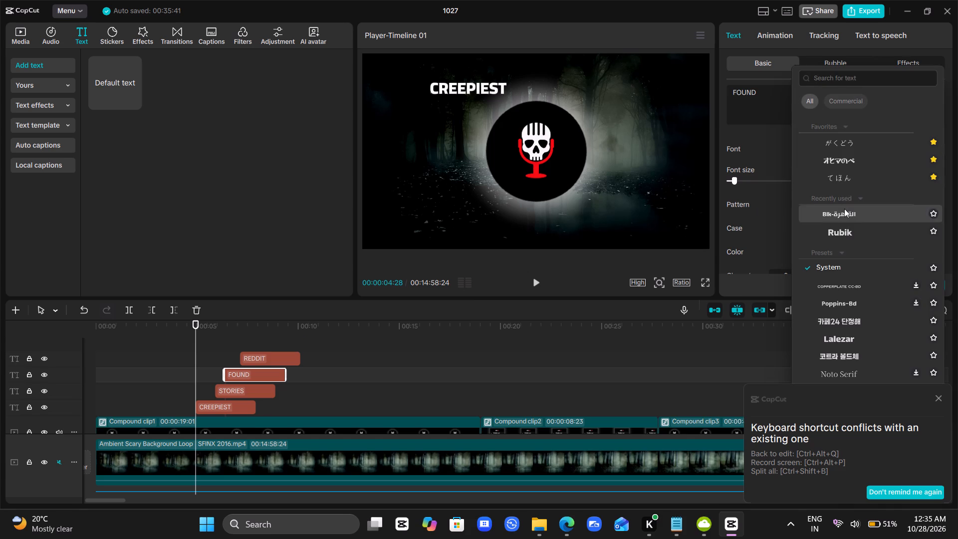
pyautogui.click(844, 209)
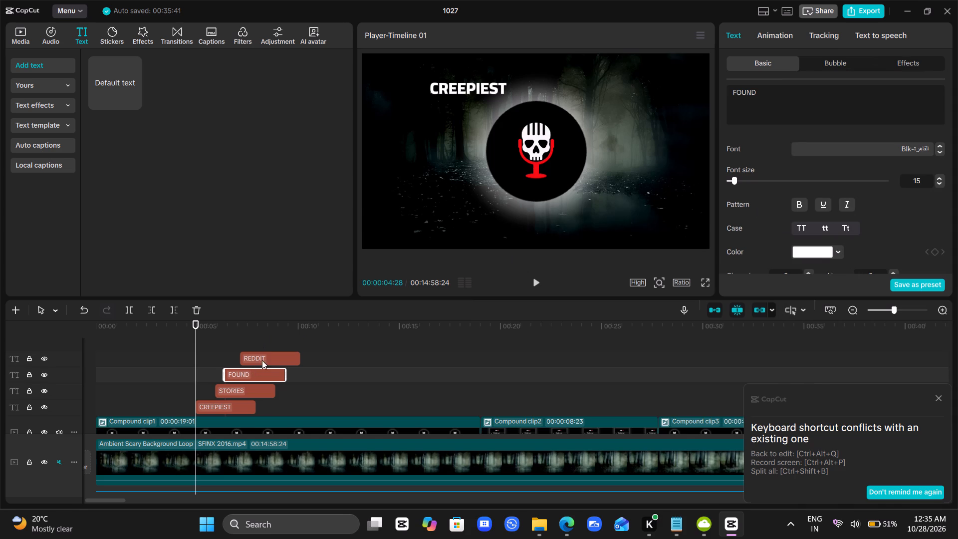
pyautogui.click(266, 356)
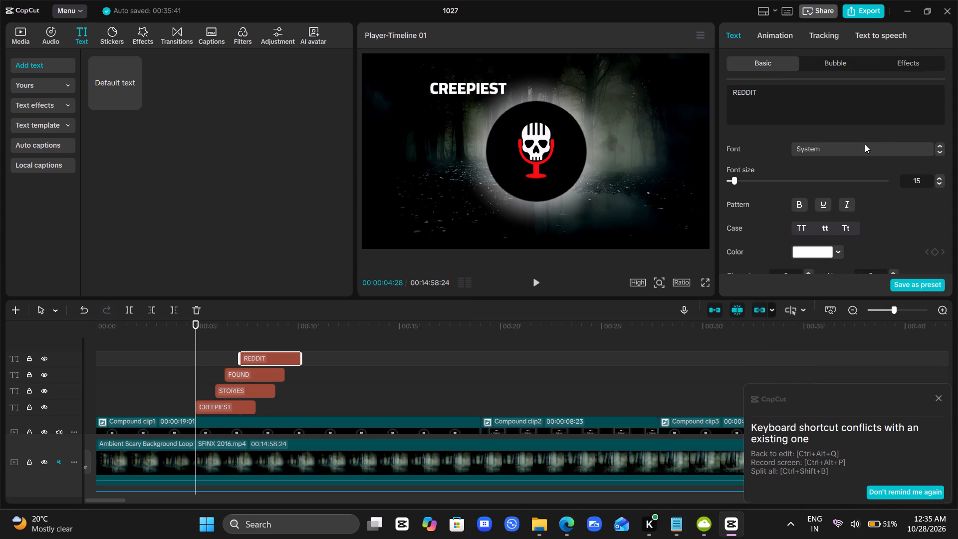
pyautogui.click(865, 144)
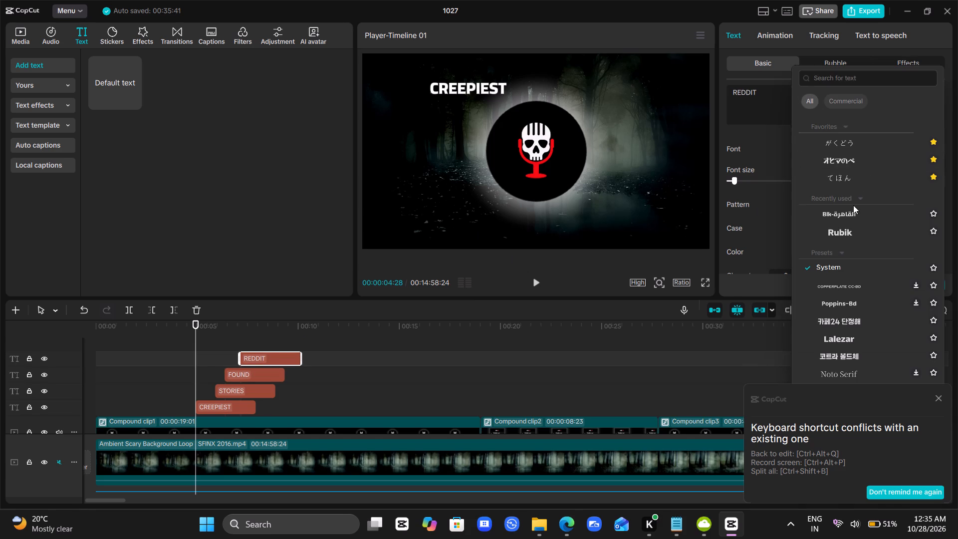
pyautogui.click(868, 217)
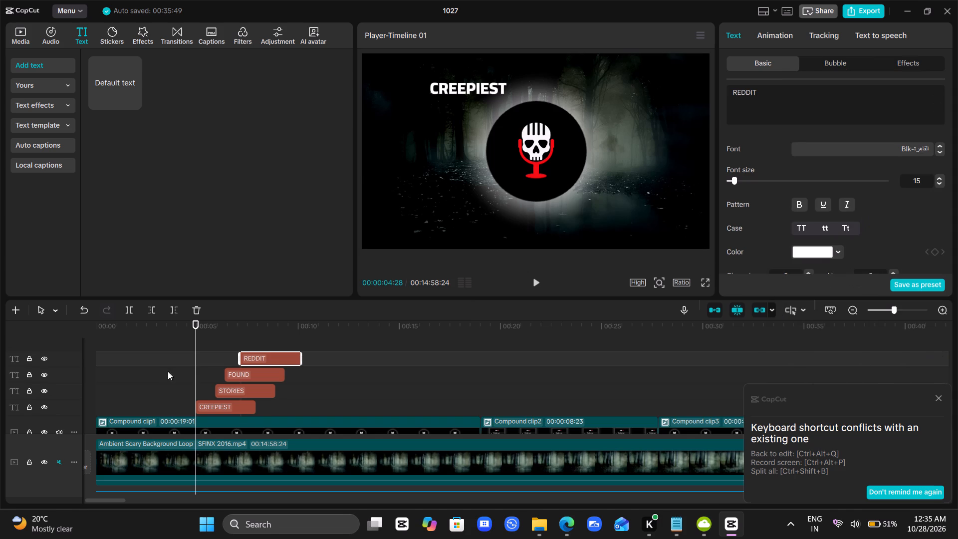
# Play the intro to find the spoken word's cue, and move the STORIES clip earlier so it starts at 00:00:05:17.
pyautogui.click(210, 364)
pyautogui.moveTo(210, 364); pyautogui.dragTo(230, 365)
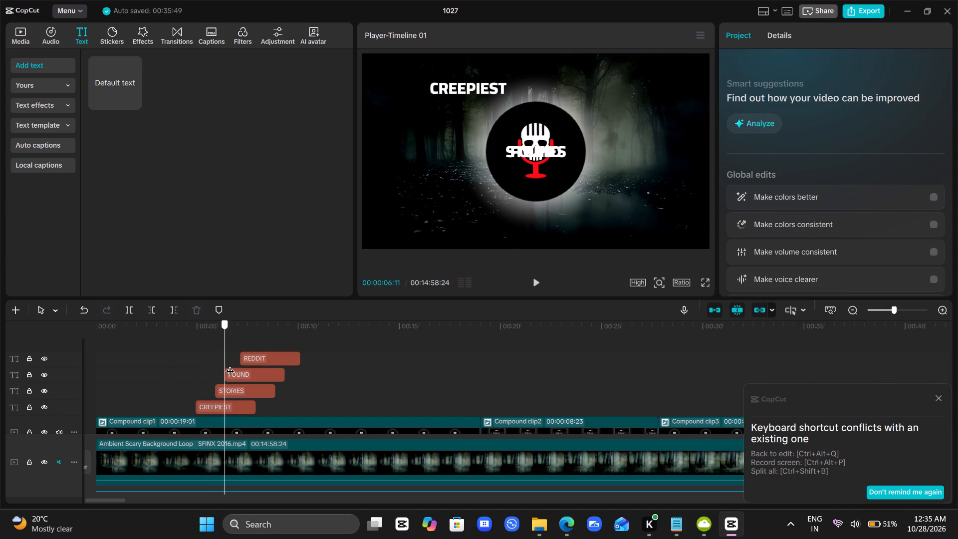
pyautogui.moveTo(230, 365); pyautogui.dragTo(194, 384)
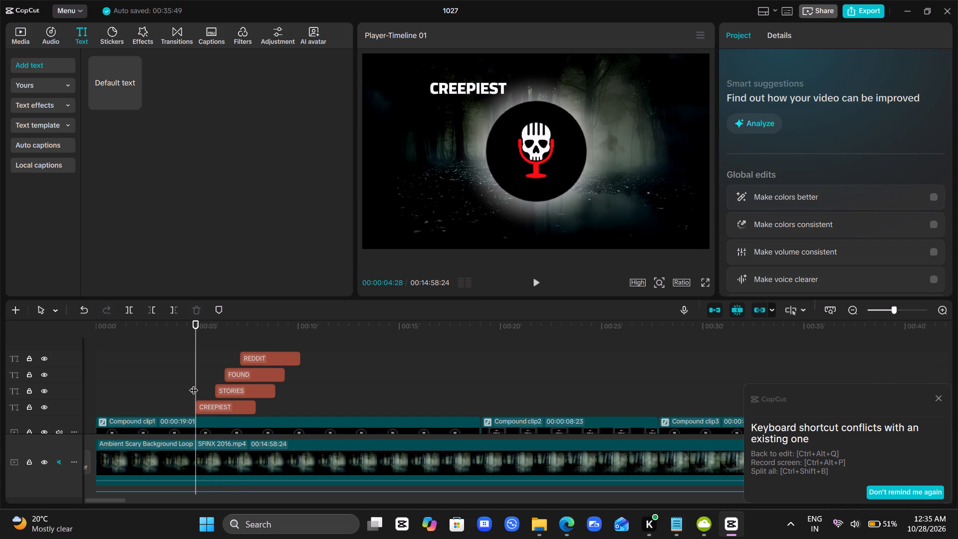
pyautogui.scroll(-1, 194, 384)
pyautogui.press('space')
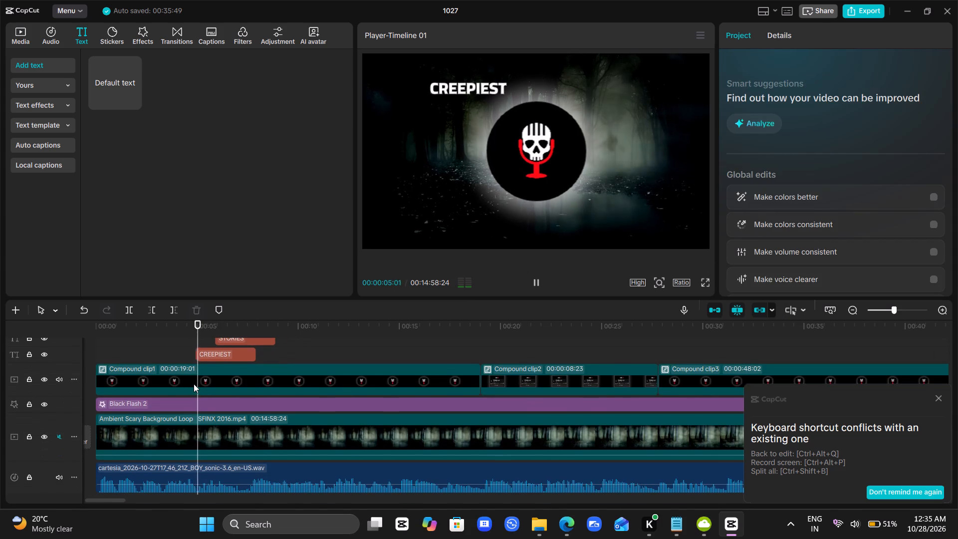
pyautogui.press('space')
pyautogui.keyDown('ctrl'); pyautogui.scroll(12, 194, 384); pyautogui.keyUp('ctrl')
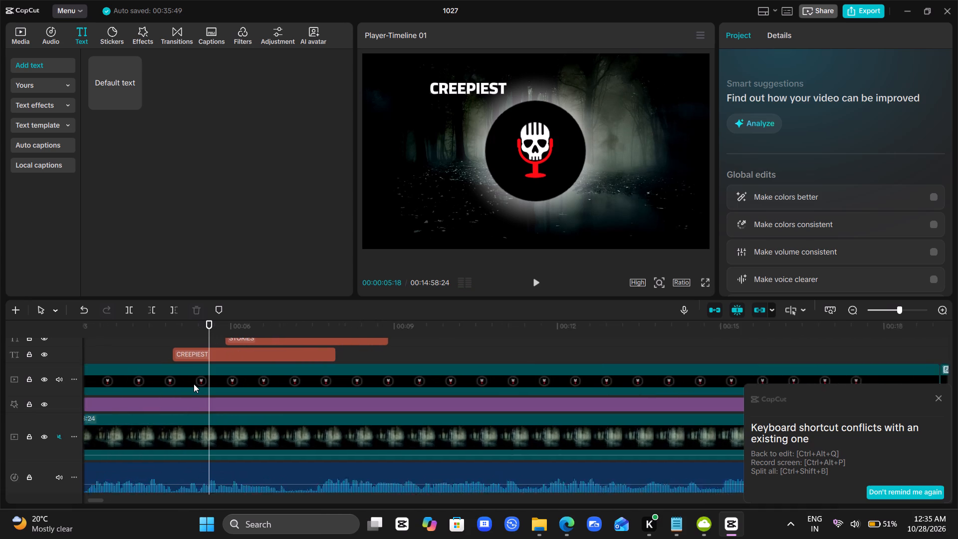
pyautogui.keyDown('ctrl'); pyautogui.scroll(1, 194, 384); pyautogui.keyUp('ctrl')
pyautogui.press('space')
pyautogui.press('space')
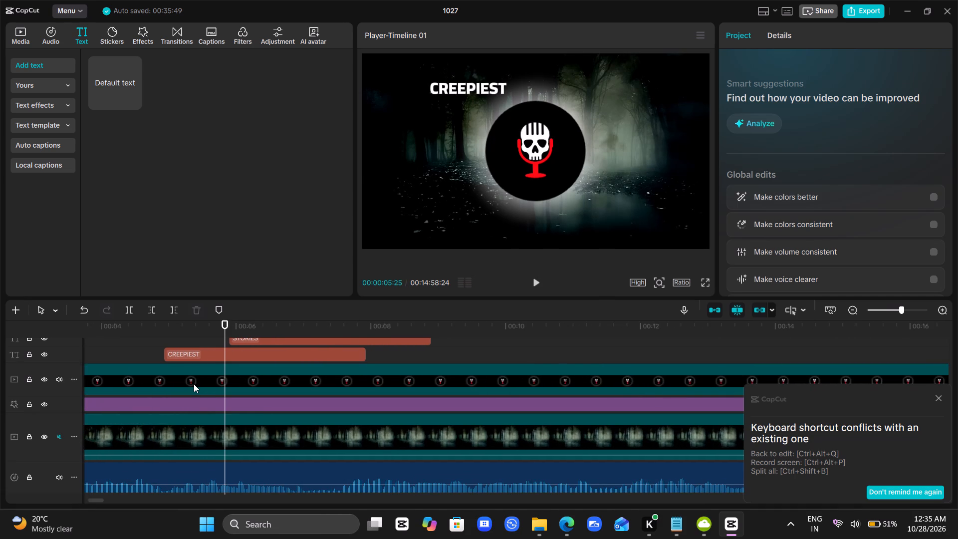
pyautogui.press('Left')
pyautogui.press('Left')
pyautogui.press('Left')
pyautogui.press('Left')
pyautogui.press('Left')
pyautogui.press('Left')
pyautogui.press('Left')
pyautogui.press('Left')
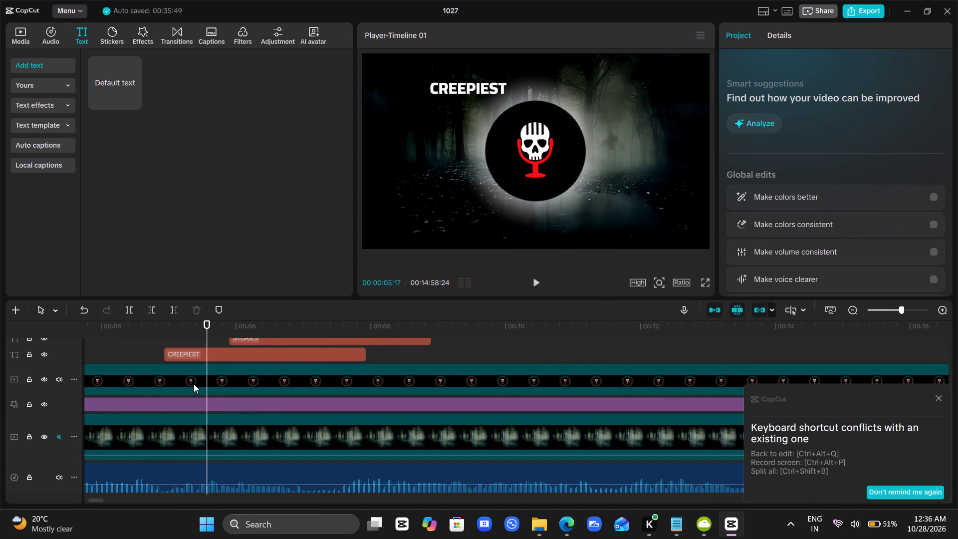
pyautogui.scroll(1, 194, 384)
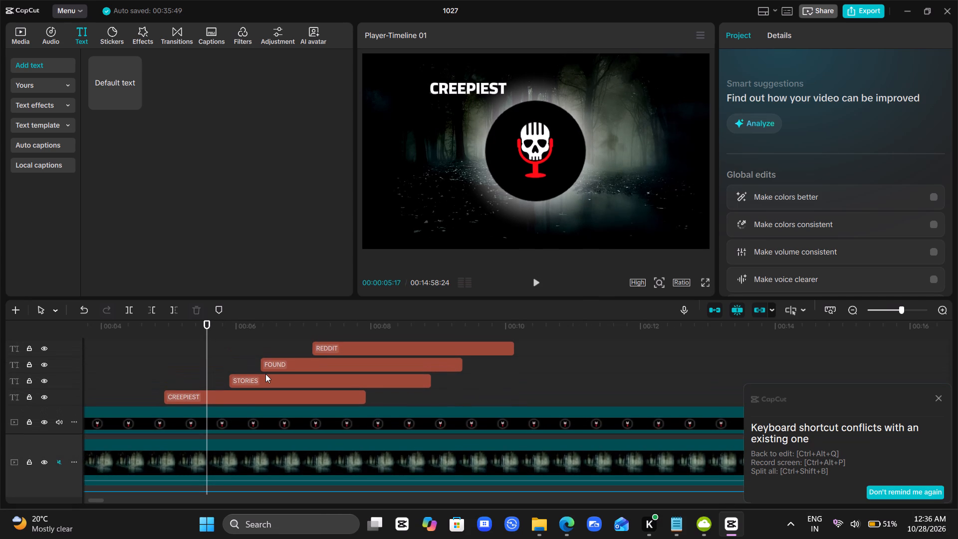
pyautogui.moveTo(266, 375); pyautogui.dragTo(247, 378)
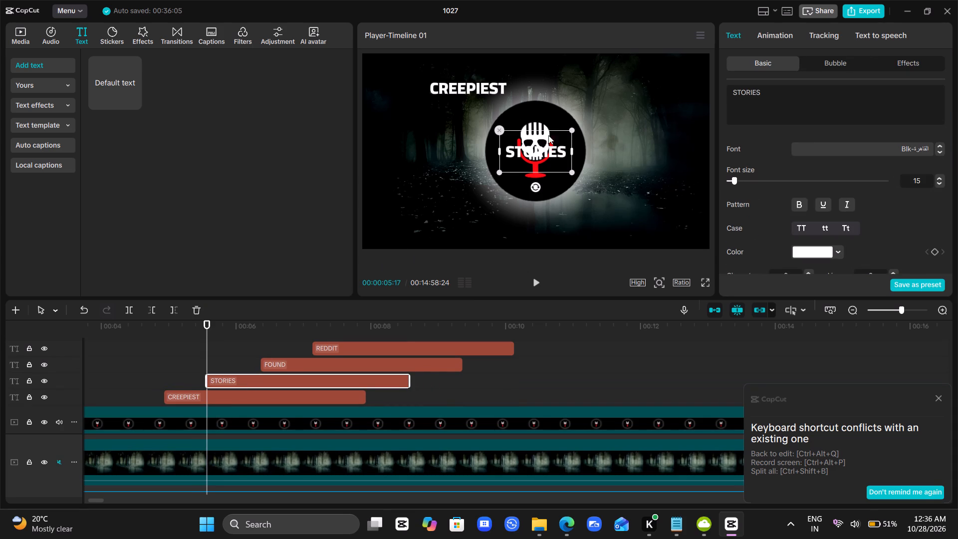
# Move the STORIES text to the upper-right area of the video frame, level with CREEPIEST.
pyautogui.moveTo(542, 150); pyautogui.dragTo(583, 80)
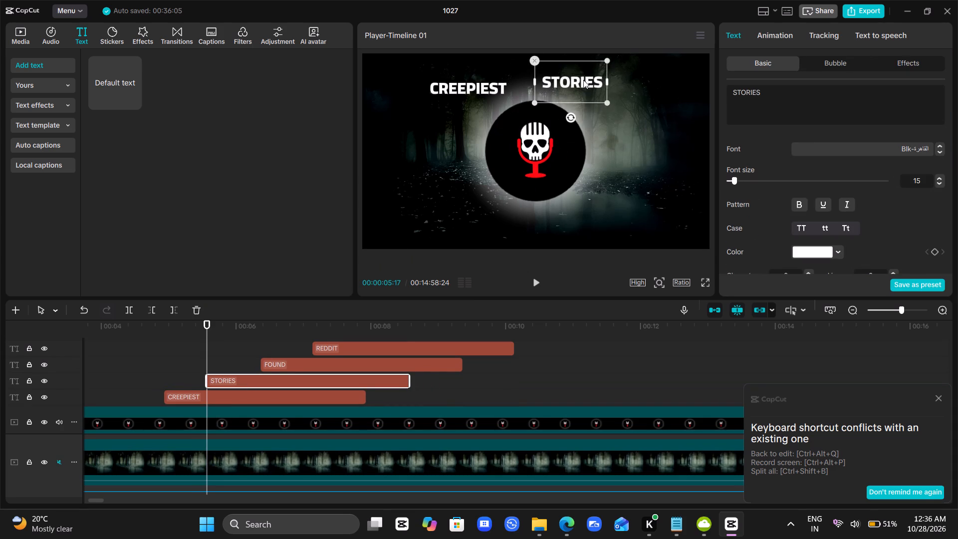
pyautogui.moveTo(583, 80); pyautogui.dragTo(593, 85)
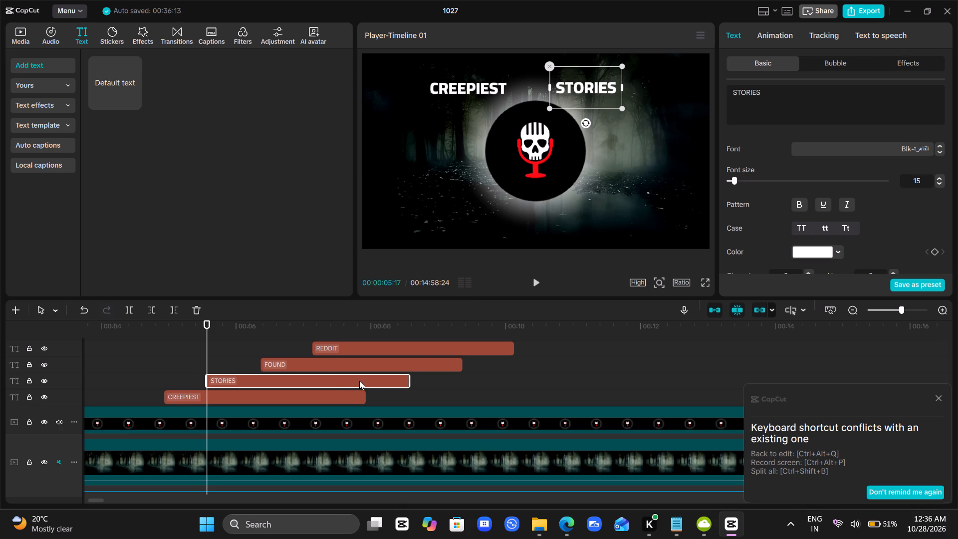
# Play the intro to find the spoken word's cue, and move the FOUND clip earlier so it starts at 00:00:06:04.
pyautogui.click(310, 368)
pyautogui.press('space')
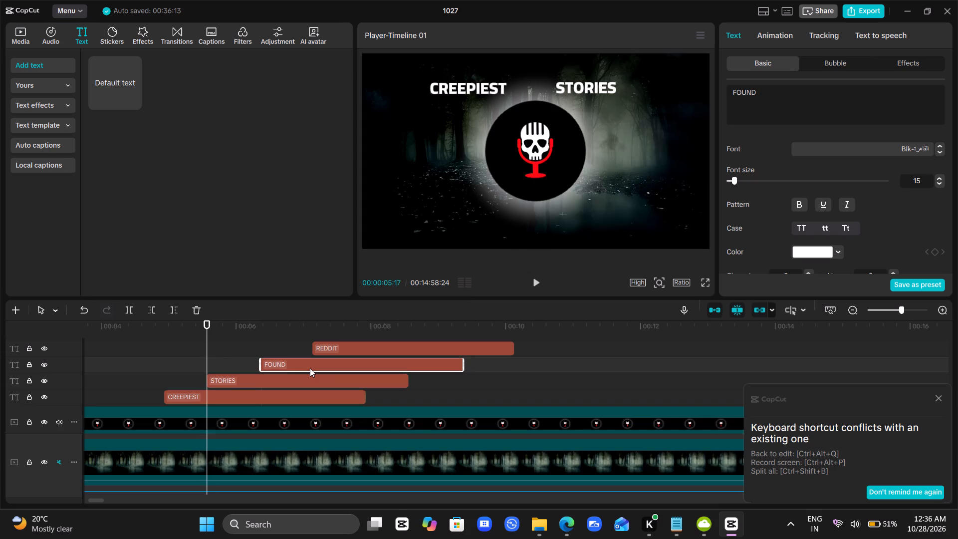
pyautogui.press('space')
pyautogui.scroll(-1, 310, 368)
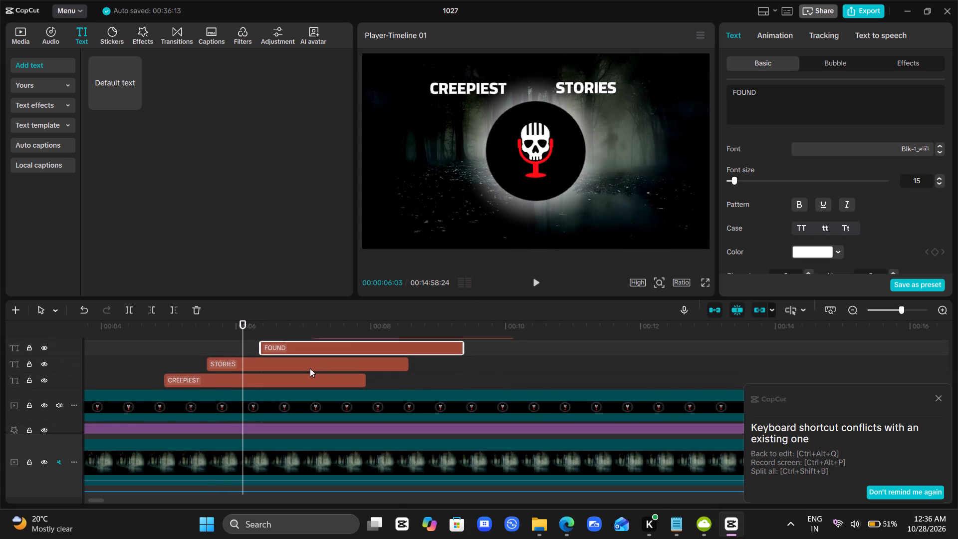
pyautogui.scroll(-2, 310, 368)
pyautogui.press('space')
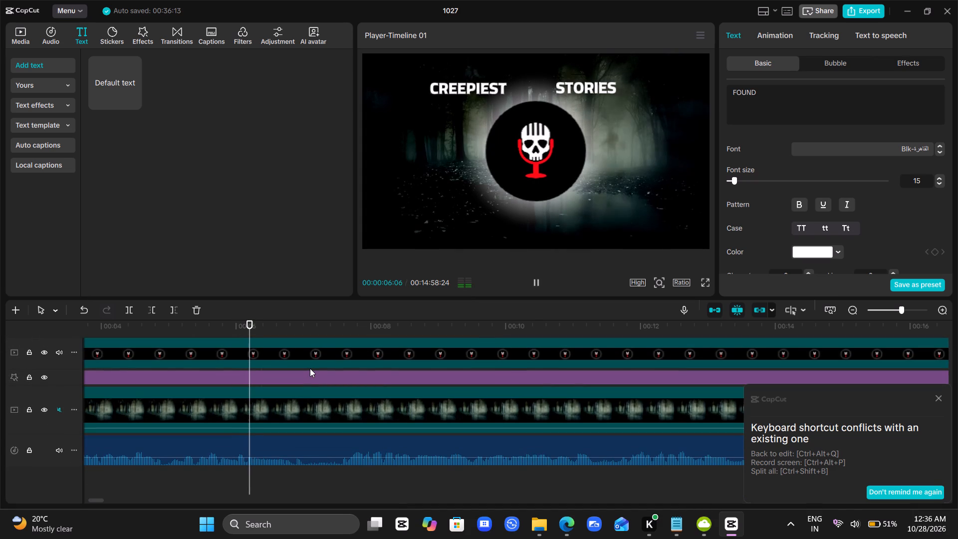
pyautogui.press('space')
pyautogui.press('Left')
pyautogui.press('Left')
pyautogui.press('Left')
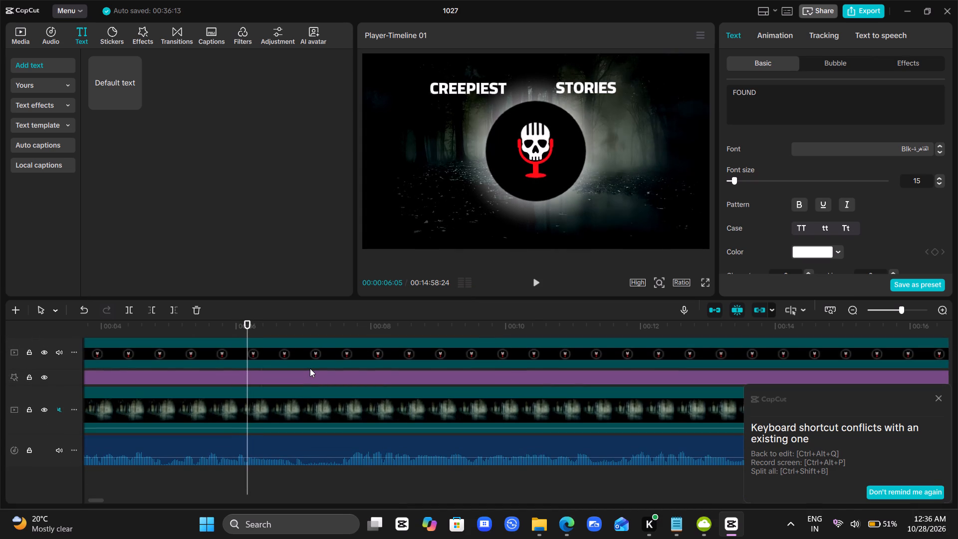
pyautogui.press('Left')
pyautogui.press('Right')
pyautogui.scroll(1, 310, 368)
pyautogui.press('Left')
pyautogui.scroll(1, 310, 368)
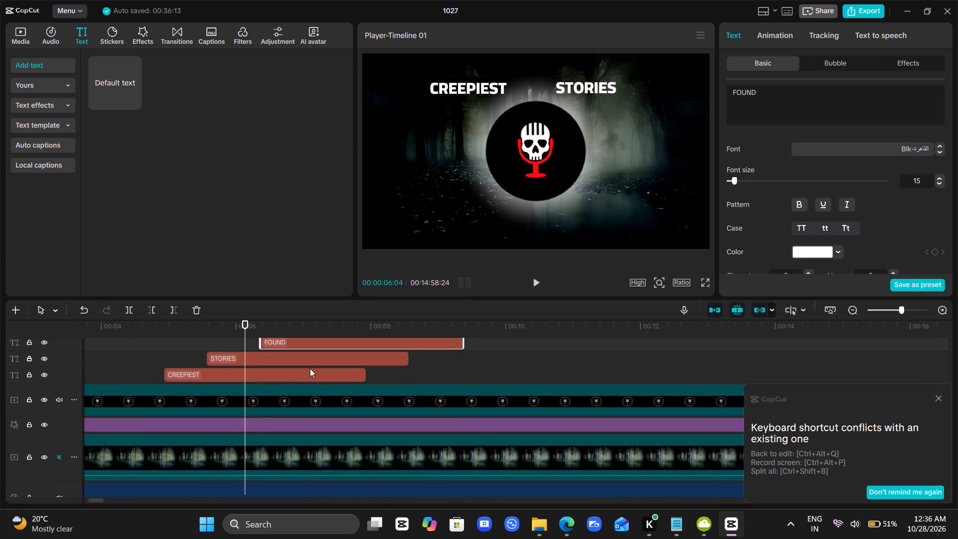
pyautogui.scroll(1, 310, 368)
pyautogui.moveTo(308, 368); pyautogui.dragTo(294, 370)
# Move the FOUND text to the lower-left area of the video frame, below the skull microphone logo.
pyautogui.moveTo(530, 155); pyautogui.dragTo(466, 218)
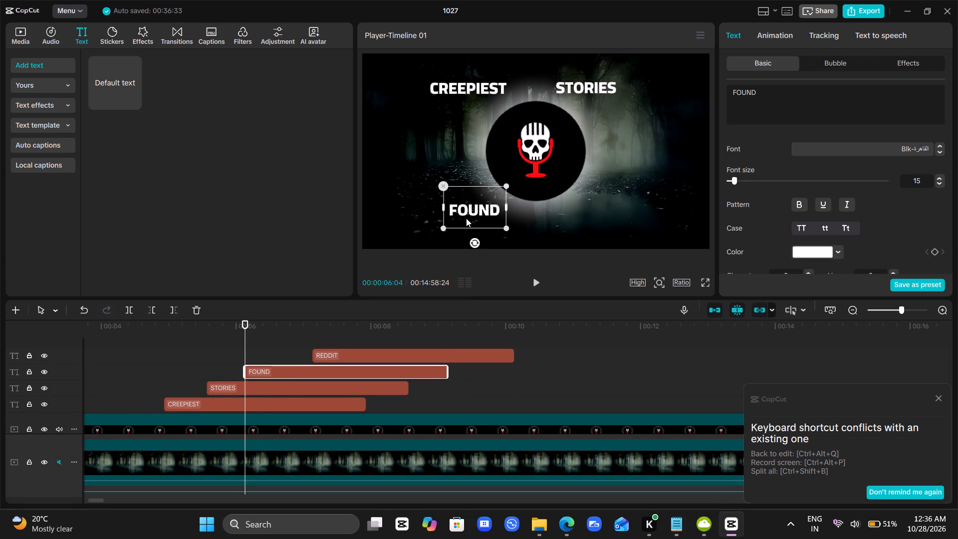
pyautogui.moveTo(466, 218); pyautogui.dragTo(459, 231)
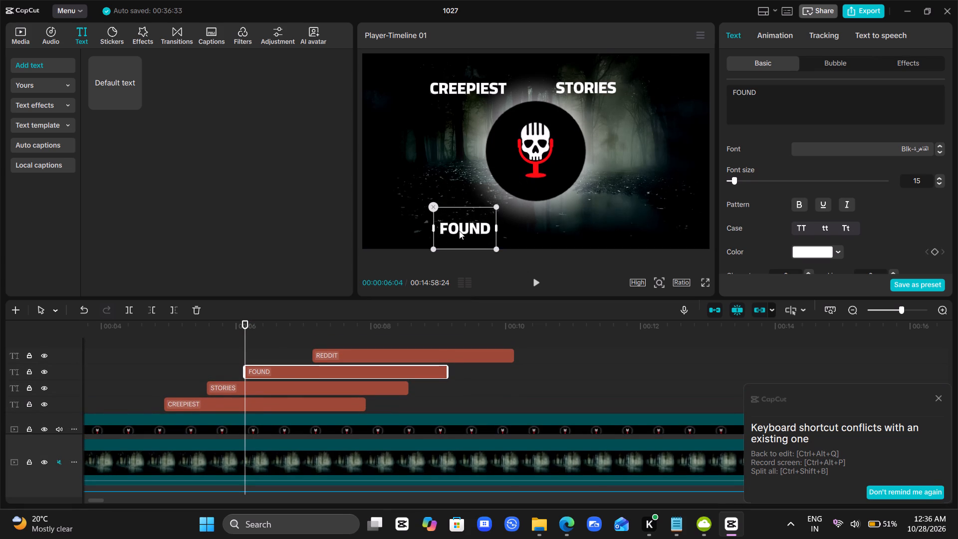
# Play on from the FOUND cue to hear the following words, and change that text to FOUND ON.
pyautogui.press('space')
pyautogui.press('space')
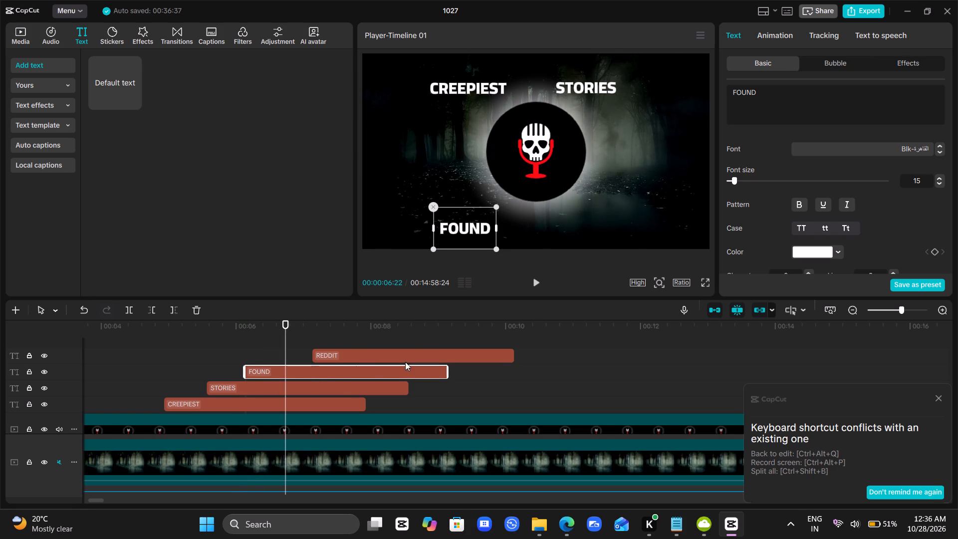
pyautogui.click(792, 93)
pyautogui.press('space')
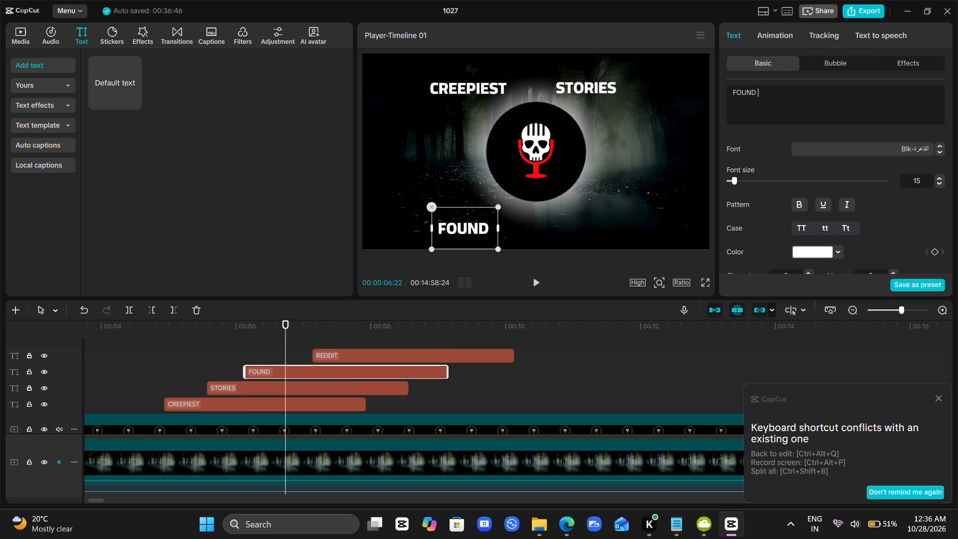
pyautogui.write('ON')
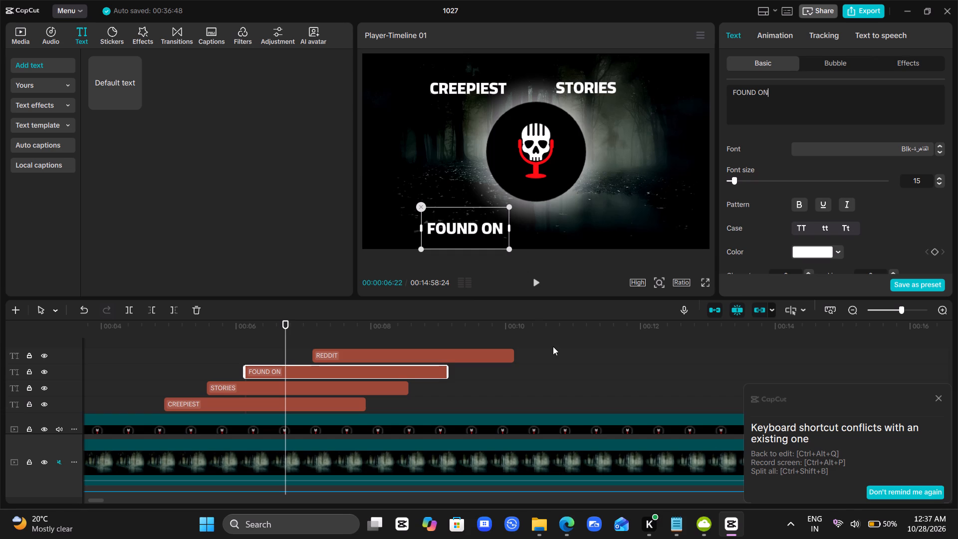
# Play back the intro from before the text clips to check the words' timing and placement.
pyautogui.click(214, 352)
pyautogui.press('space')
pyautogui.press('space')
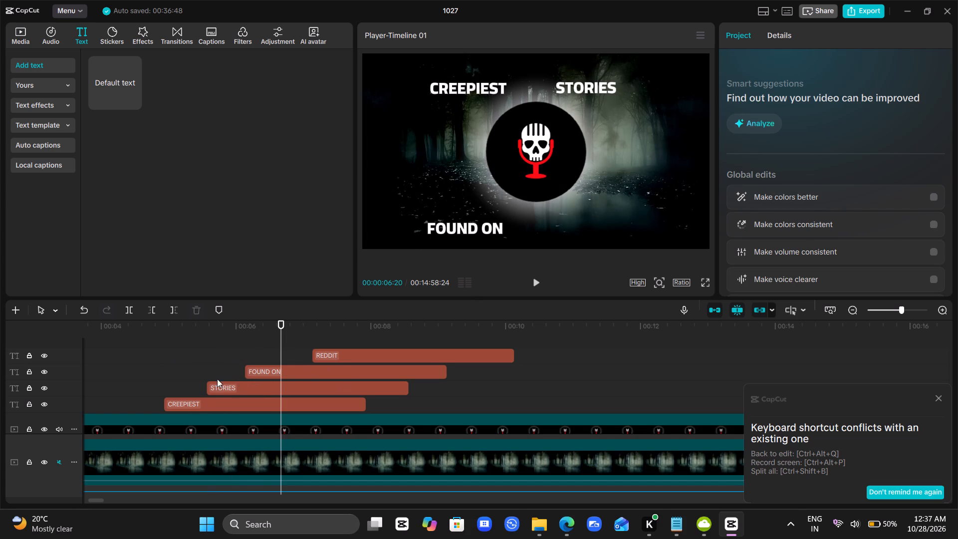
pyautogui.click(190, 376)
pyautogui.moveTo(190, 376); pyautogui.dragTo(169, 377)
pyautogui.moveTo(169, 377); pyautogui.dragTo(148, 385)
pyautogui.press('space')
pyautogui.press('space')
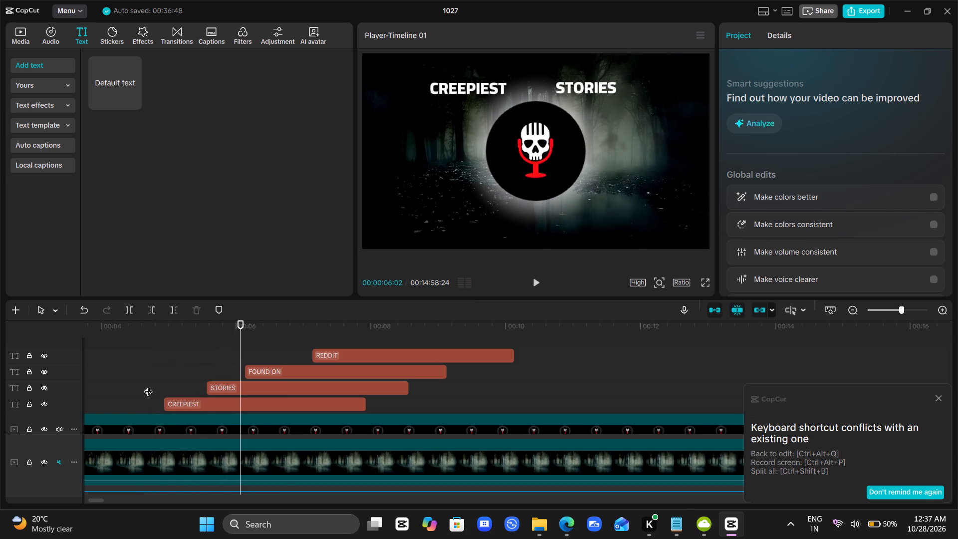
# Move the CREEPIEST text to the bottom of the video frame, just below and left of the logo.
pyautogui.click(194, 406)
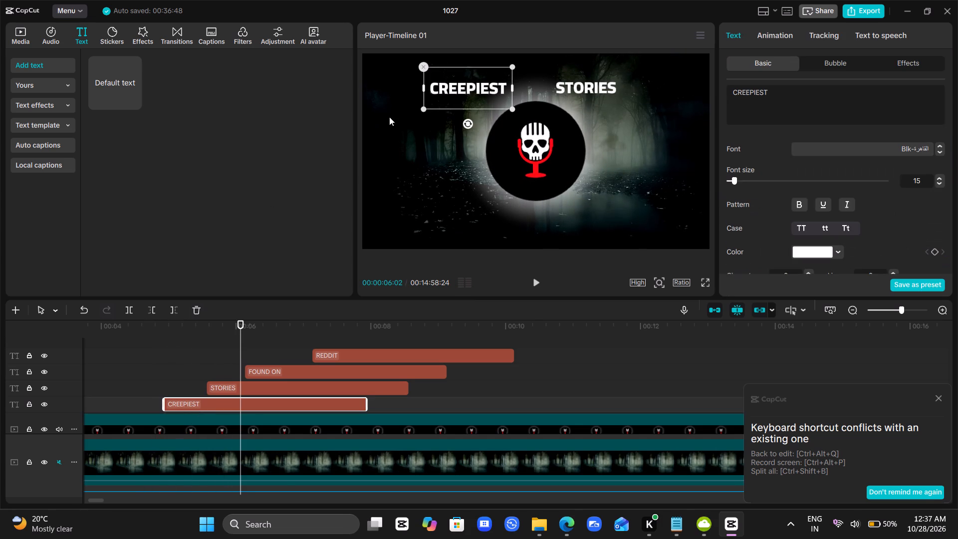
pyautogui.moveTo(470, 89); pyautogui.dragTo(473, 233)
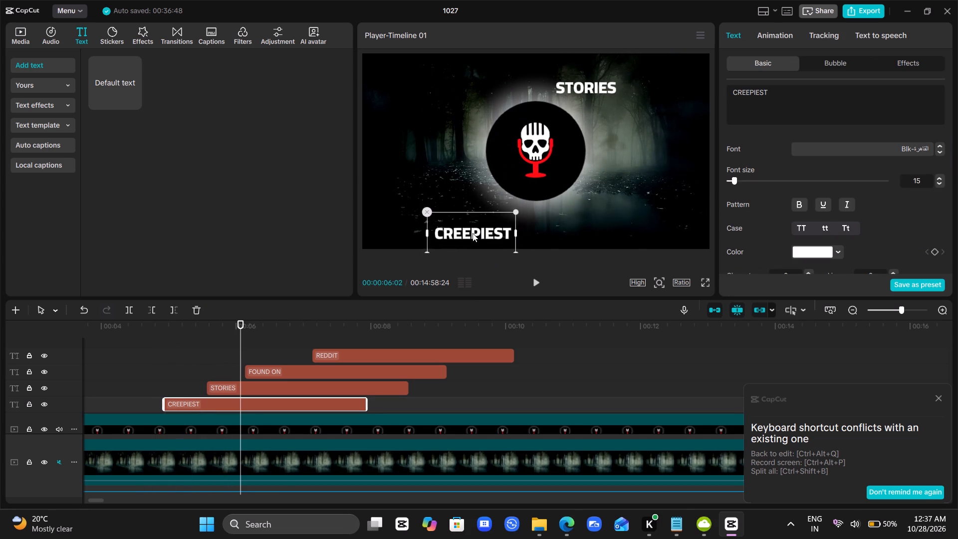
pyautogui.moveTo(473, 233); pyautogui.dragTo(543, 228)
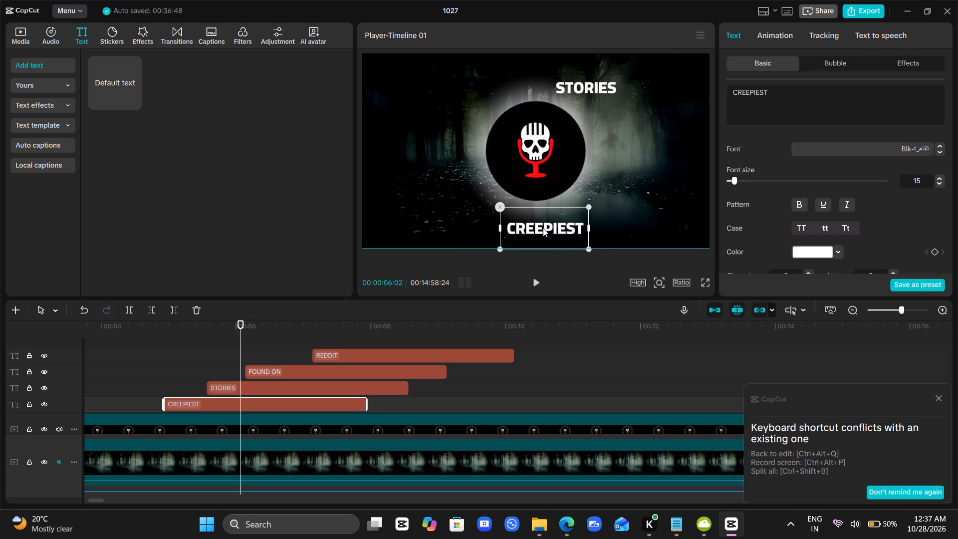
pyautogui.moveTo(543, 228); pyautogui.dragTo(519, 227)
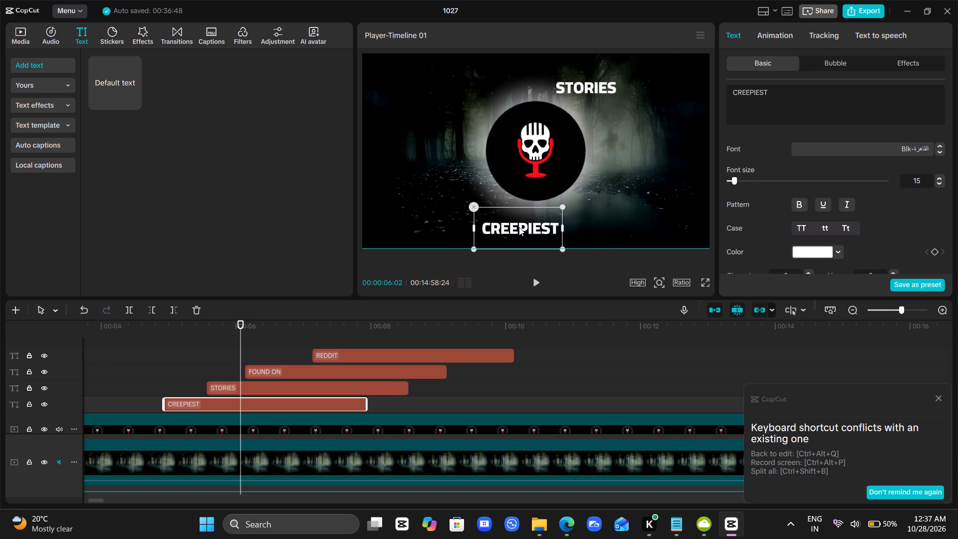
pyautogui.moveTo(519, 227); pyautogui.dragTo(490, 225)
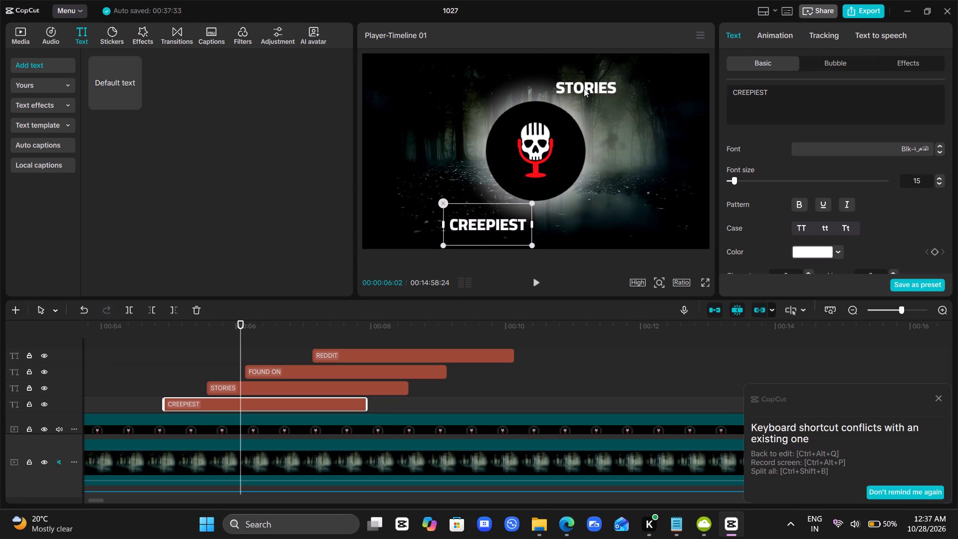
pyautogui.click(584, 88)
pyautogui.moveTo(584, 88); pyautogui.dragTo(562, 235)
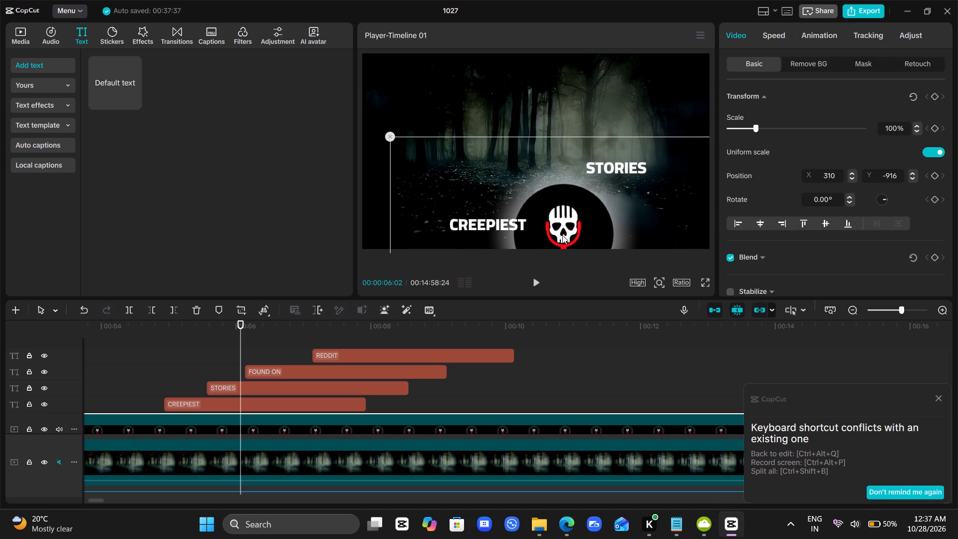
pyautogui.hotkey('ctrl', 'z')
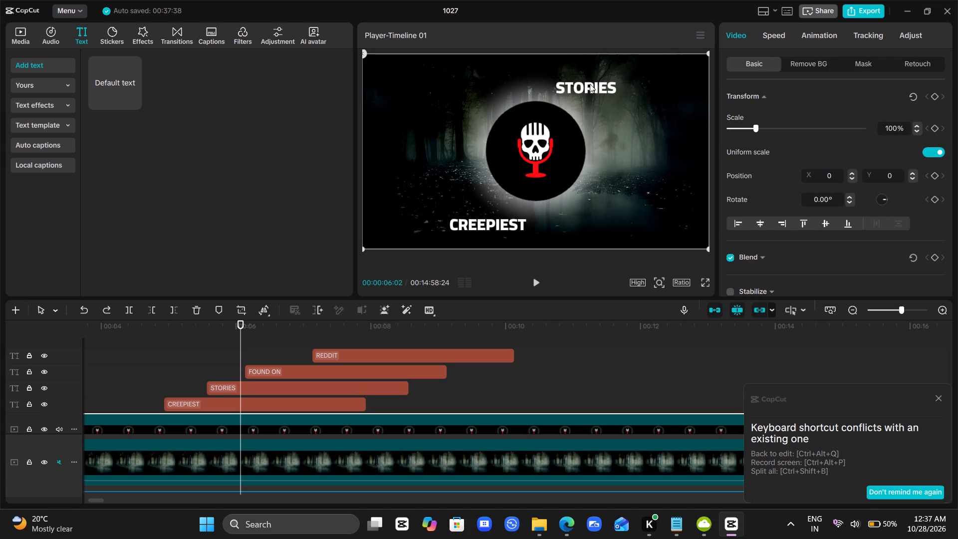
# Move the STORIES text to the bottom of the video frame, level with and just right of CREEPIEST.
pyautogui.click(590, 88)
pyautogui.moveTo(590, 88); pyautogui.dragTo(571, 223)
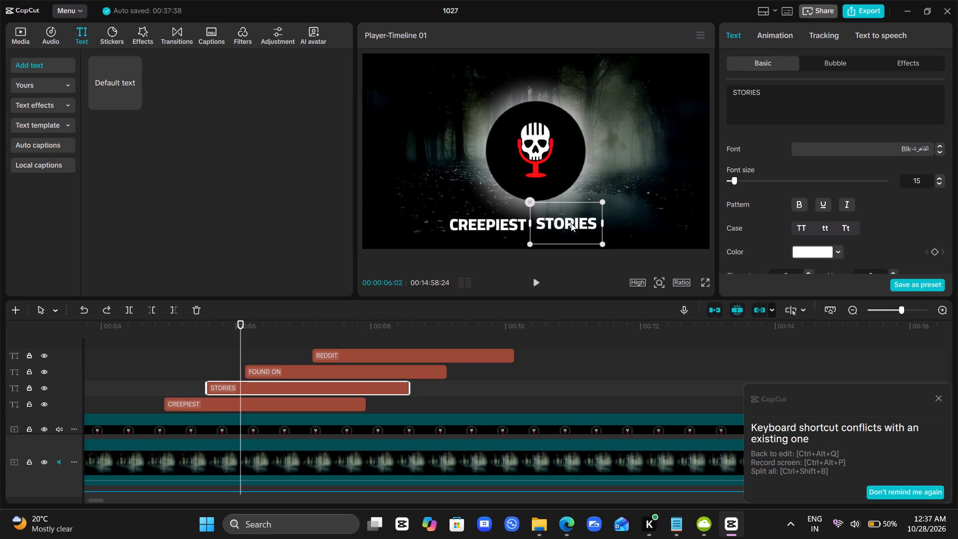
pyautogui.moveTo(571, 223); pyautogui.dragTo(576, 225)
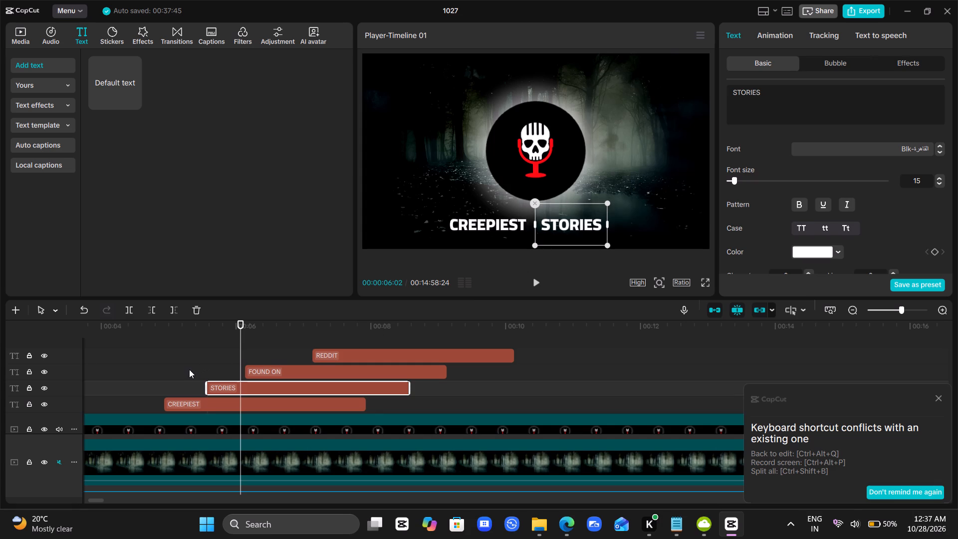
# Play back the intro to check CREEPIEST and STORIES appearing side by side below the logo.
pyautogui.click(184, 370)
pyautogui.moveTo(184, 370); pyautogui.dragTo(157, 380)
pyautogui.press('space')
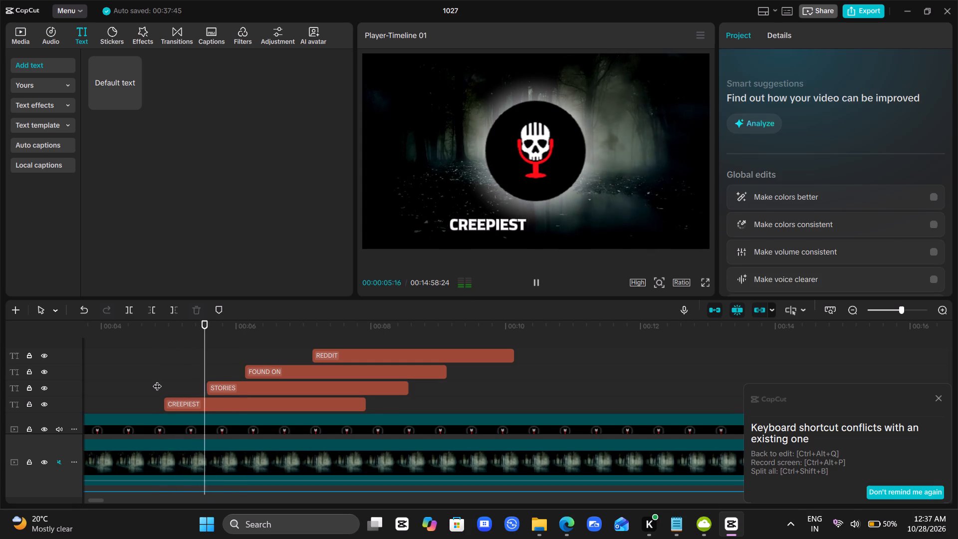
pyautogui.press('space')
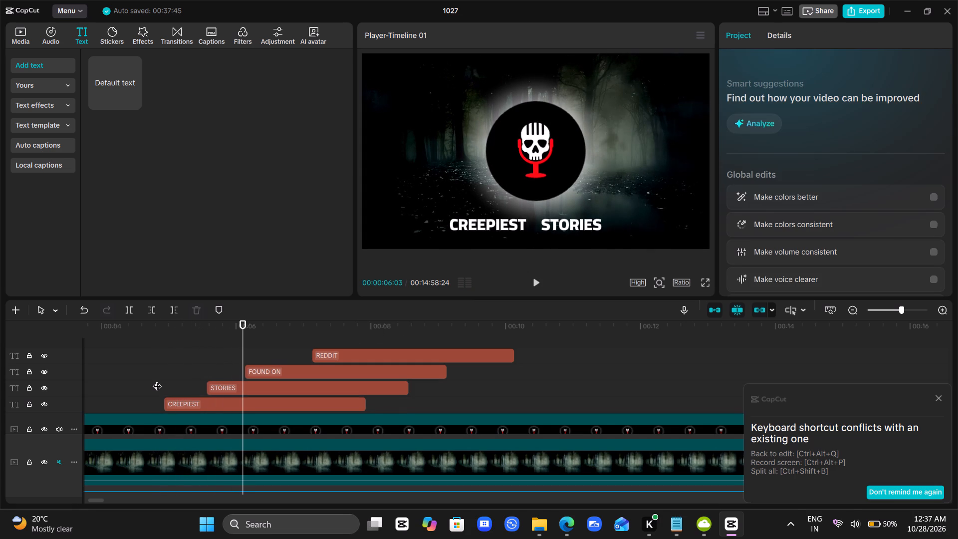
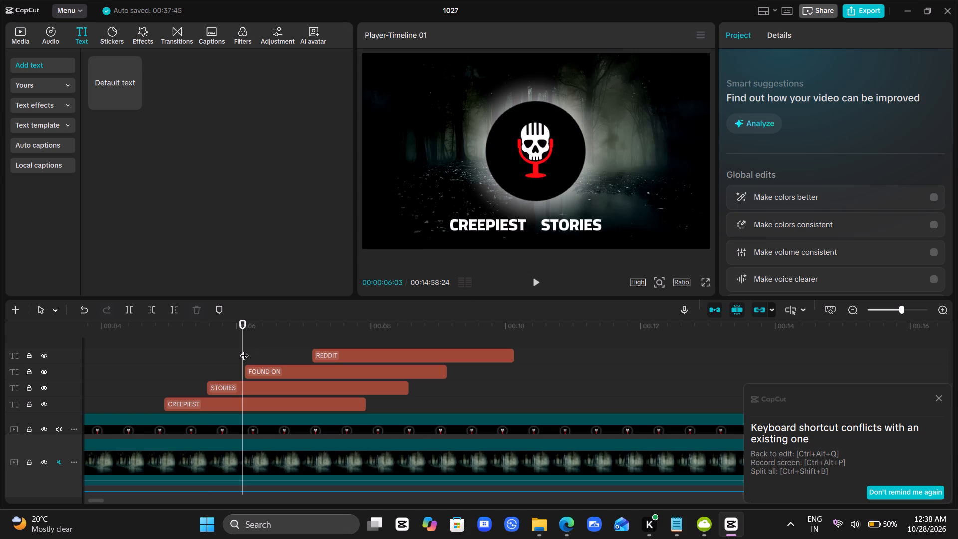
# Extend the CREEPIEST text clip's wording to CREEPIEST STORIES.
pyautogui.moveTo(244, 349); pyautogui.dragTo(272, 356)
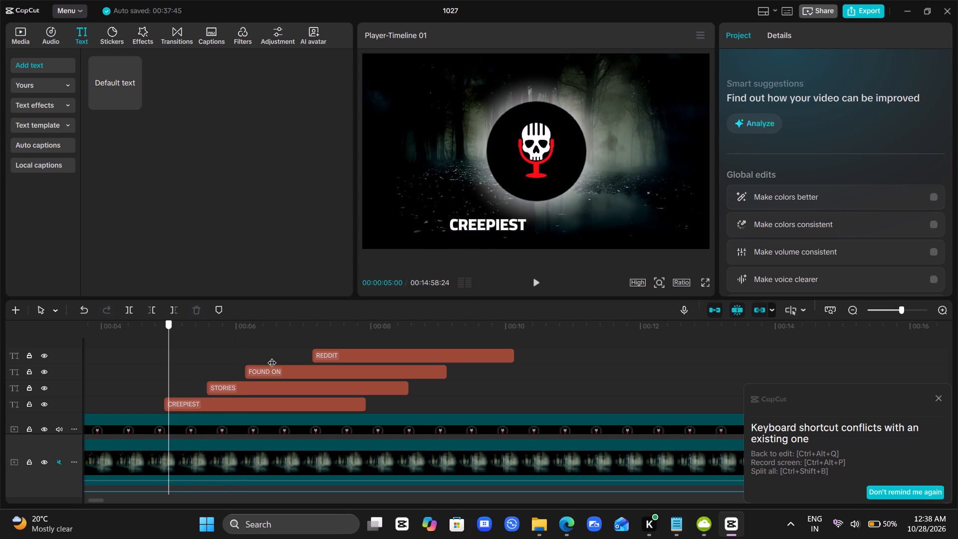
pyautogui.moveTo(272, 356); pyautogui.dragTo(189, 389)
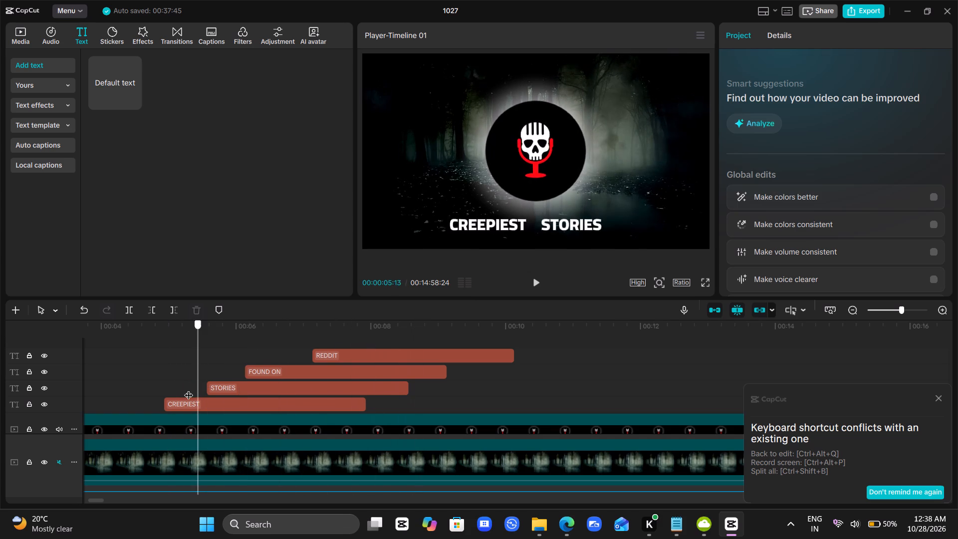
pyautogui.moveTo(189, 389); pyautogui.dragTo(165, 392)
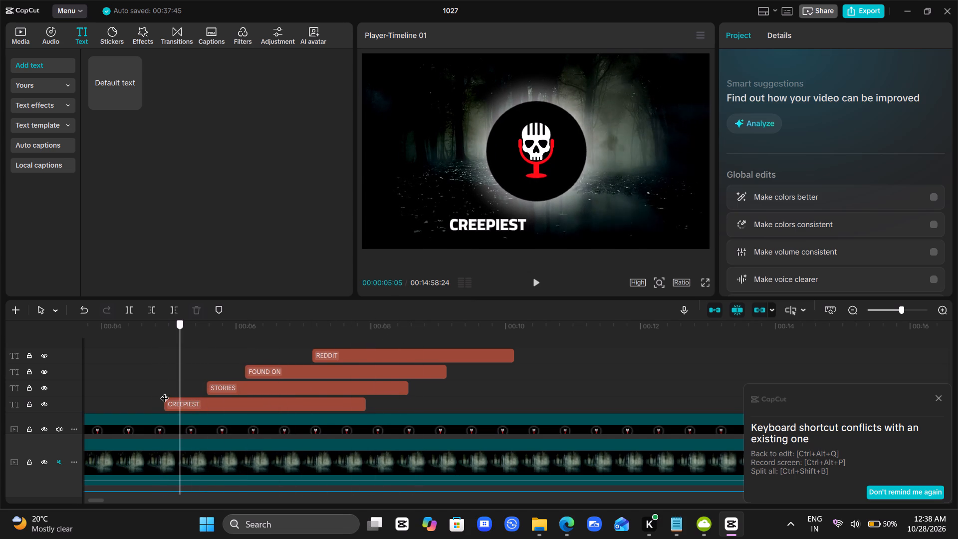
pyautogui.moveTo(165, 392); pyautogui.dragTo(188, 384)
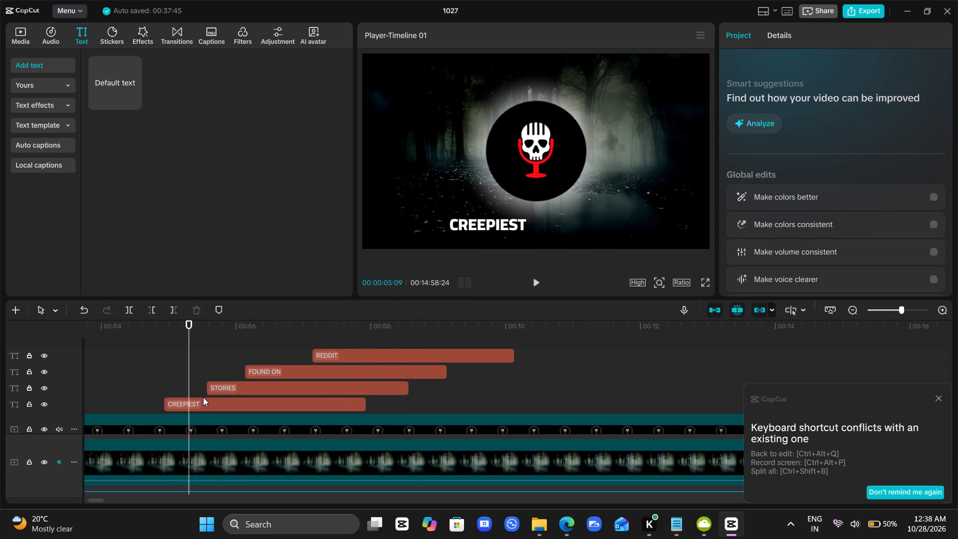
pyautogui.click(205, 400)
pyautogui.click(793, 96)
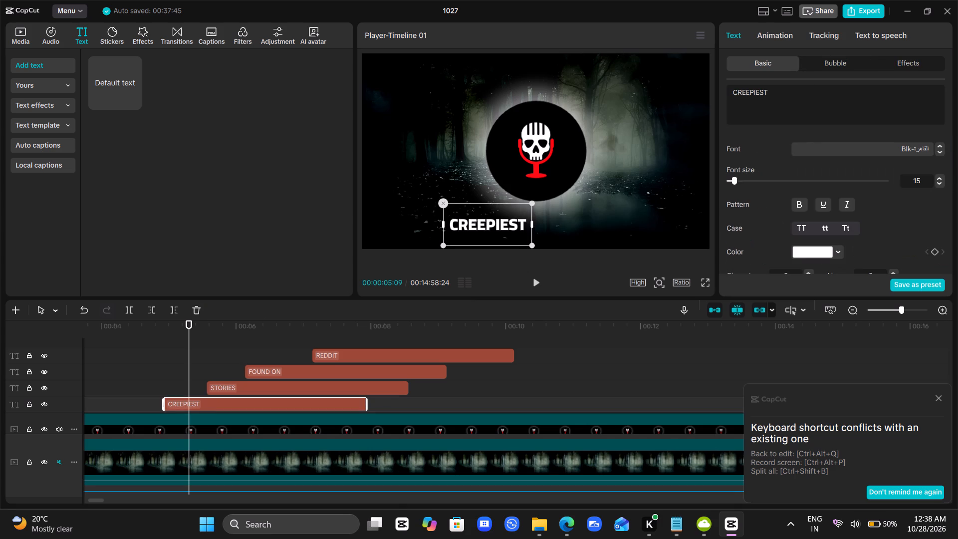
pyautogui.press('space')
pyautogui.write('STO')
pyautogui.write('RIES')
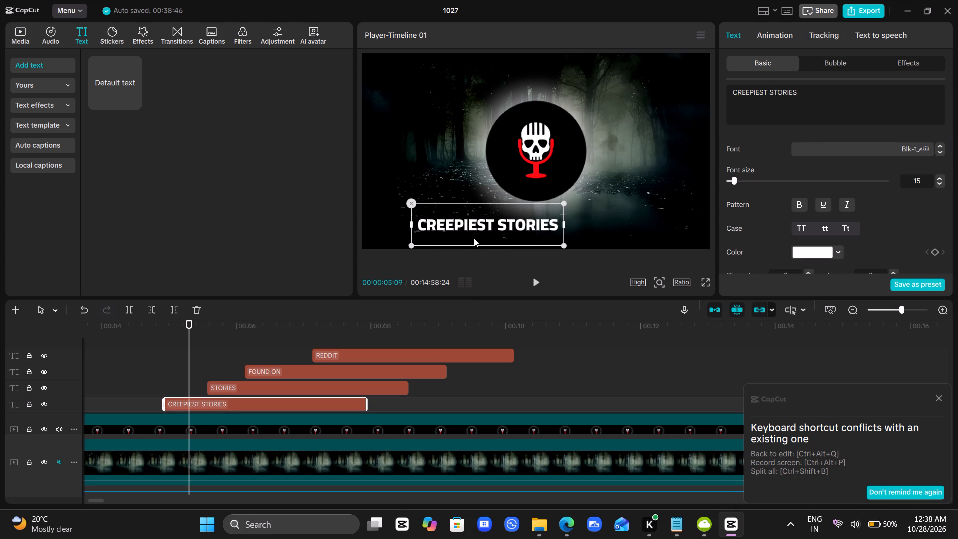
# Move the CREEPIEST STORIES text to the bottom of the video frame, horizontally centred below the logo.
pyautogui.moveTo(482, 235); pyautogui.dragTo(526, 239)
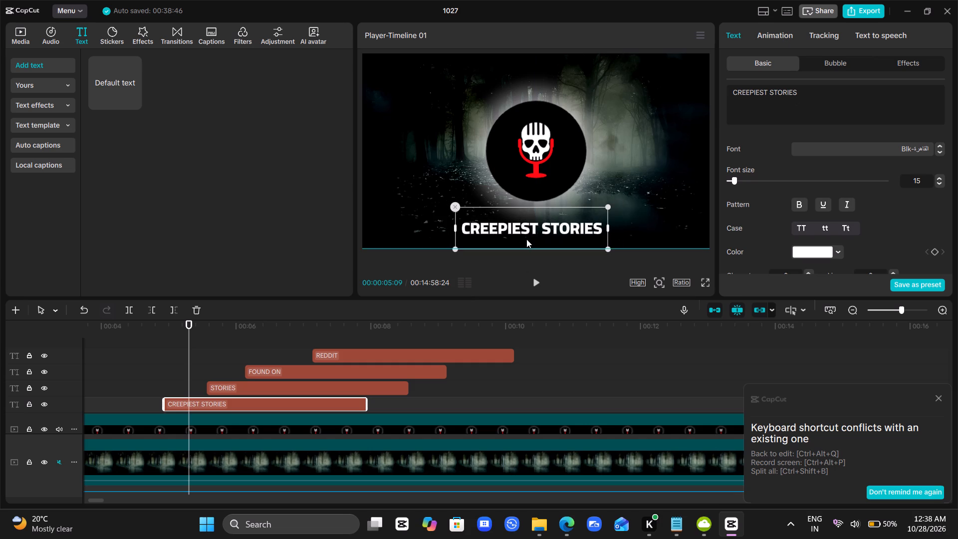
pyautogui.moveTo(526, 239); pyautogui.dragTo(528, 244)
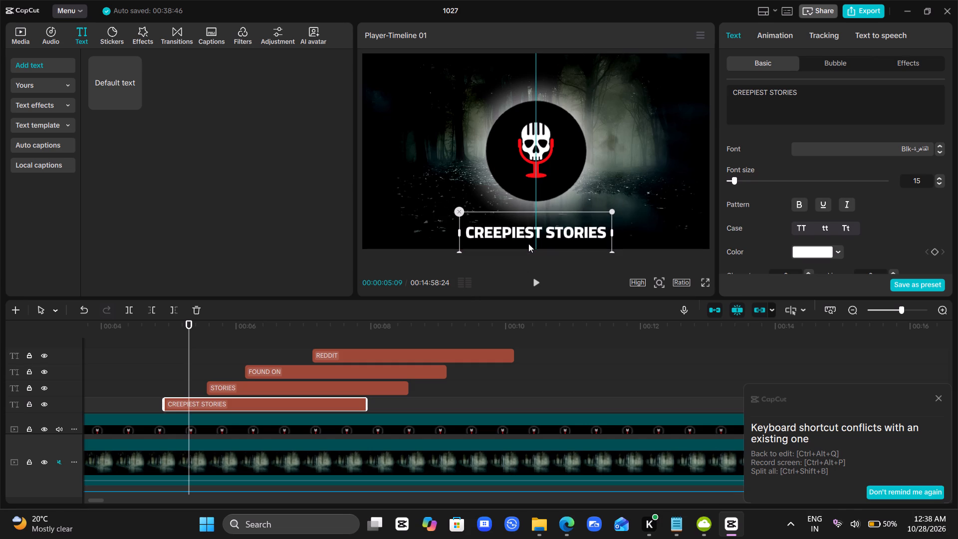
pyautogui.moveTo(528, 244); pyautogui.dragTo(528, 244)
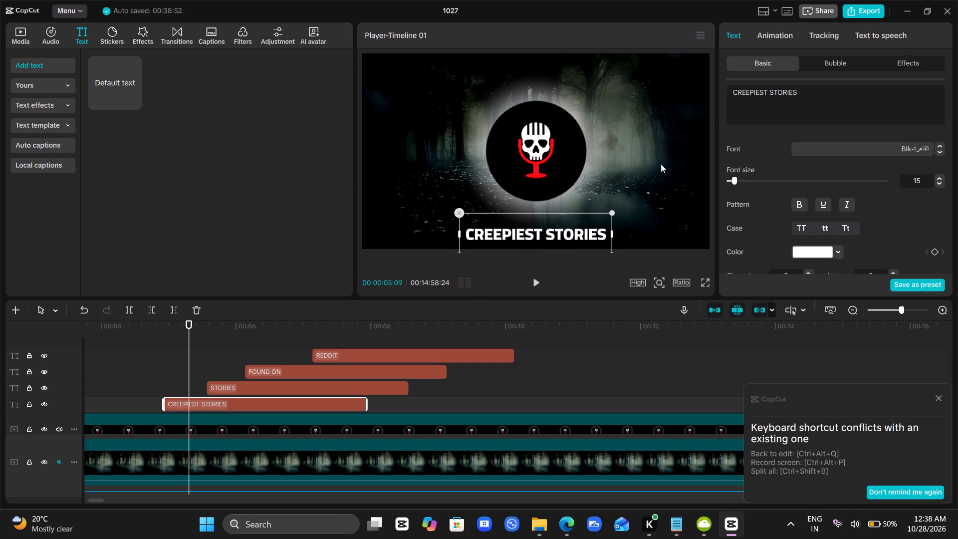
# Apply the Lift In entrance animation to the CREEPIEST STORIES text clip.
pyautogui.click(772, 37)
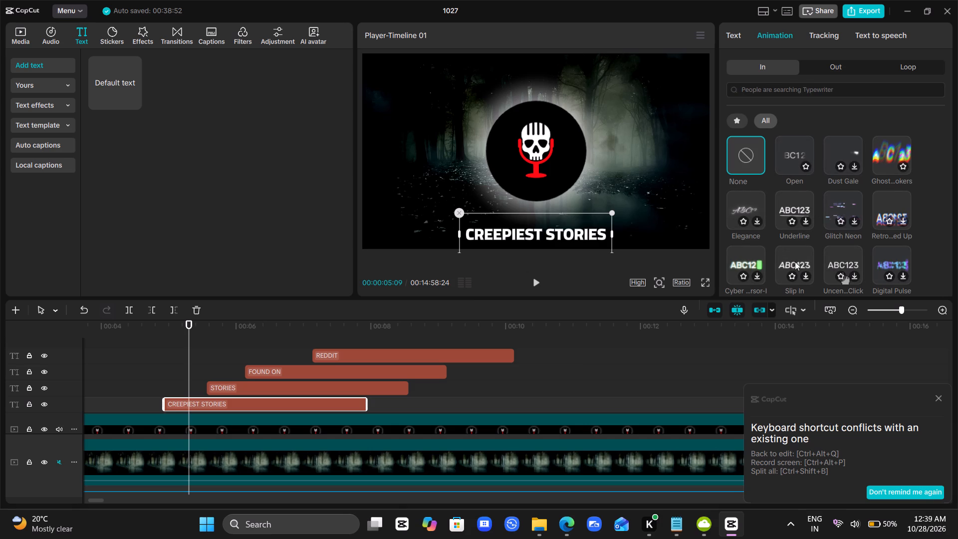
pyautogui.scroll(-1, 842, 253)
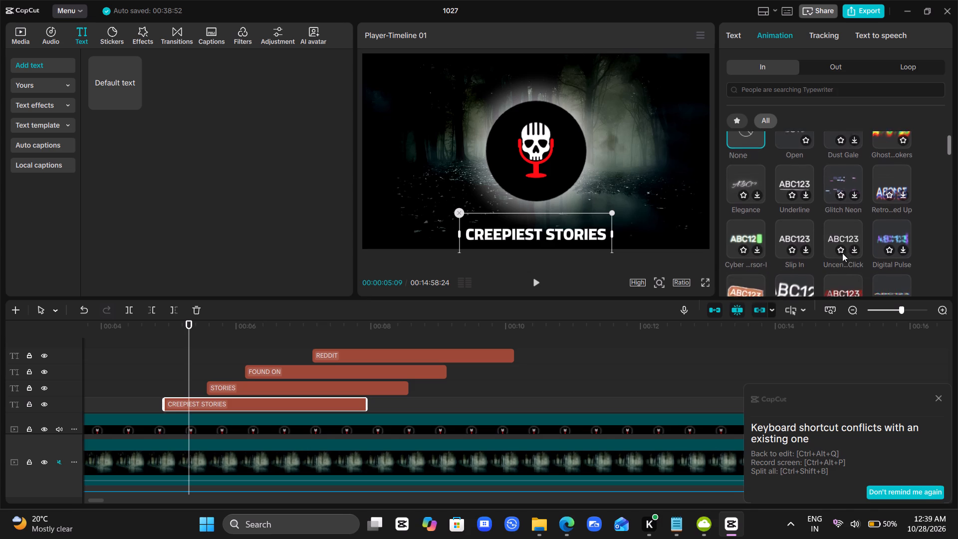
pyautogui.scroll(-1, 842, 253)
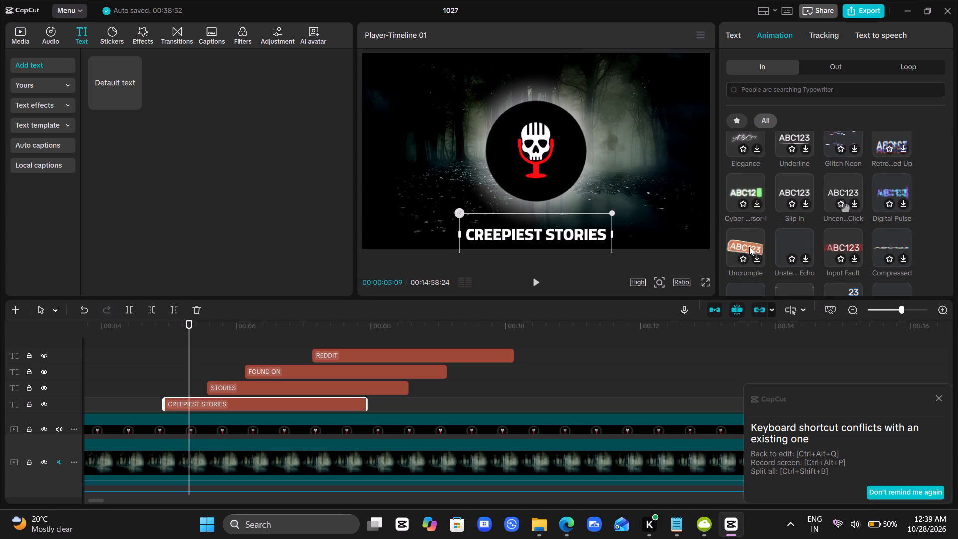
pyautogui.scroll(-1, 749, 247)
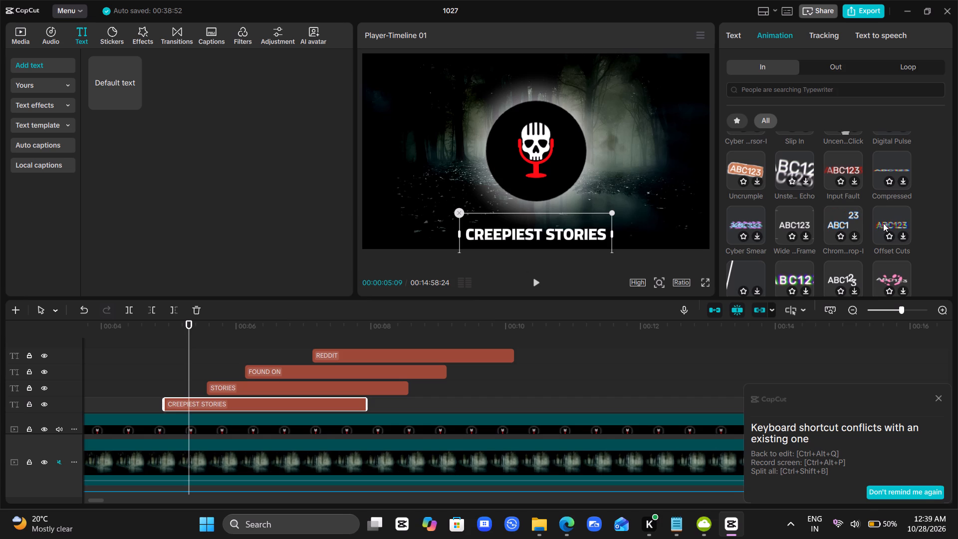
pyautogui.scroll(-1, 883, 223)
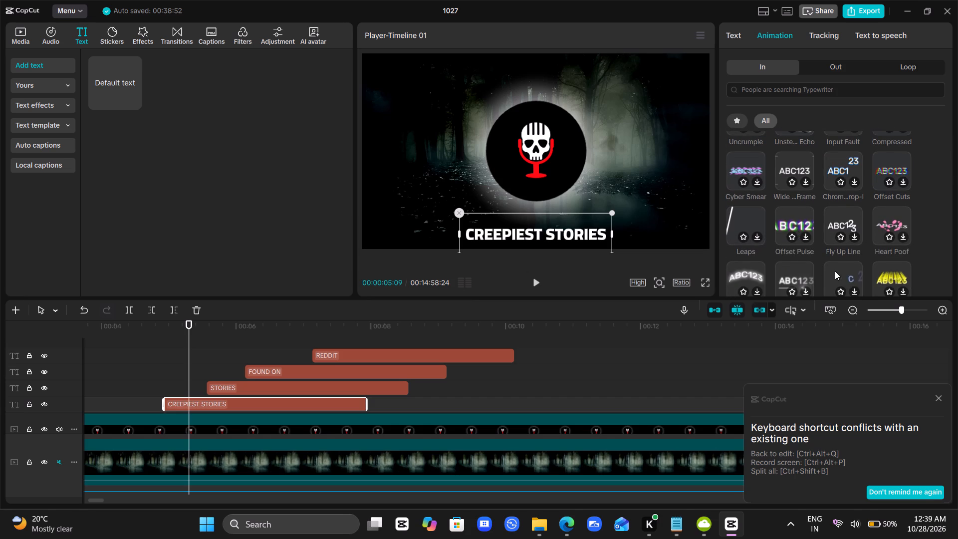
pyautogui.scroll(-1, 835, 271)
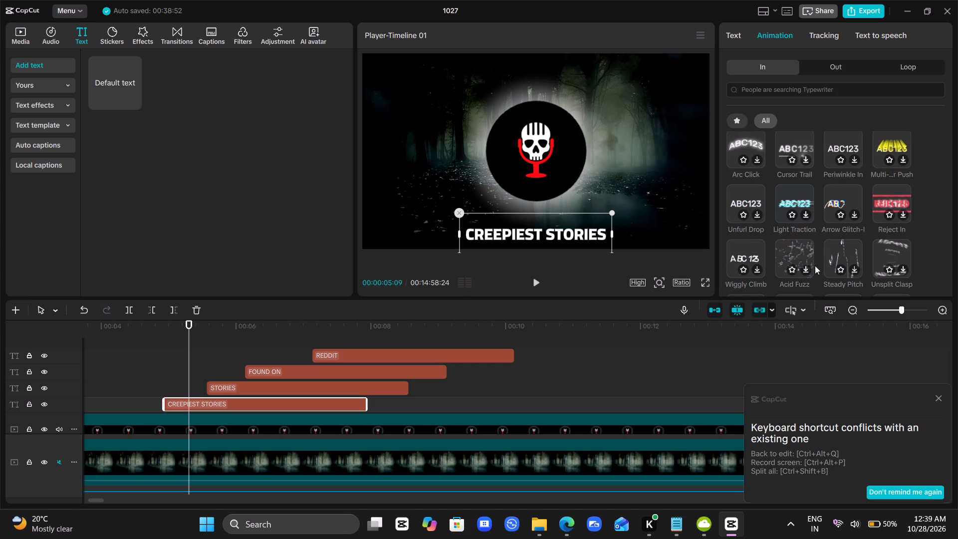
pyautogui.scroll(-1, 881, 251)
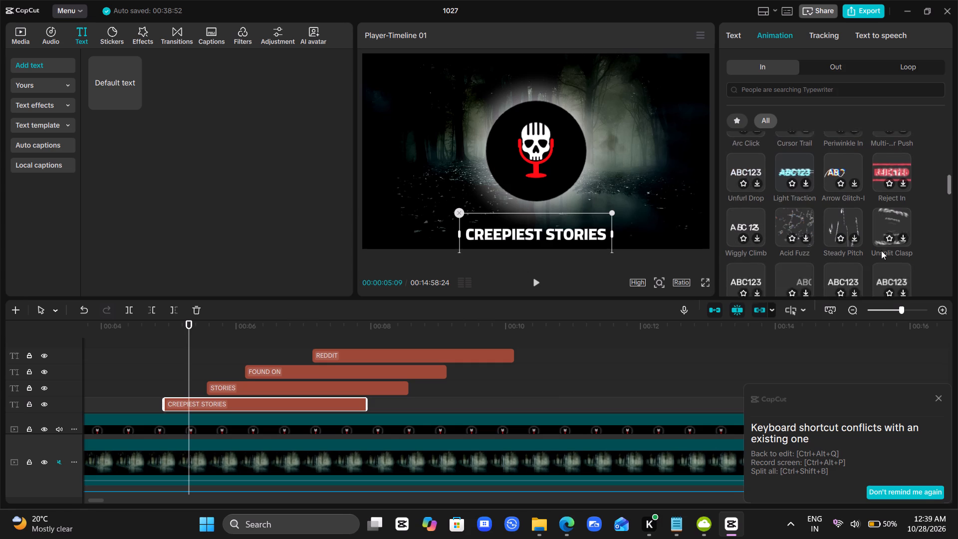
pyautogui.scroll(-1, 881, 251)
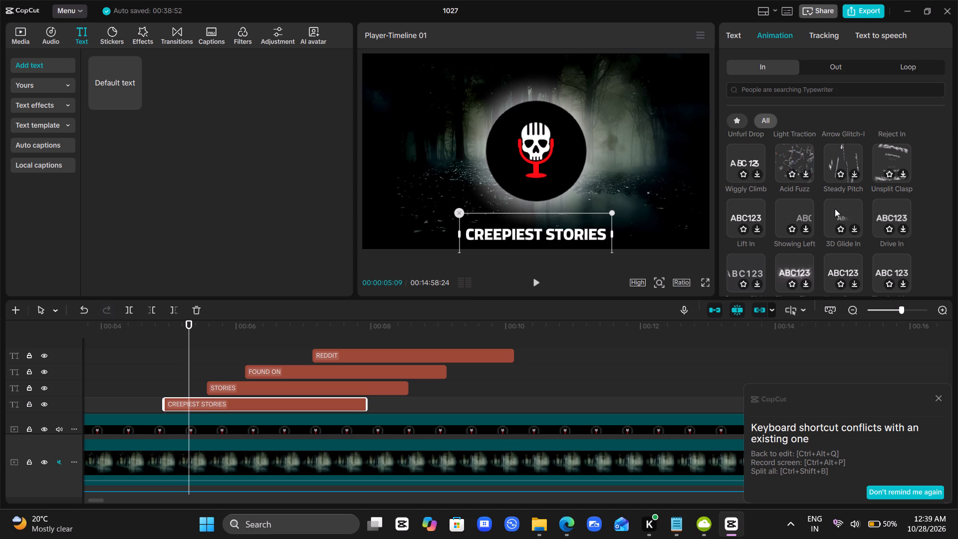
pyautogui.click(735, 212)
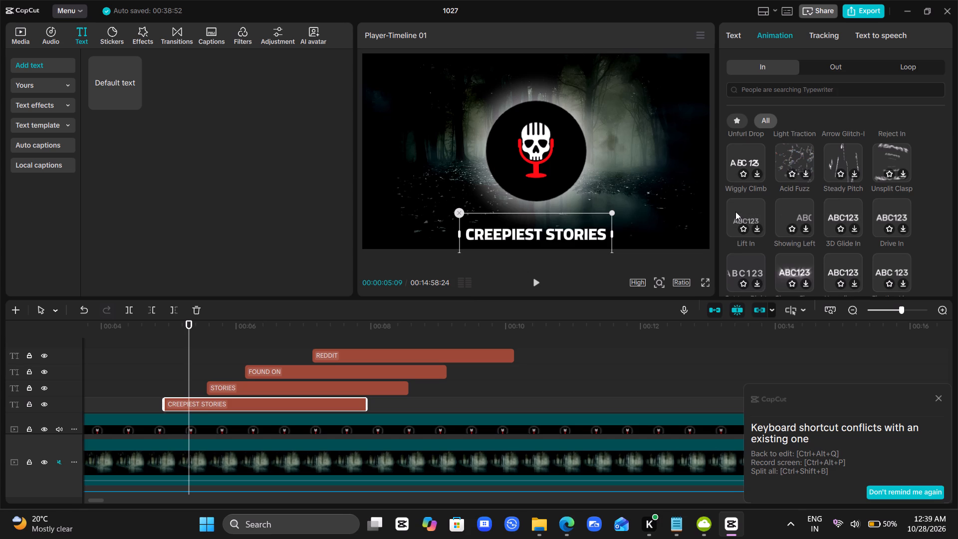
pyautogui.click(735, 212)
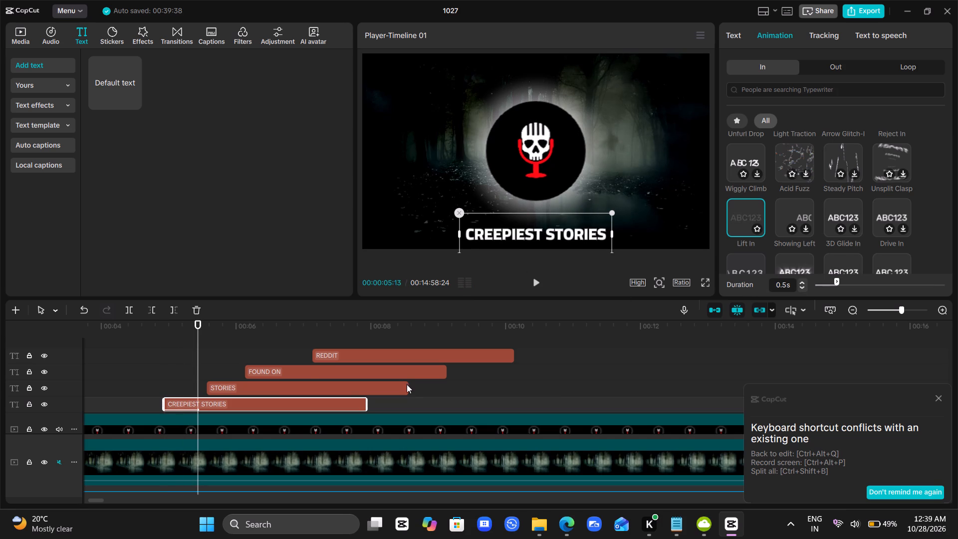
# Play back and scrub the intro around the CREEPIEST STORIES clip to check its entrance animation against the voice-over.
pyautogui.click(175, 380)
pyautogui.moveTo(175, 380); pyautogui.dragTo(135, 378)
pyautogui.press('space')
pyautogui.press('space')
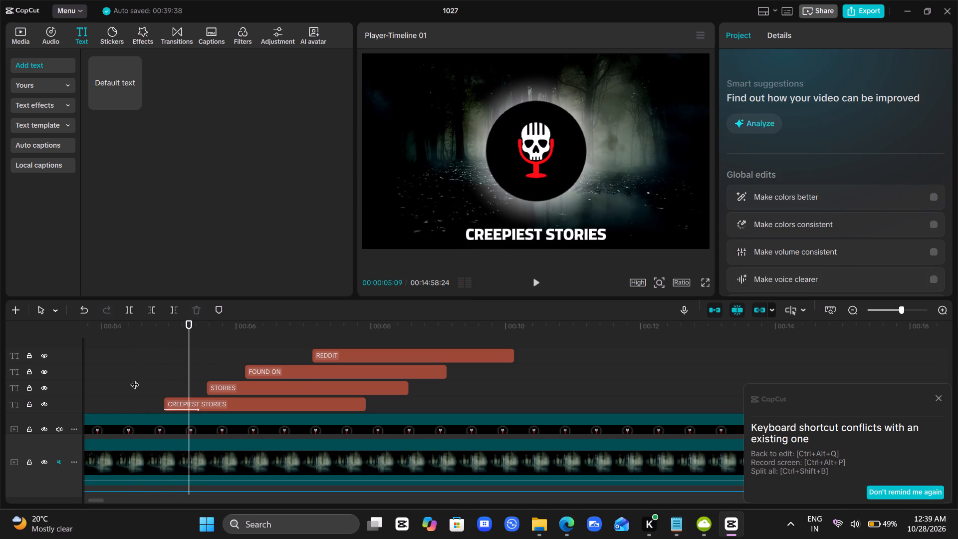
pyautogui.press('space')
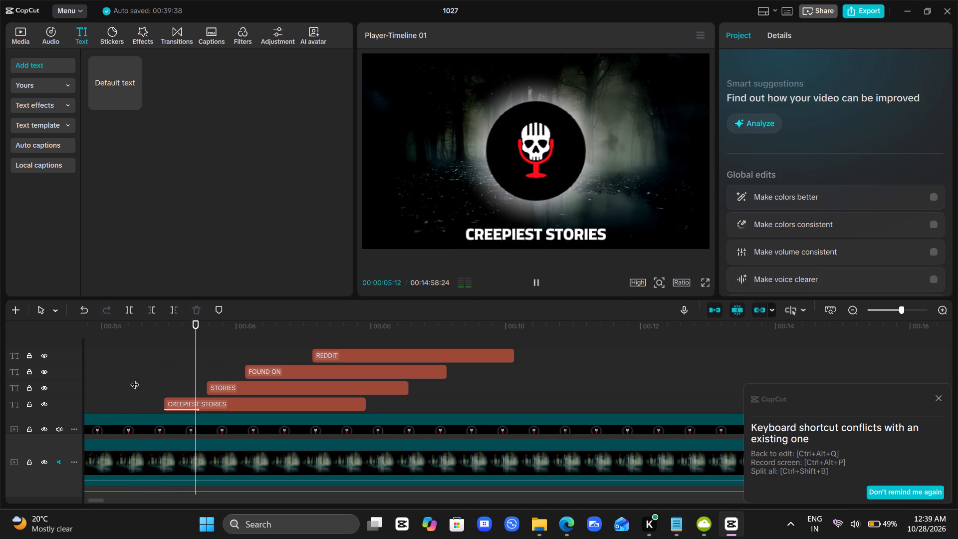
pyautogui.press('space')
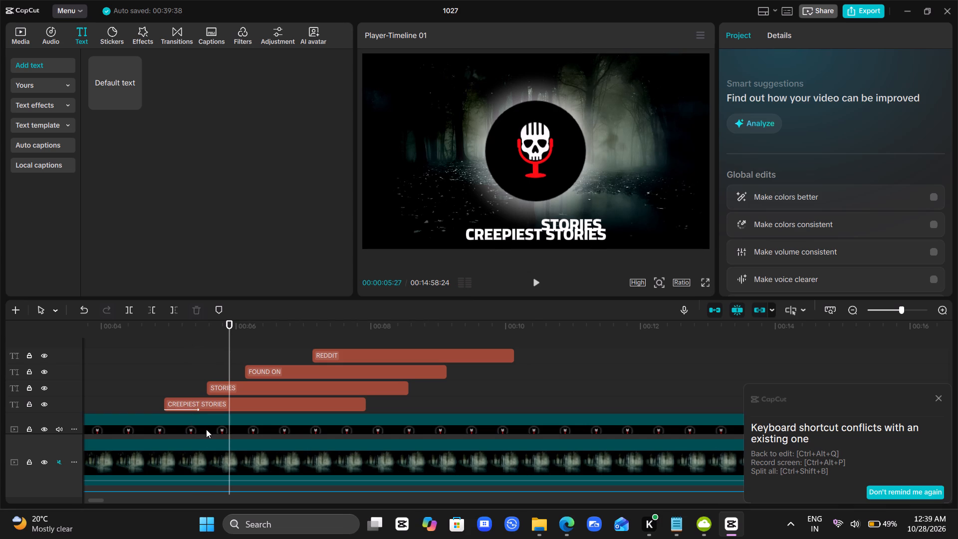
pyautogui.moveTo(229, 355); pyautogui.dragTo(165, 385)
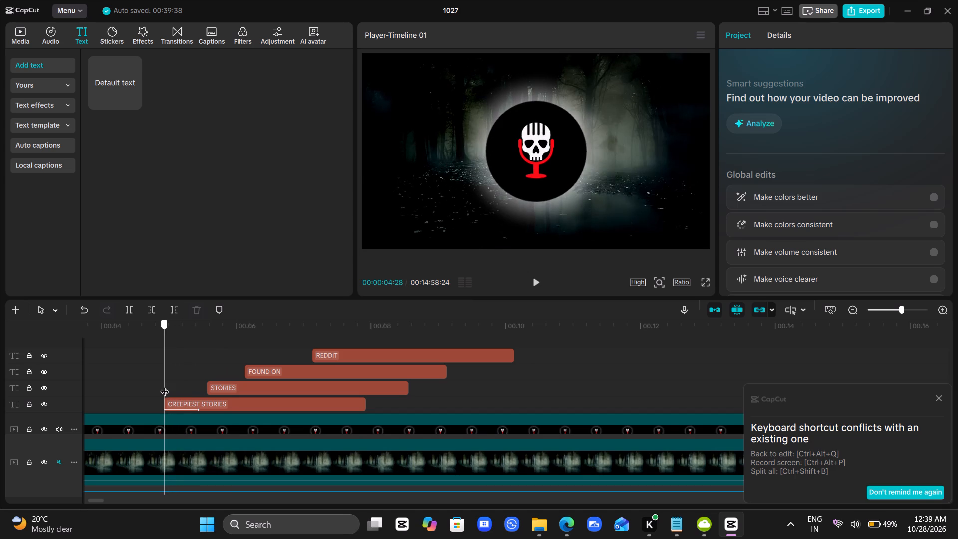
pyautogui.moveTo(165, 385); pyautogui.dragTo(192, 389)
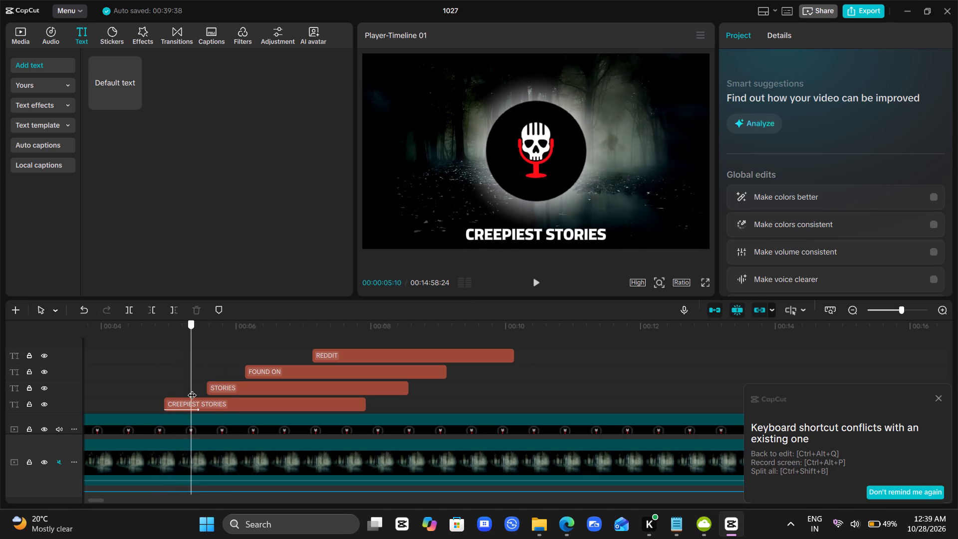
pyautogui.moveTo(192, 389); pyautogui.dragTo(166, 400)
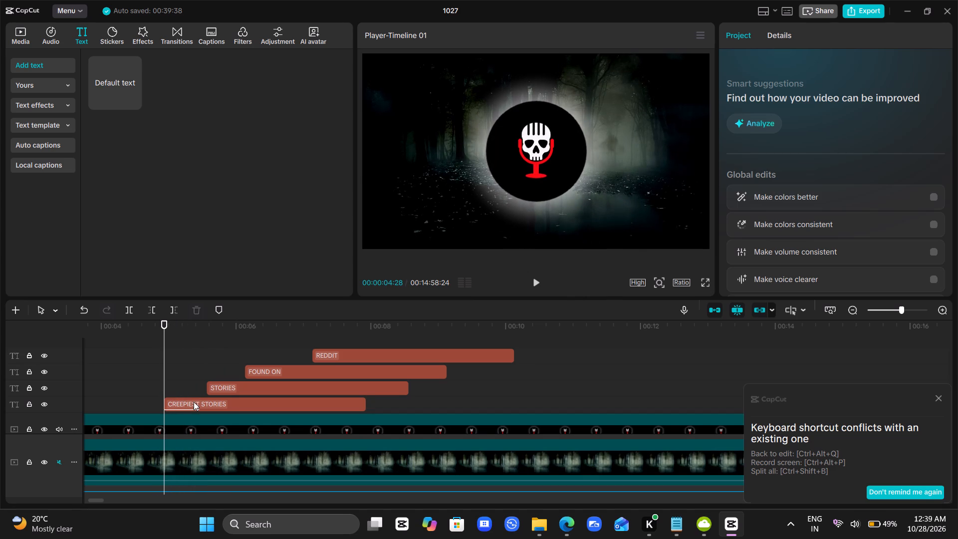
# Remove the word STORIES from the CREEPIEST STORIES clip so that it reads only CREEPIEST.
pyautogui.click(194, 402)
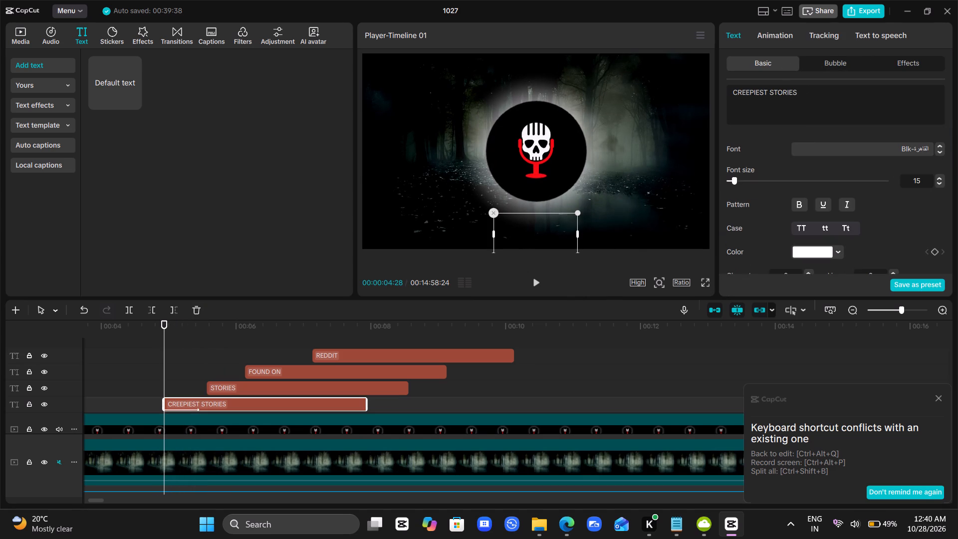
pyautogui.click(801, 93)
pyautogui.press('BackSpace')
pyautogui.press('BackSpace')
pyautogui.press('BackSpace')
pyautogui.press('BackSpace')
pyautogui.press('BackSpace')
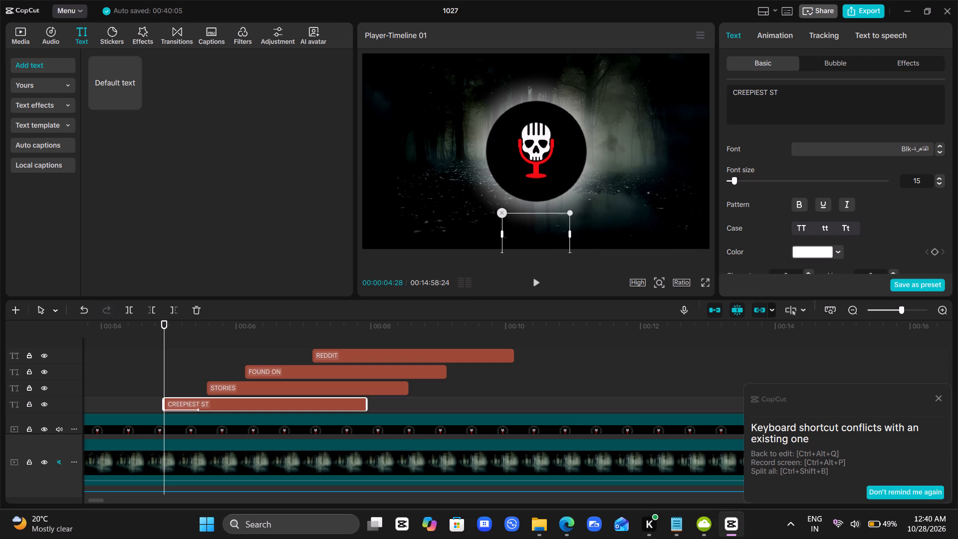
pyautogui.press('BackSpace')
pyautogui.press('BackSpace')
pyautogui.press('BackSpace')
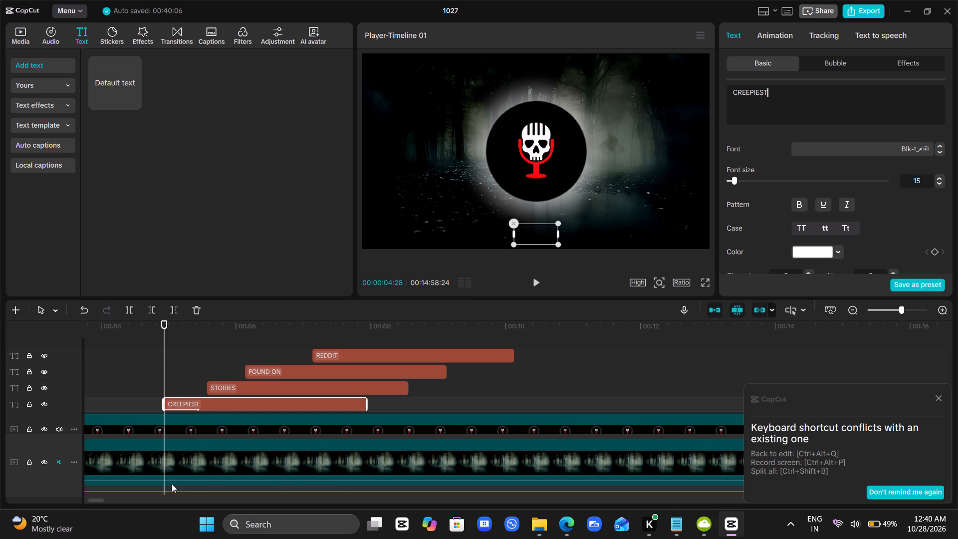
# Play back and scrub the intro to check the animated CREEPIEST text and the point where STORIES comes in.
pyautogui.click(182, 377)
pyautogui.moveTo(182, 377); pyautogui.dragTo(143, 381)
pyautogui.press('space')
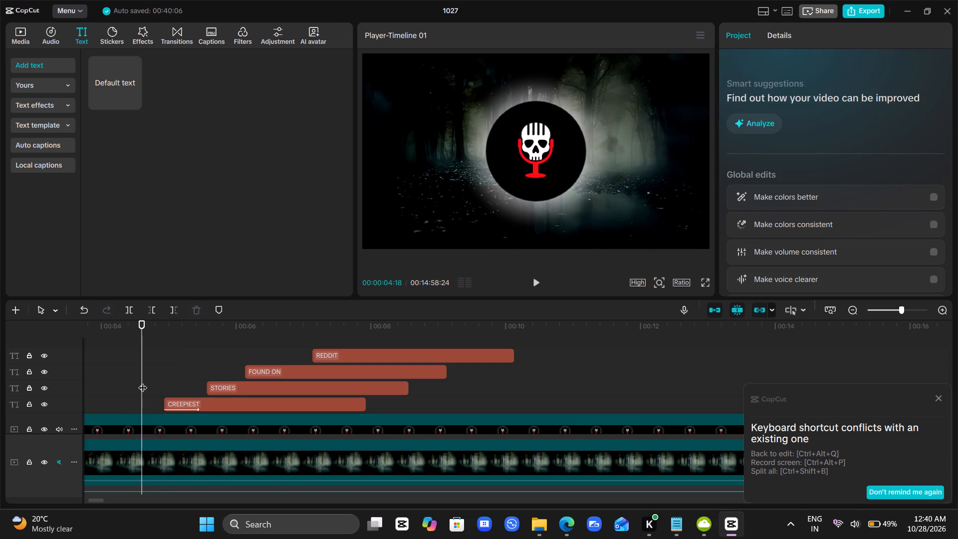
pyautogui.press('space')
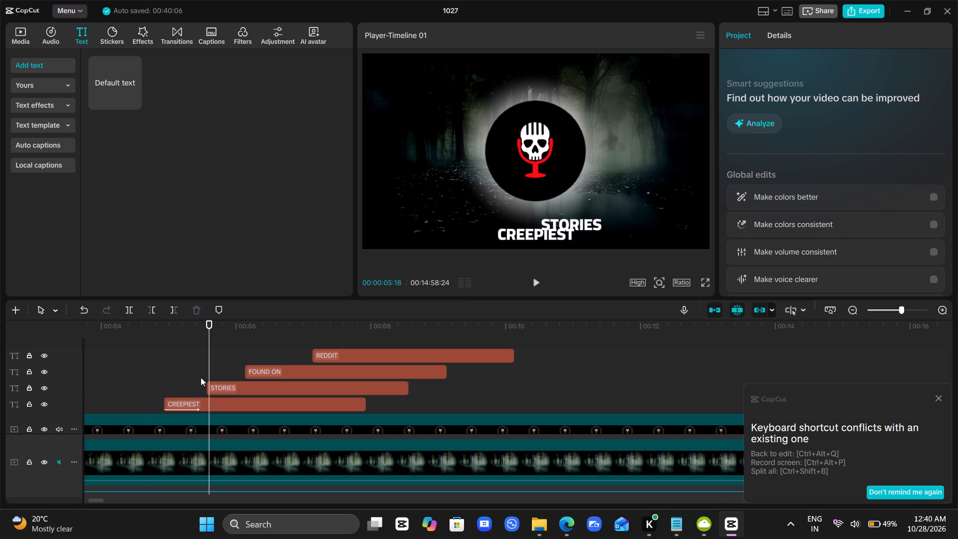
pyautogui.click(206, 354)
pyautogui.moveTo(206, 354); pyautogui.dragTo(223, 380)
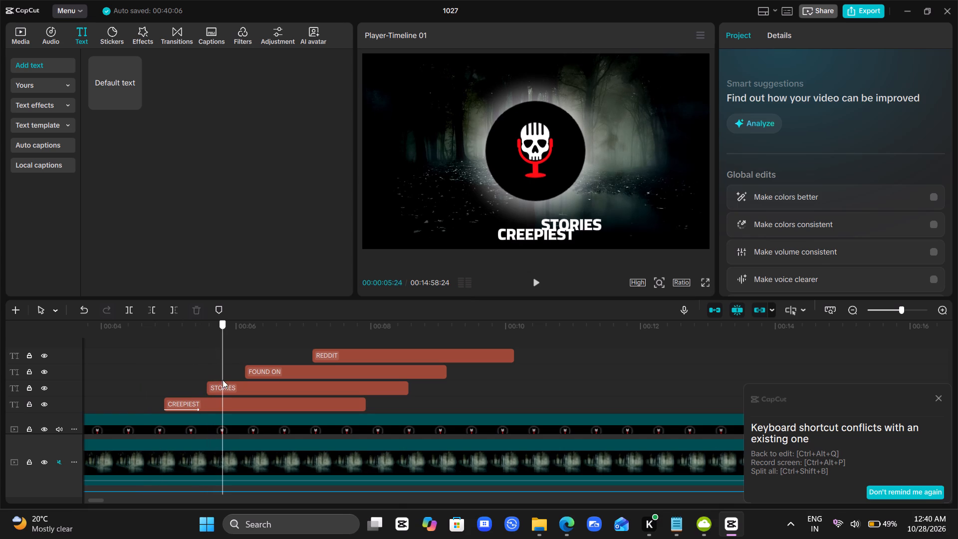
pyautogui.moveTo(223, 380); pyautogui.dragTo(208, 380)
# Copy the CREEPIEST clip's attributes and paste only its In animation onto the STORIES clip, excluding basic text style, location size and blend.
pyautogui.click(189, 403)
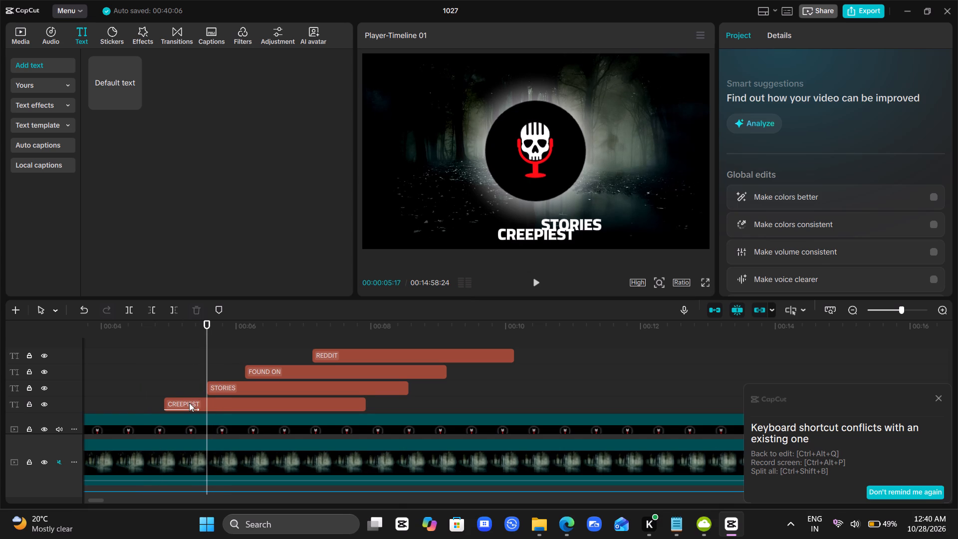
pyautogui.click(223, 383)
pyautogui.click(776, 33)
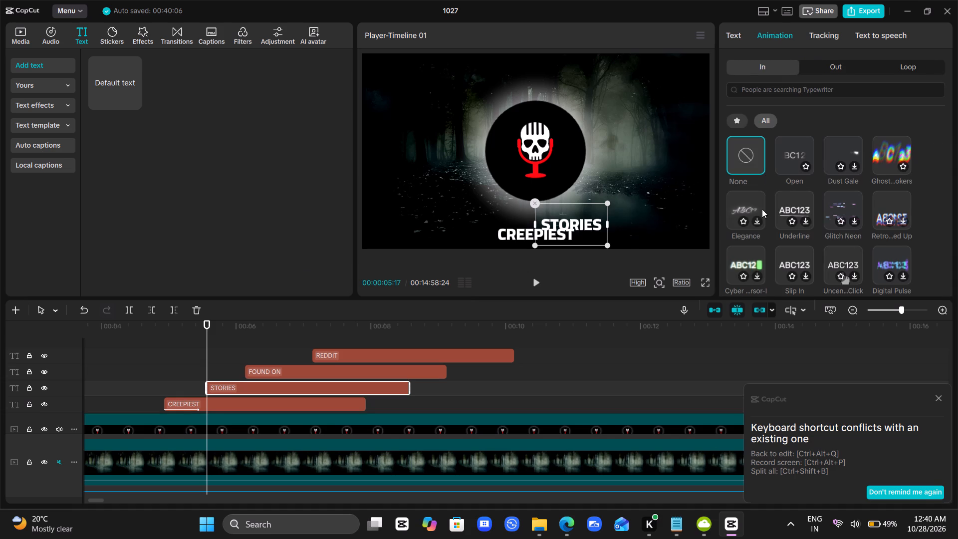
pyautogui.click(195, 403)
pyautogui.rightClick(195, 403)
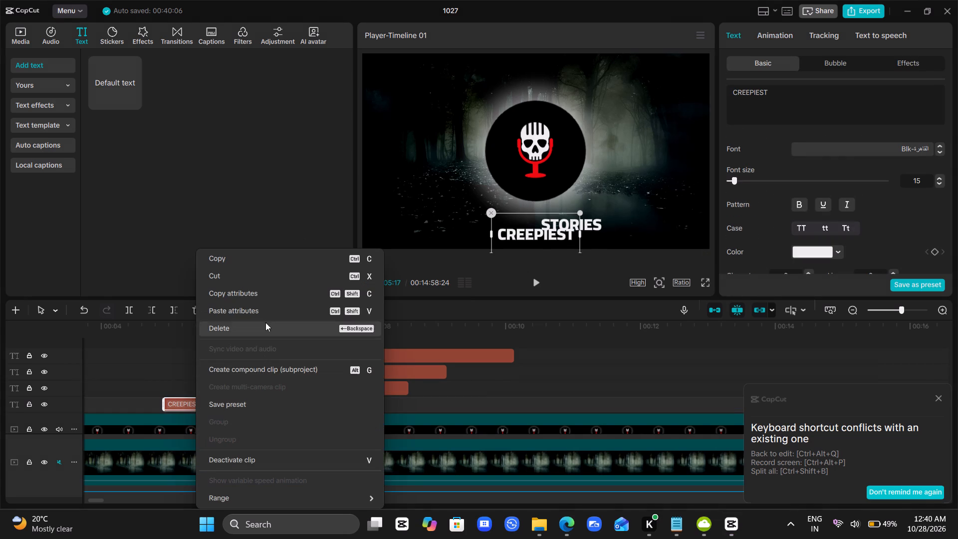
pyautogui.click(269, 297)
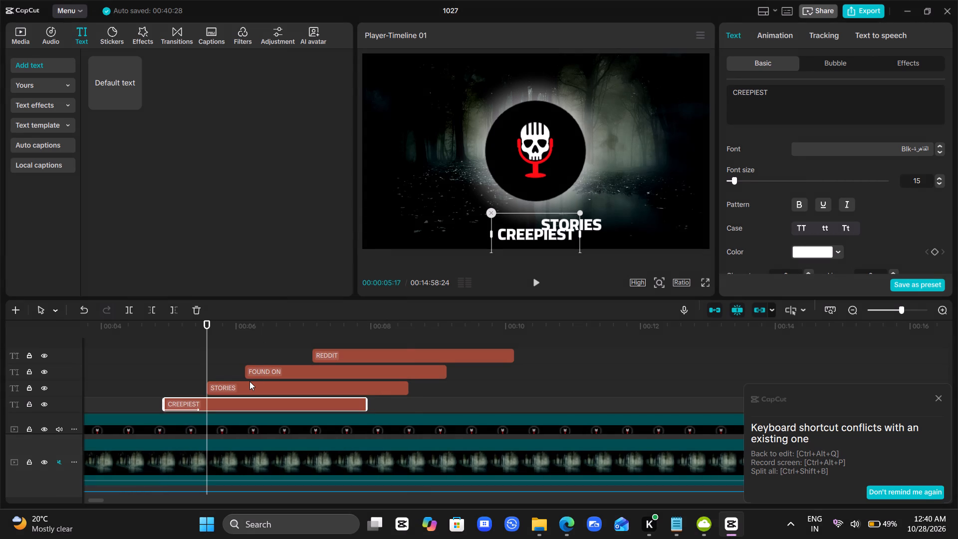
pyautogui.click(249, 386)
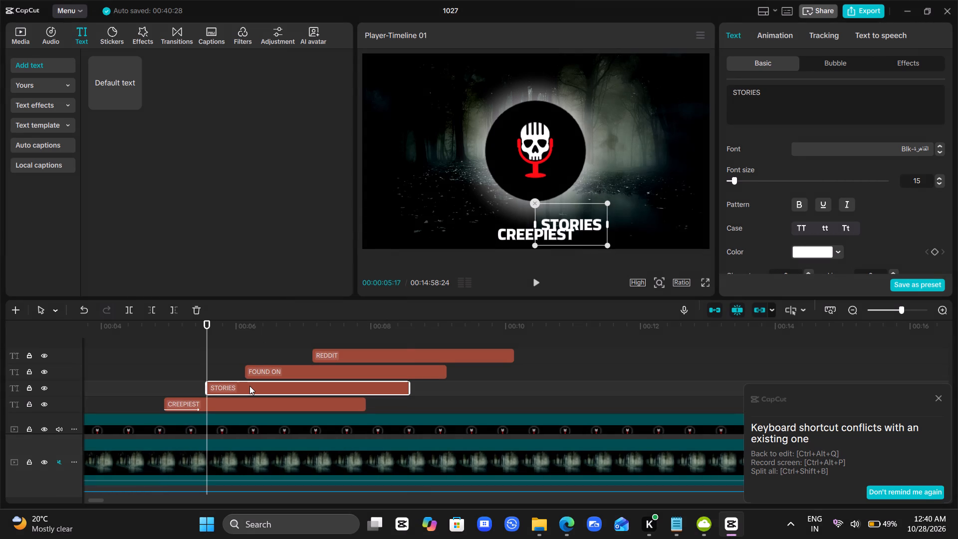
pyautogui.hotkey('ctrl', 'shift', 'v')
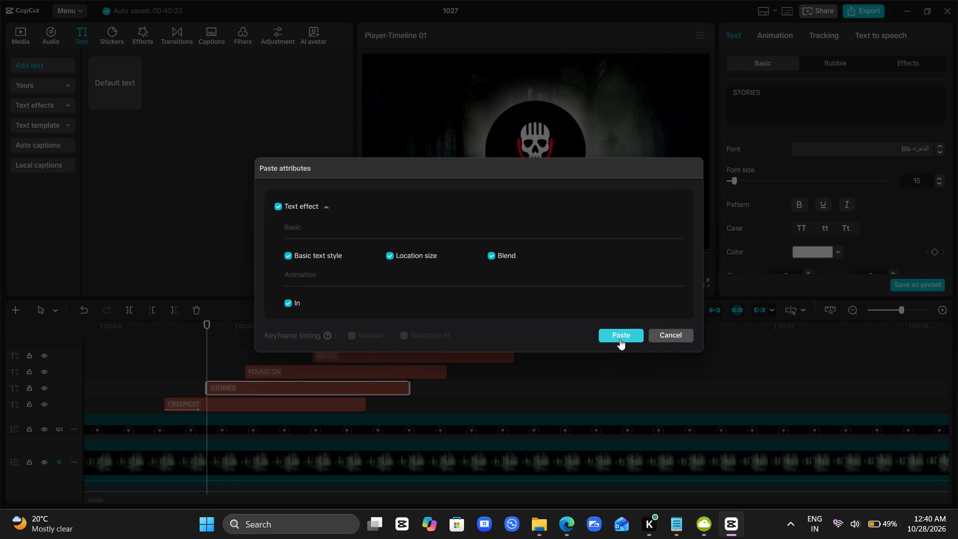
pyautogui.click(393, 257)
pyautogui.click(289, 260)
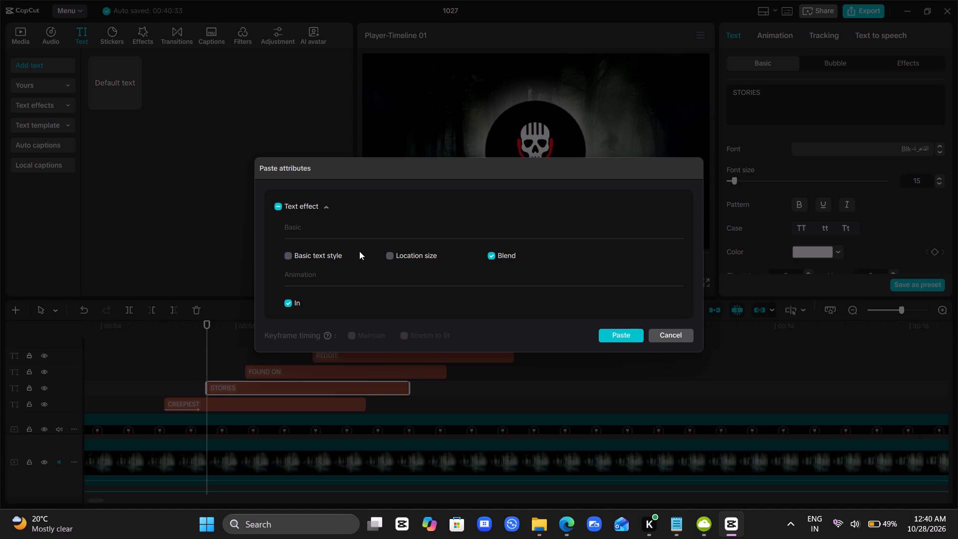
pyautogui.click(498, 253)
pyautogui.click(611, 334)
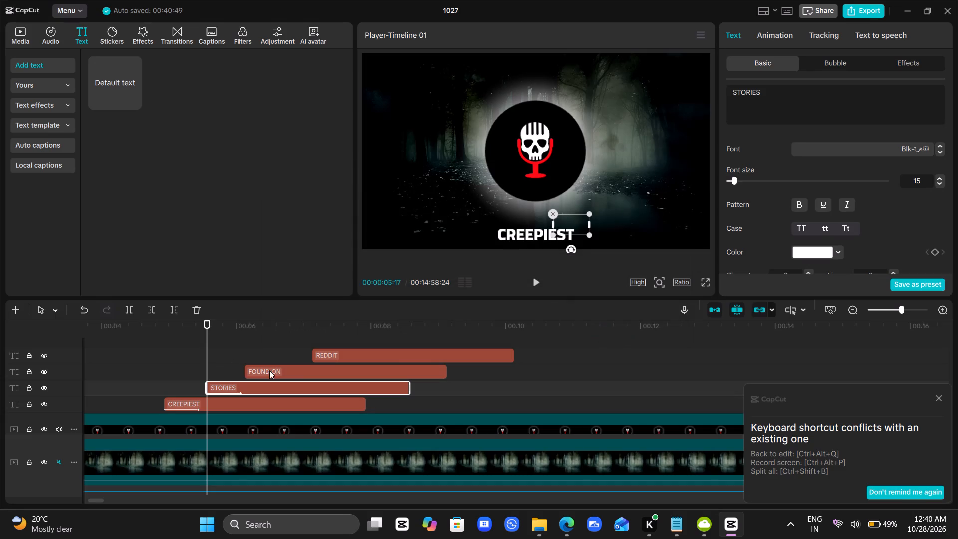
# Paste only the copied In animation onto the FOUND ON clip, excluding basic text style, location size and blend.
pyautogui.click(280, 368)
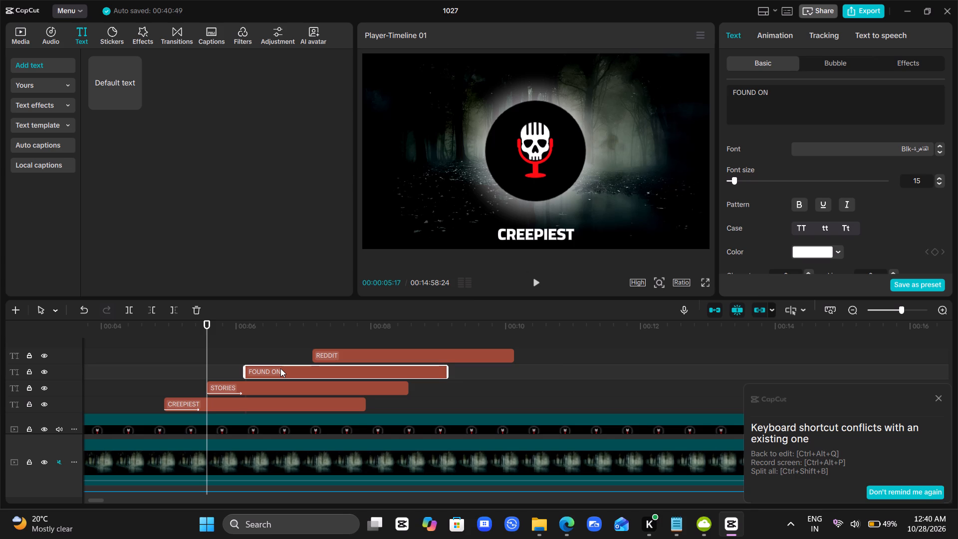
pyautogui.hotkey('ctrl', 'shift', 'v')
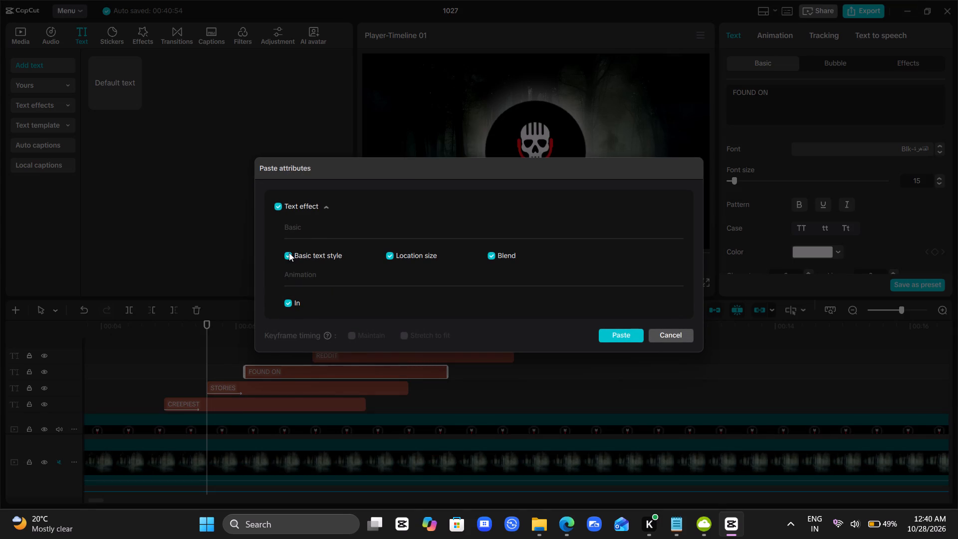
pyautogui.click(289, 253)
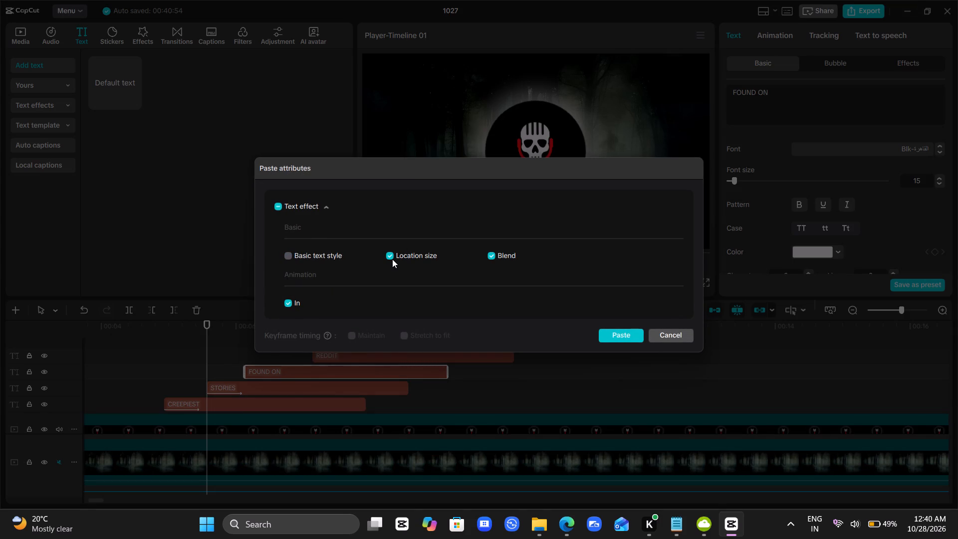
pyautogui.click(392, 259)
pyautogui.click(492, 253)
pyautogui.click(618, 332)
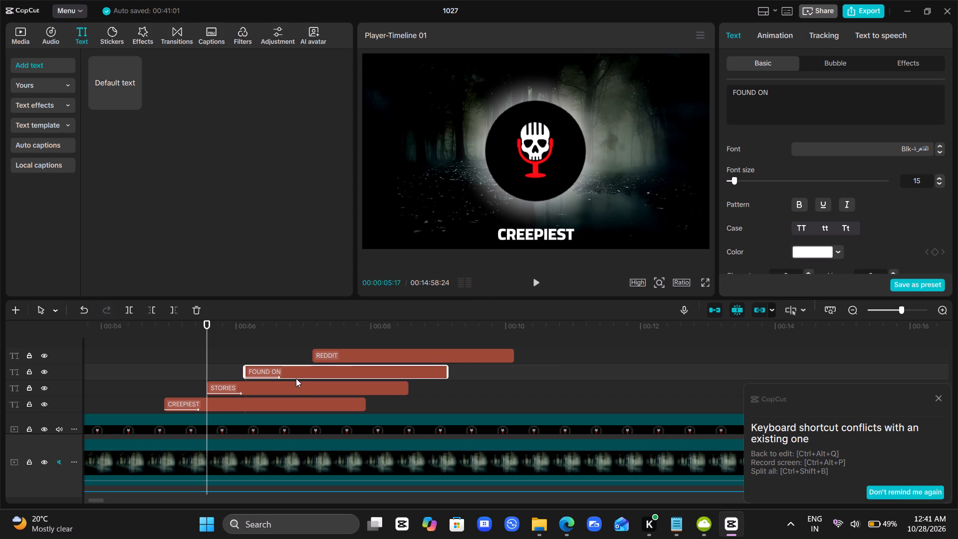
# Paste only the copied In animation onto the REDDIT clip, excluding basic text style, location size and blend.
pyautogui.click(333, 350)
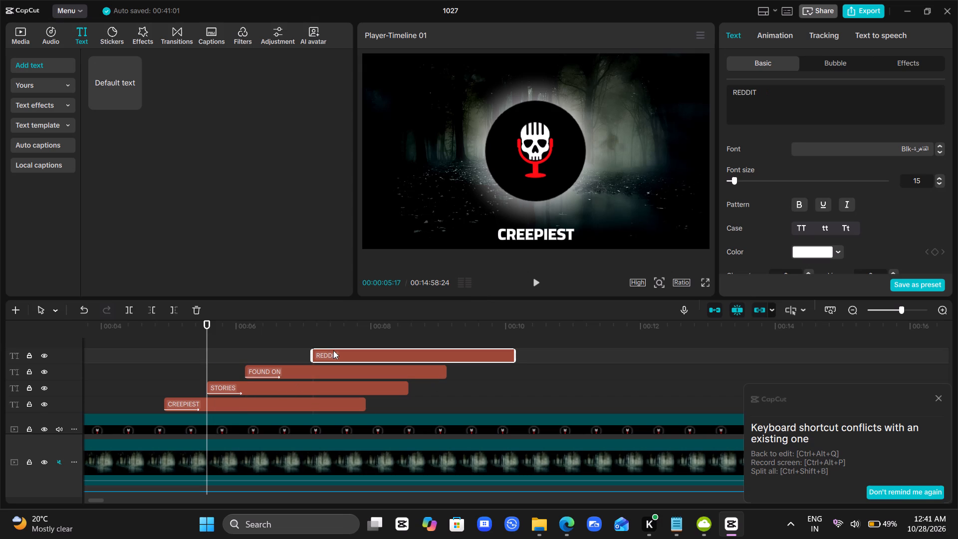
pyautogui.hotkey('ctrl', 'shift', 'g')
pyautogui.hotkey('ctrl', 'shift', 'v')
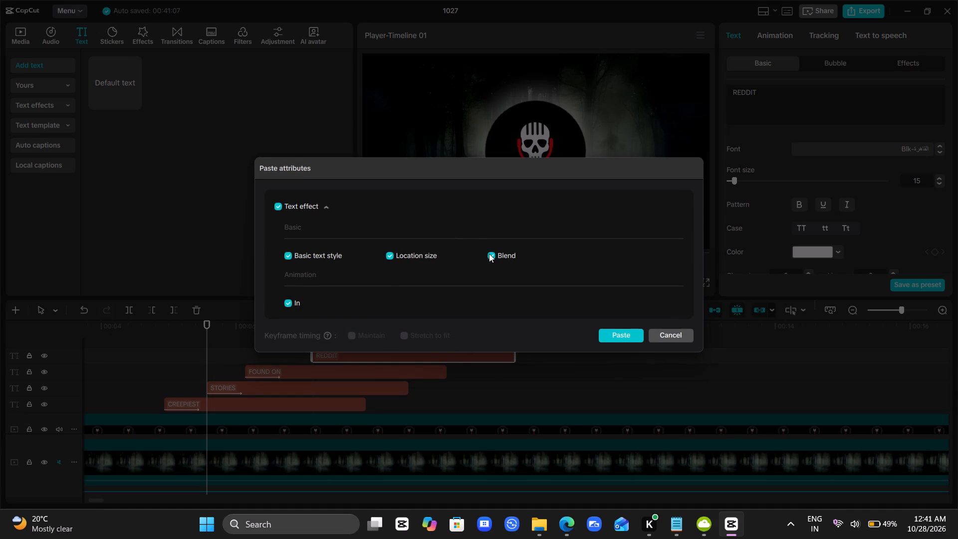
pyautogui.click(489, 254)
pyautogui.click(391, 255)
pyautogui.click(285, 254)
pyautogui.click(615, 339)
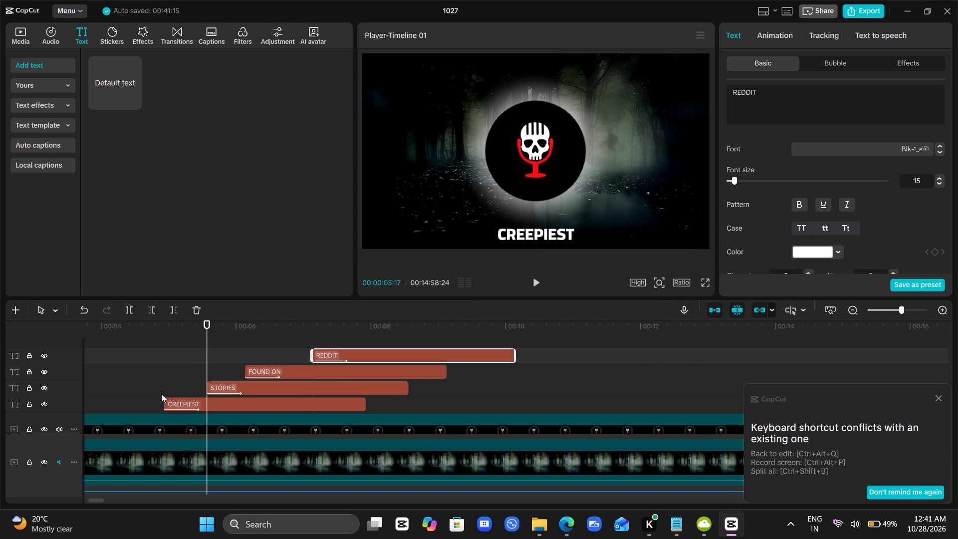
# Play back and scrub the intro from the CREEPIEST clip onward to check the animated words' timing and placement.
pyautogui.click(150, 390)
pyautogui.press('space')
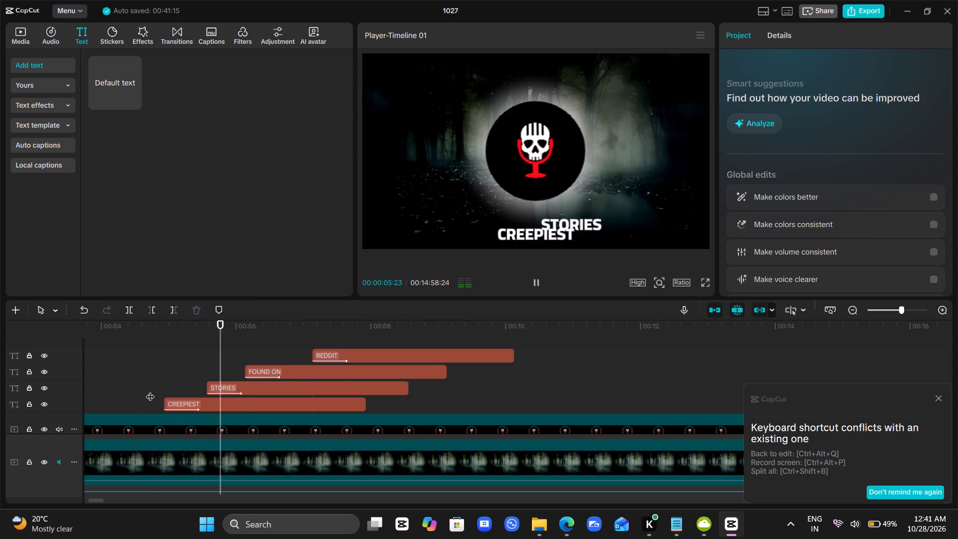
pyautogui.press('space')
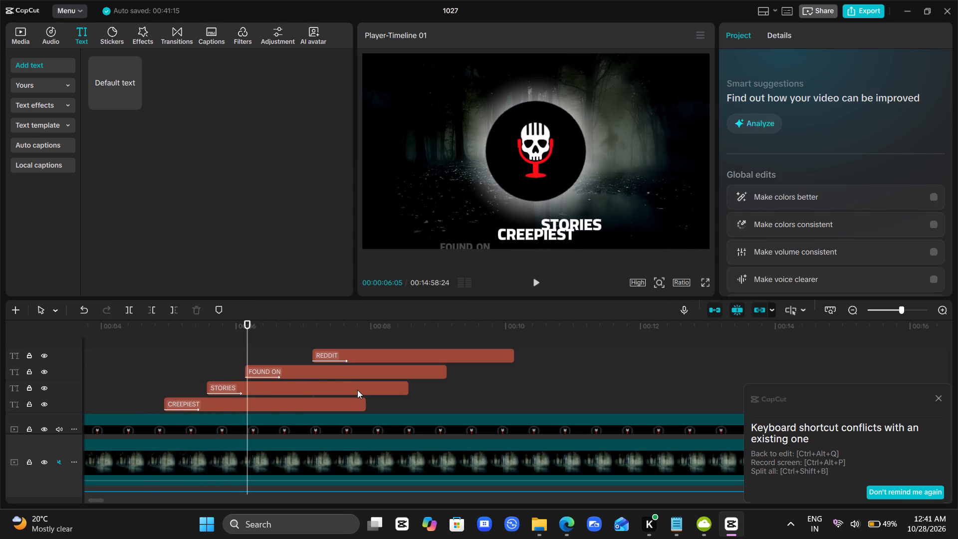
pyautogui.press('space')
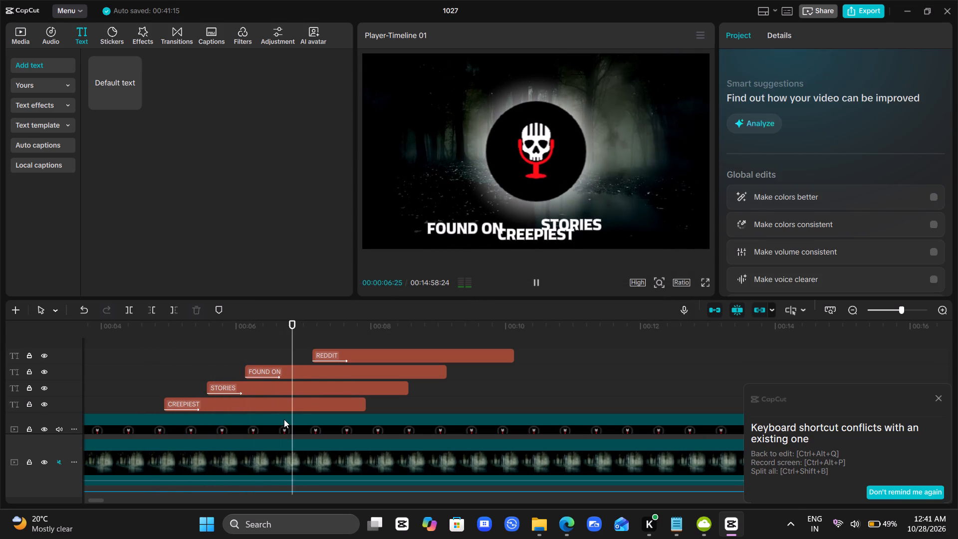
pyautogui.press('space')
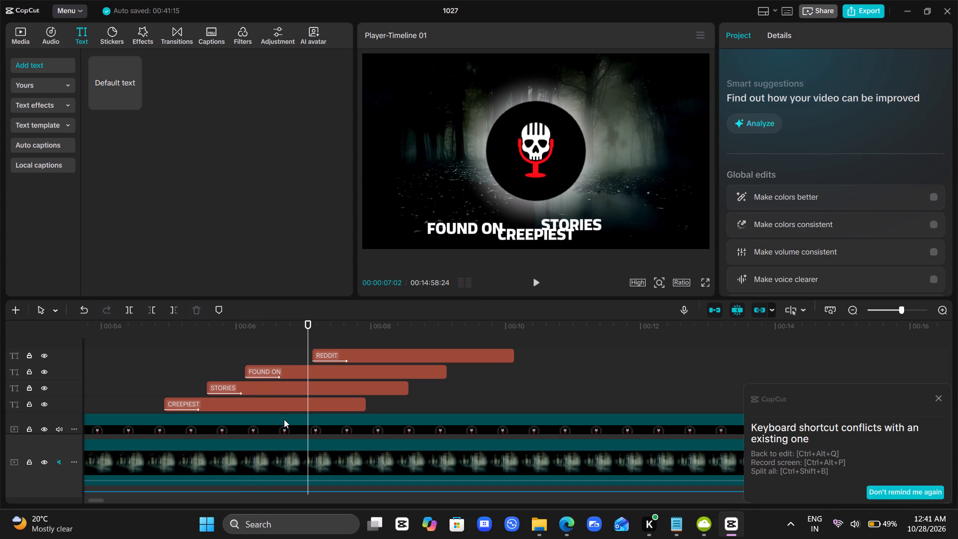
pyautogui.click(187, 380)
pyautogui.moveTo(187, 380); pyautogui.dragTo(159, 376)
pyautogui.press('space')
pyautogui.press('space')
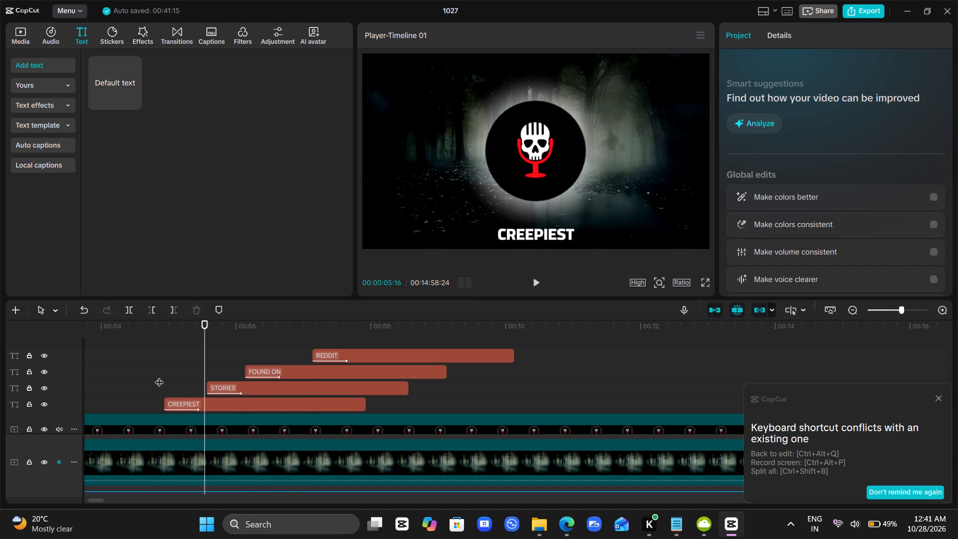
pyautogui.press('space')
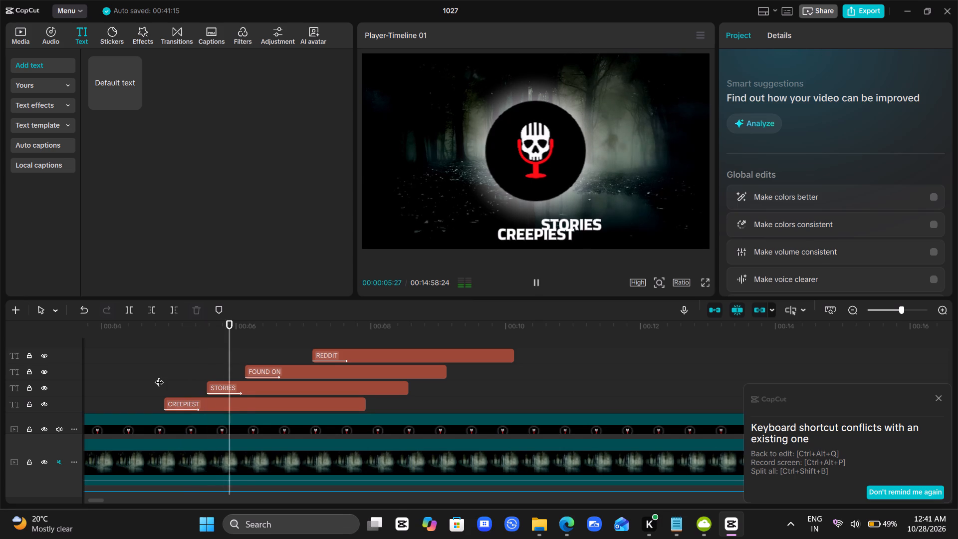
pyautogui.press('space')
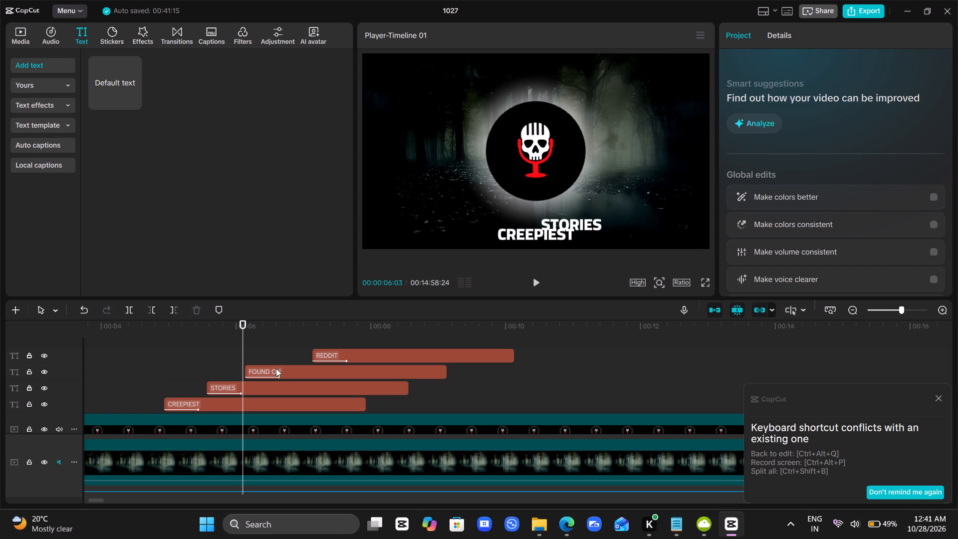
pyautogui.click(191, 363)
pyautogui.moveTo(191, 363); pyautogui.dragTo(162, 373)
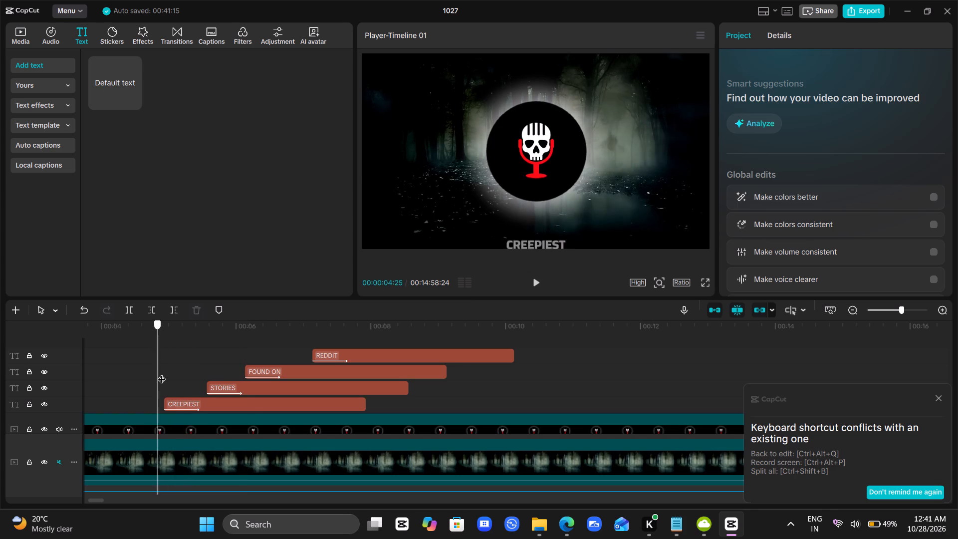
pyautogui.moveTo(162, 373); pyautogui.dragTo(175, 384)
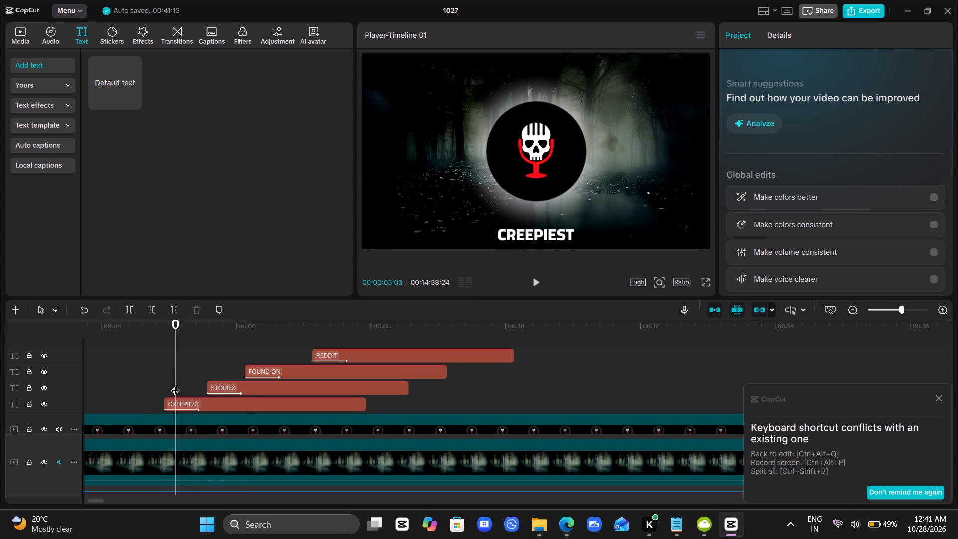
# Enlarge the CREEPIEST text to roughly three times its size and place it centred across the top of the frame above the skull logo.
pyautogui.click(203, 408)
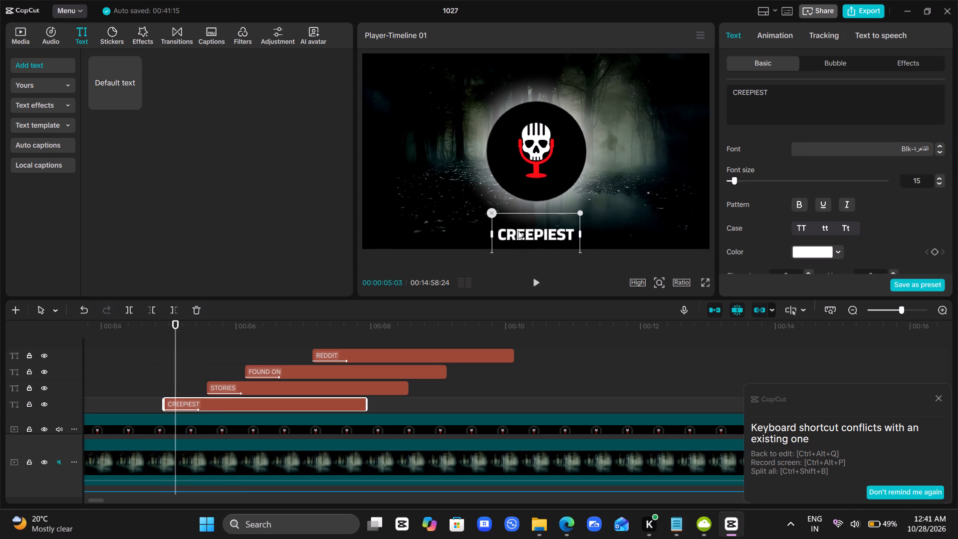
pyautogui.moveTo(518, 231); pyautogui.dragTo(403, 82)
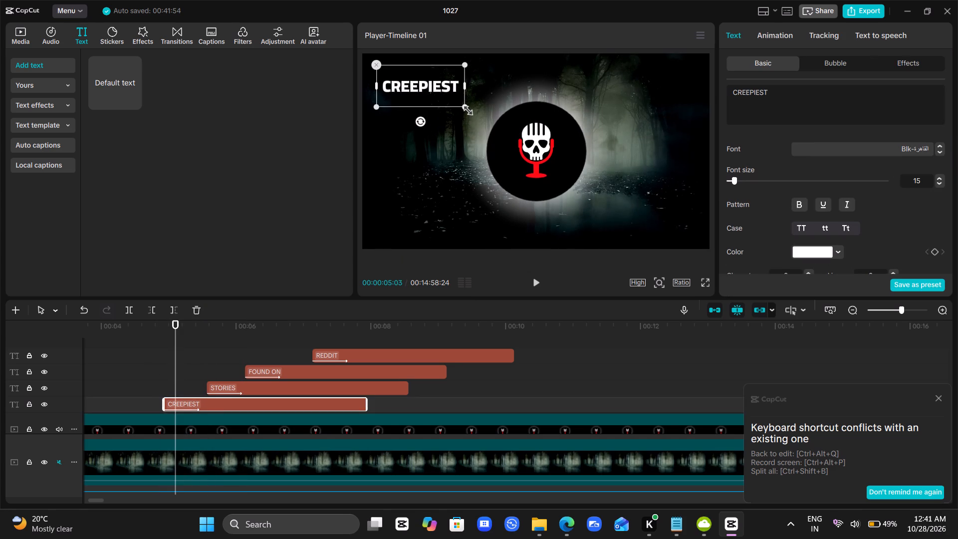
pyautogui.moveTo(465, 108); pyautogui.dragTo(623, 169)
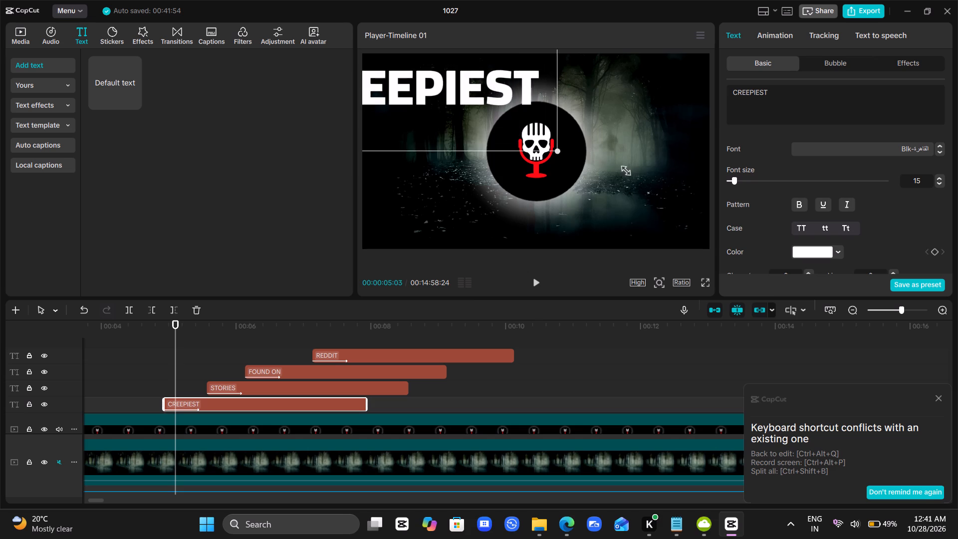
pyautogui.moveTo(623, 169); pyautogui.dragTo(644, 171)
pyautogui.moveTo(481, 112); pyautogui.dragTo(648, 115)
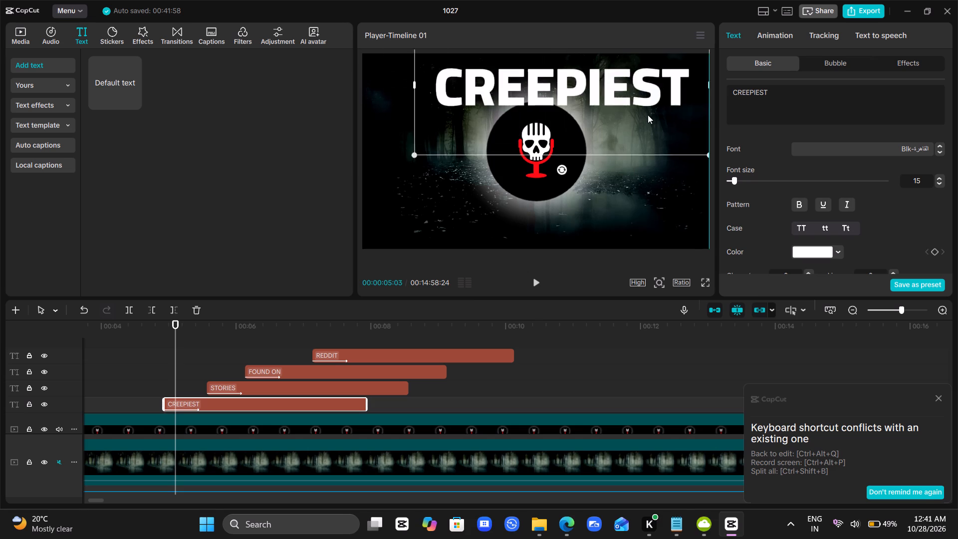
pyautogui.moveTo(648, 115); pyautogui.dragTo(593, 111)
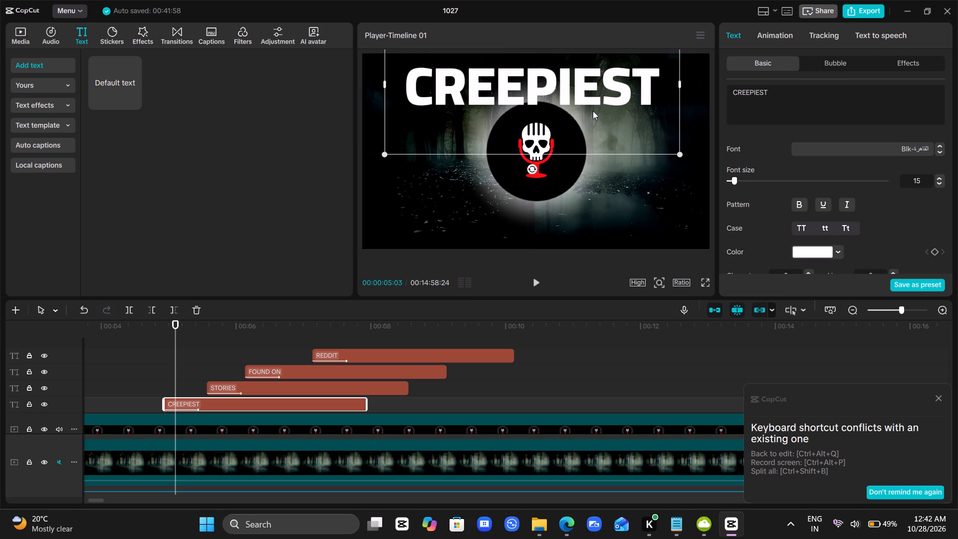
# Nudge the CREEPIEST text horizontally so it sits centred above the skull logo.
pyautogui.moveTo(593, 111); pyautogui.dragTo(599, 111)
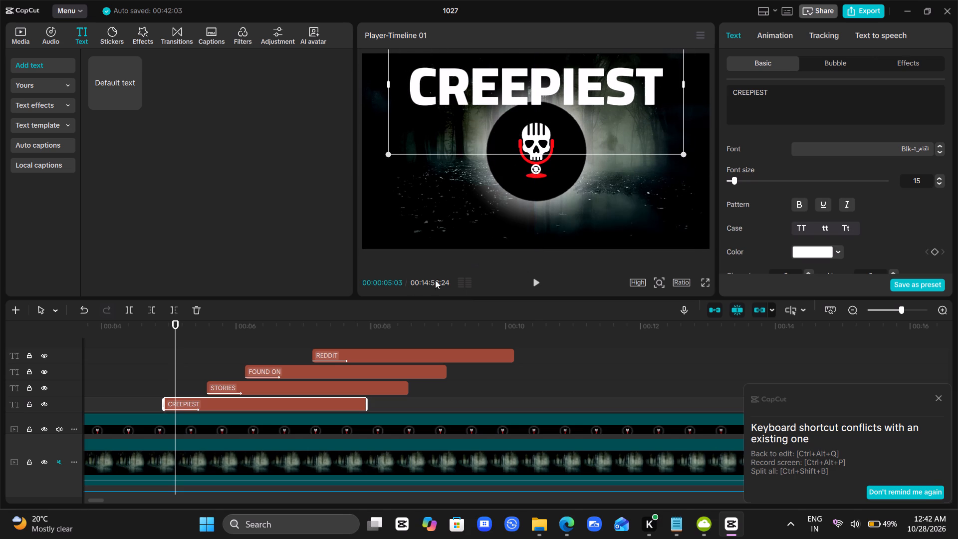
# Play back and scrub the intro around the CREEPIEST and STORIES clips to check the words against the voice-over.
pyautogui.click(203, 366)
pyautogui.moveTo(203, 366); pyautogui.dragTo(191, 371)
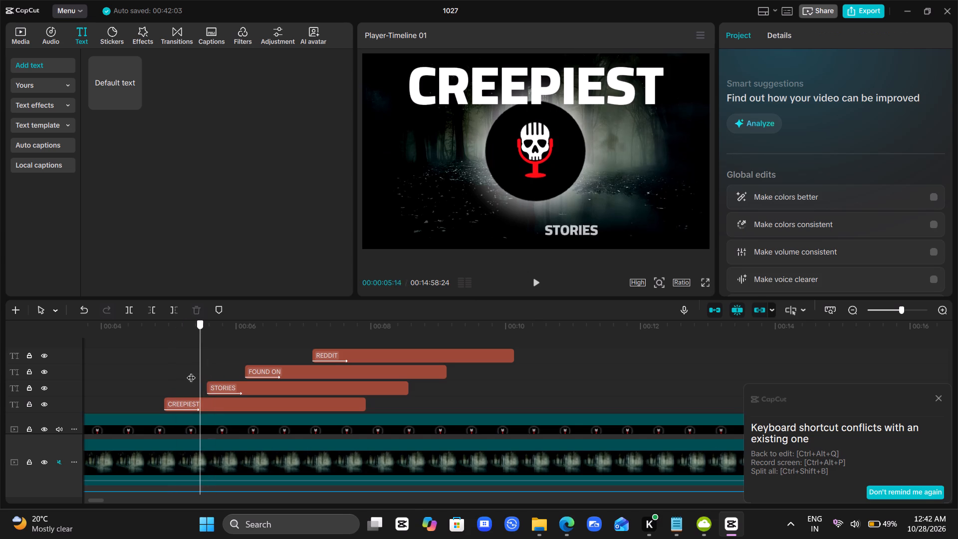
pyautogui.moveTo(191, 371); pyautogui.dragTo(198, 374)
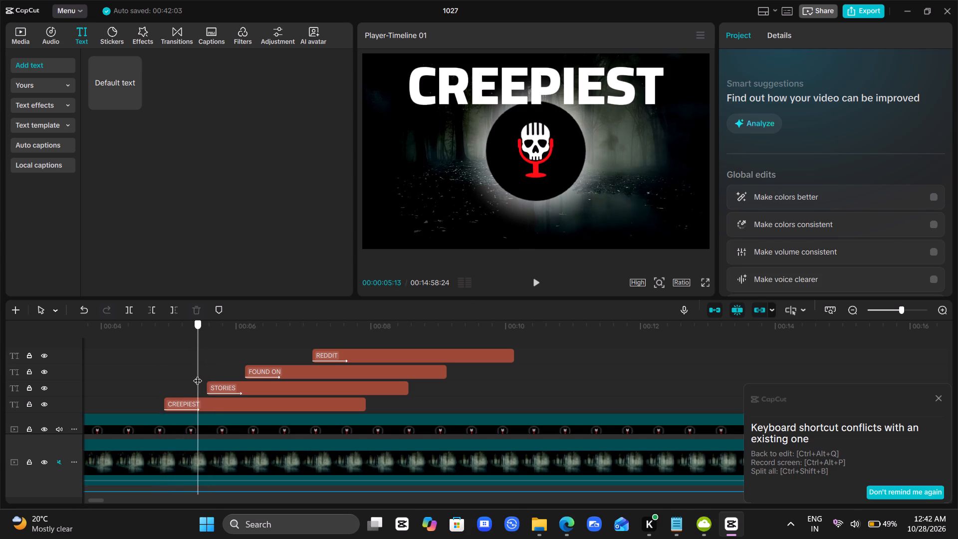
pyautogui.moveTo(198, 374); pyautogui.dragTo(199, 375)
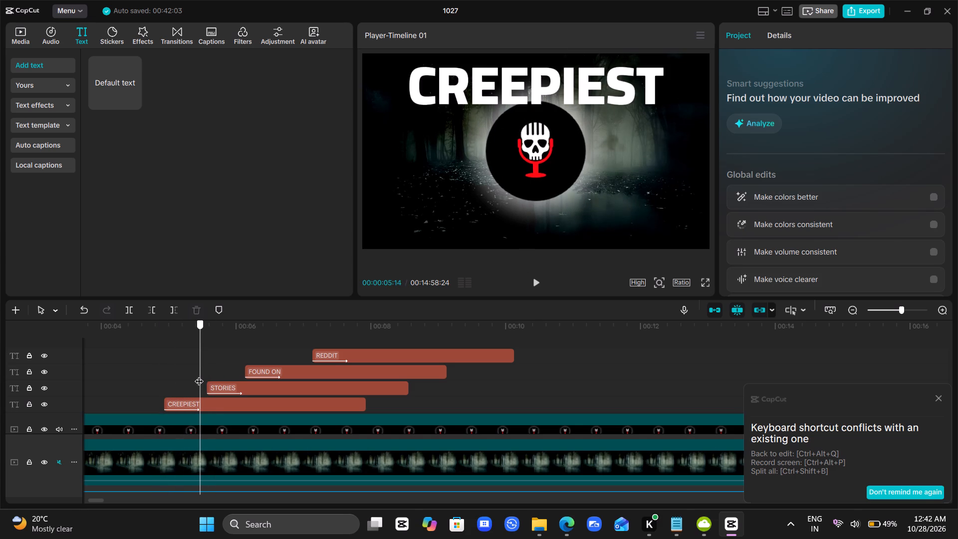
pyautogui.moveTo(199, 375); pyautogui.dragTo(143, 382)
pyautogui.press('space')
pyautogui.press('space')
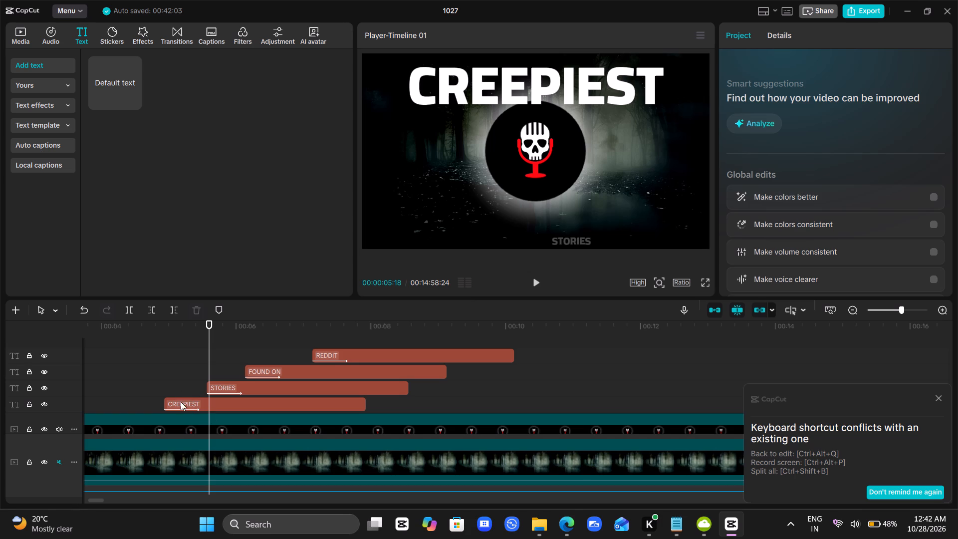
pyautogui.click(177, 377)
pyautogui.moveTo(177, 377); pyautogui.dragTo(126, 379)
pyautogui.press('space')
pyautogui.press('space')
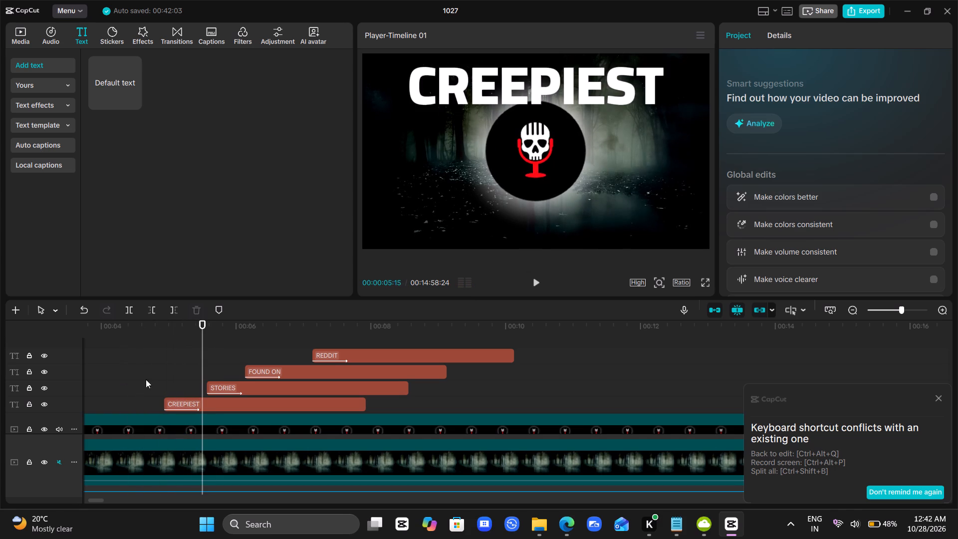
pyautogui.press('space')
pyautogui.press('space')
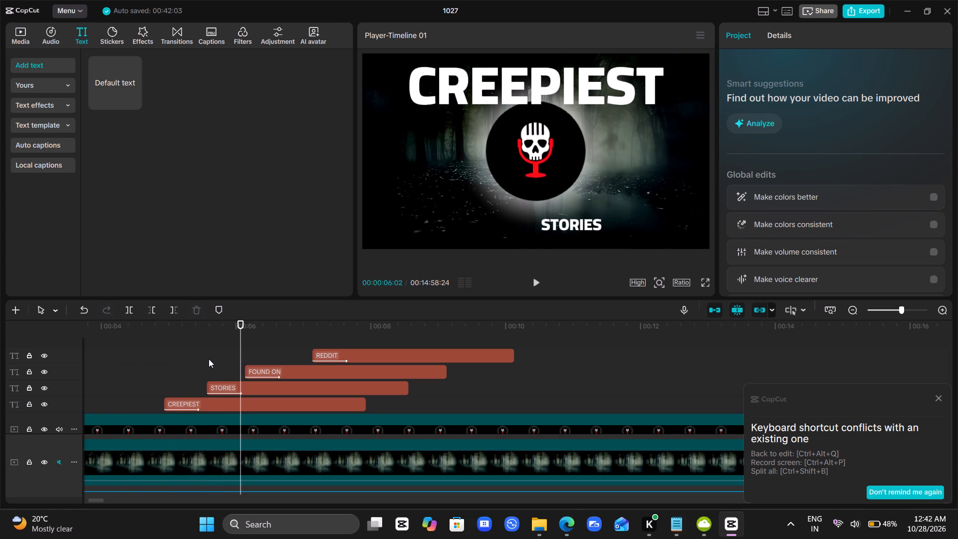
# Enlarge the STORIES text to roughly four times its size and centre it directly beneath CREEPIEST in the frame.
pyautogui.click(233, 382)
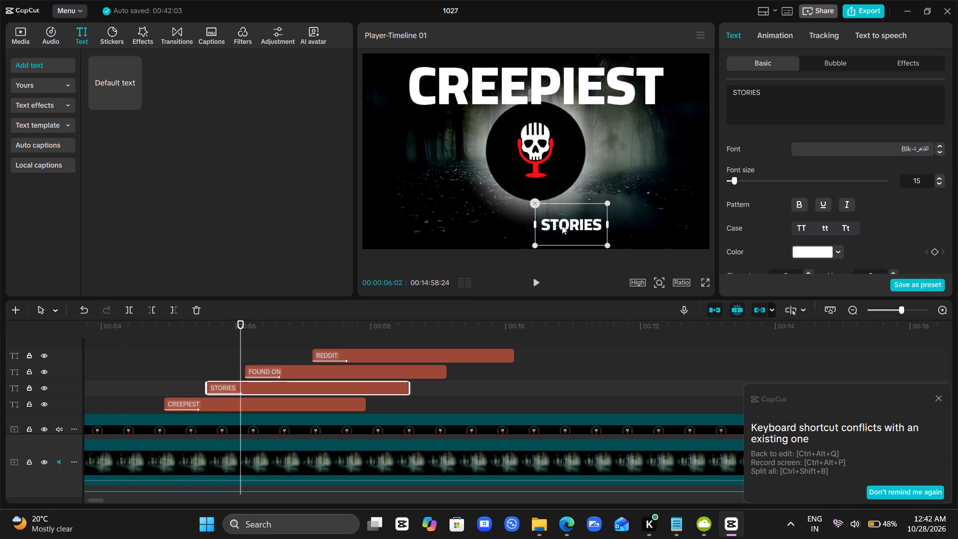
pyautogui.moveTo(562, 225); pyautogui.dragTo(526, 114)
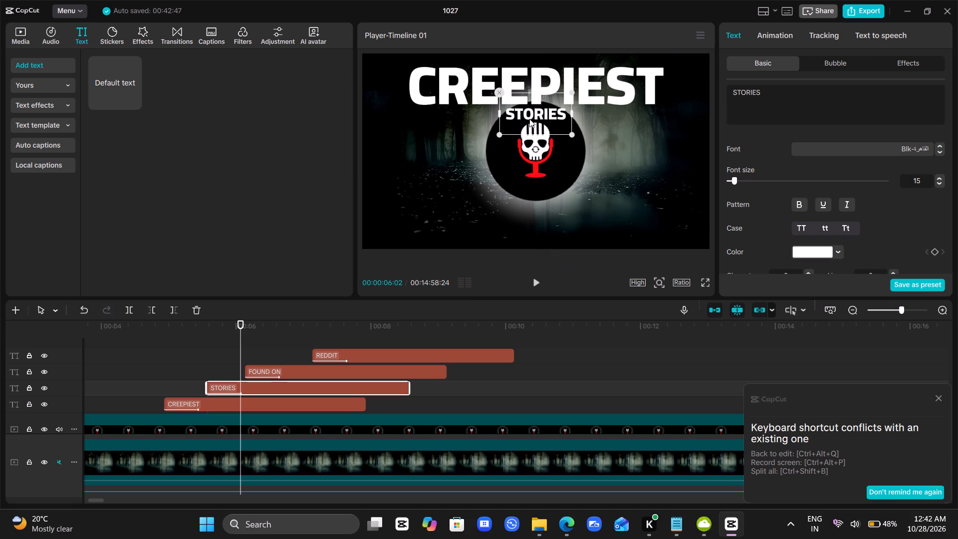
pyautogui.moveTo(572, 136); pyautogui.dragTo(798, 227)
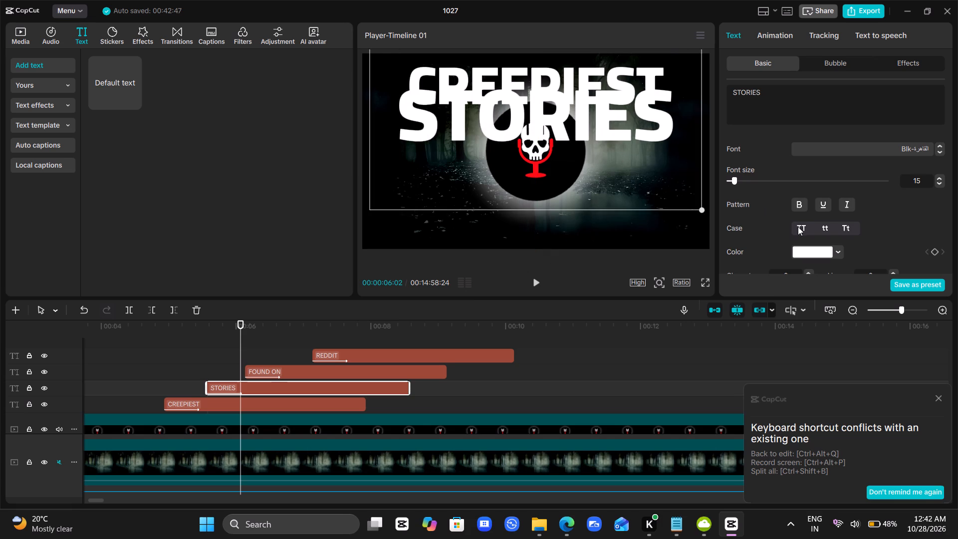
pyautogui.moveTo(798, 227); pyautogui.dragTo(751, 227)
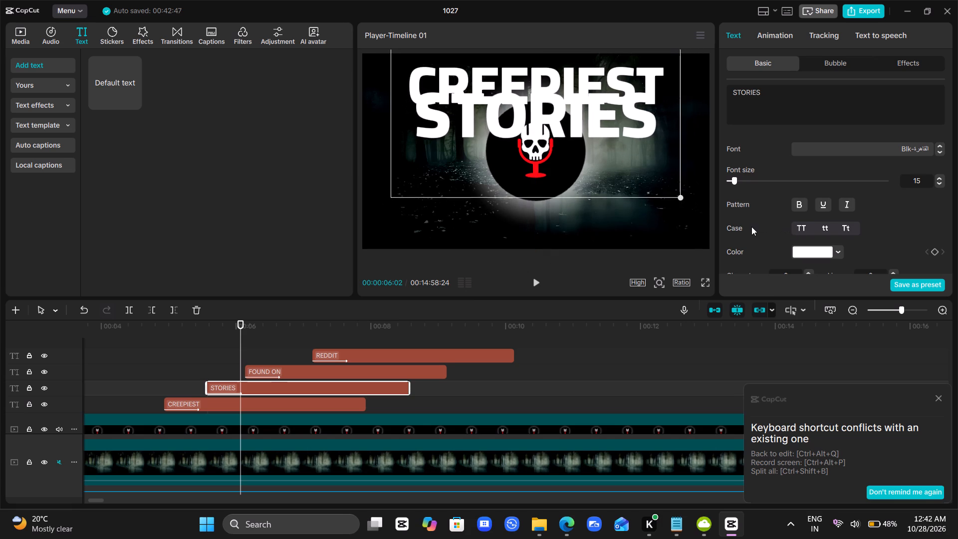
pyautogui.moveTo(751, 227); pyautogui.dragTo(750, 227)
pyautogui.moveTo(609, 181); pyautogui.dragTo(610, 199)
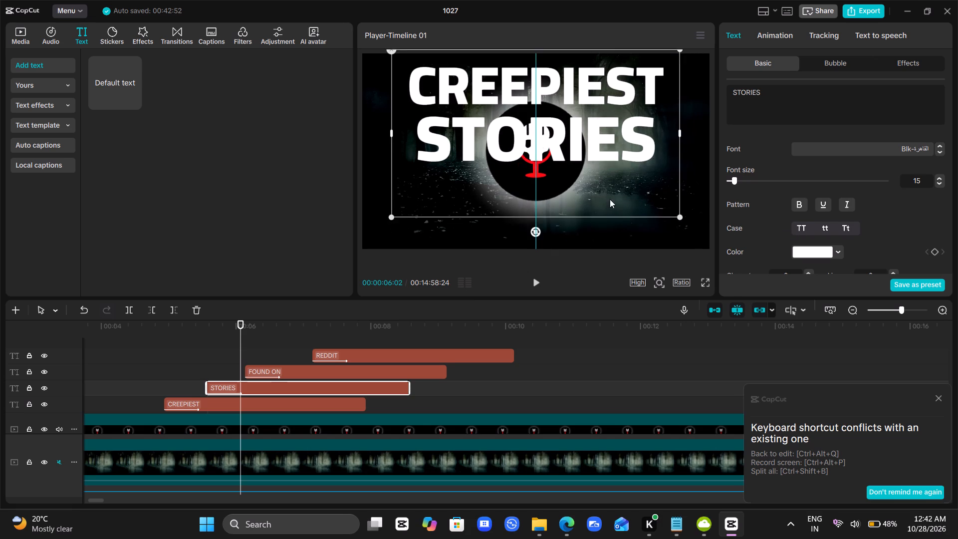
pyautogui.moveTo(610, 199); pyautogui.dragTo(610, 194)
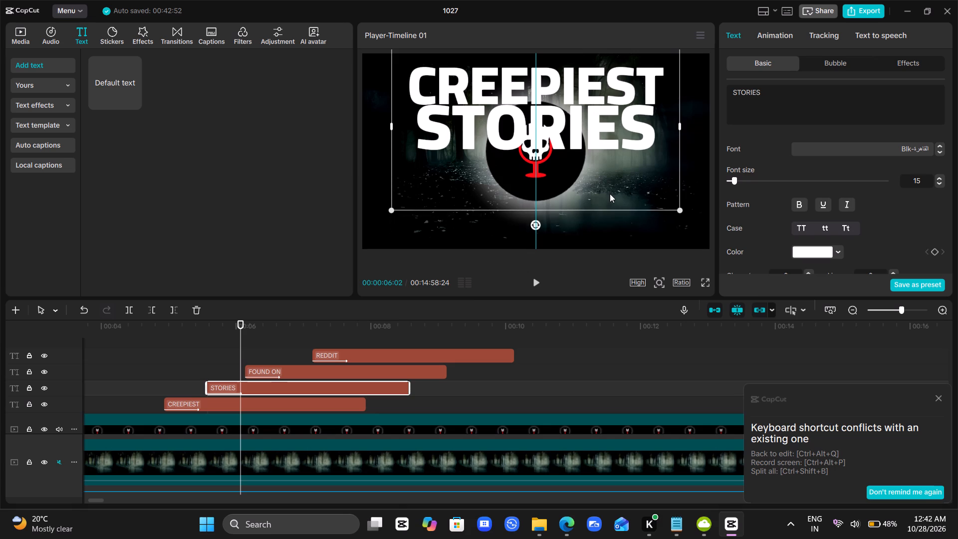
pyautogui.moveTo(610, 194); pyautogui.dragTo(609, 195)
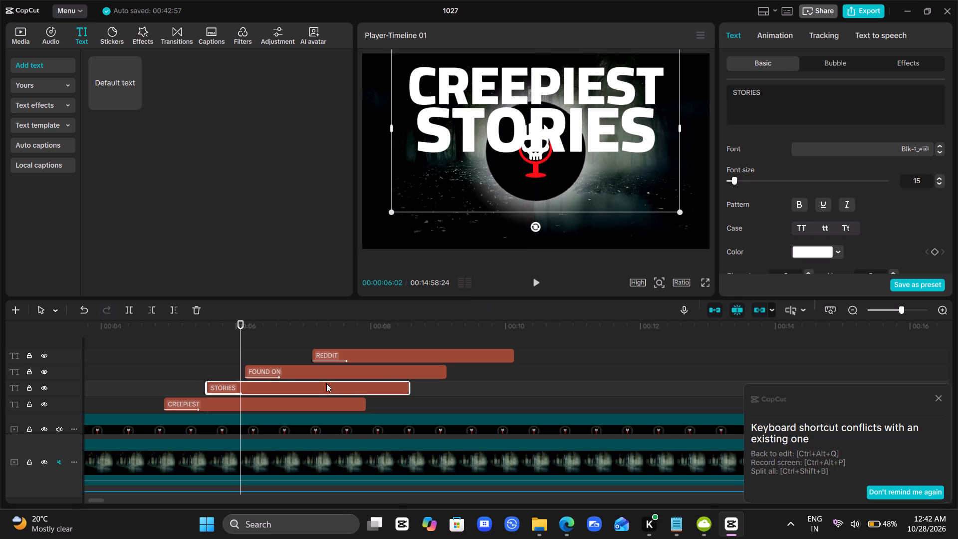
# Play back and scrub from before the CREEPIEST clip through STORIES to check the enlarged words' timing and layout.
pyautogui.click(191, 382)
pyautogui.moveTo(191, 382); pyautogui.dragTo(128, 390)
pyautogui.press('space')
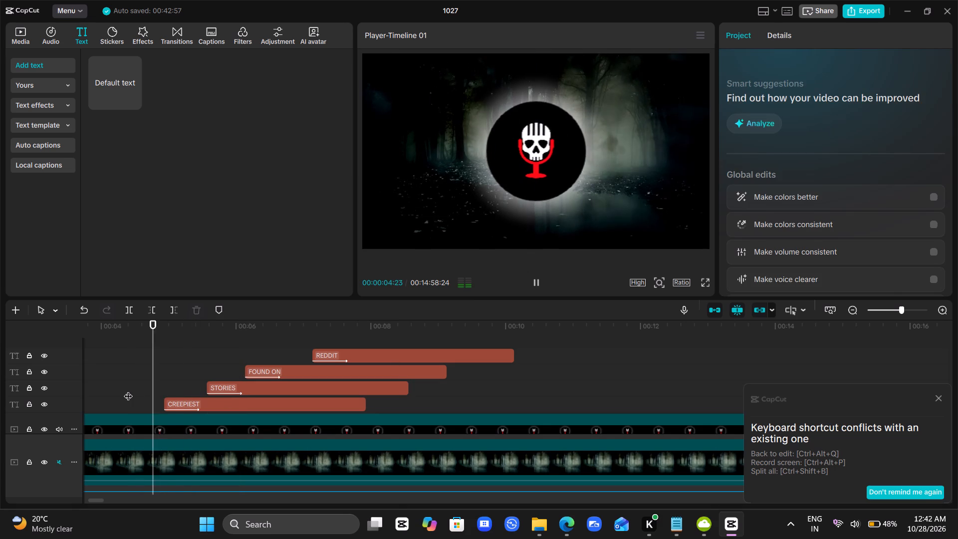
pyautogui.press('space')
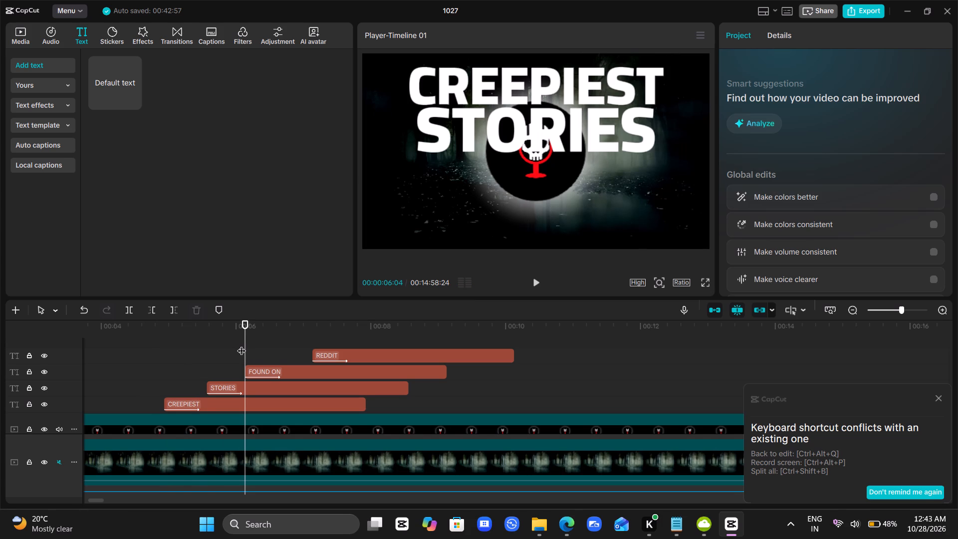
pyautogui.moveTo(241, 344); pyautogui.dragTo(135, 380)
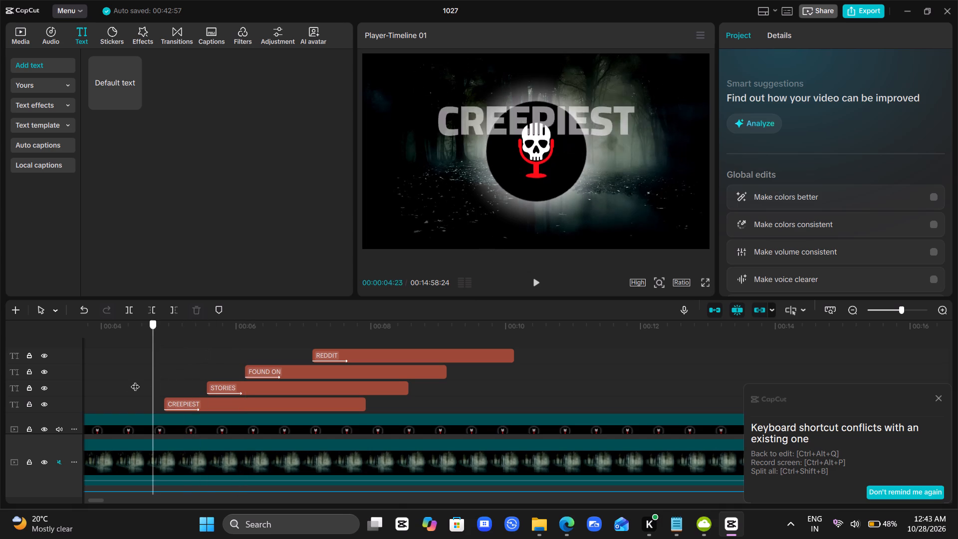
pyautogui.moveTo(135, 380); pyautogui.dragTo(115, 373)
pyautogui.press('space')
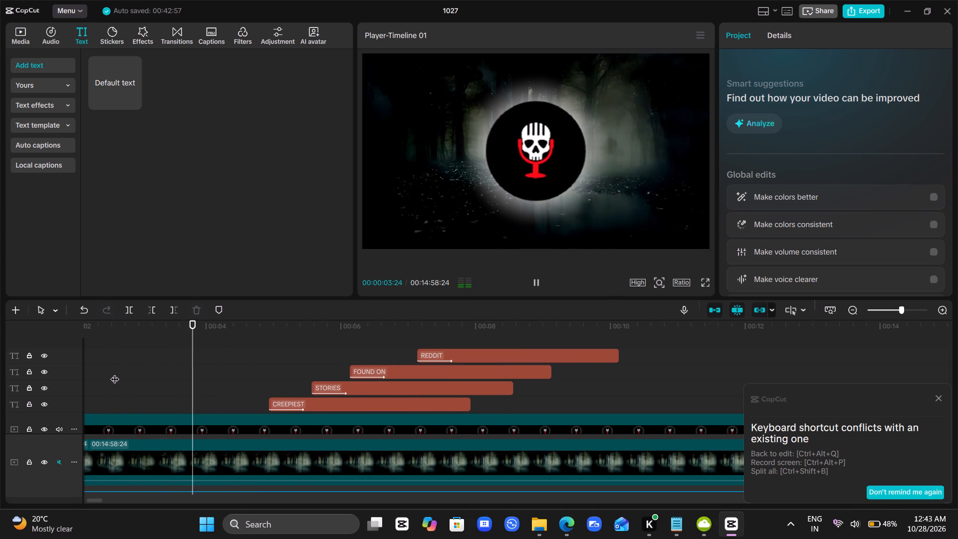
pyautogui.press('space')
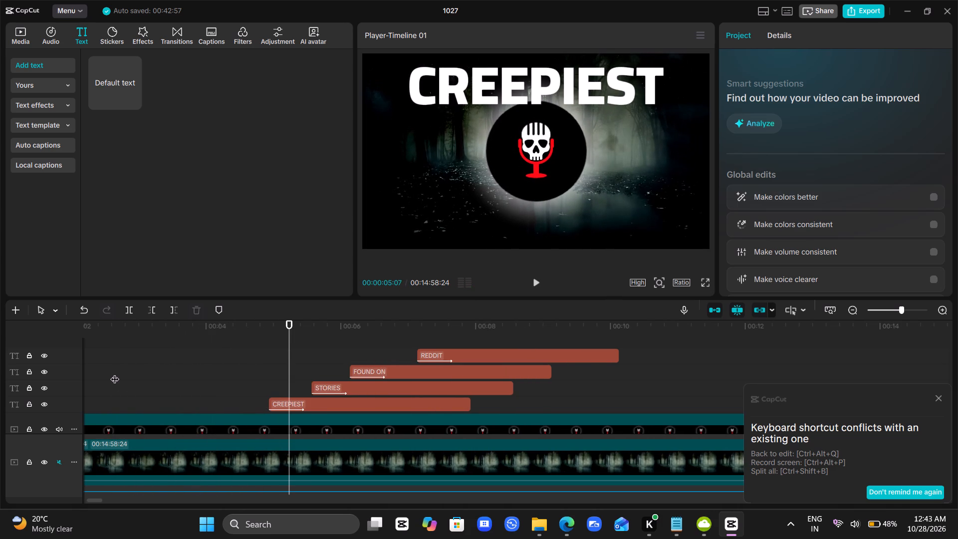
pyautogui.press('space')
pyautogui.press('space')
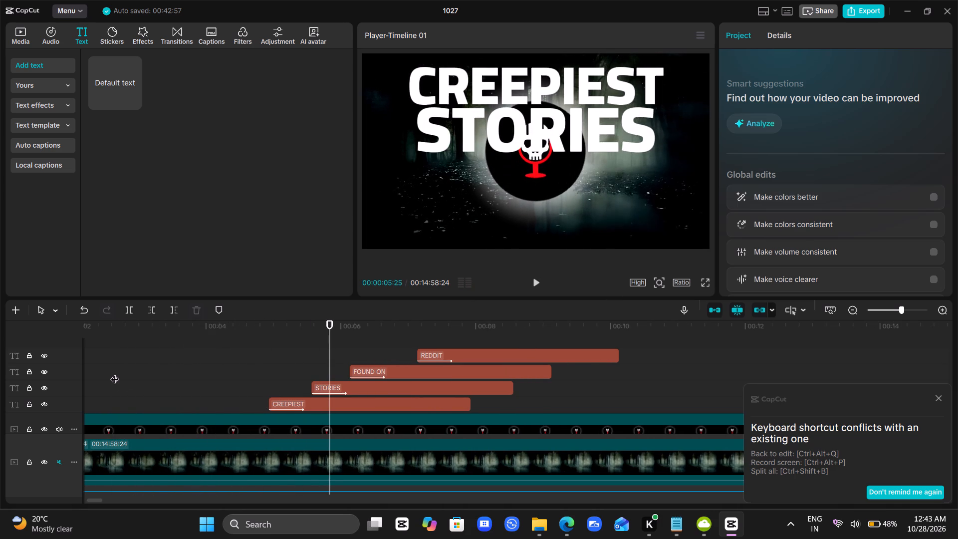
pyautogui.moveTo(332, 358); pyautogui.dragTo(312, 366)
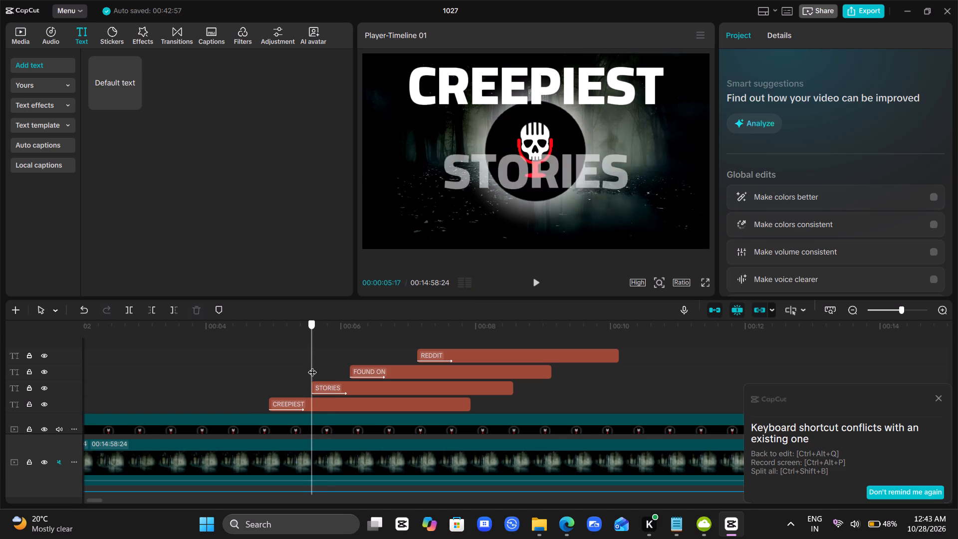
pyautogui.moveTo(312, 366); pyautogui.dragTo(309, 369)
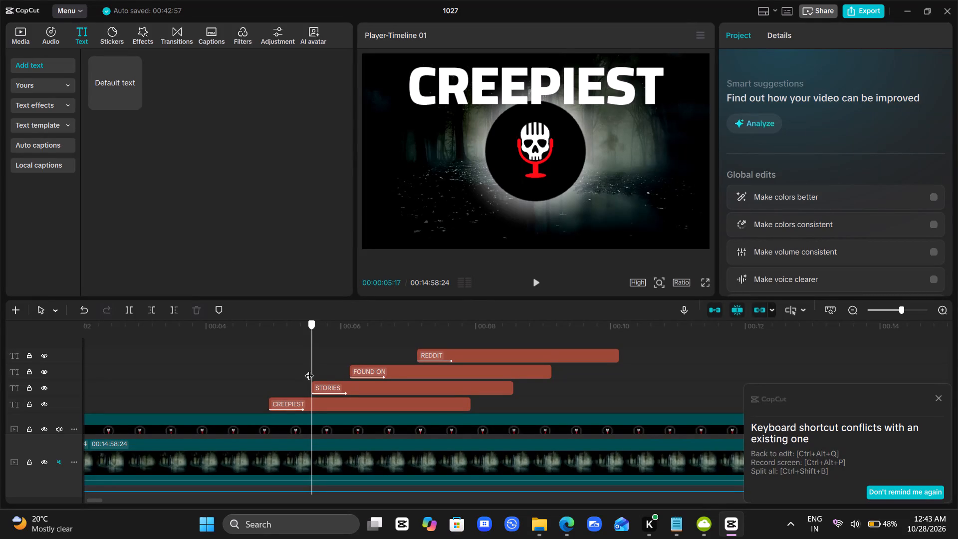
pyautogui.moveTo(309, 369); pyautogui.dragTo(332, 363)
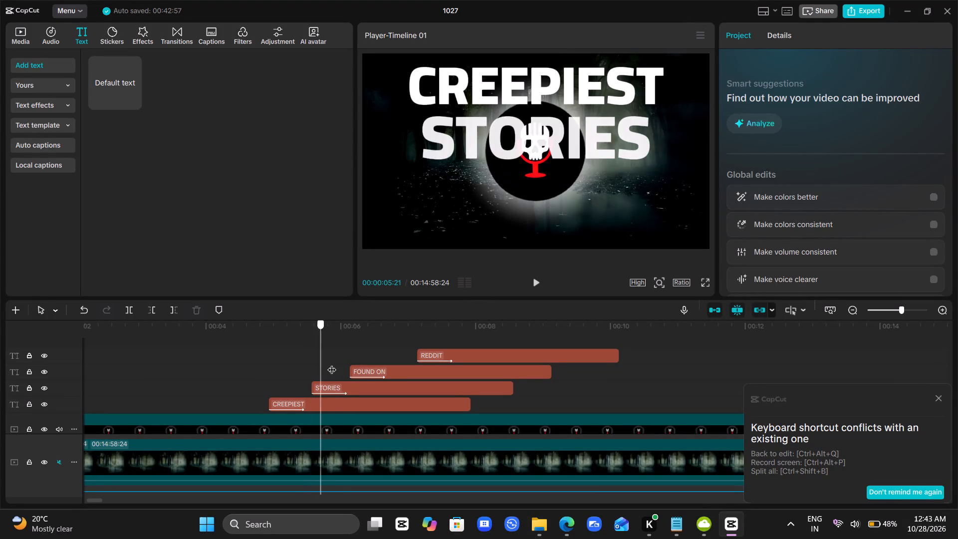
pyautogui.moveTo(332, 363); pyautogui.dragTo(246, 399)
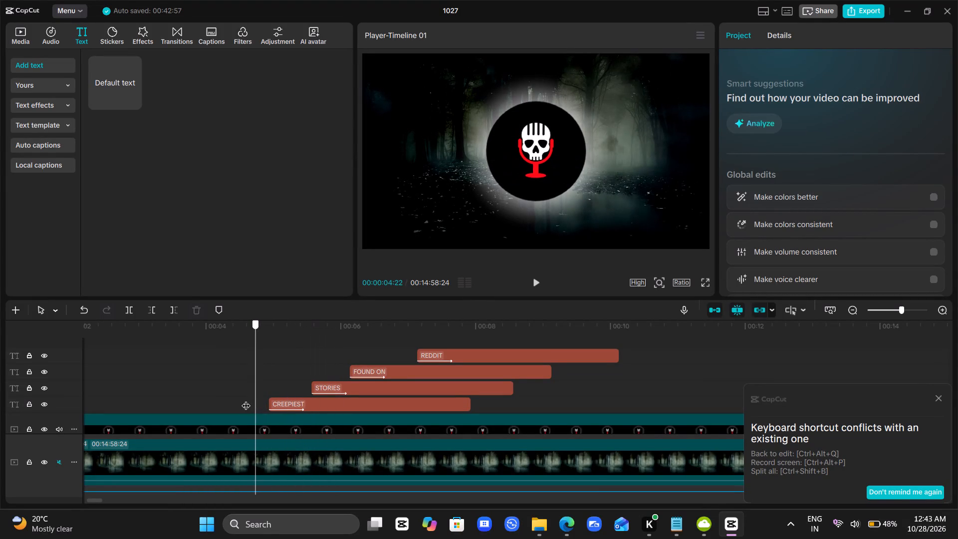
pyautogui.moveTo(246, 399); pyautogui.dragTo(303, 398)
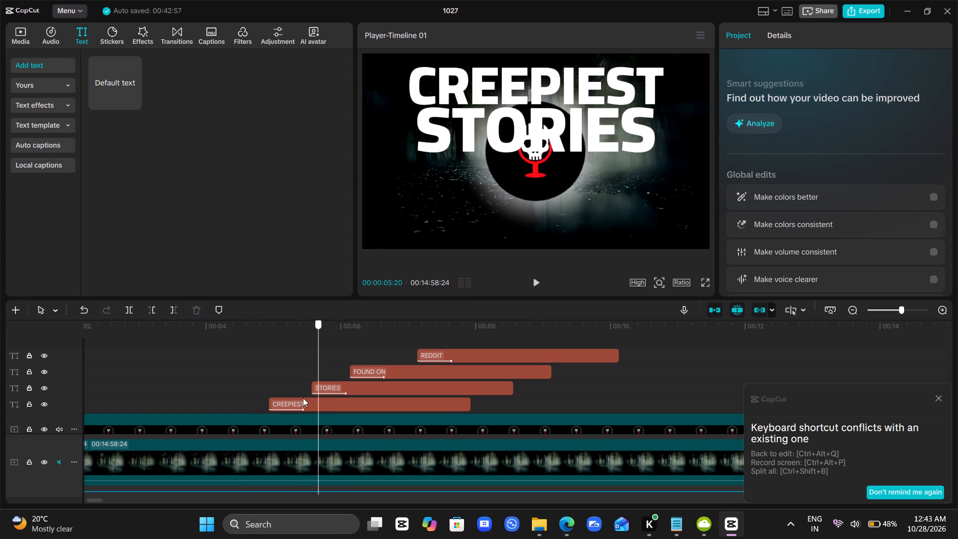
pyautogui.moveTo(303, 398); pyautogui.dragTo(295, 420)
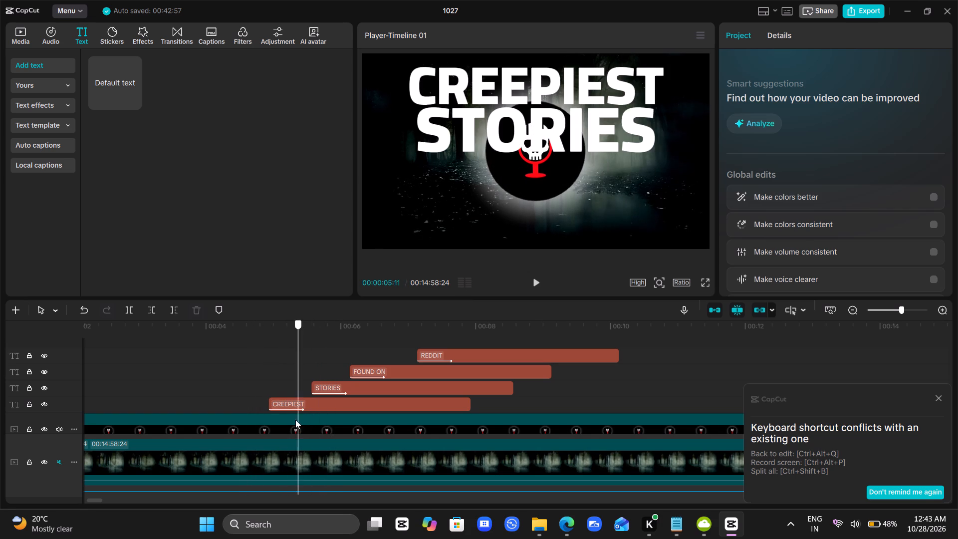
pyautogui.moveTo(295, 420); pyautogui.dragTo(291, 422)
# Shrink the CREEPIEST text to about two thirds of its size and place it in the video frame's lower-left corner.
pyautogui.click(310, 409)
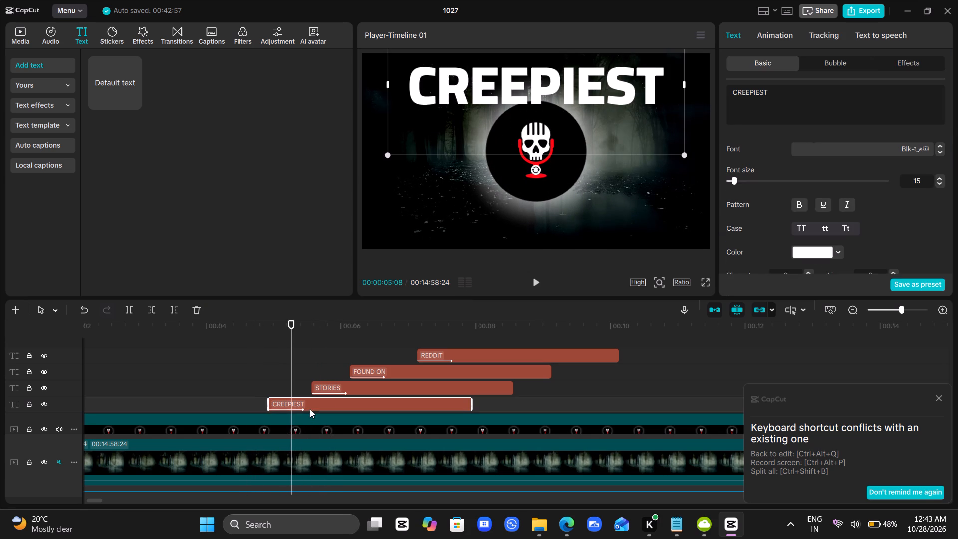
pyautogui.moveTo(565, 133); pyautogui.dragTo(511, 215)
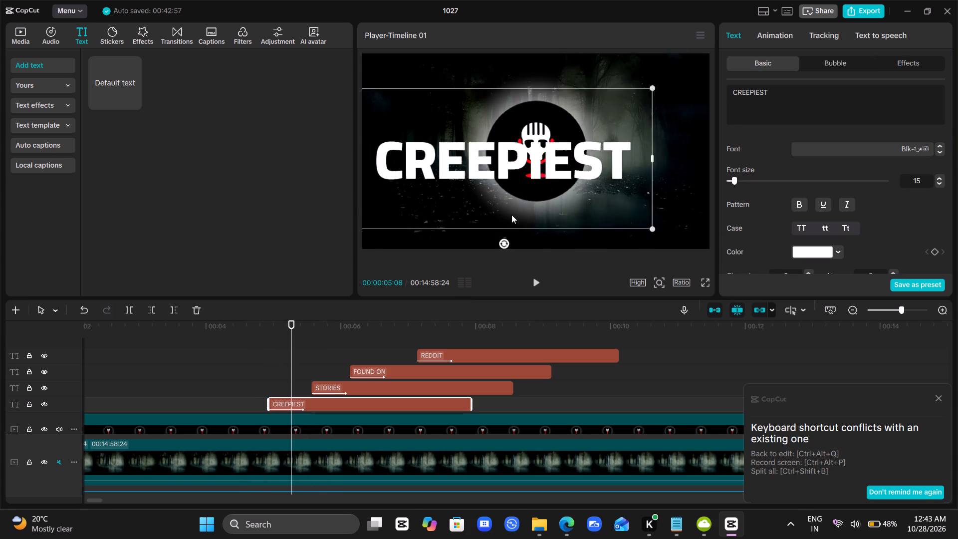
pyautogui.moveTo(511, 215); pyautogui.dragTo(530, 200)
pyautogui.moveTo(648, 223); pyautogui.dragTo(563, 205)
pyautogui.moveTo(510, 160); pyautogui.dragTo(476, 102)
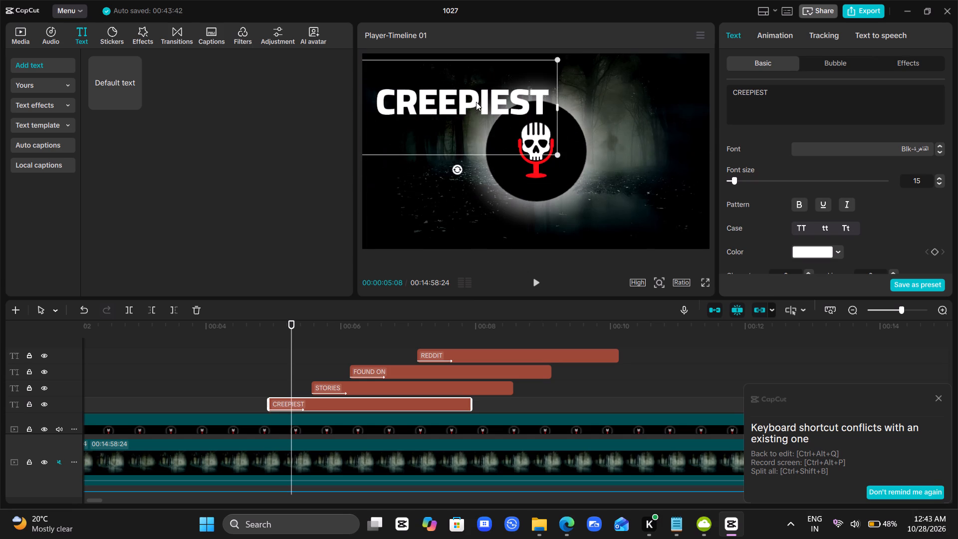
pyautogui.moveTo(476, 102); pyautogui.dragTo(471, 93)
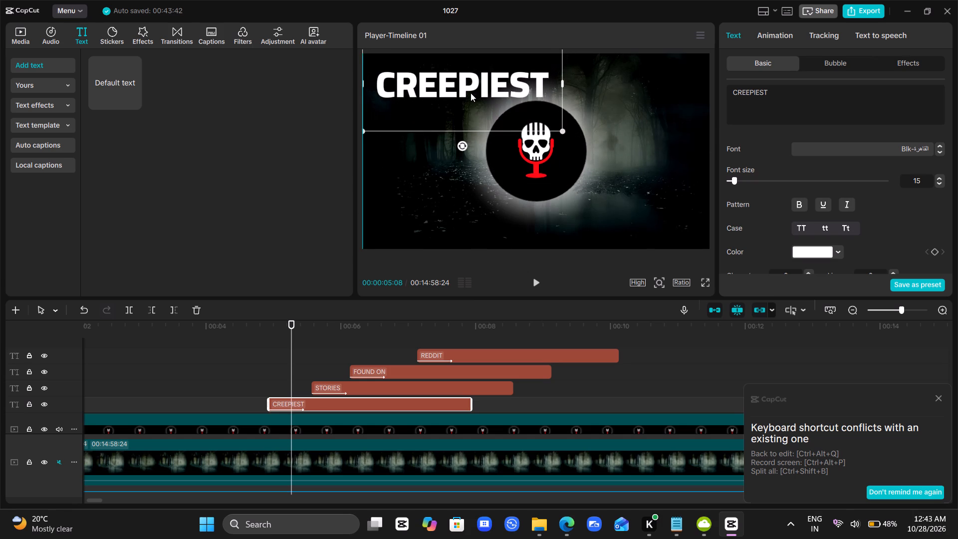
pyautogui.moveTo(471, 93); pyautogui.dragTo(468, 94)
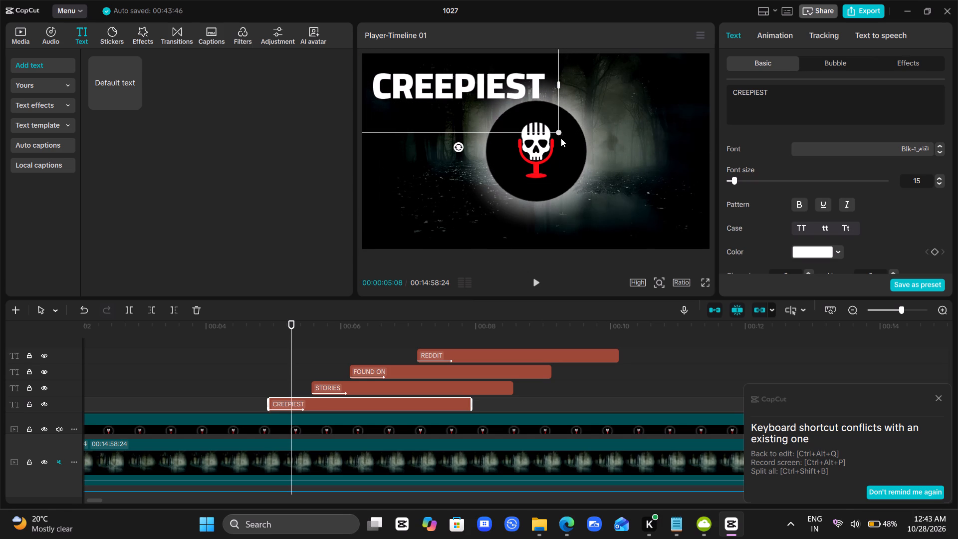
pyautogui.moveTo(488, 106); pyautogui.dragTo(486, 244)
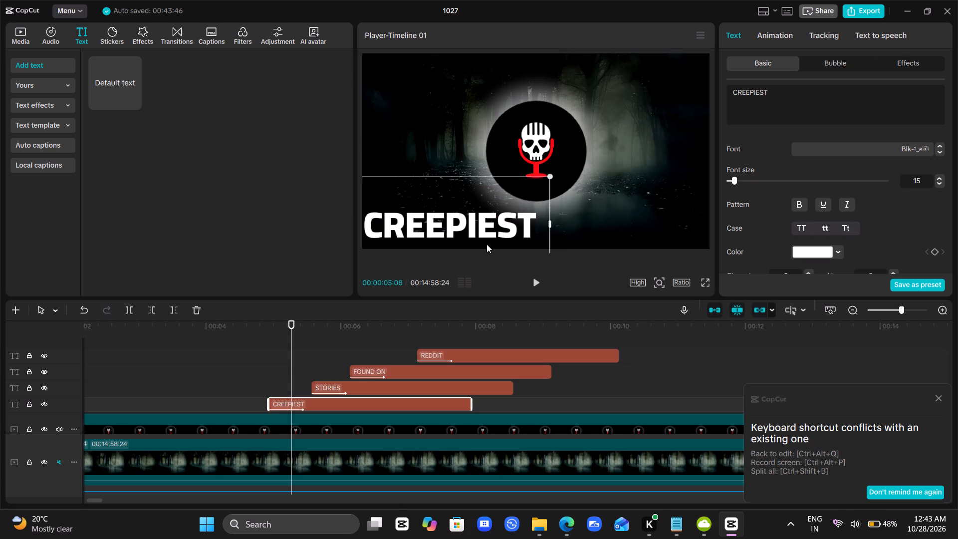
pyautogui.moveTo(486, 244); pyautogui.dragTo(487, 243)
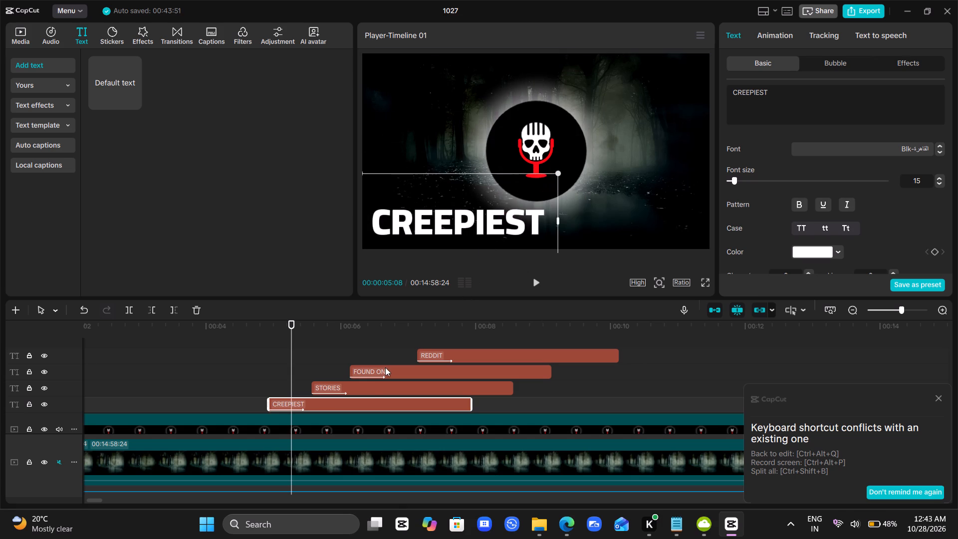
# Shrink the STORIES text to a little over half its size and place it level with CREEPIEST in the video frame's lower-right corner.
pyautogui.click(369, 388)
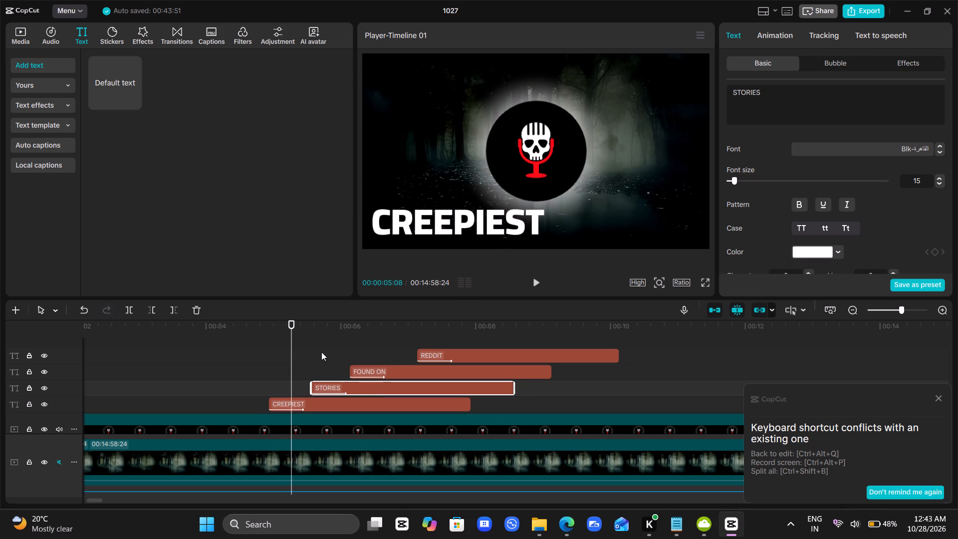
pyautogui.click(321, 352)
pyautogui.click(336, 385)
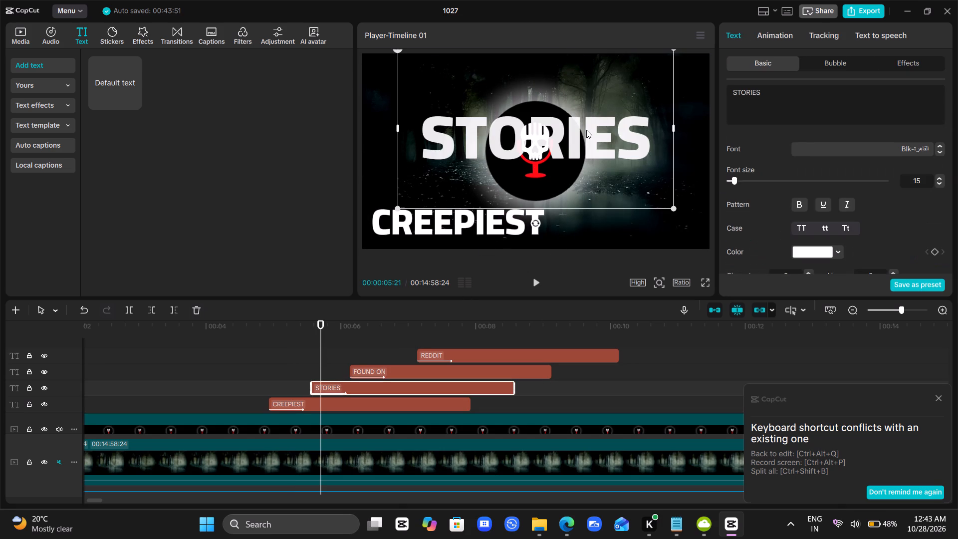
pyautogui.moveTo(587, 129); pyautogui.dragTo(611, 146)
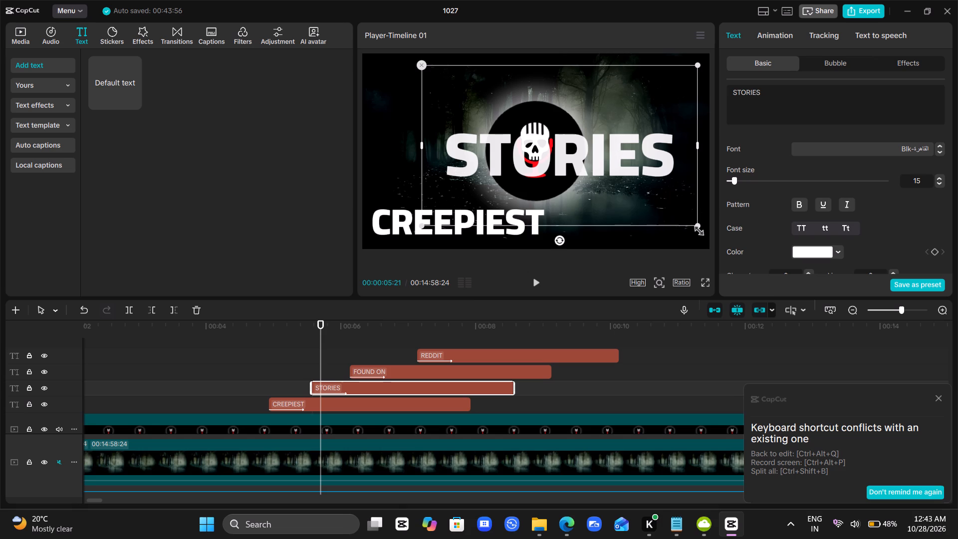
pyautogui.moveTo(696, 229); pyautogui.dragTo(578, 193)
pyautogui.moveTo(605, 145); pyautogui.dragTo(669, 223)
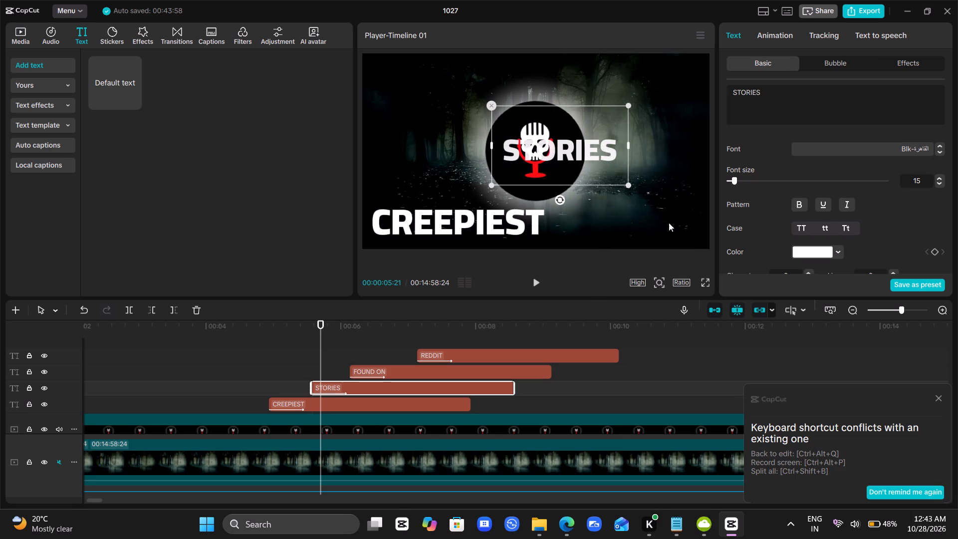
pyautogui.moveTo(669, 223); pyautogui.dragTo(657, 215)
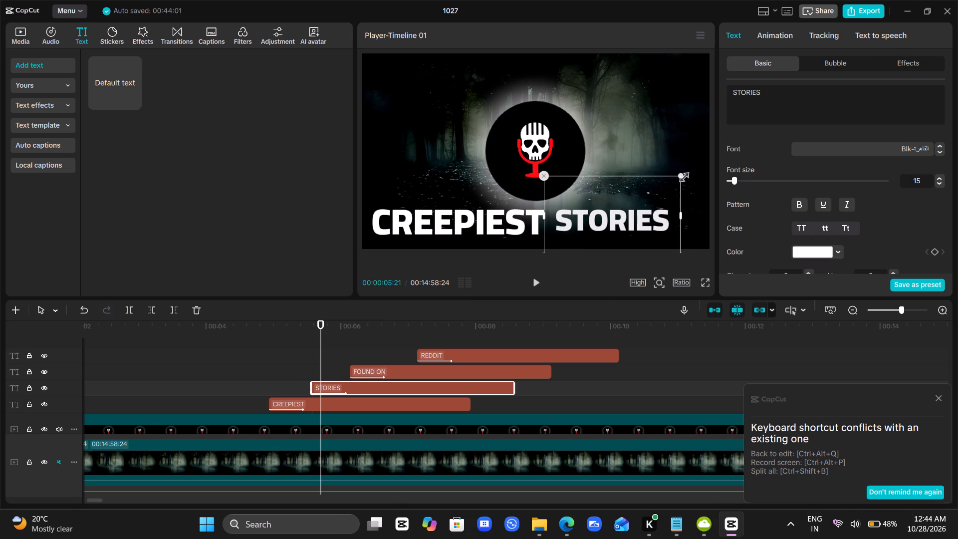
pyautogui.moveTo(682, 175); pyautogui.dragTo(691, 169)
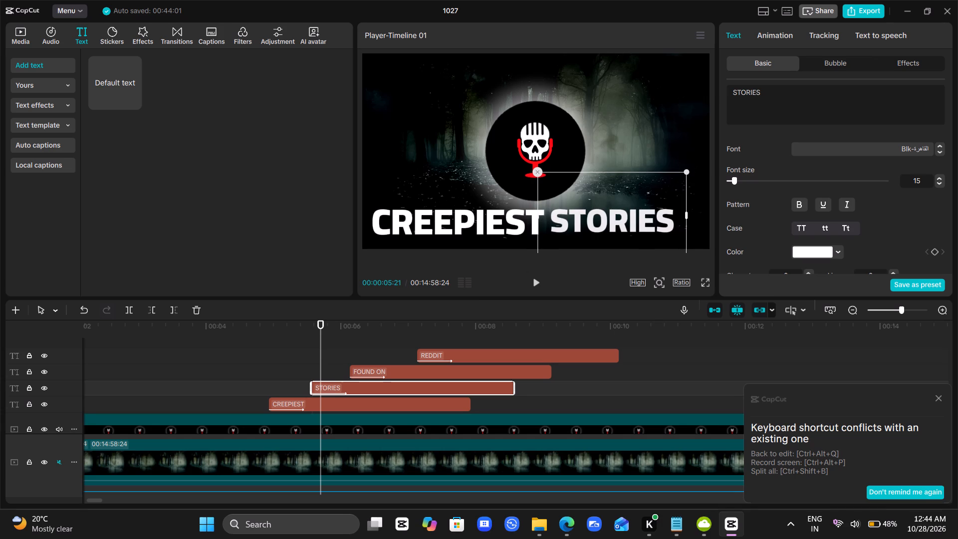
pyautogui.moveTo(602, 225); pyautogui.dragTo(606, 228)
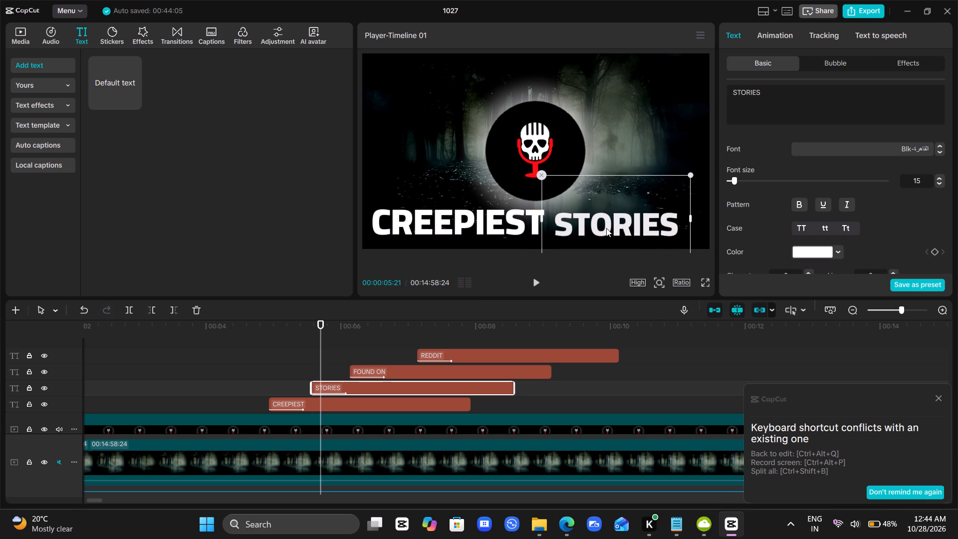
pyautogui.moveTo(606, 228); pyautogui.dragTo(606, 227)
pyautogui.moveTo(694, 173); pyautogui.dragTo(699, 169)
pyautogui.click(613, 219)
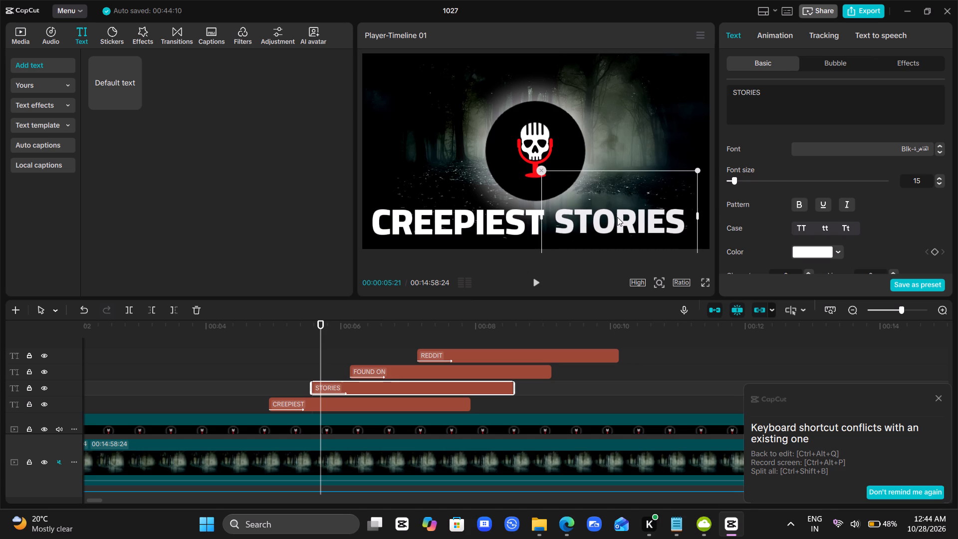
# Play back through FOUND ON to the start of REDDIT, and scrub CREEPIEST and STORIES again to check the side-by-side layout.
pyautogui.click(265, 377)
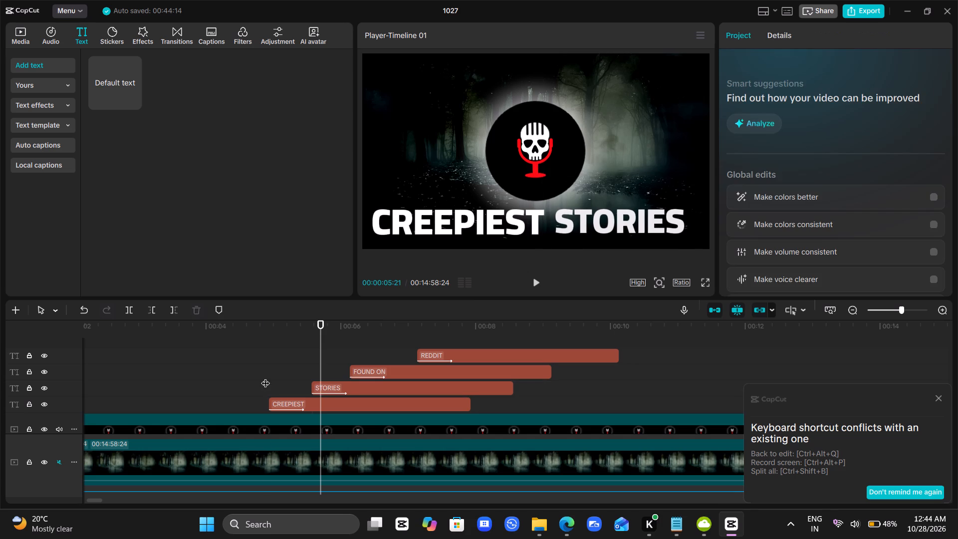
pyautogui.press('space')
pyautogui.press('space')
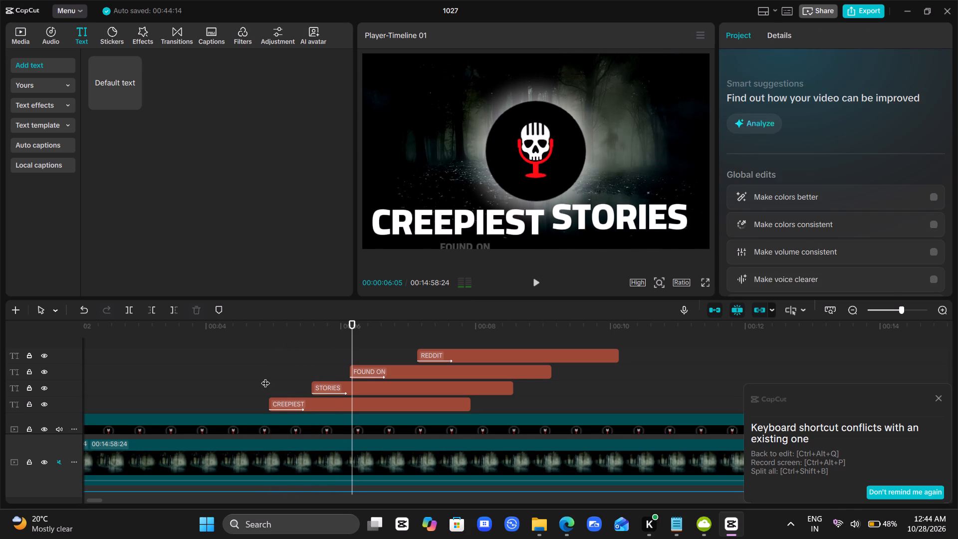
pyautogui.press('space')
pyautogui.press('space')
pyautogui.press('space')
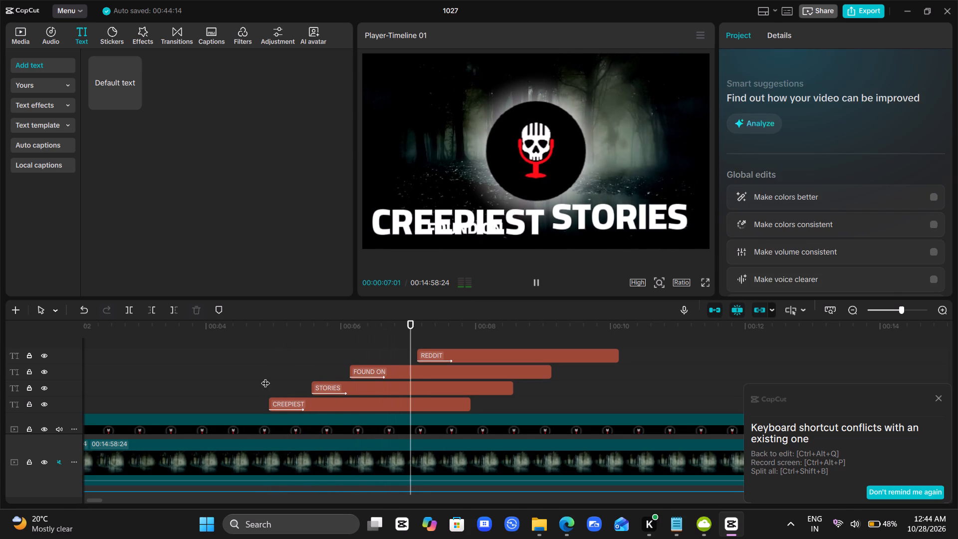
pyautogui.press('space')
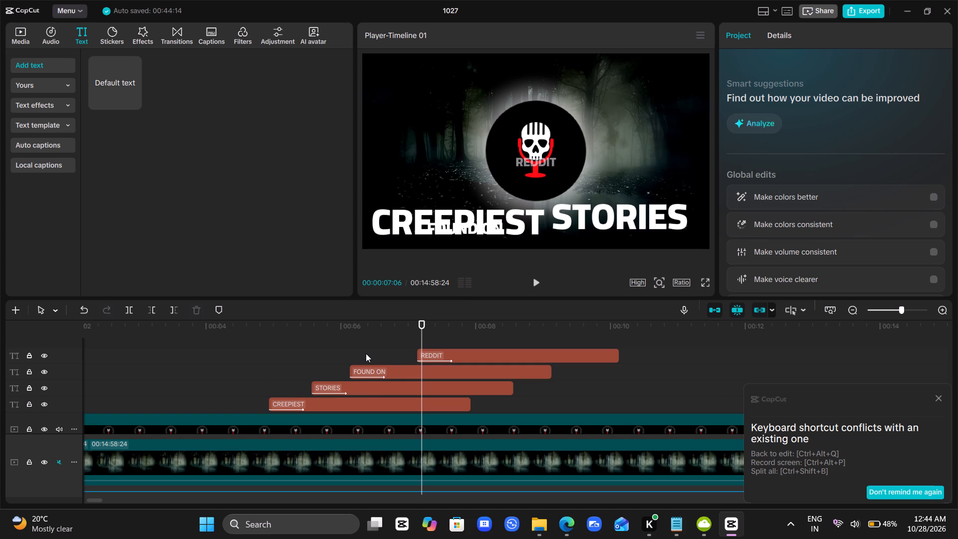
pyautogui.click(366, 353)
pyautogui.moveTo(366, 353); pyautogui.dragTo(269, 366)
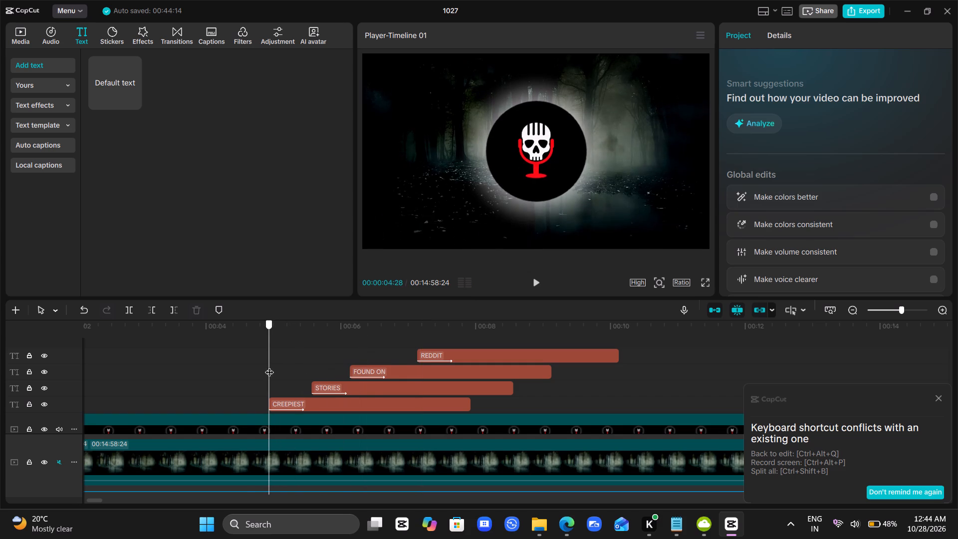
pyautogui.moveTo(269, 366); pyautogui.dragTo(299, 364)
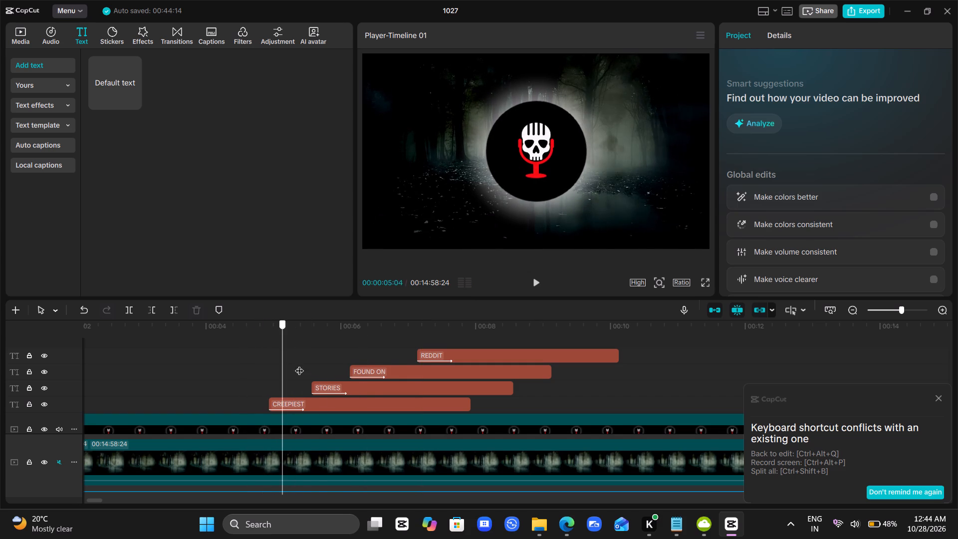
pyautogui.moveTo(299, 364); pyautogui.dragTo(332, 380)
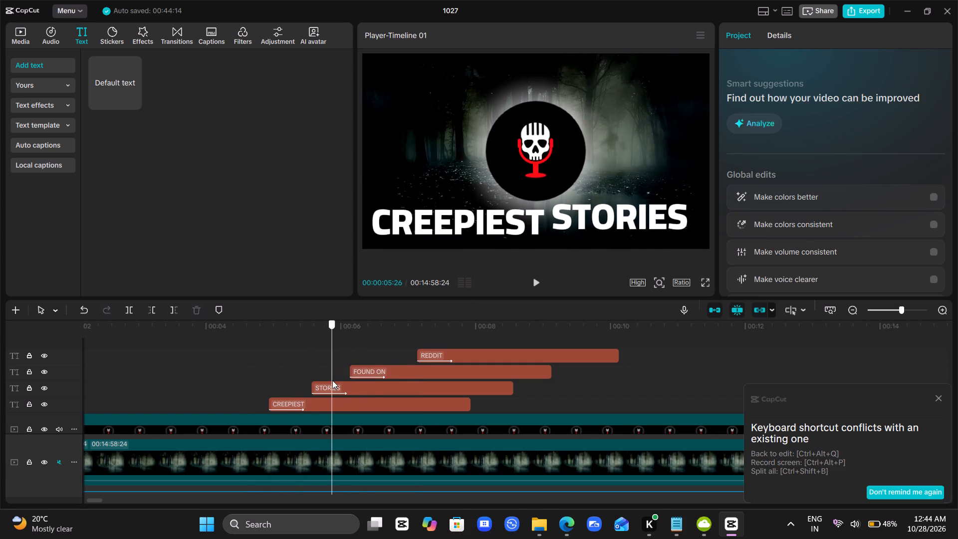
pyautogui.moveTo(332, 380); pyautogui.dragTo(385, 378)
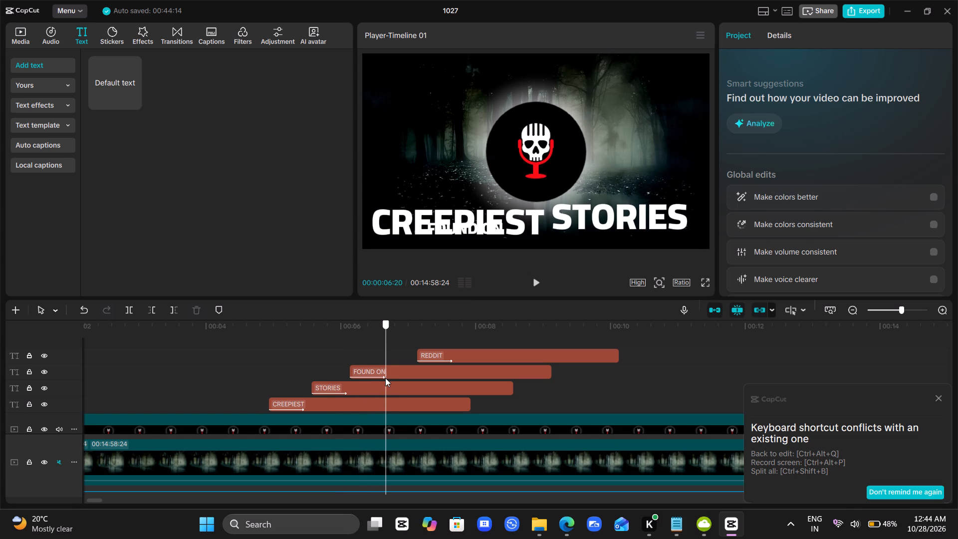
# Replay the intro from before the CREEPIEST clip and scrub its opening words to check their timing and size against the voice-over.
pyautogui.moveTo(385, 378); pyautogui.dragTo(213, 334)
pyautogui.press('space')
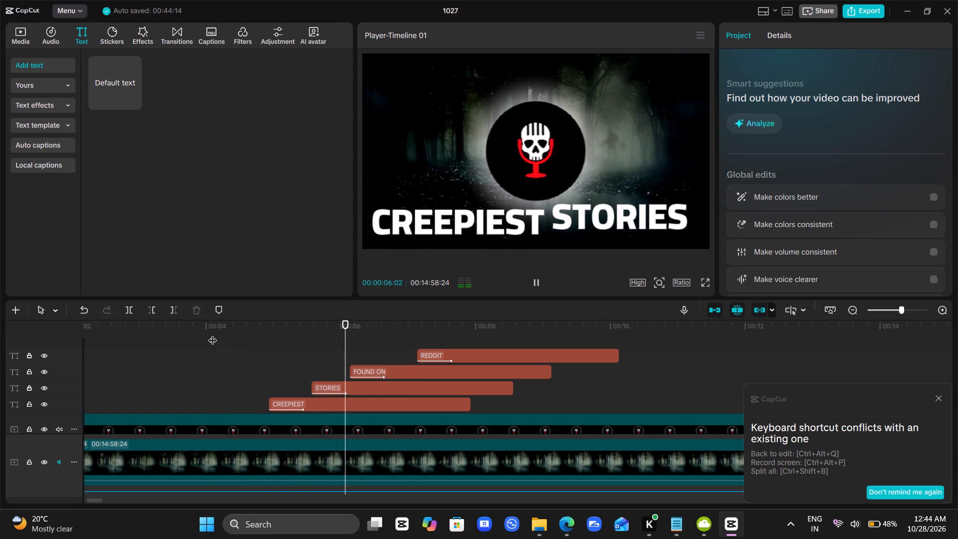
pyautogui.press('space')
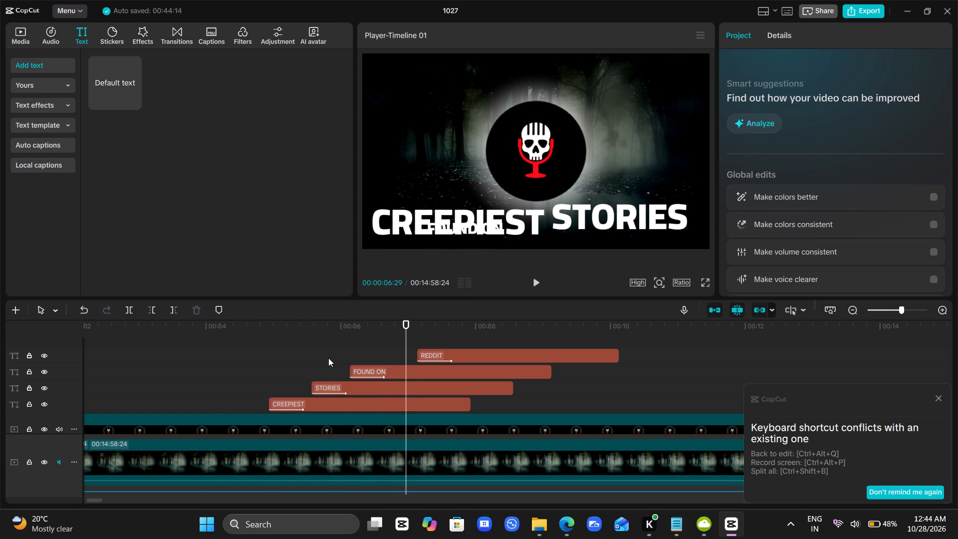
pyautogui.click(328, 358)
pyautogui.moveTo(328, 358); pyautogui.dragTo(249, 333)
pyautogui.press('space')
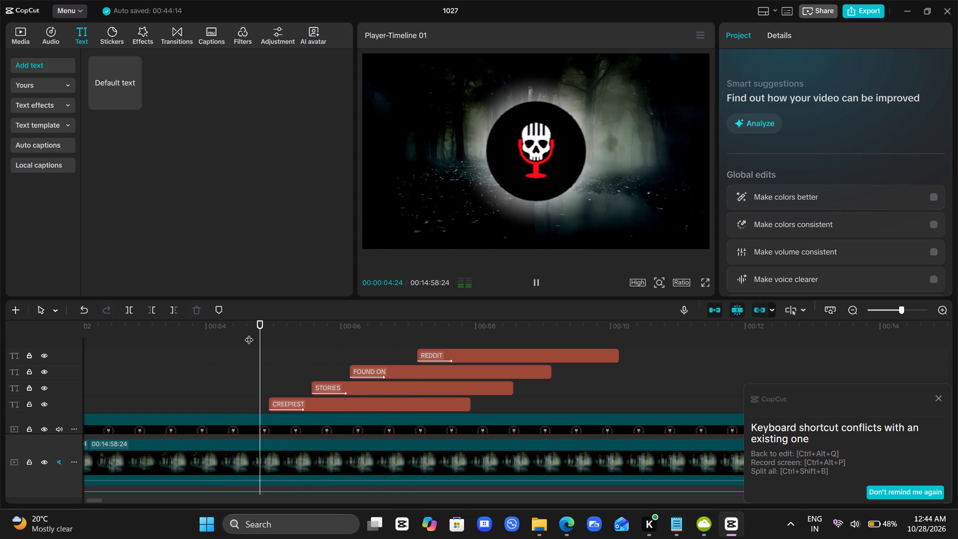
pyautogui.press('space')
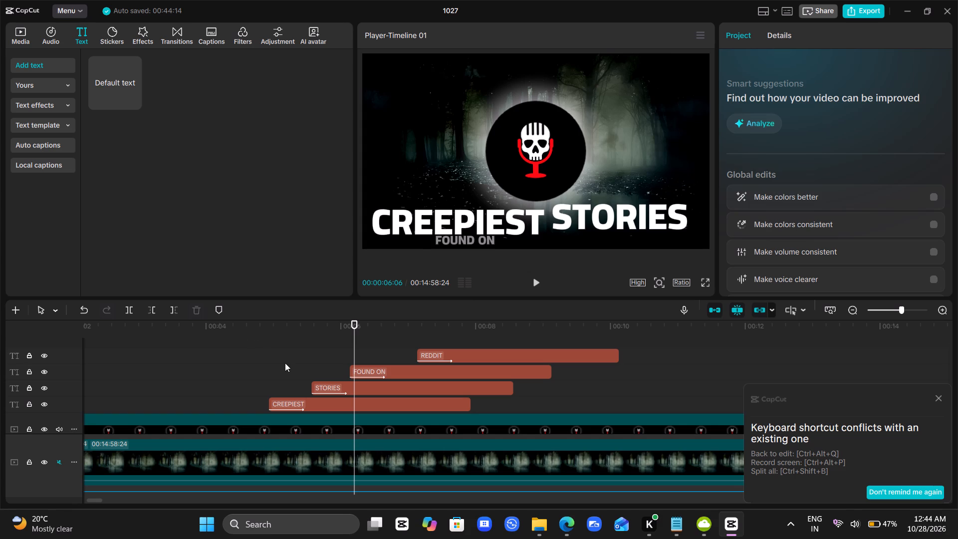
pyautogui.click(279, 374)
pyautogui.moveTo(279, 374); pyautogui.dragTo(306, 379)
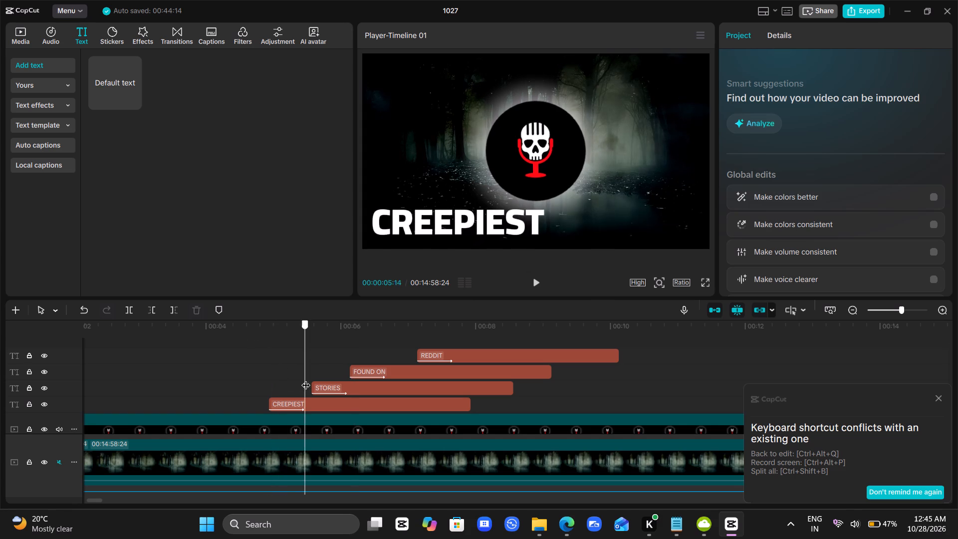
pyautogui.moveTo(306, 379); pyautogui.dragTo(309, 420)
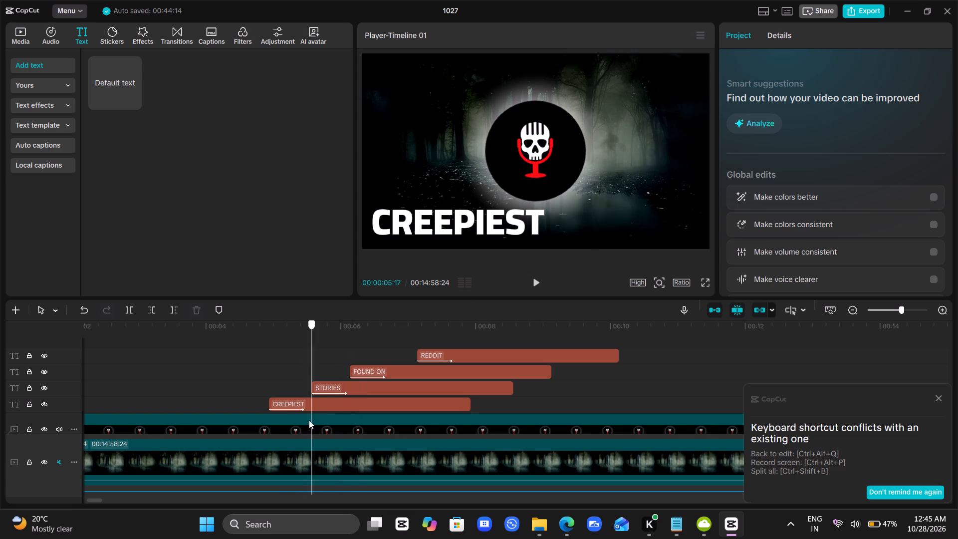
pyautogui.moveTo(309, 420); pyautogui.dragTo(270, 425)
# Shrink the CREEPIEST text to about two thirds of its size and shift it slightly upward in the frame's lower-left area.
pyautogui.click(300, 404)
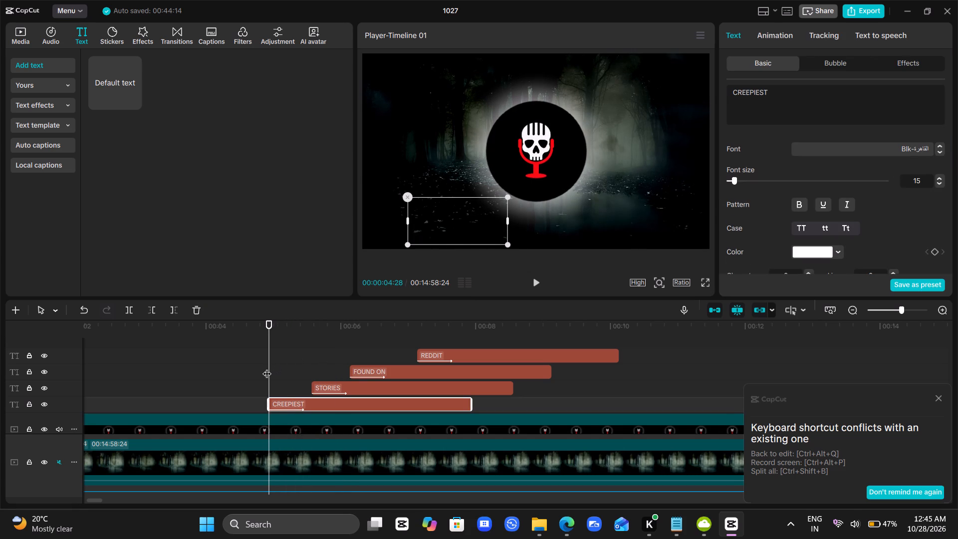
pyautogui.moveTo(267, 367); pyautogui.dragTo(304, 379)
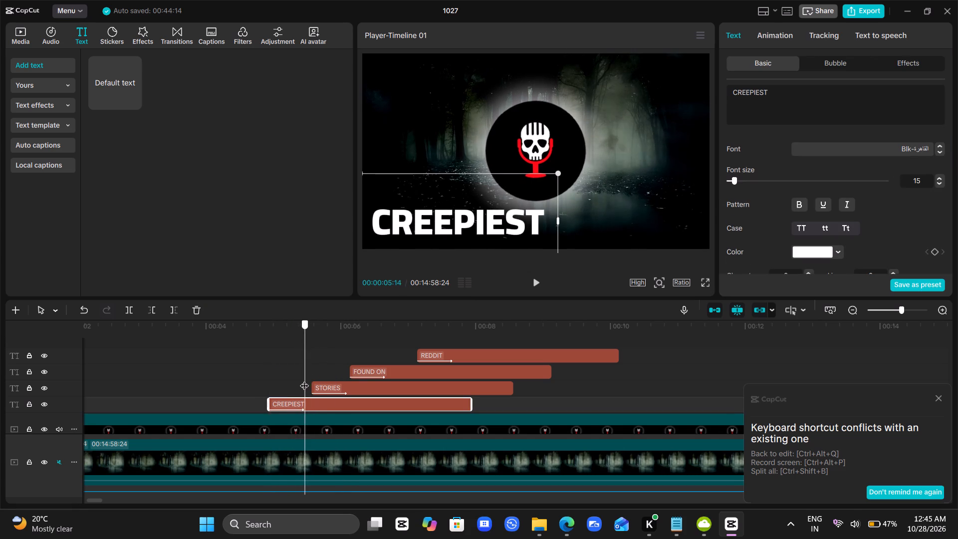
pyautogui.moveTo(304, 379); pyautogui.dragTo(307, 377)
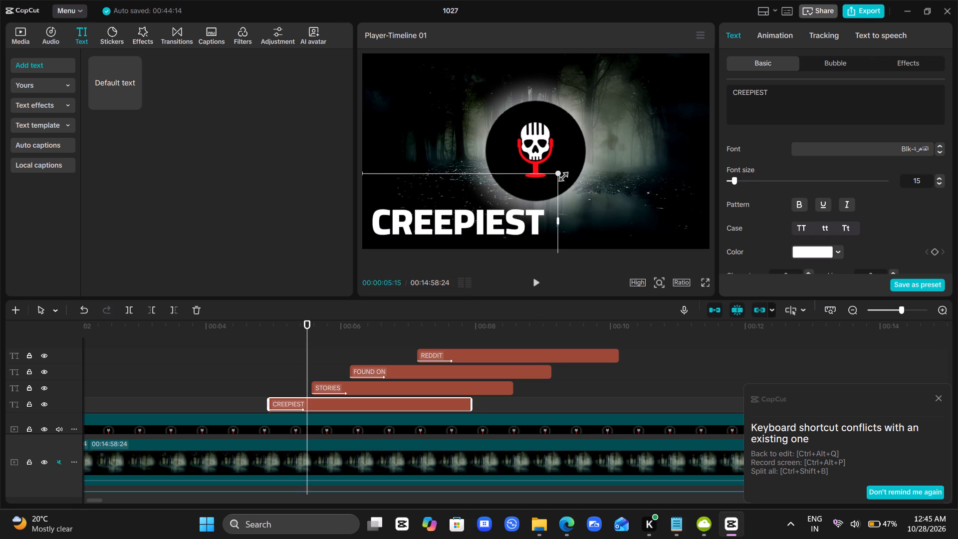
pyautogui.moveTo(560, 174); pyautogui.dragTo(522, 223)
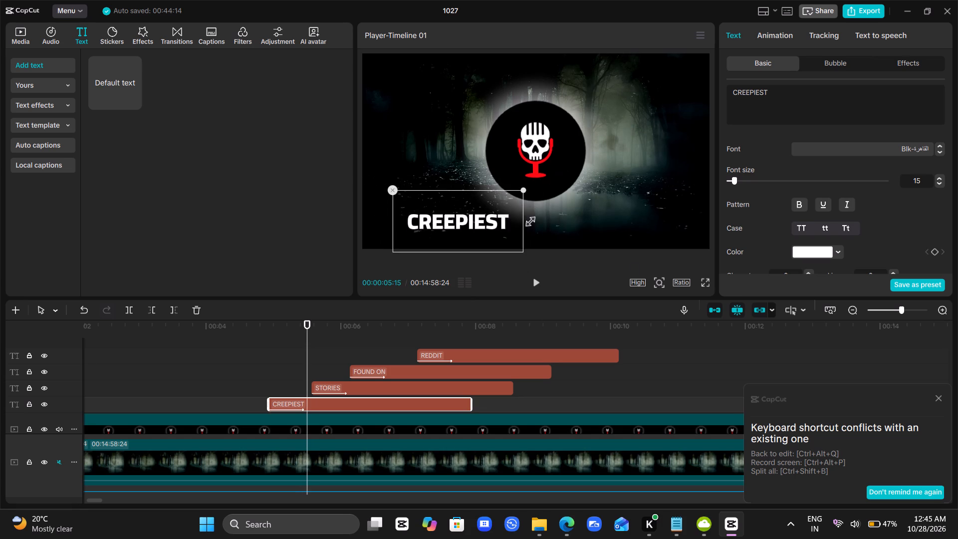
pyautogui.moveTo(522, 223); pyautogui.dragTo(525, 223)
pyautogui.click(489, 231)
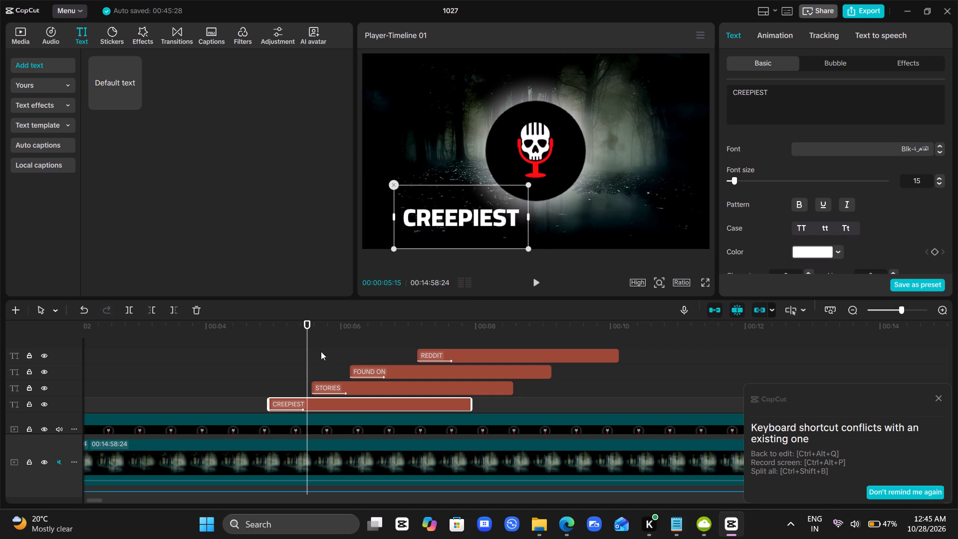
# Shrink the STORIES text to about 158% scale and shift it closer to CREEPIEST, leaving a small gap between the words.
pyautogui.moveTo(307, 347); pyautogui.dragTo(346, 346)
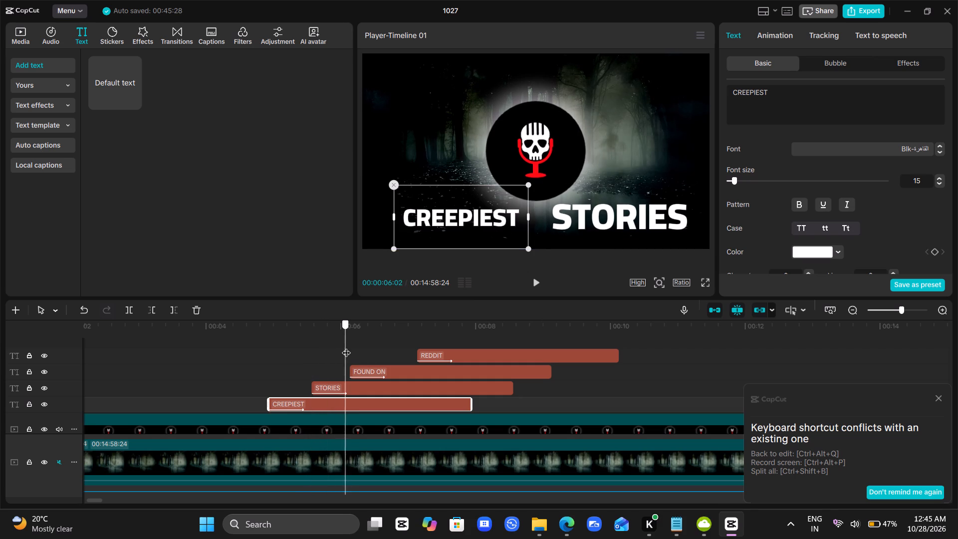
pyautogui.moveTo(346, 346); pyautogui.dragTo(350, 346)
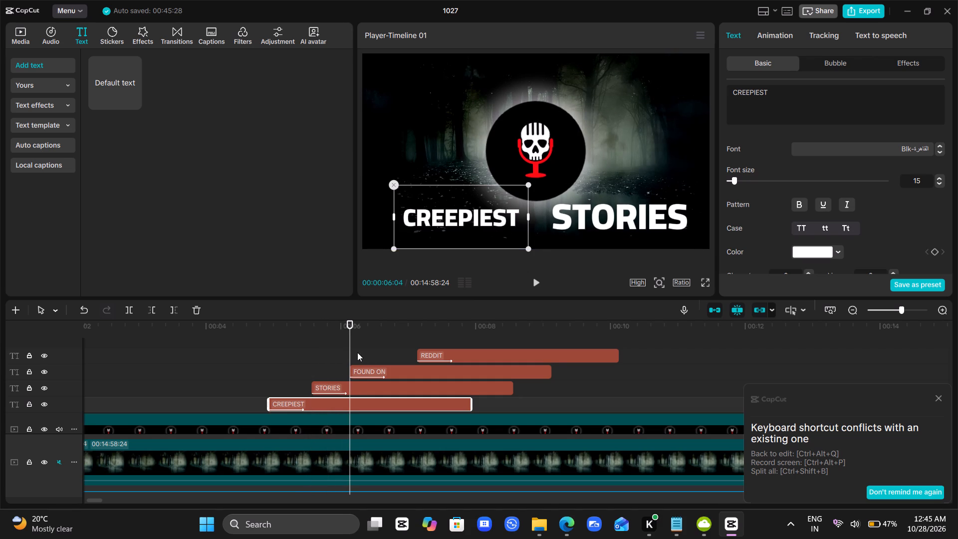
pyautogui.click(353, 388)
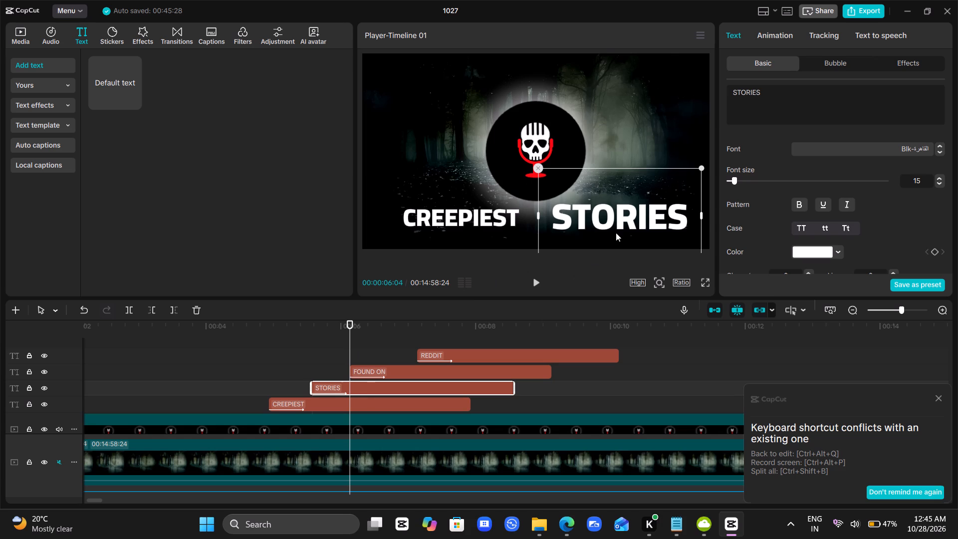
pyautogui.moveTo(701, 173); pyautogui.dragTo(675, 198)
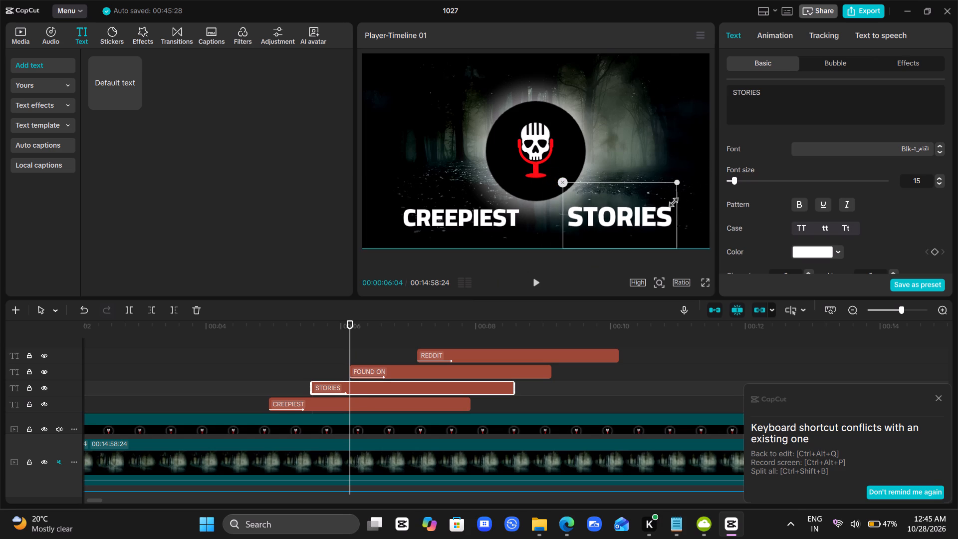
pyautogui.moveTo(675, 198); pyautogui.dragTo(675, 199)
pyautogui.moveTo(612, 208); pyautogui.dragTo(569, 209)
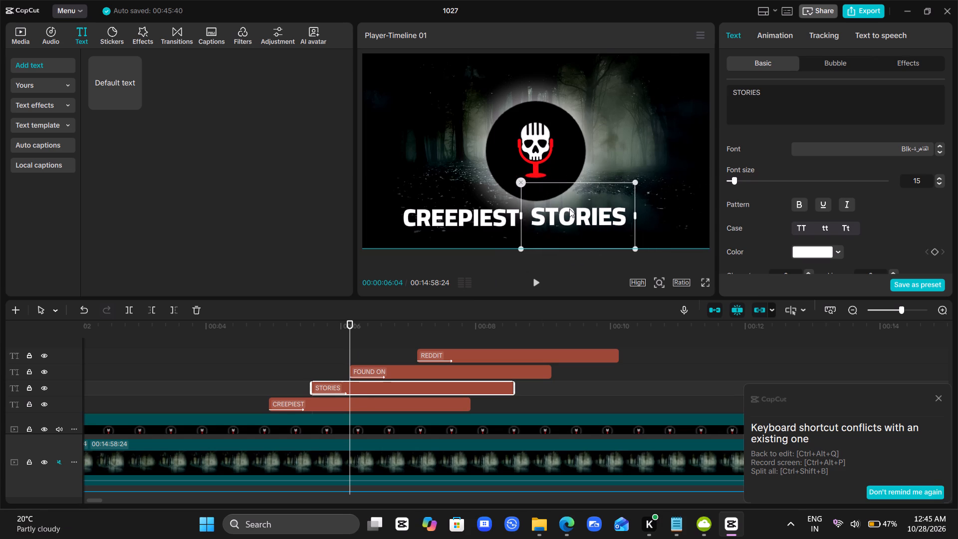
pyautogui.moveTo(569, 209); pyautogui.dragTo(474, 210)
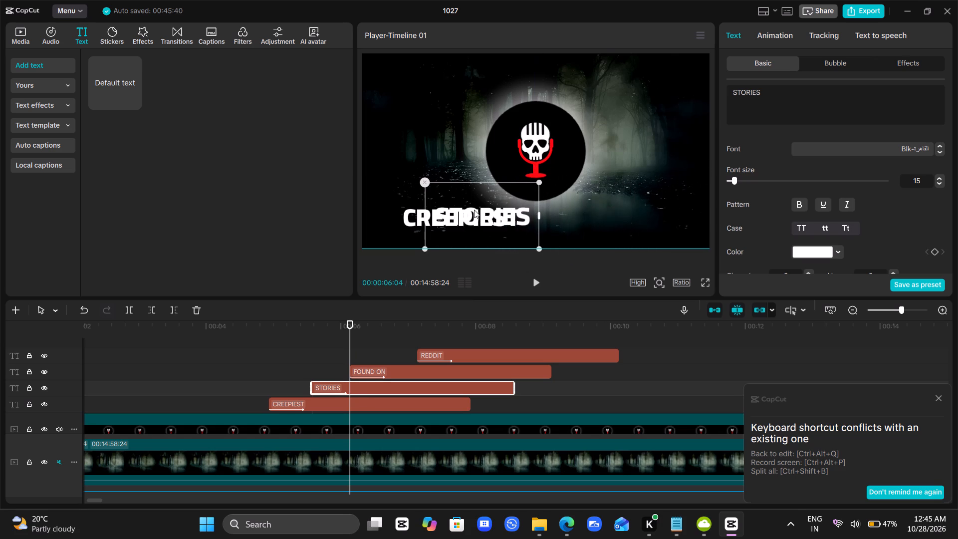
pyautogui.moveTo(474, 210); pyautogui.dragTo(507, 212)
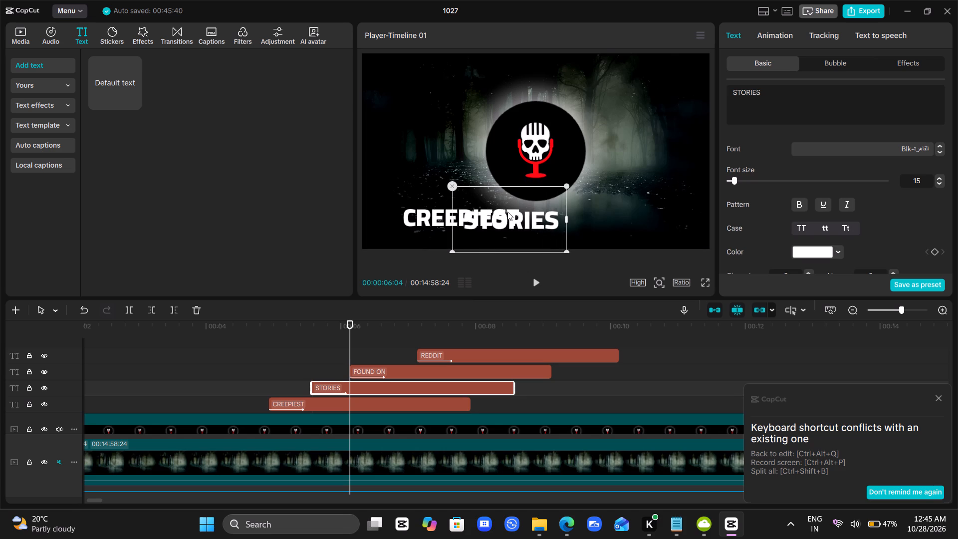
pyautogui.moveTo(507, 212); pyautogui.dragTo(531, 207)
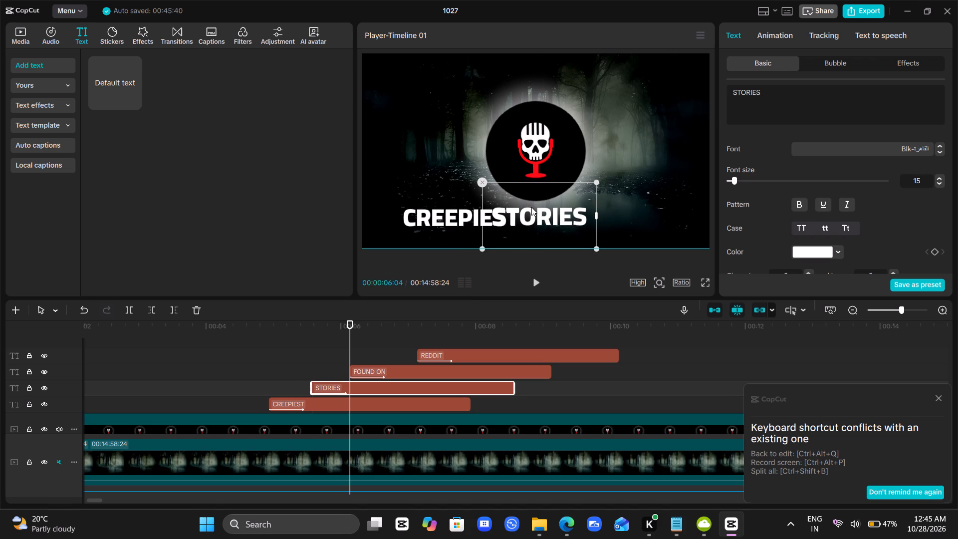
pyautogui.moveTo(531, 207); pyautogui.dragTo(533, 210)
pyautogui.moveTo(533, 210); pyautogui.dragTo(531, 210)
pyautogui.press('Left')
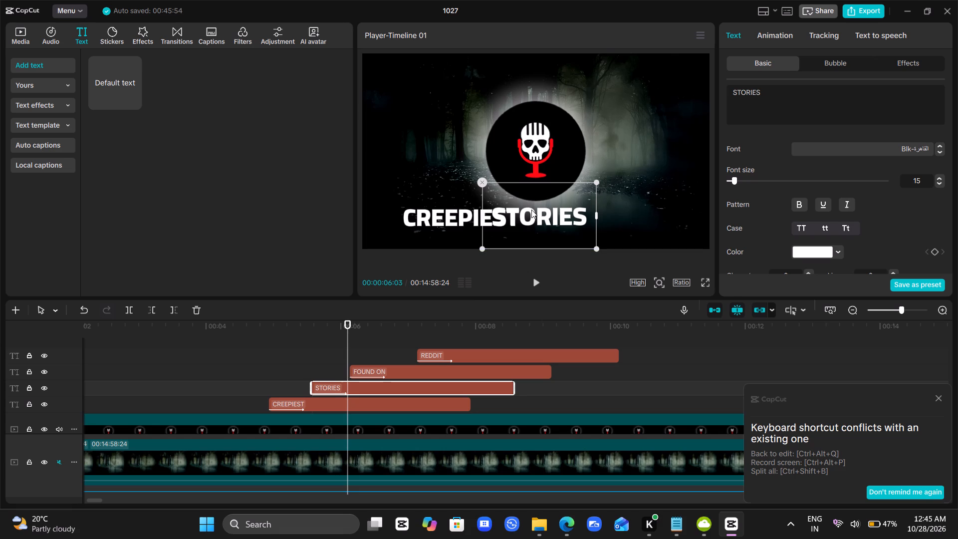
pyautogui.moveTo(534, 225); pyautogui.dragTo(555, 223)
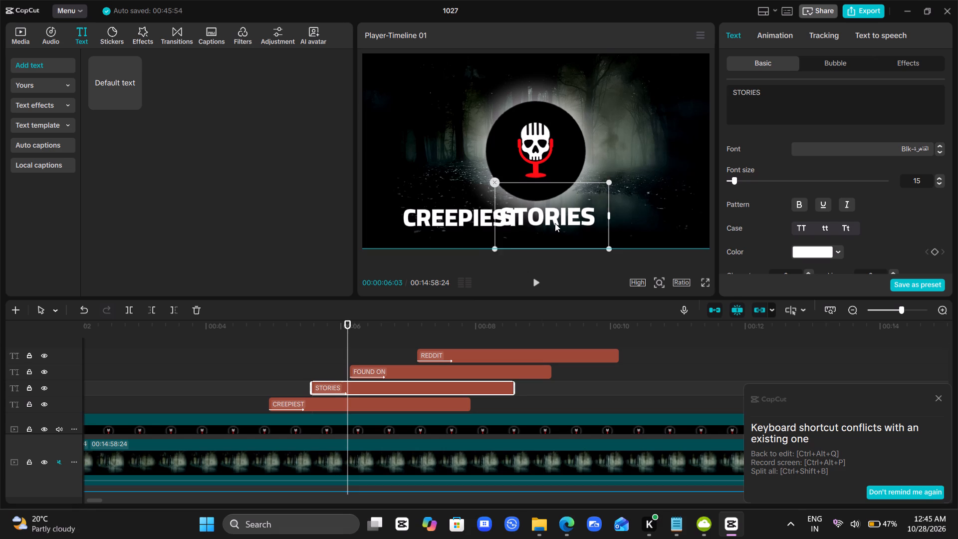
pyautogui.moveTo(555, 223); pyautogui.dragTo(568, 222)
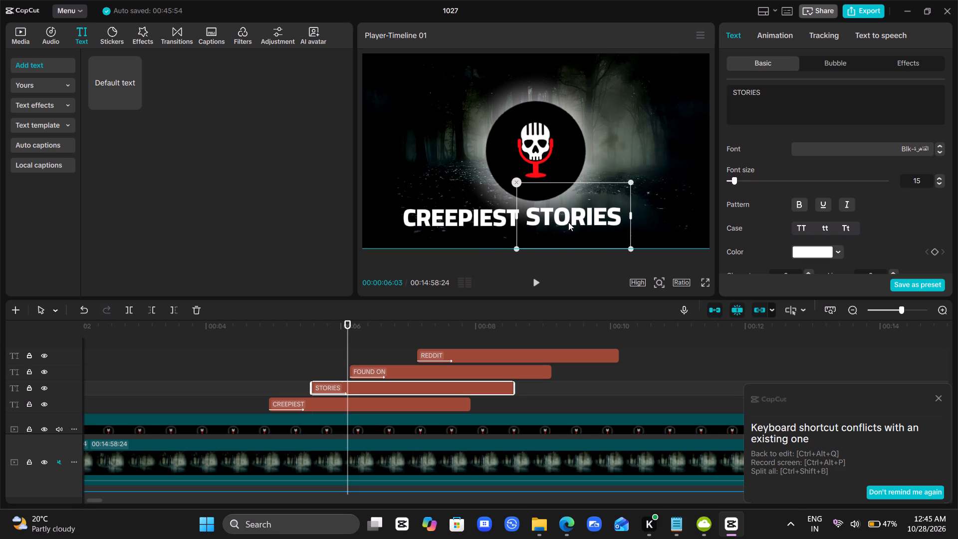
pyautogui.moveTo(568, 222); pyautogui.dragTo(587, 223)
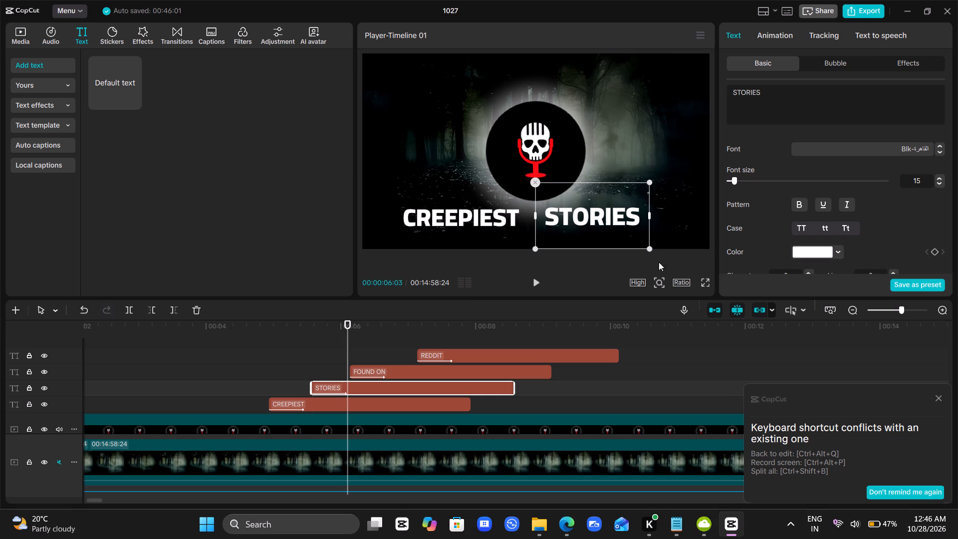
# Set the STORIES text's scale to 152% to match CREEPIEST.
pyautogui.scroll(-1, 718, 242)
pyautogui.scroll(-1, 792, 215)
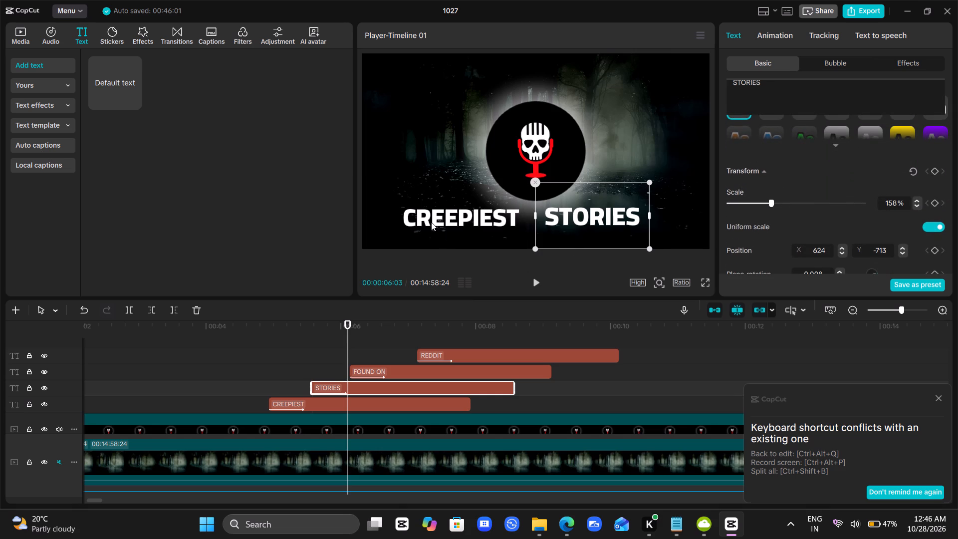
pyautogui.click(433, 216)
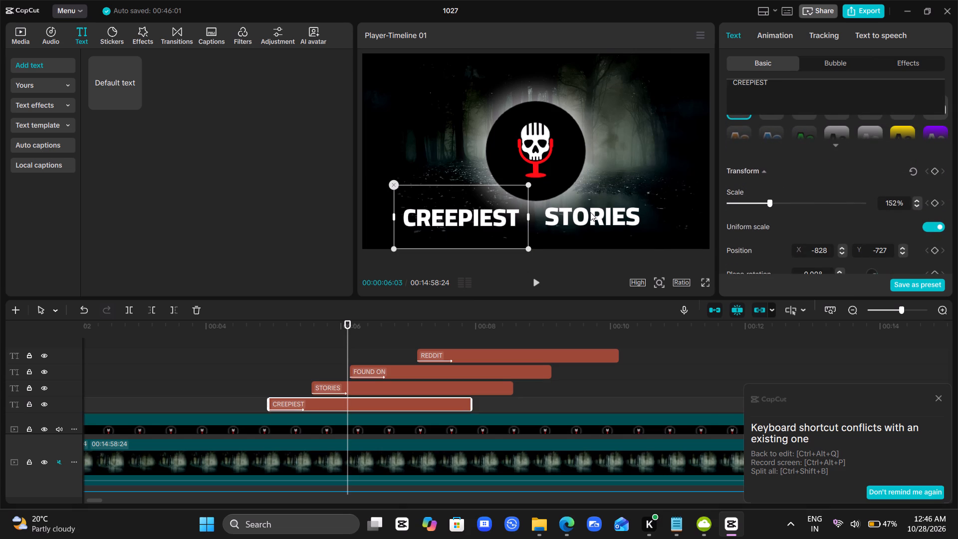
pyautogui.click(590, 212)
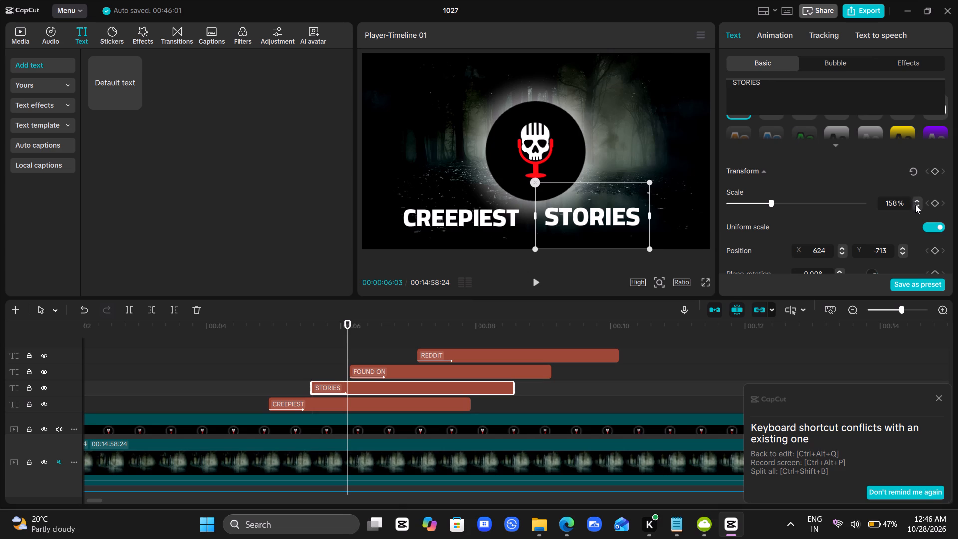
pyautogui.click(916, 207)
pyautogui.tripleClick(917, 207)
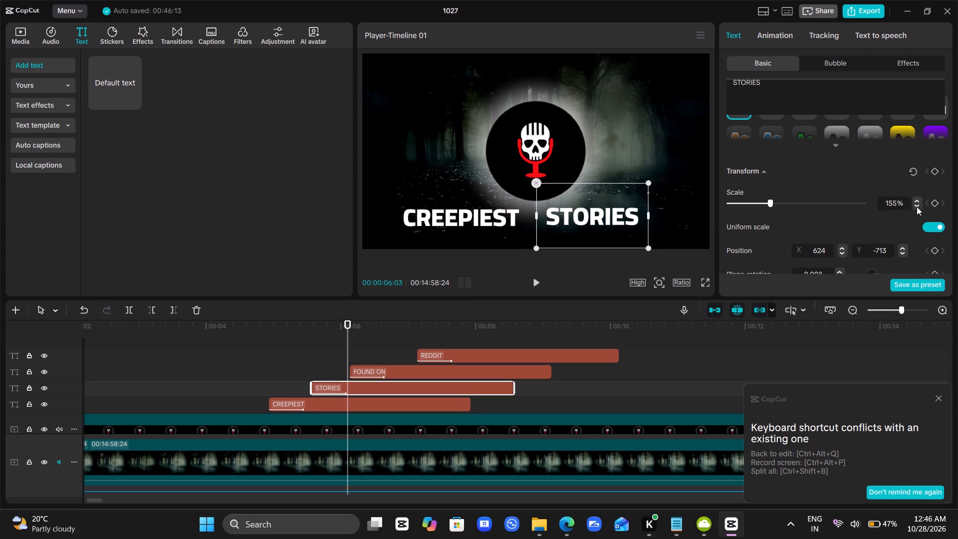
pyautogui.click(917, 207)
pyautogui.click(917, 207)
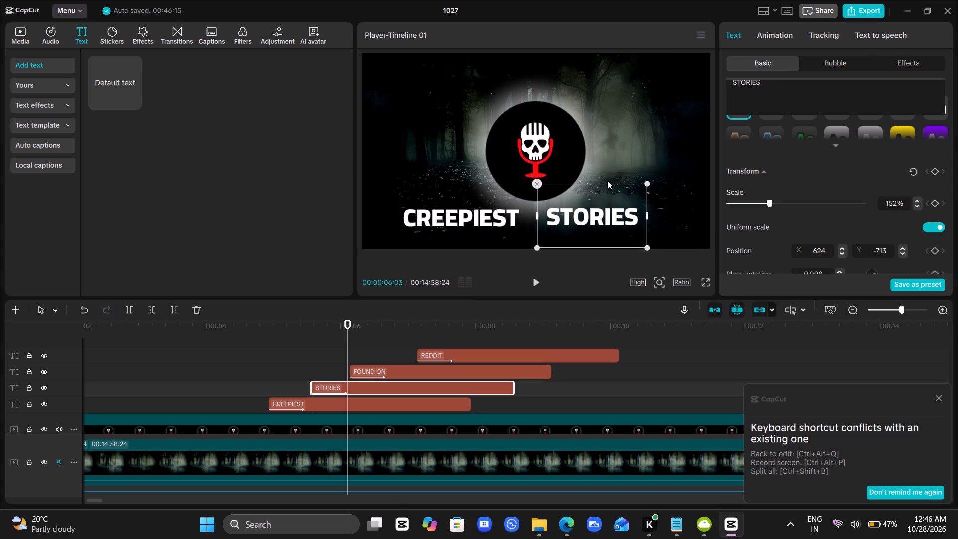
# Reposition the STORIES text level with CREEPIEST, at about X 821, Y -727.
pyautogui.moveTo(574, 211); pyautogui.dragTo(564, 215)
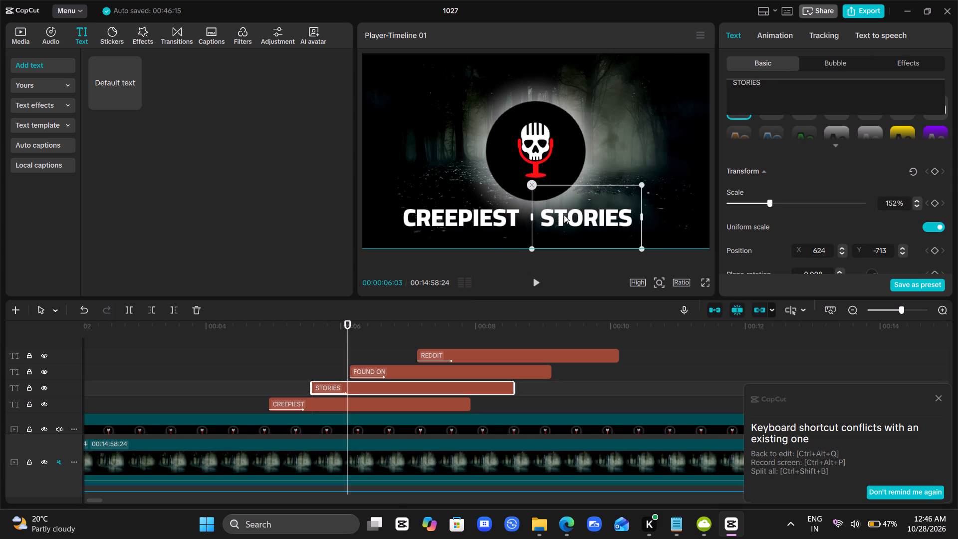
pyautogui.moveTo(564, 215); pyautogui.dragTo(571, 212)
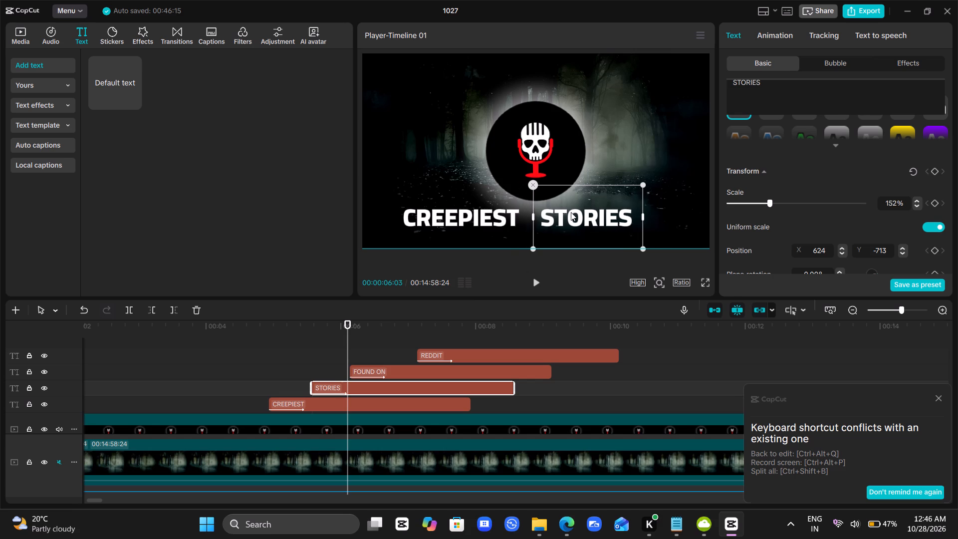
pyautogui.moveTo(571, 212); pyautogui.dragTo(592, 210)
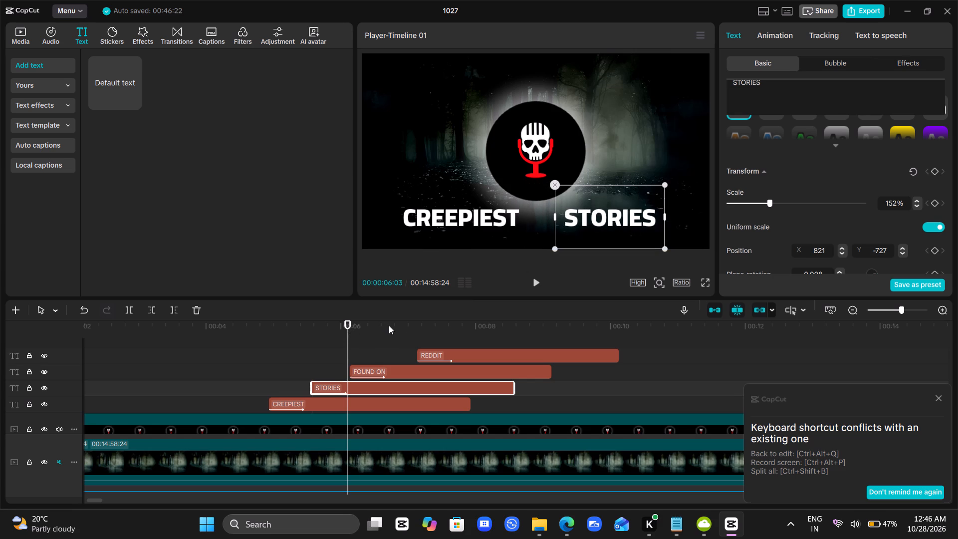
# Shift the CREEPIEST text slightly toward the centre of the video frame, keeping it at the same height beneath the logo.
pyautogui.click(299, 367)
pyautogui.moveTo(299, 367); pyautogui.dragTo(281, 385)
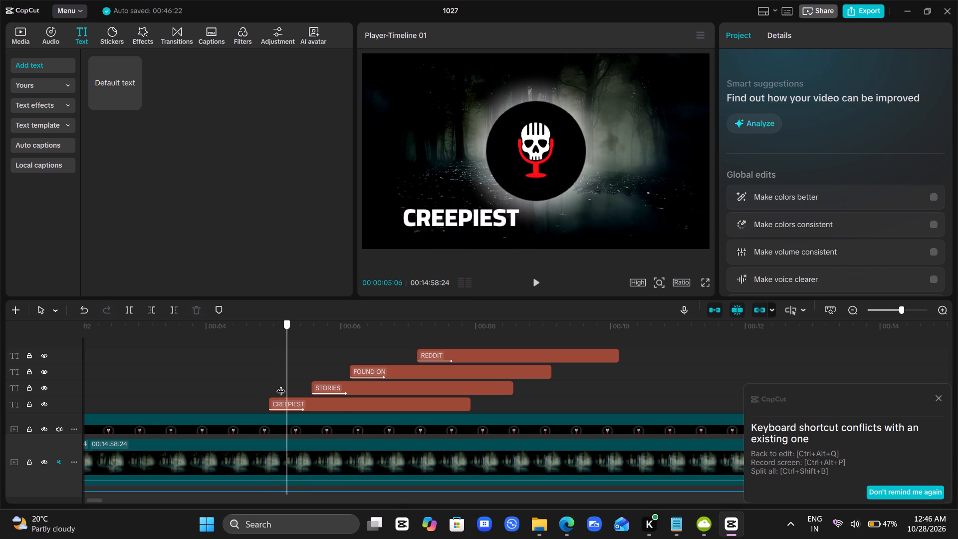
pyautogui.moveTo(281, 385); pyautogui.dragTo(285, 396)
pyautogui.click(292, 403)
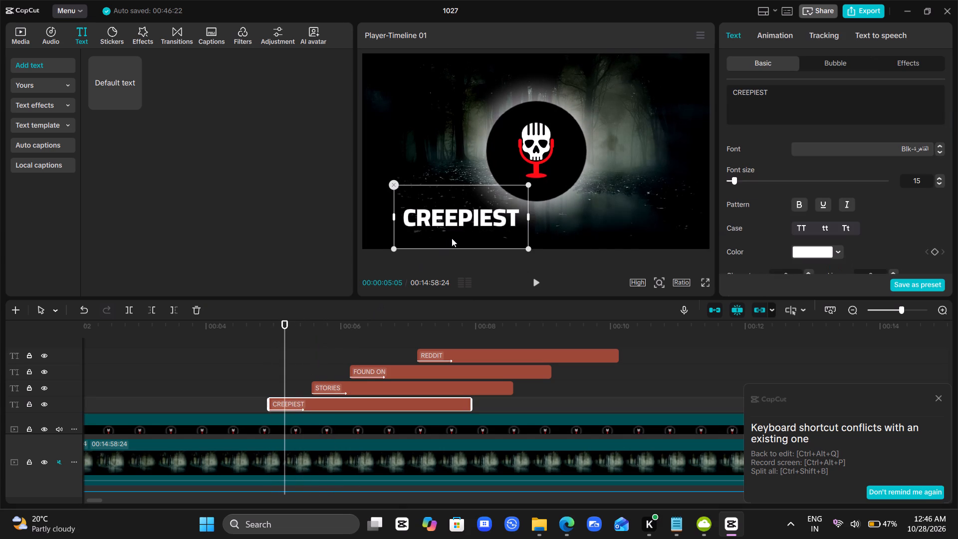
pyautogui.moveTo(452, 238); pyautogui.dragTo(483, 236)
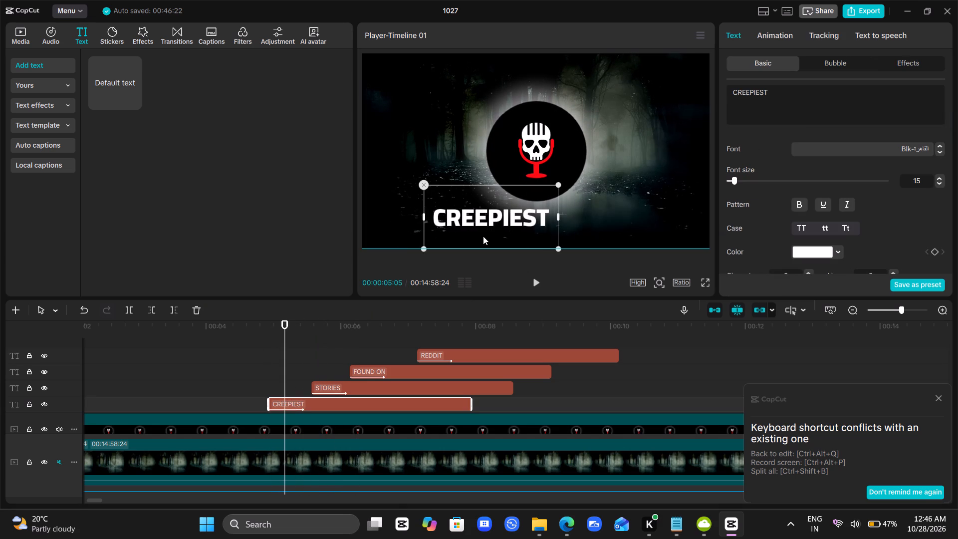
pyautogui.moveTo(483, 236); pyautogui.dragTo(464, 243)
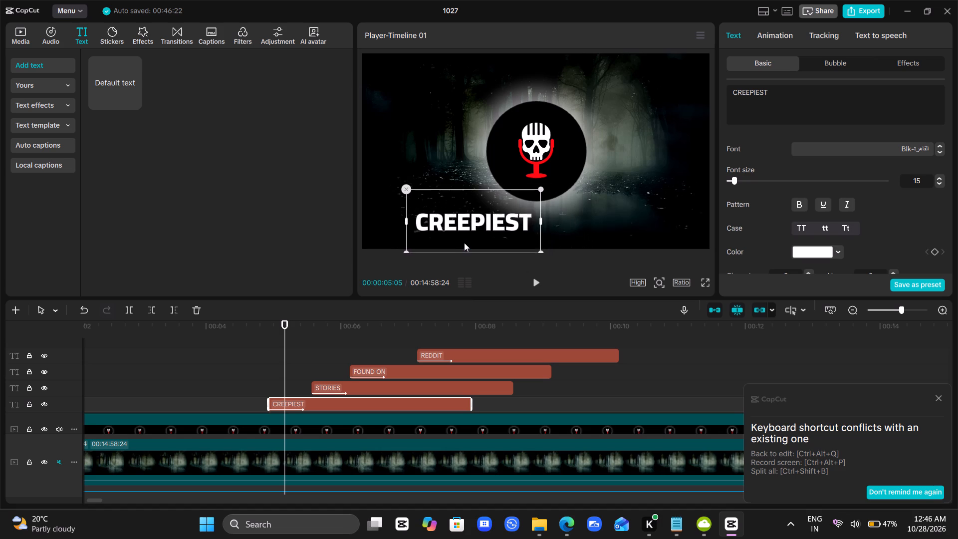
pyautogui.moveTo(464, 243); pyautogui.dragTo(474, 238)
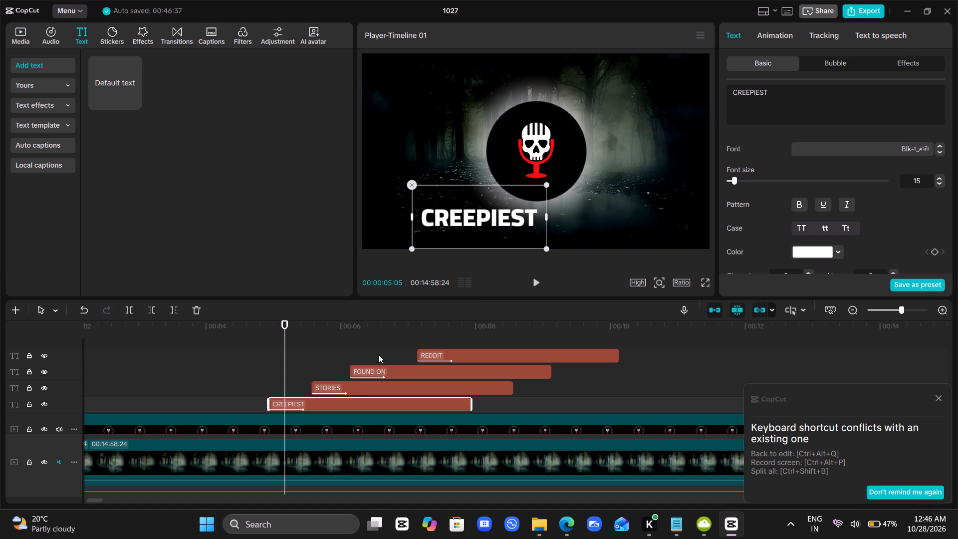
# Shift the STORIES text closer to CREEPIEST at the same height, leaving only a small gap between the words.
pyautogui.click(348, 391)
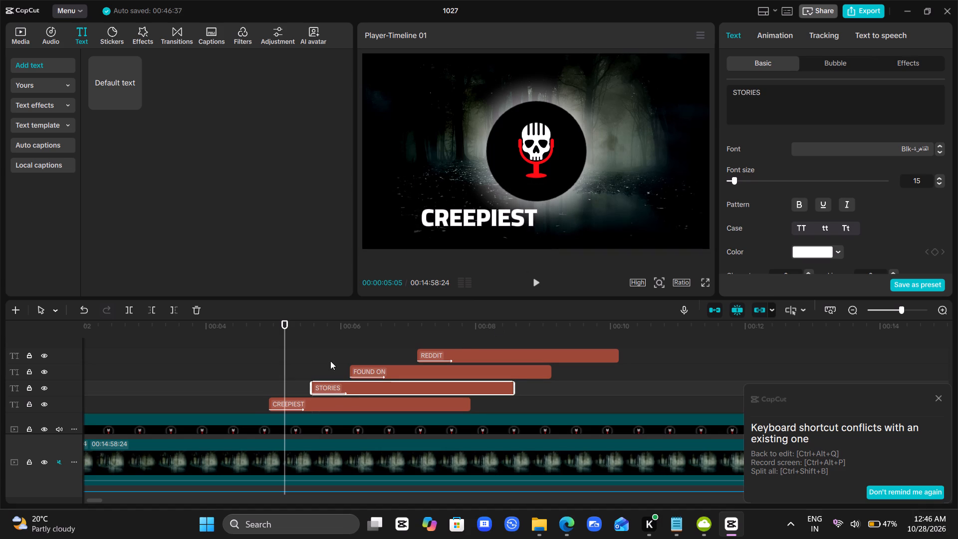
pyautogui.click(319, 359)
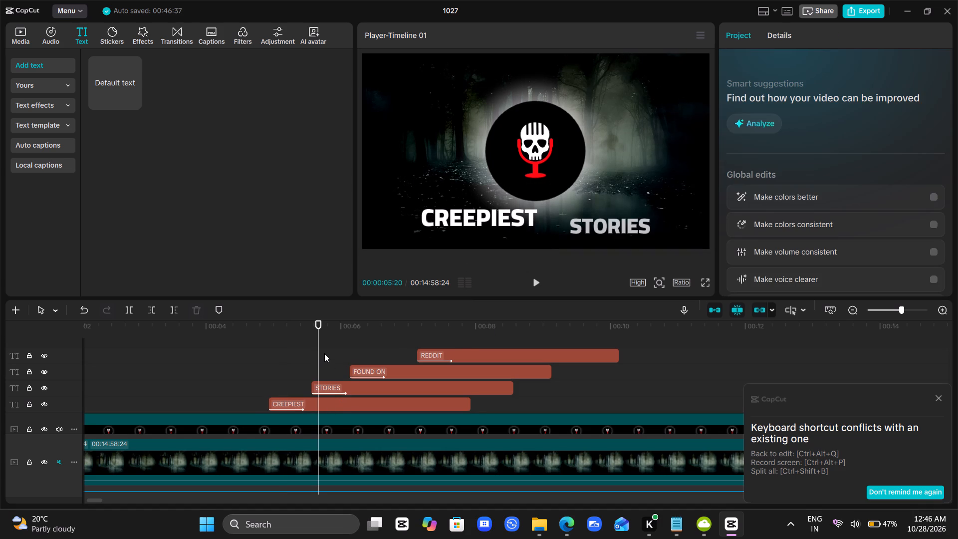
pyautogui.doubleClick(326, 358)
pyautogui.moveTo(326, 358); pyautogui.dragTo(337, 359)
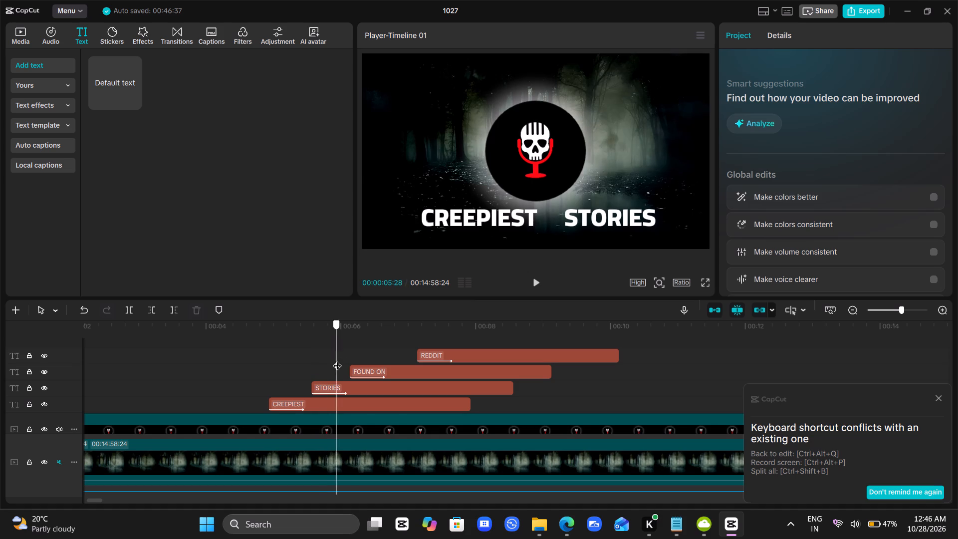
pyautogui.moveTo(337, 359); pyautogui.dragTo(345, 360)
pyautogui.click(607, 216)
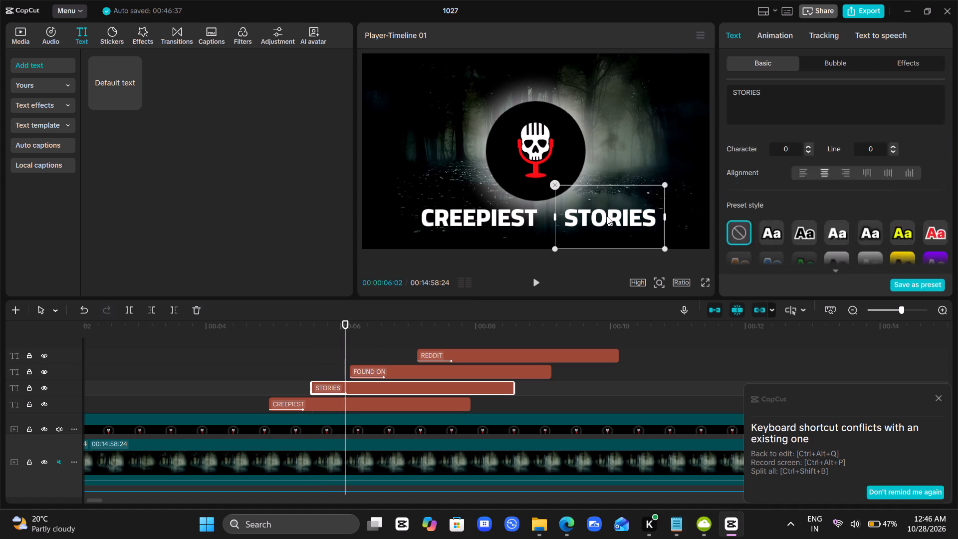
pyautogui.moveTo(607, 216); pyautogui.dragTo(587, 216)
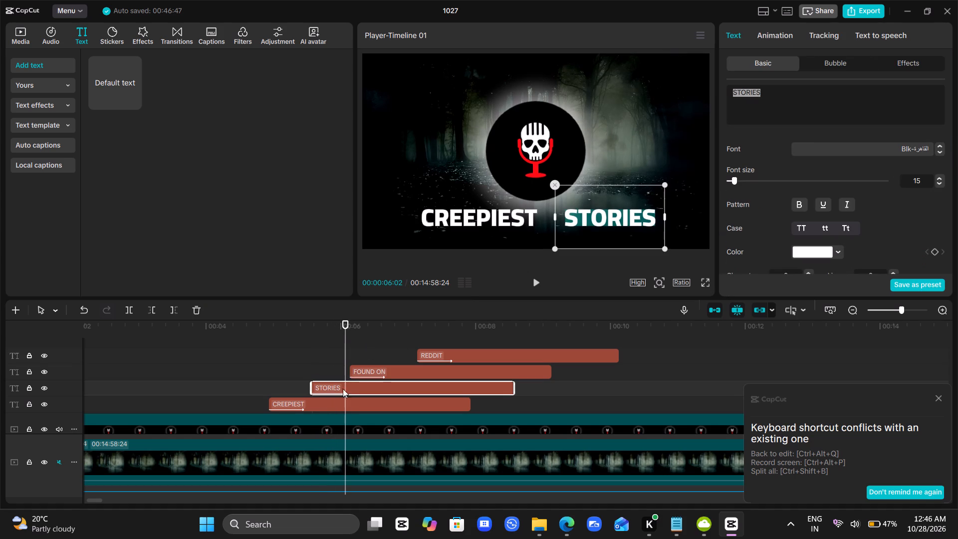
pyautogui.click(321, 368)
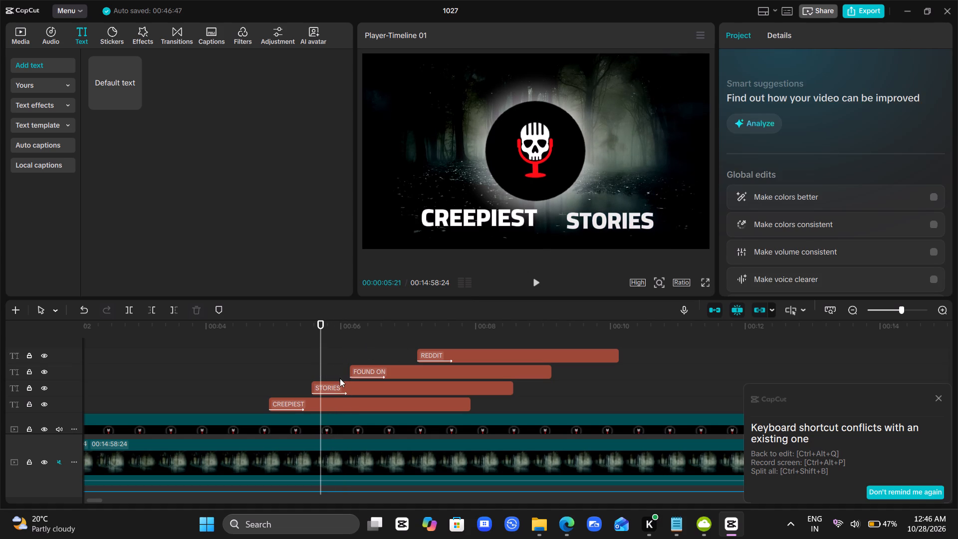
pyautogui.click(344, 364)
pyautogui.click(349, 382)
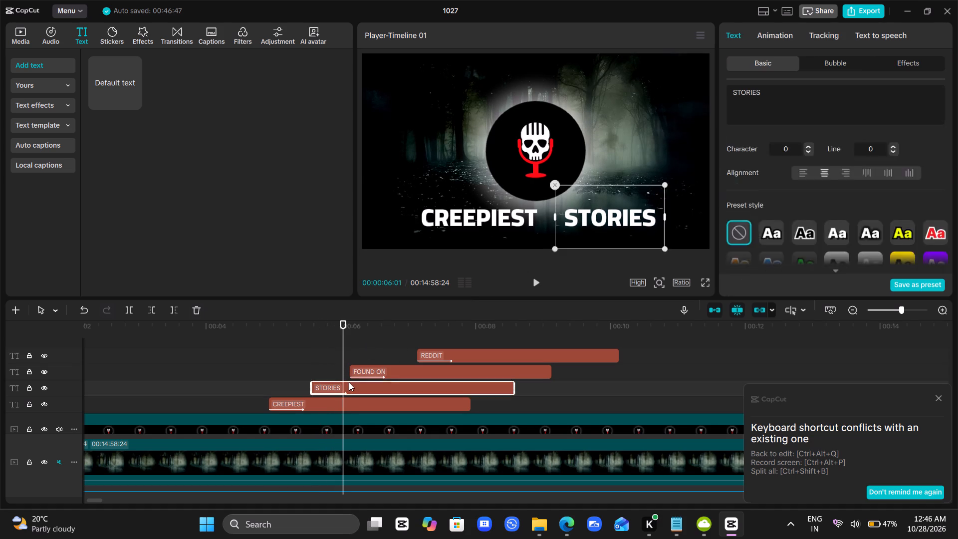
pyautogui.moveTo(580, 213); pyautogui.dragTo(562, 215)
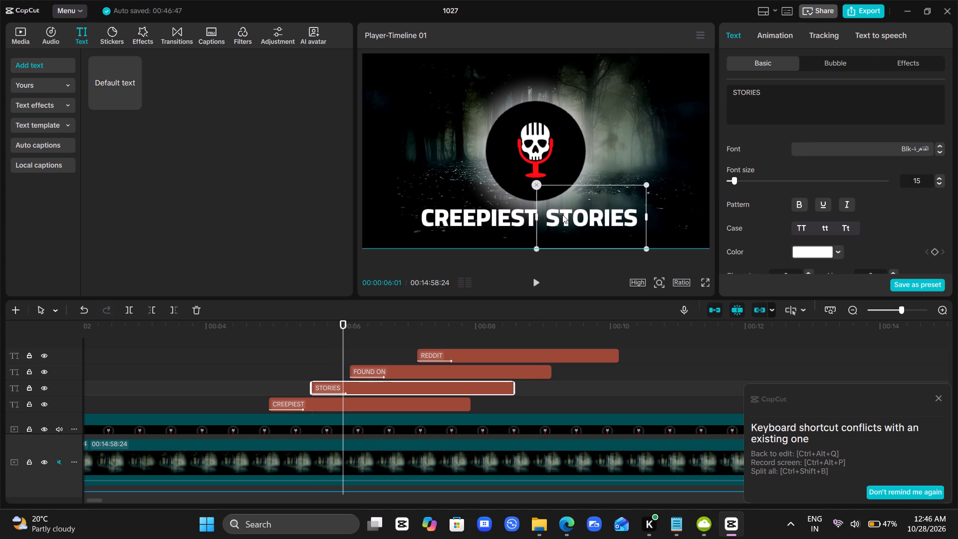
pyautogui.moveTo(562, 215); pyautogui.dragTo(564, 214)
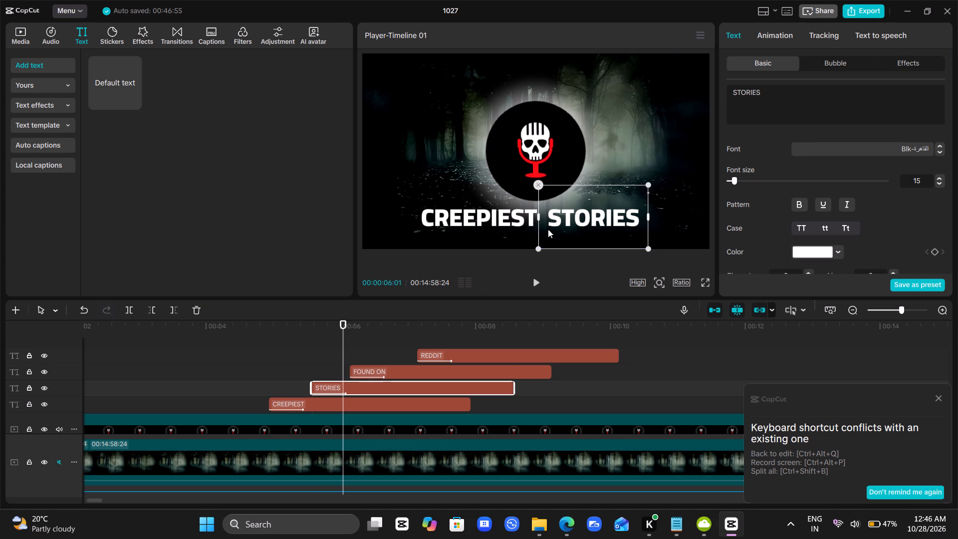
# Reposition the FOUND ON text just beneath CREEPIEST in the video frame so the two words no longer overlap.
pyautogui.click(259, 368)
pyautogui.moveTo(259, 368); pyautogui.dragTo(336, 364)
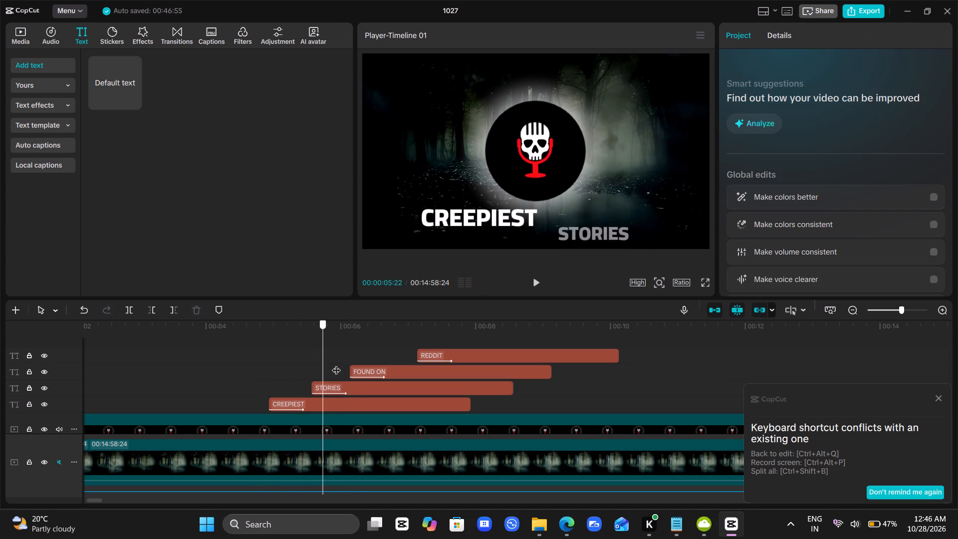
pyautogui.moveTo(336, 364); pyautogui.dragTo(359, 369)
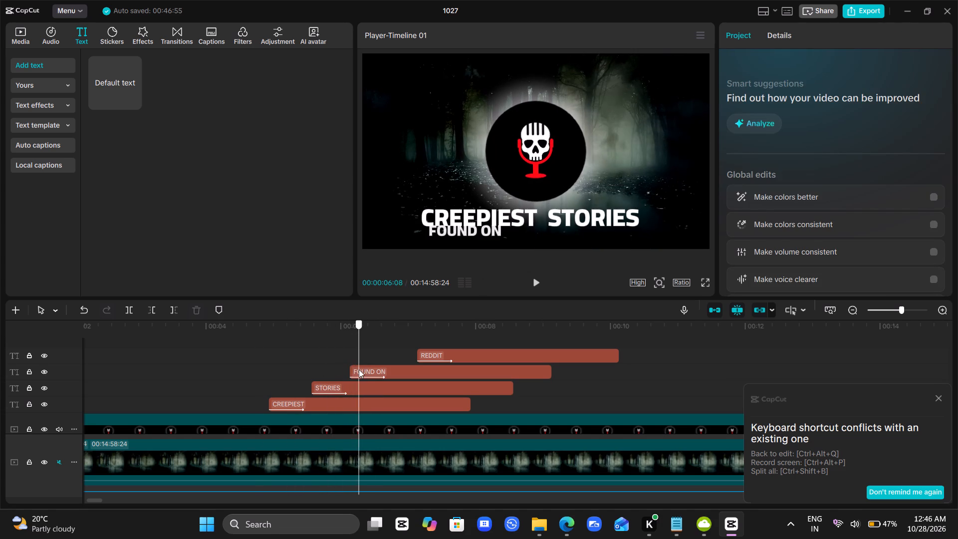
pyautogui.moveTo(359, 369); pyautogui.dragTo(374, 372)
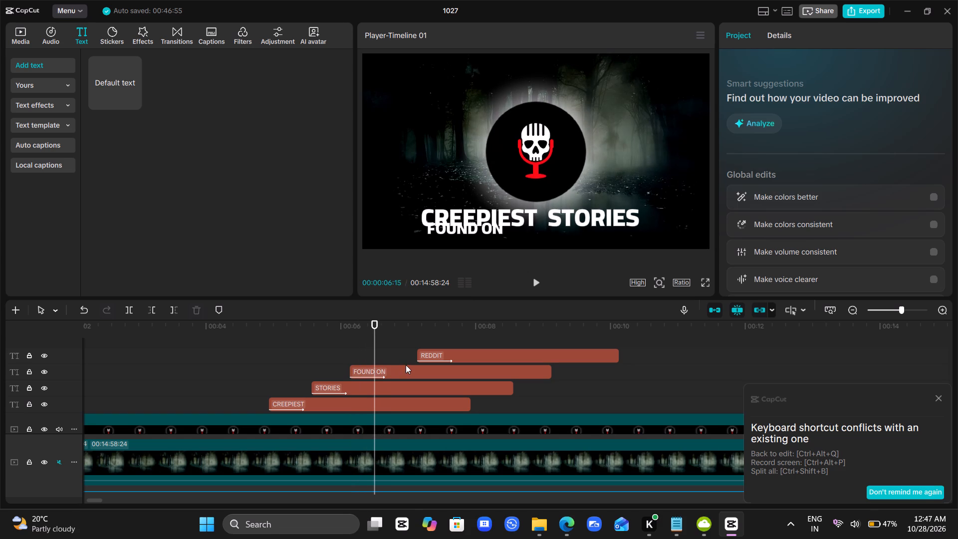
pyautogui.click(407, 372)
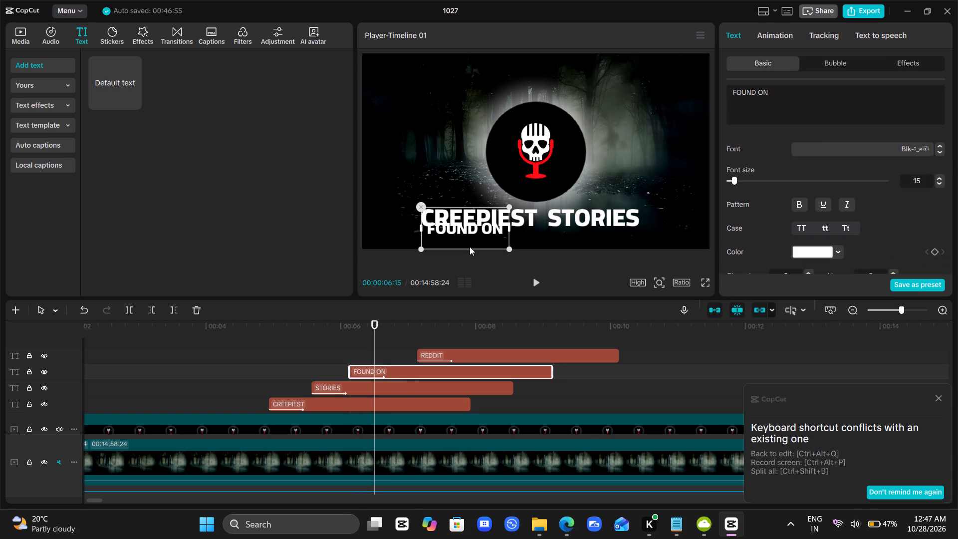
pyautogui.moveTo(470, 247); pyautogui.dragTo(491, 253)
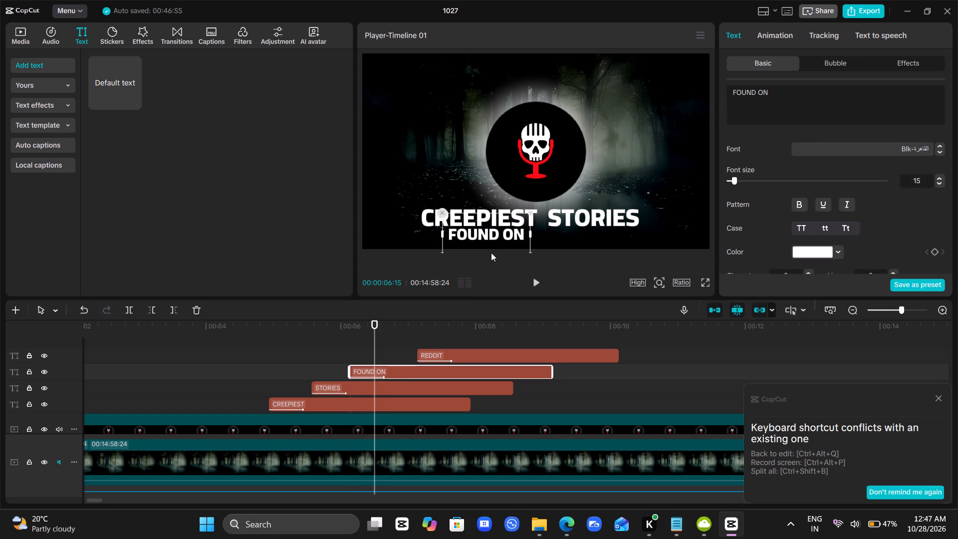
pyautogui.moveTo(491, 253); pyautogui.dragTo(492, 256)
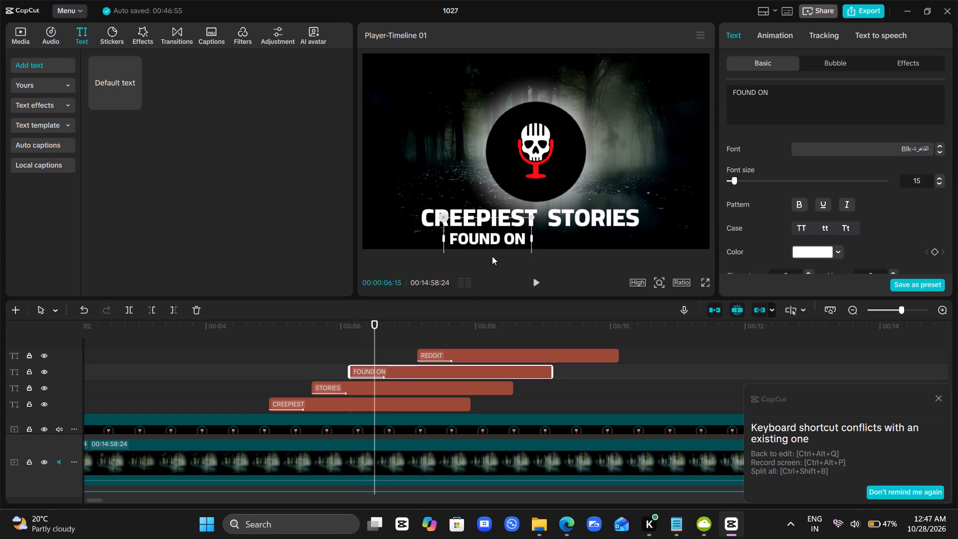
pyautogui.moveTo(492, 256); pyautogui.dragTo(487, 255)
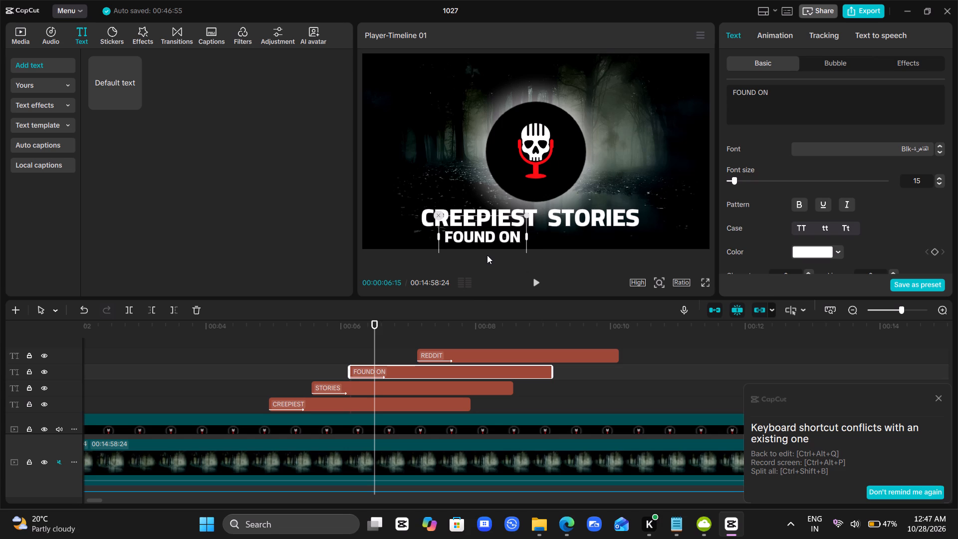
pyautogui.moveTo(487, 255); pyautogui.dragTo(485, 253)
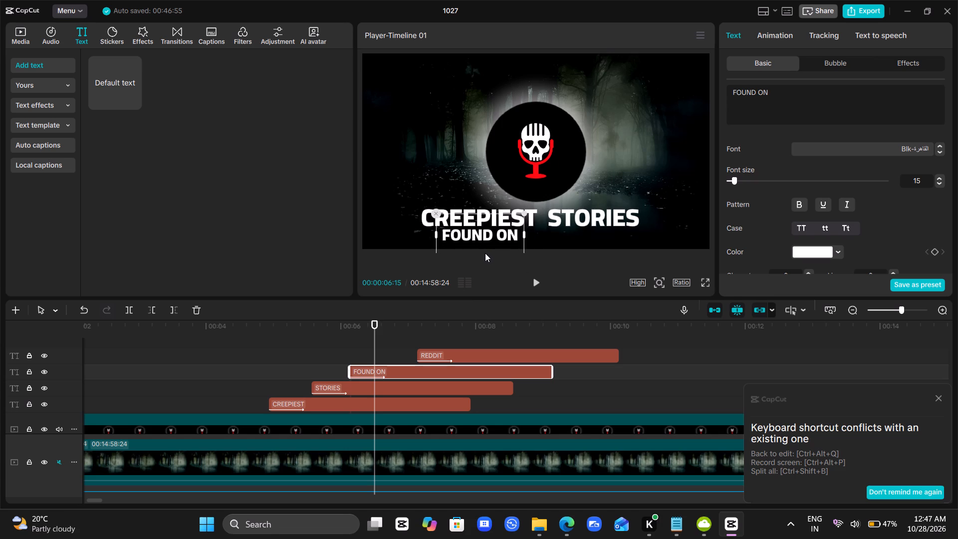
# Move the REDDIT text from the logo to just beneath STORIES, level with FOUND ON.
pyautogui.click(459, 355)
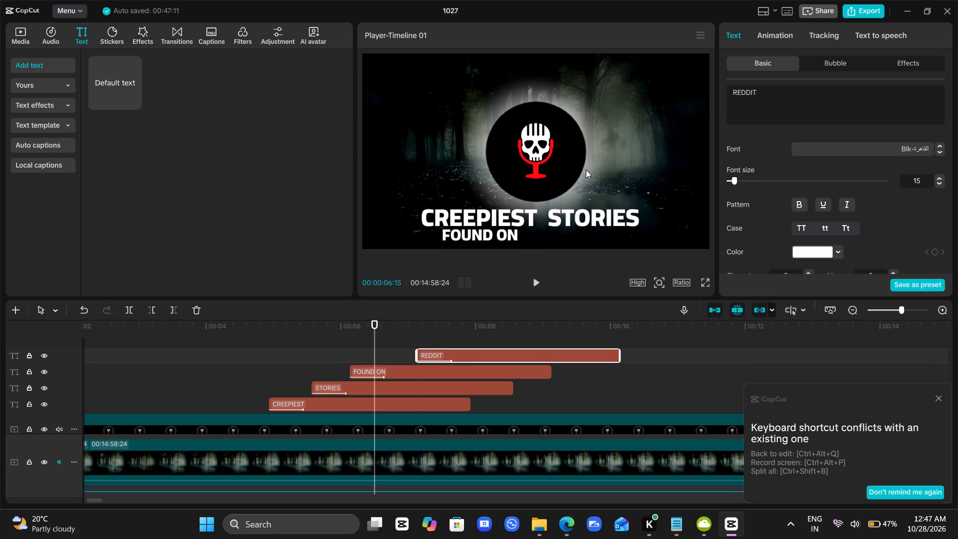
pyautogui.click(477, 336)
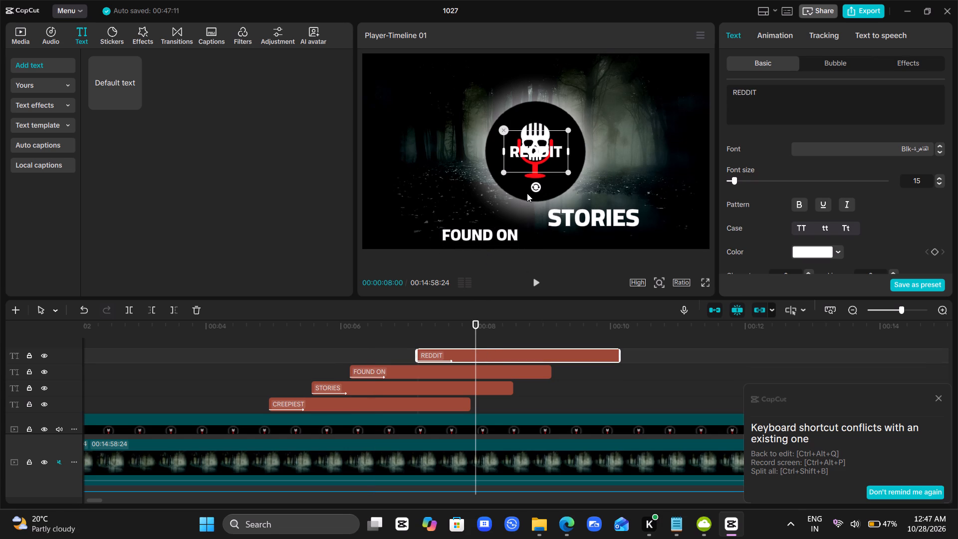
pyautogui.moveTo(543, 151); pyautogui.dragTo(579, 231)
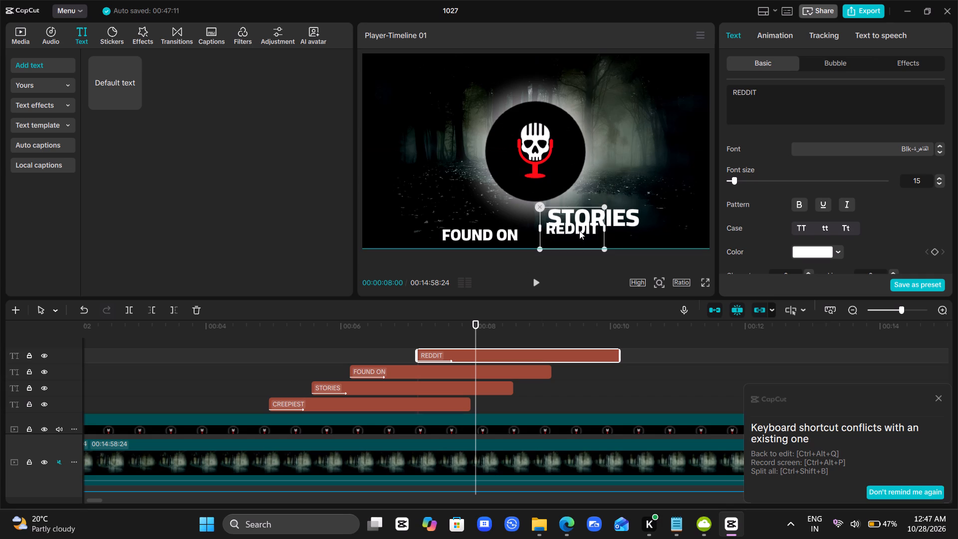
pyautogui.moveTo(579, 231); pyautogui.dragTo(589, 235)
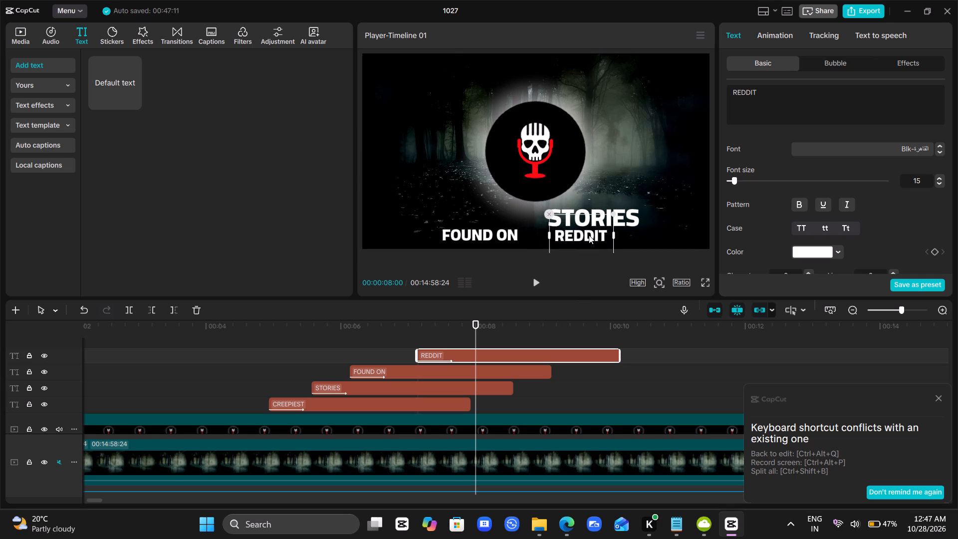
pyautogui.moveTo(589, 235); pyautogui.dragTo(602, 235)
# Find where REDDIT is spoken, shift the REDDIT clip earlier to start at about 6.5 seconds, and play the intro to check.
pyautogui.click(312, 355)
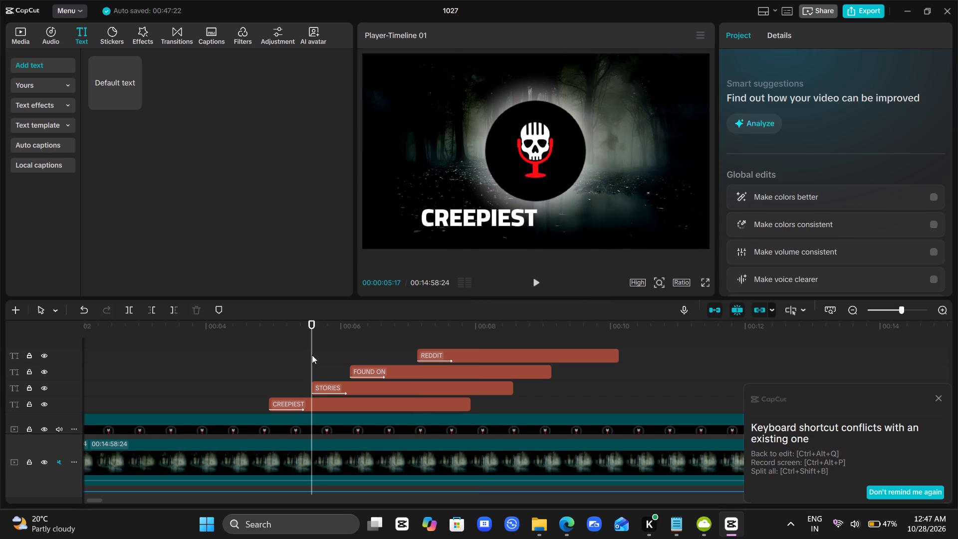
pyautogui.moveTo(312, 355); pyautogui.dragTo(278, 360)
pyautogui.press('space')
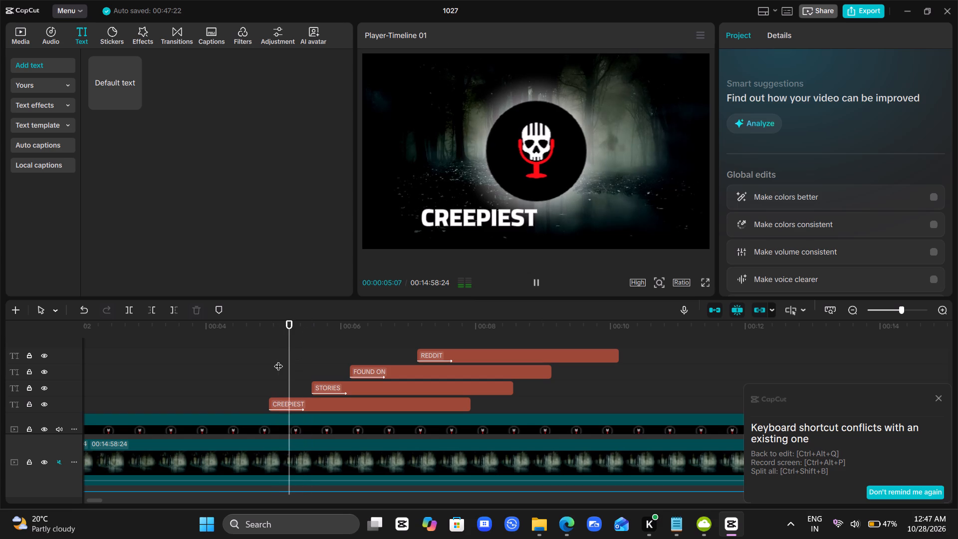
pyautogui.press('space')
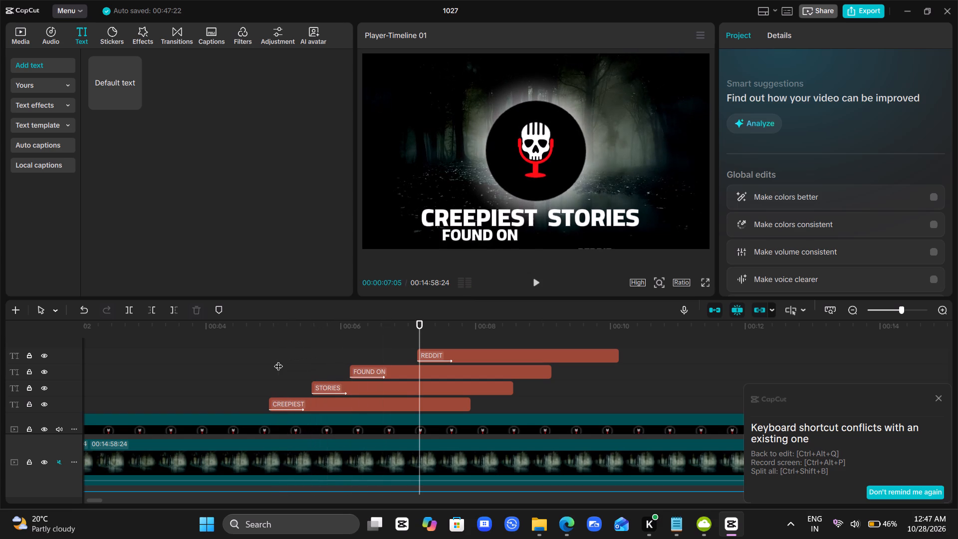
pyautogui.scroll(-1, 429, 356)
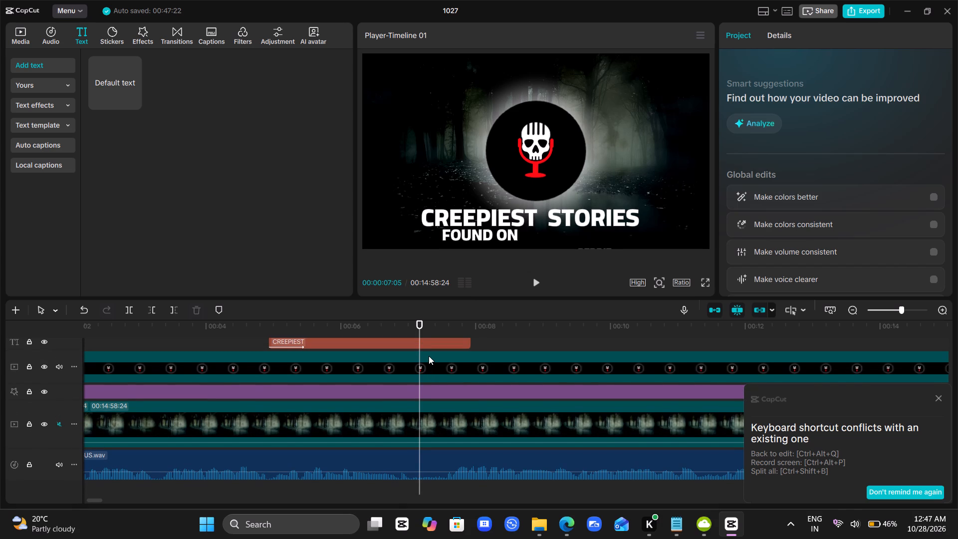
pyautogui.press('Left')
pyautogui.press('Left')
pyautogui.press('Left')
pyautogui.press('Left')
pyautogui.press('Left')
pyautogui.press('Left')
pyautogui.press('Left')
pyautogui.press('Left')
pyautogui.press('Left')
pyautogui.press('Left')
pyautogui.press('Left')
pyautogui.press('Left')
pyautogui.press('Left')
pyautogui.press('Left')
pyautogui.press('Left')
pyautogui.press('Left')
pyautogui.press('Left')
pyautogui.press('Left')
pyautogui.press('Left')
pyautogui.press('Left')
pyautogui.press('space')
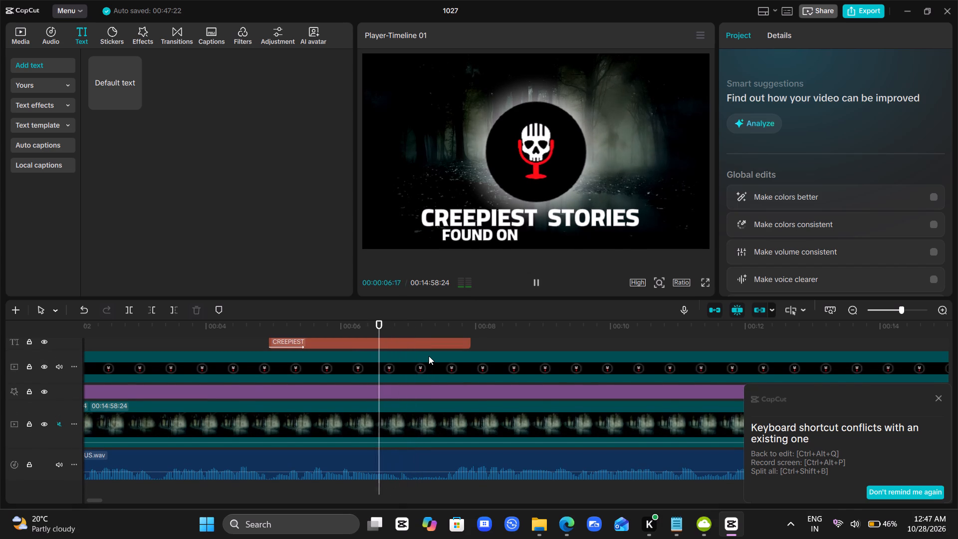
pyautogui.press('space')
pyautogui.press('Left')
pyautogui.press('Left')
pyautogui.press('Left')
pyautogui.press('Left')
pyautogui.press('Left')
pyautogui.press('Left')
pyautogui.press('Left')
pyautogui.press('Left')
pyautogui.press('Left')
pyautogui.press('Left')
pyautogui.press('Left')
pyautogui.press('Left')
pyautogui.press('Left')
pyautogui.press('Left')
pyautogui.press('Left')
pyautogui.press('Left')
pyautogui.press('Left')
pyautogui.press('Left')
pyautogui.press('Left')
pyautogui.press('Left')
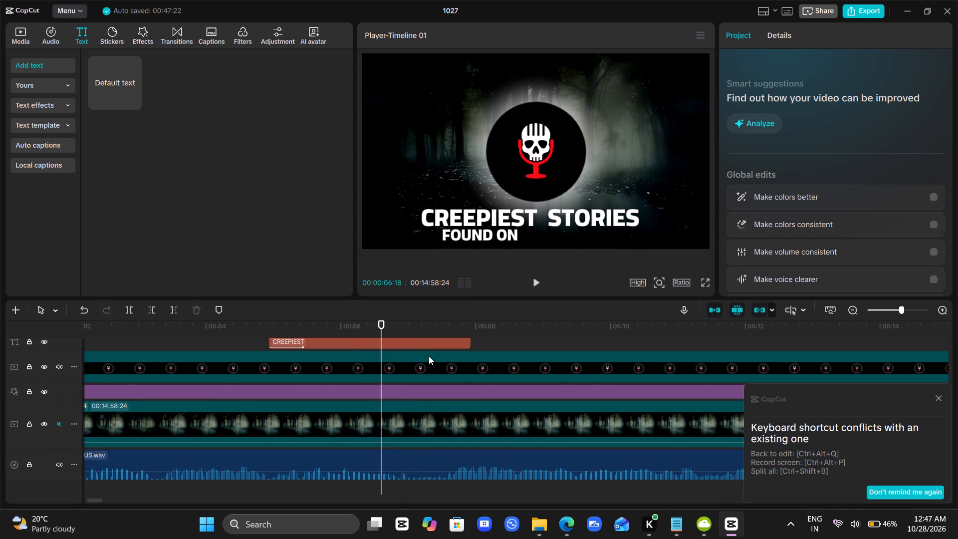
pyautogui.press('space')
pyautogui.press('space')
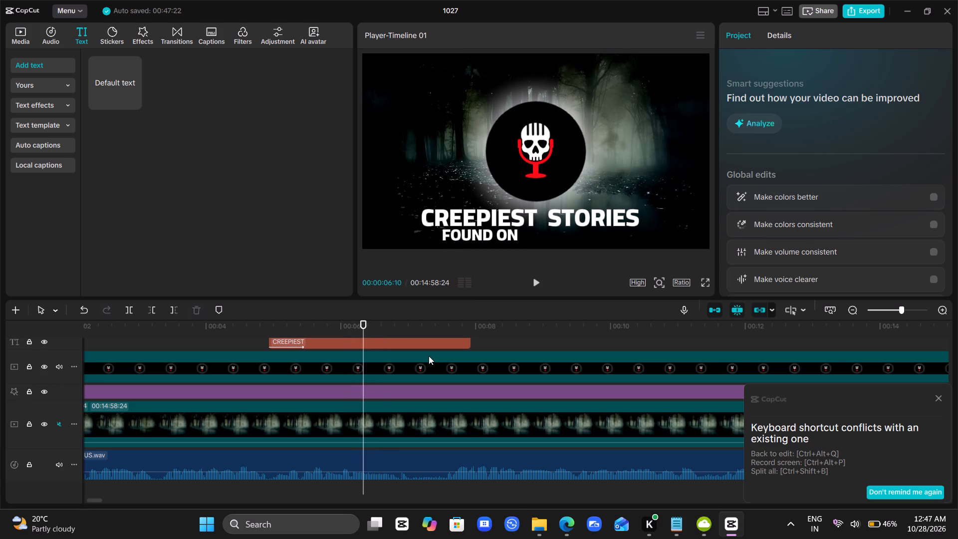
pyautogui.press('space')
pyautogui.press('space')
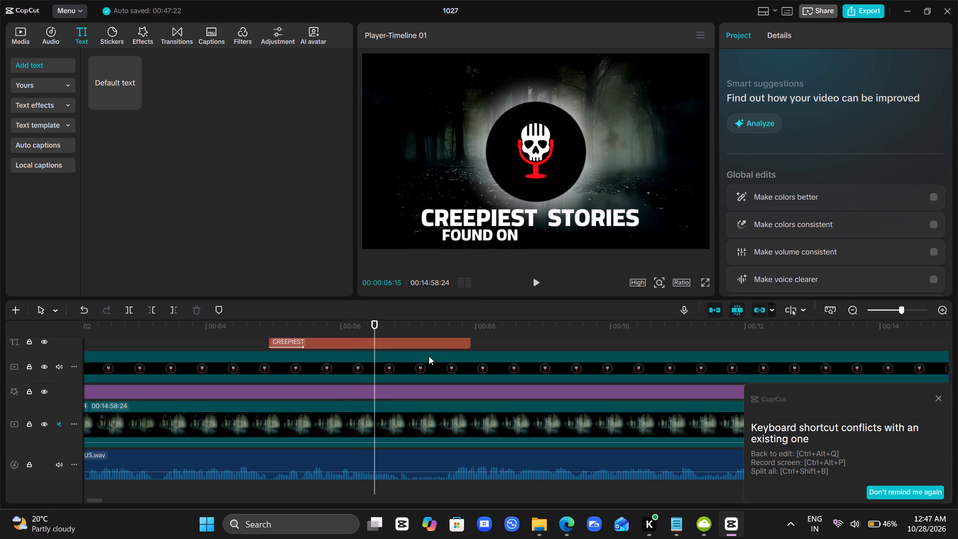
pyautogui.press('Left')
pyautogui.scroll(1, 429, 356)
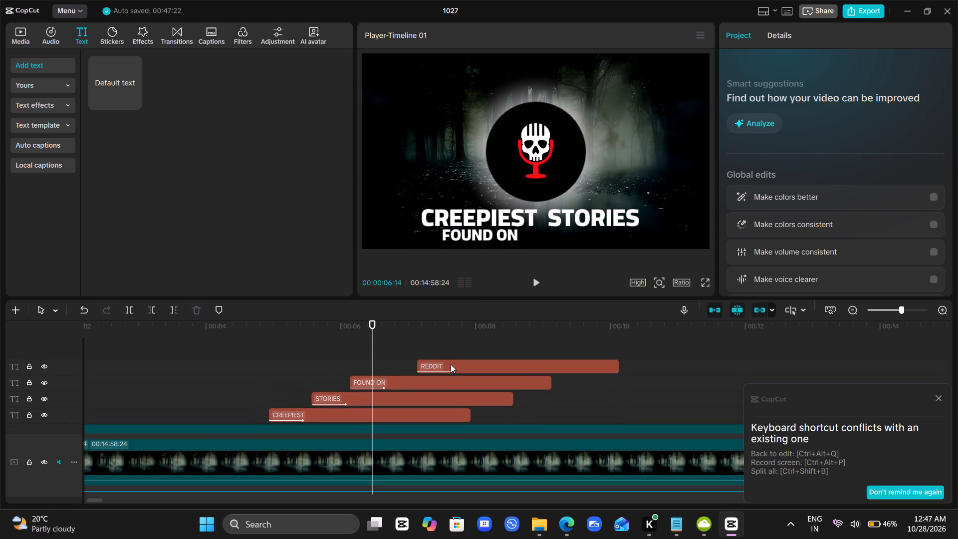
pyautogui.moveTo(451, 364); pyautogui.dragTo(412, 362)
pyautogui.click(311, 360)
pyautogui.press('space')
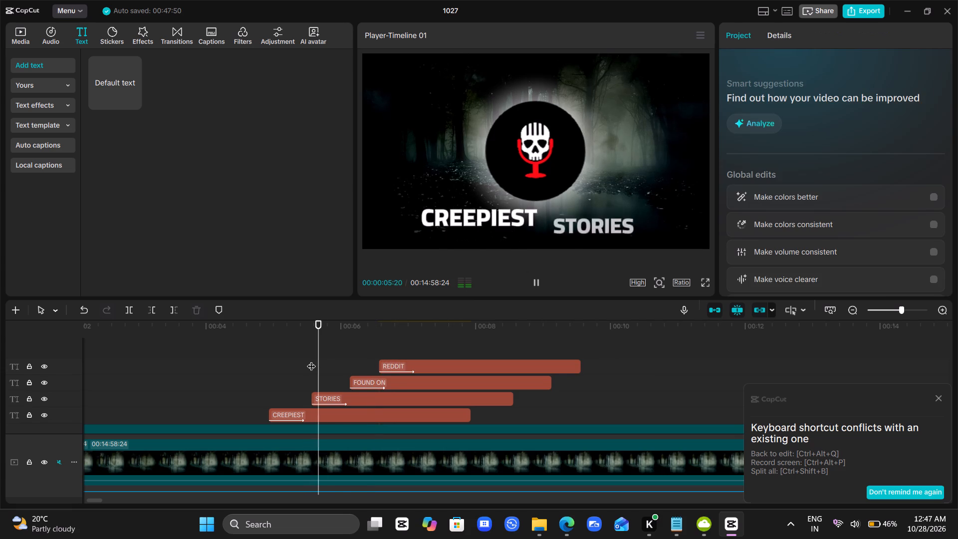
pyautogui.press('space')
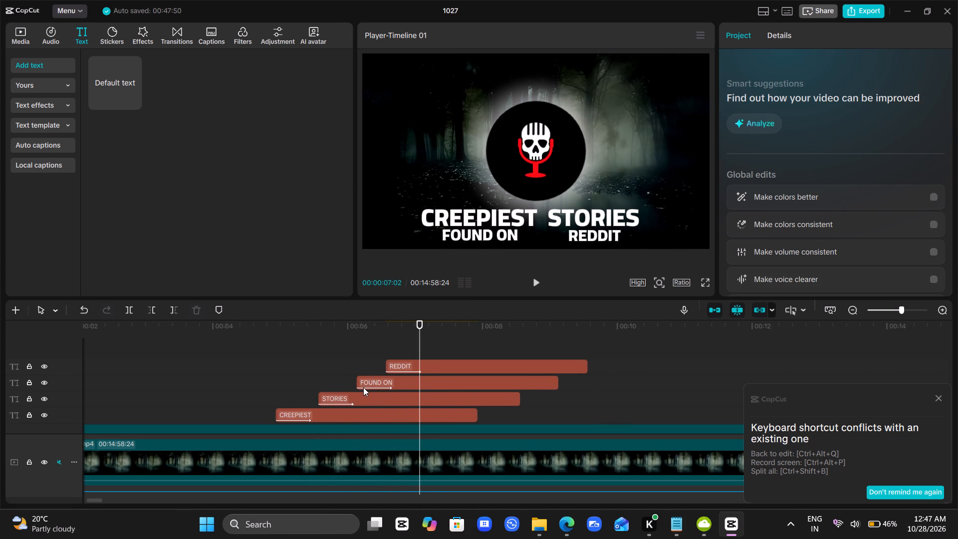
# Move the CREEPIEST text from beneath the logo to the frame's left side, level with the logo's centre.
pyautogui.click(324, 414)
pyautogui.moveTo(450, 212); pyautogui.dragTo(415, 115)
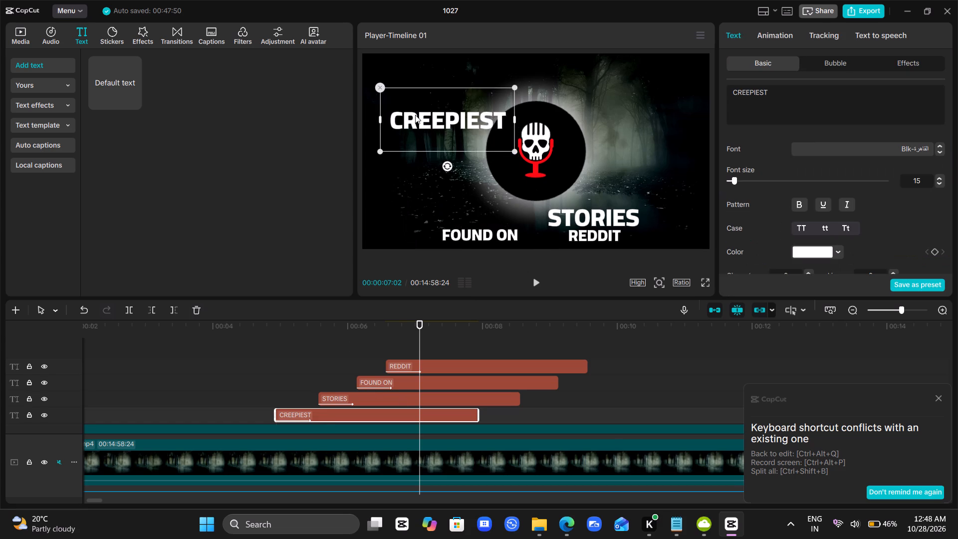
pyautogui.moveTo(415, 115); pyautogui.dragTo(401, 134)
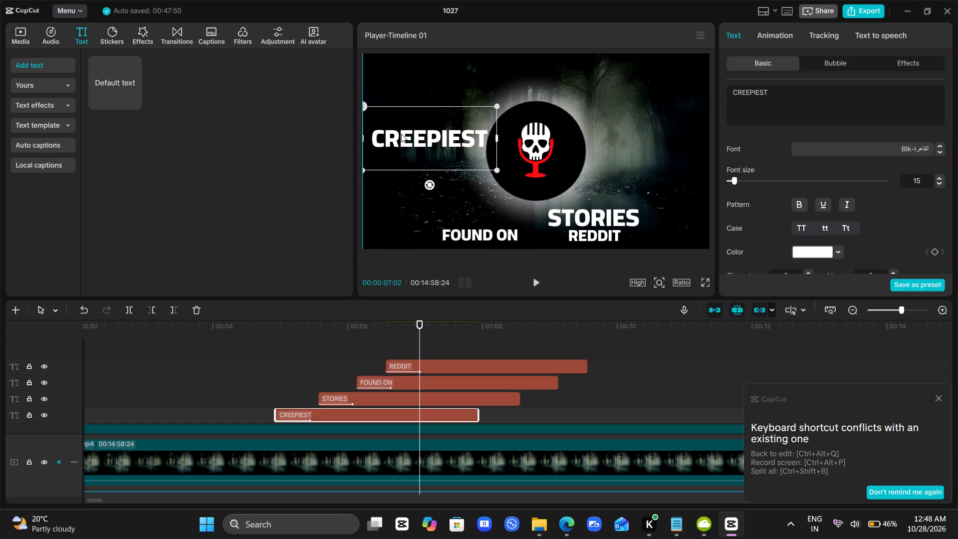
pyautogui.moveTo(401, 134); pyautogui.dragTo(398, 143)
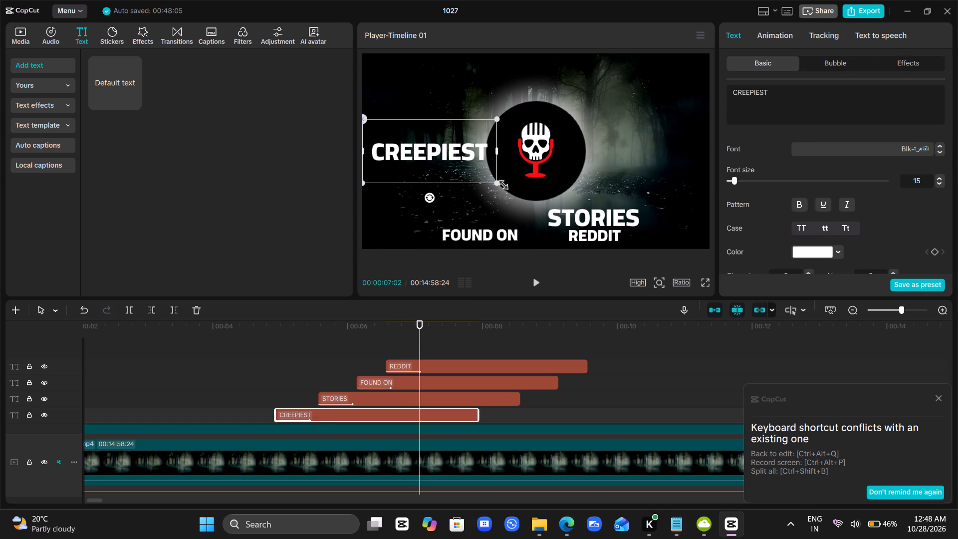
# Scale the CREEPIEST text down to about three-quarters of its size so it sits clear of the logo circle.
pyautogui.moveTo(492, 184); pyautogui.dragTo(470, 180)
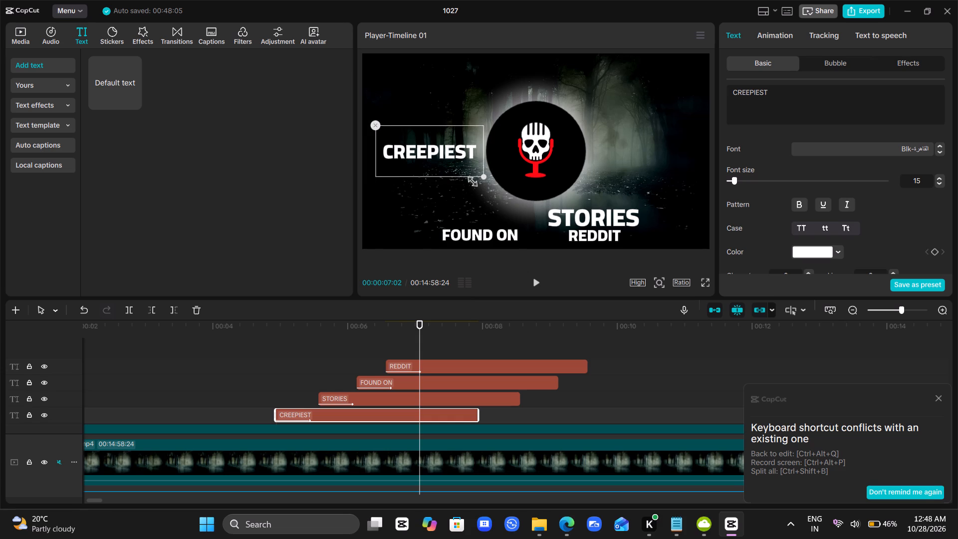
pyautogui.moveTo(470, 180); pyautogui.dragTo(463, 175)
# Move the STORIES text from beneath the logo to the frame's right side, level with CREEPIEST and the logo's centre.
pyautogui.click(588, 214)
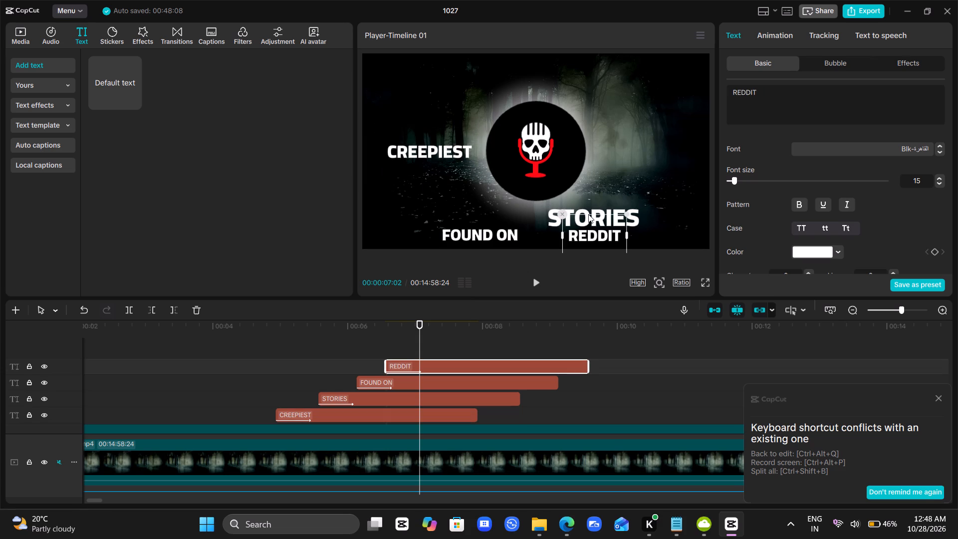
pyautogui.click(348, 396)
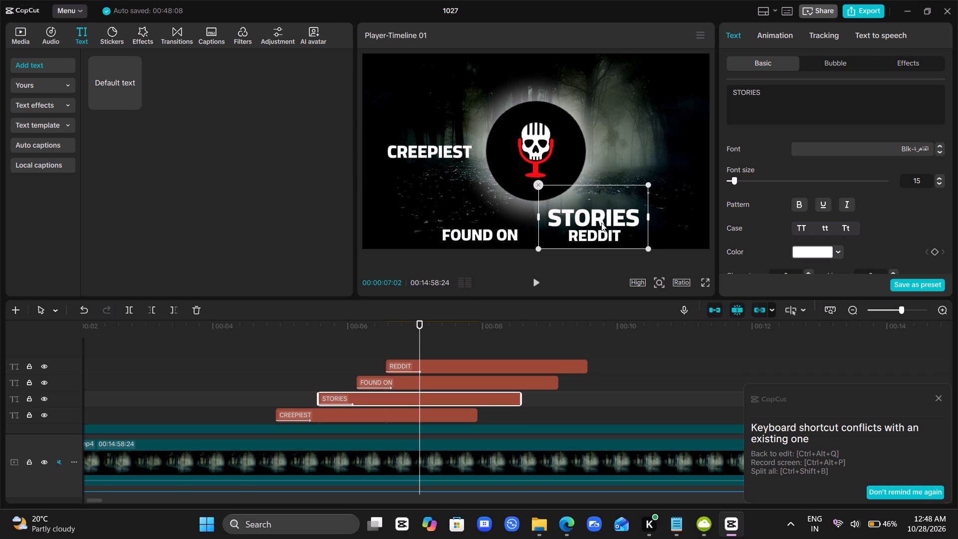
pyautogui.moveTo(601, 223); pyautogui.dragTo(650, 156)
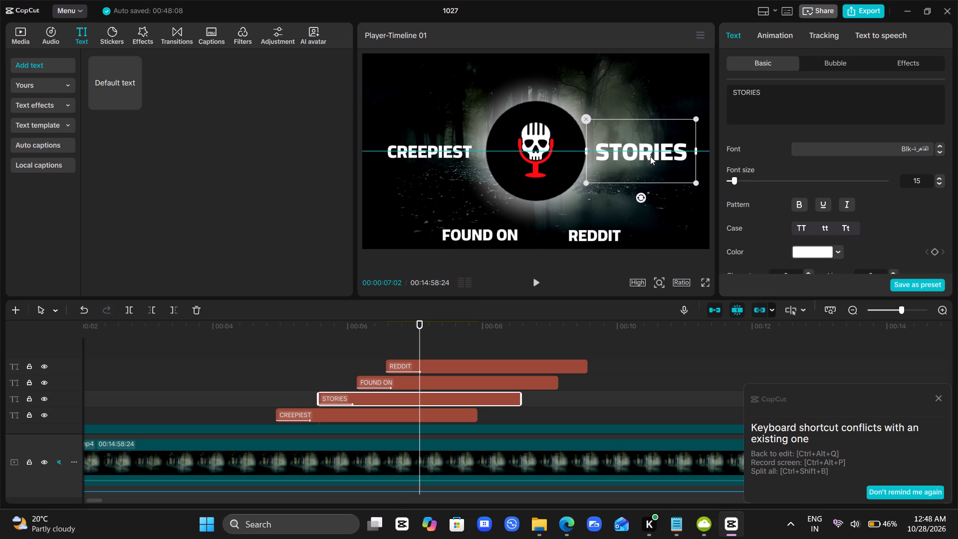
pyautogui.moveTo(650, 156); pyautogui.dragTo(655, 156)
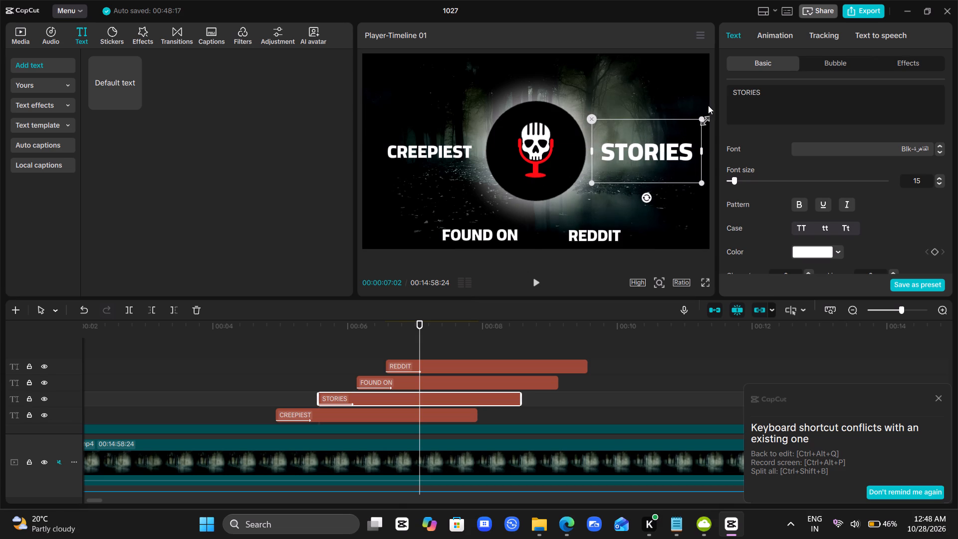
# Scale the STORIES text down to about three-quarters of its size, matching the letter height of CREEPIEST.
pyautogui.moveTo(700, 119); pyautogui.dragTo(696, 123)
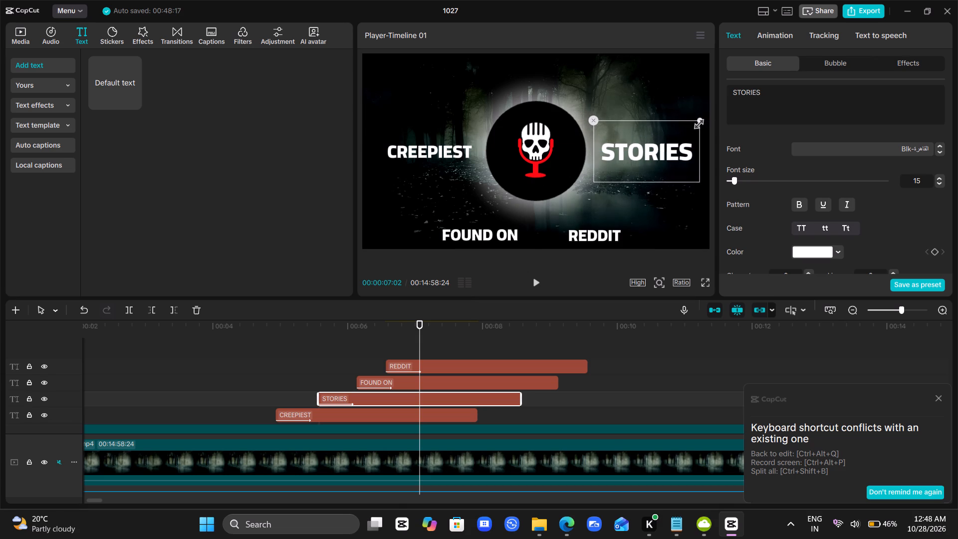
pyautogui.moveTo(696, 123); pyautogui.dragTo(681, 132)
pyautogui.click(657, 140)
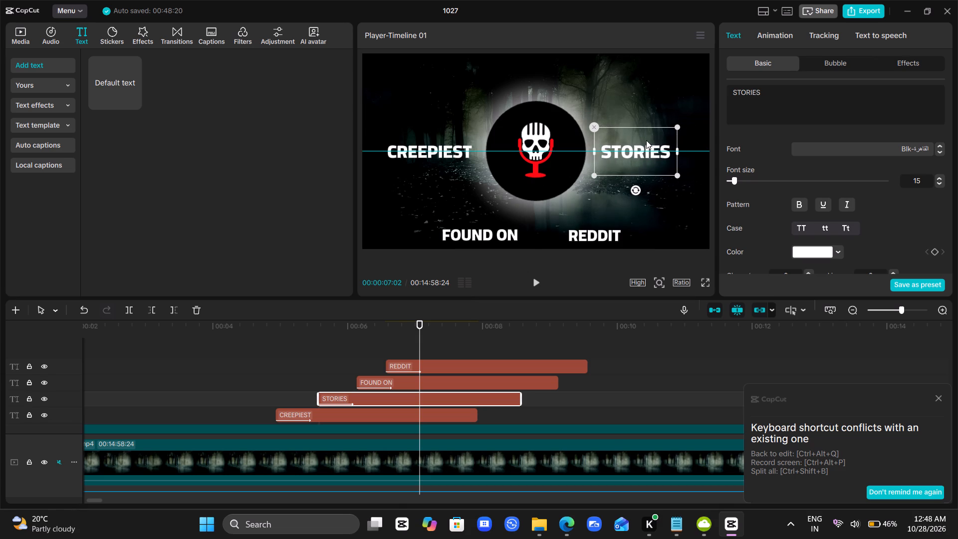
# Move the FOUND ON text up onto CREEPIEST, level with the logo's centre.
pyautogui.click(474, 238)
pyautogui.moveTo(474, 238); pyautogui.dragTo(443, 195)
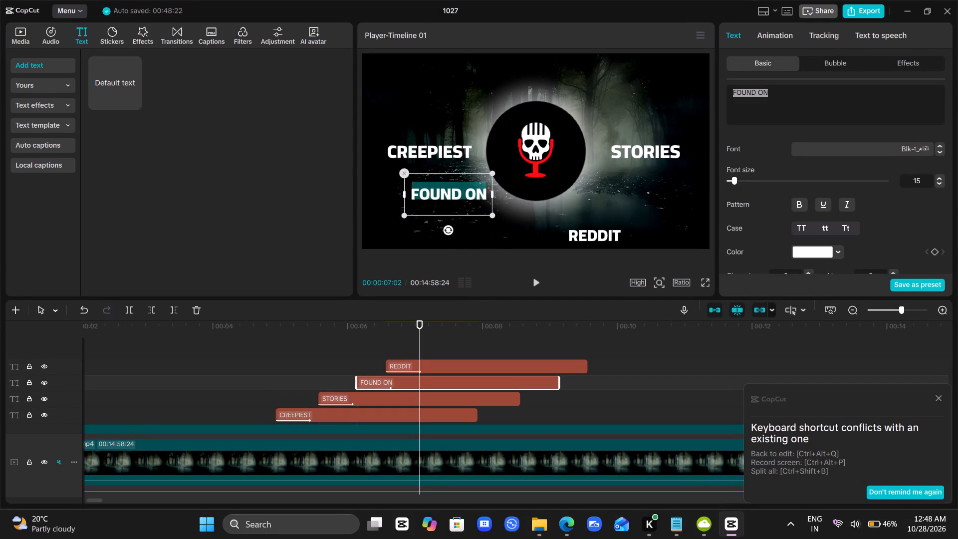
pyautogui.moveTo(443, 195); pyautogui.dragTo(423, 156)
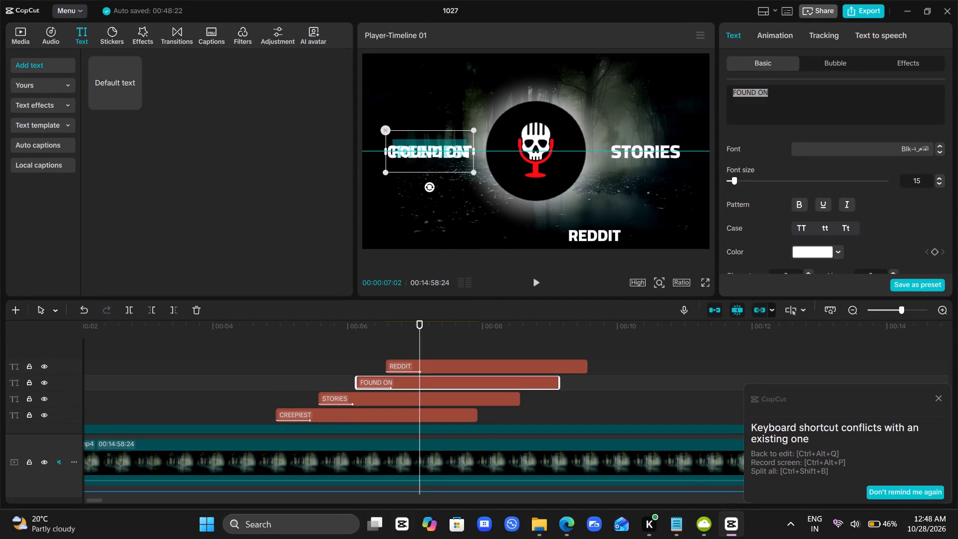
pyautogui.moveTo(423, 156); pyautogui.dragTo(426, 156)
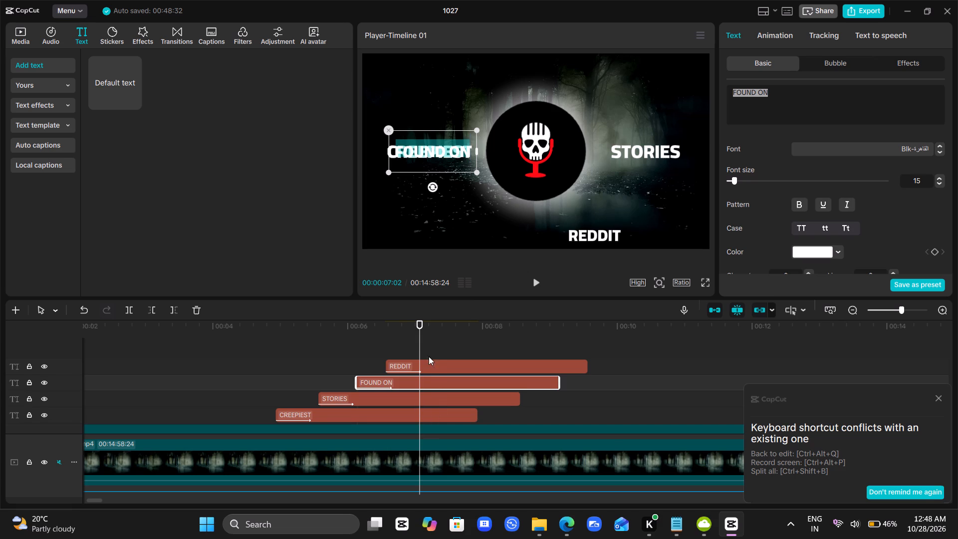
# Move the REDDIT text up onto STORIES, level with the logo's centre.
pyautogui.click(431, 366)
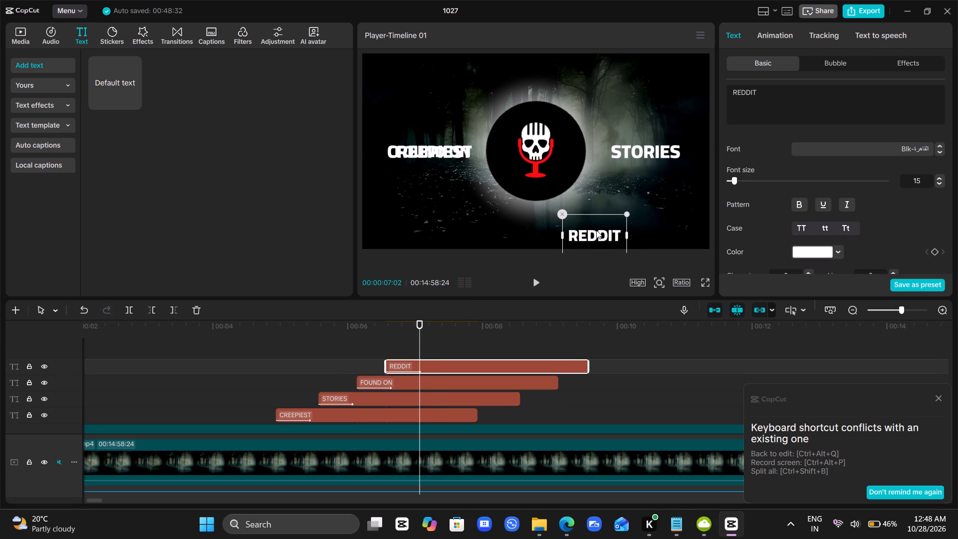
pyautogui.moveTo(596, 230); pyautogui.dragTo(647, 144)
# Play the intro repeatedly from just before CREEPIEST through REDDIT, pausing at each word to check its timing and placement.
pyautogui.click(313, 376)
pyautogui.moveTo(313, 376); pyautogui.dragTo(272, 381)
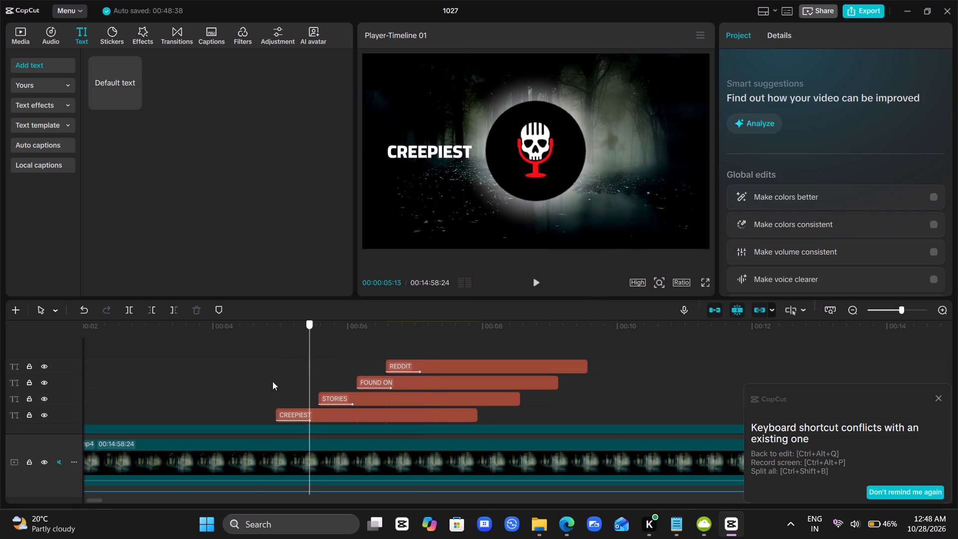
pyautogui.moveTo(272, 381); pyautogui.dragTo(250, 382)
pyautogui.press('space')
pyautogui.press('space')
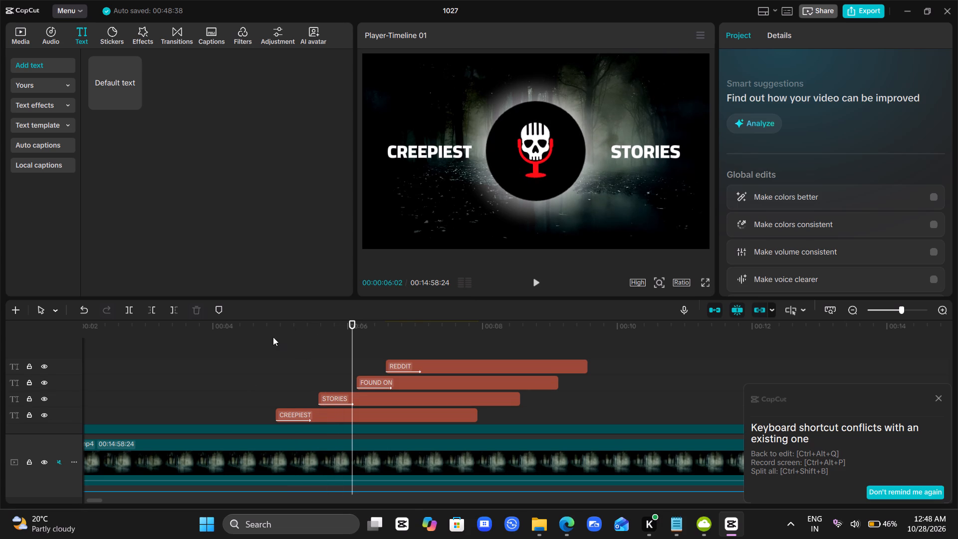
pyautogui.click(321, 372)
pyautogui.moveTo(321, 372); pyautogui.dragTo(267, 363)
pyautogui.press('space')
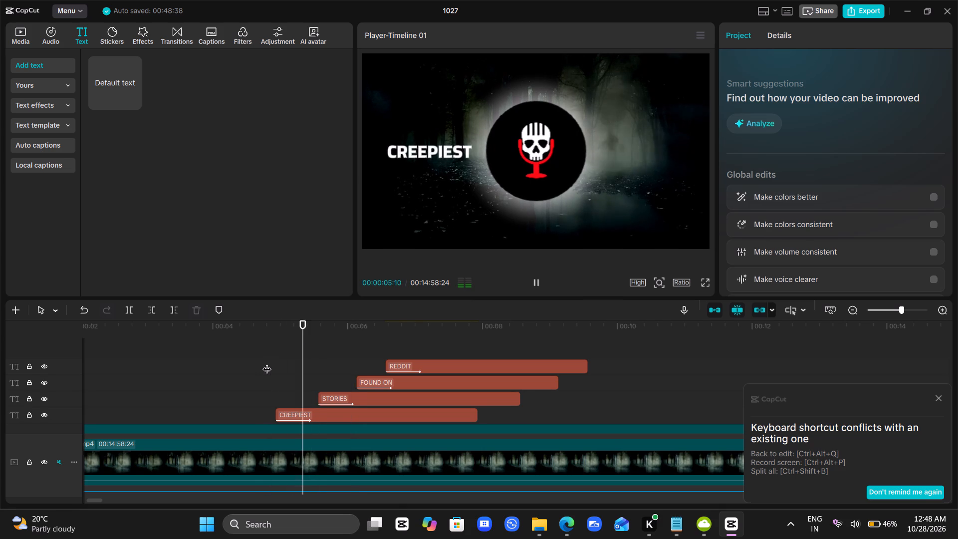
pyautogui.press('space')
pyautogui.press('space')
pyautogui.press('space')
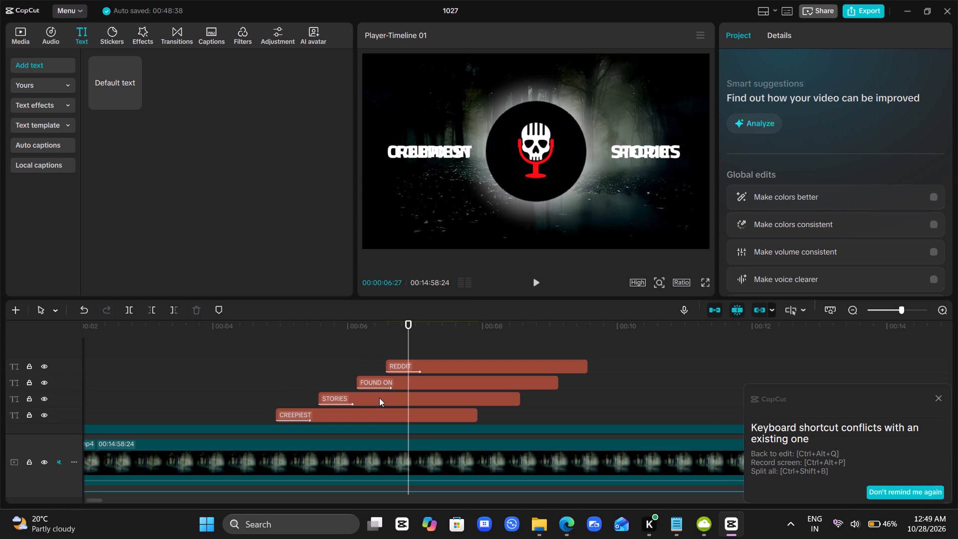
pyautogui.click(290, 376)
pyautogui.moveTo(290, 376); pyautogui.dragTo(205, 367)
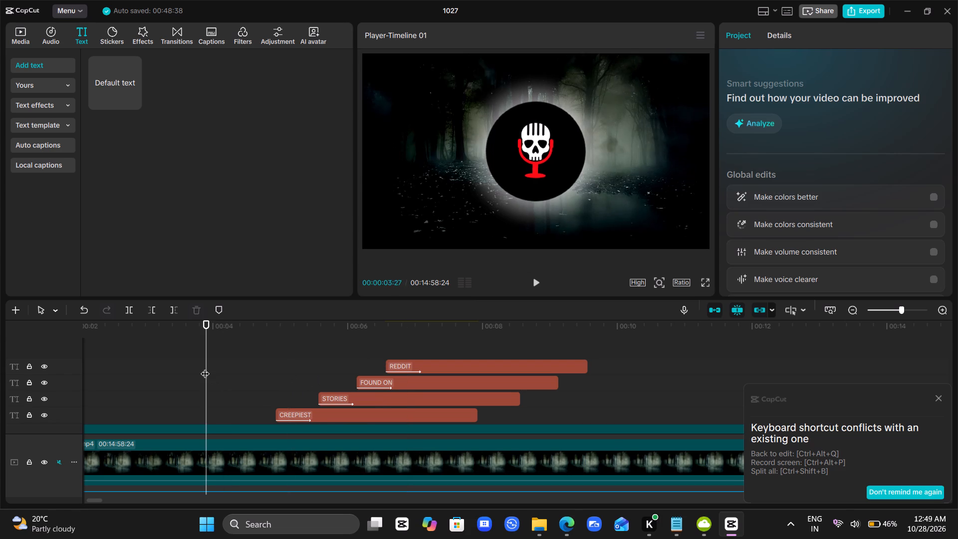
pyautogui.press('space')
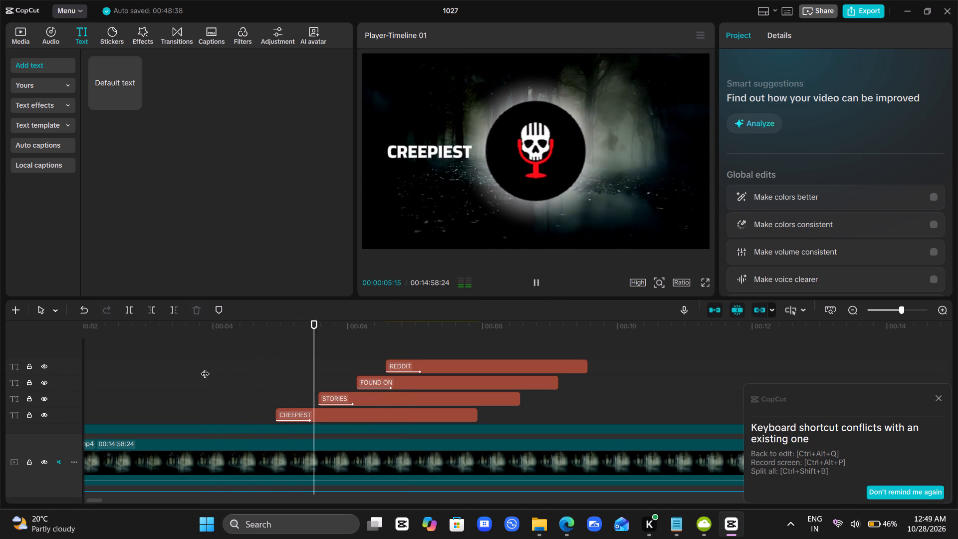
pyautogui.press('space')
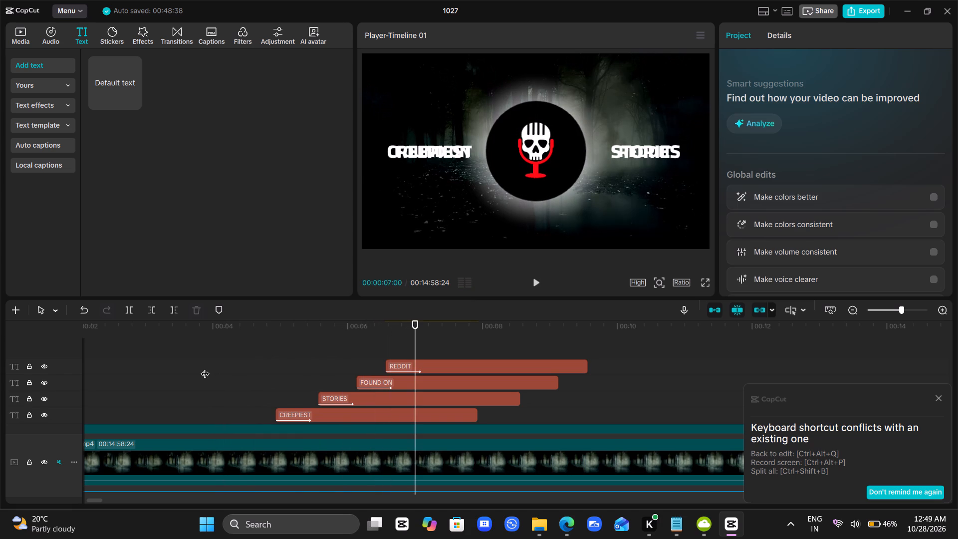
pyautogui.click(287, 381)
pyautogui.moveTo(287, 381); pyautogui.dragTo(283, 381)
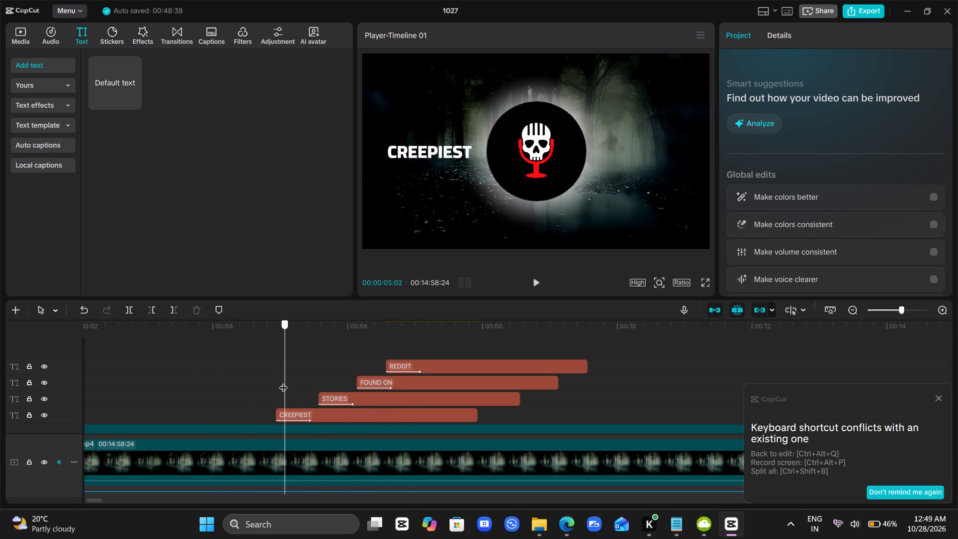
pyautogui.moveTo(283, 381); pyautogui.dragTo(278, 382)
pyautogui.press('space')
pyautogui.press('space')
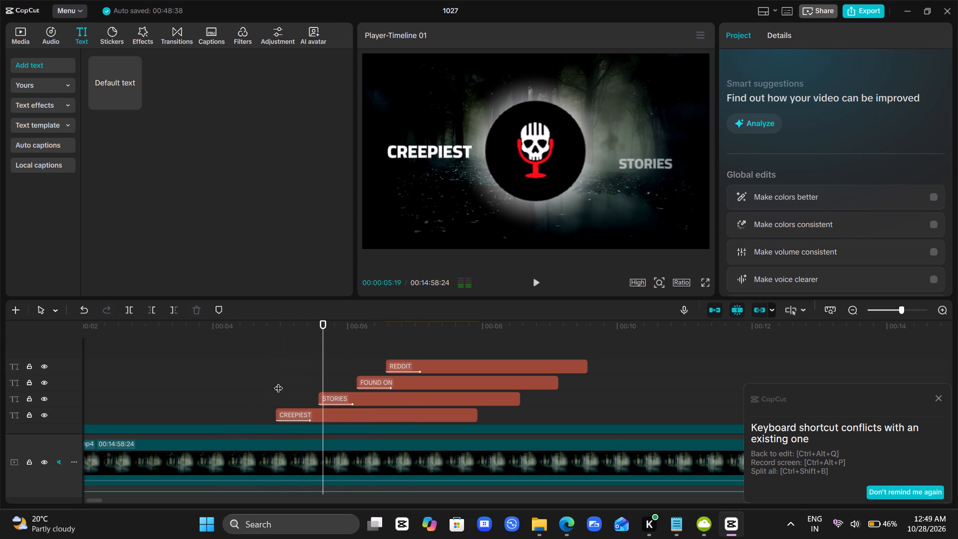
pyautogui.press('space')
pyautogui.press('space')
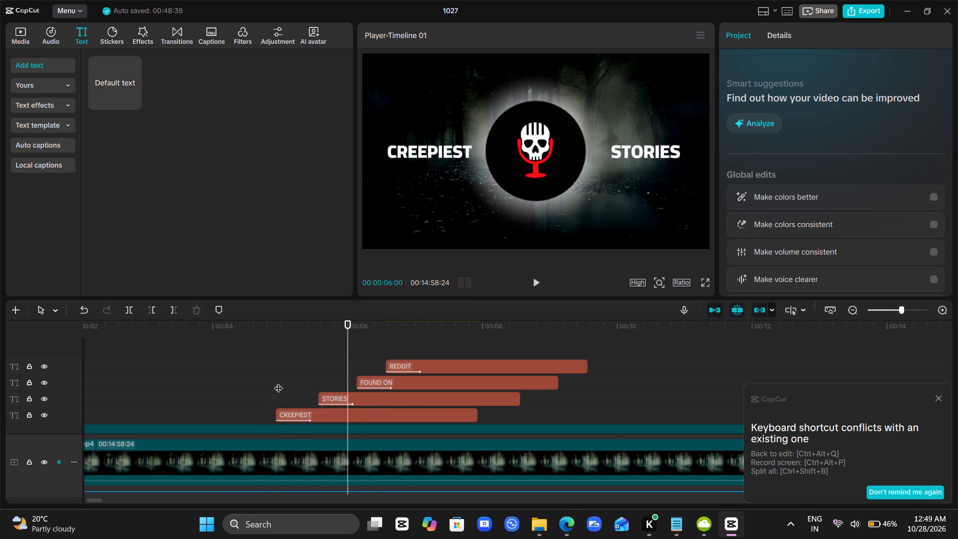
pyautogui.press('space')
pyautogui.press('space')
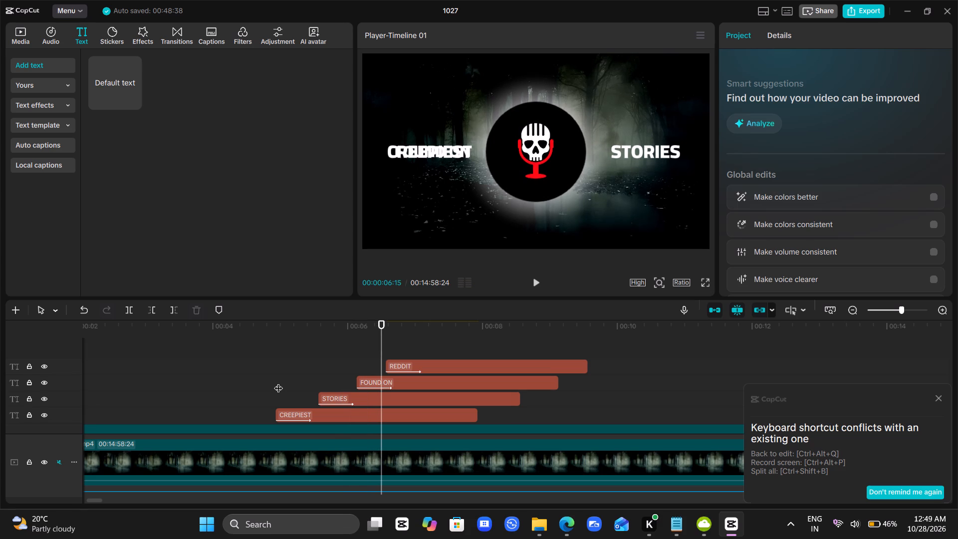
pyautogui.press('space')
pyautogui.press('space')
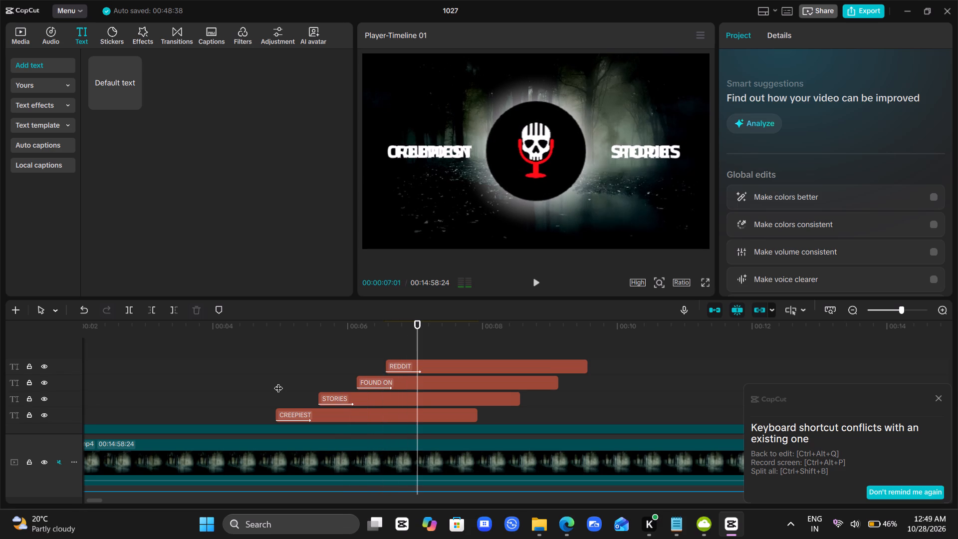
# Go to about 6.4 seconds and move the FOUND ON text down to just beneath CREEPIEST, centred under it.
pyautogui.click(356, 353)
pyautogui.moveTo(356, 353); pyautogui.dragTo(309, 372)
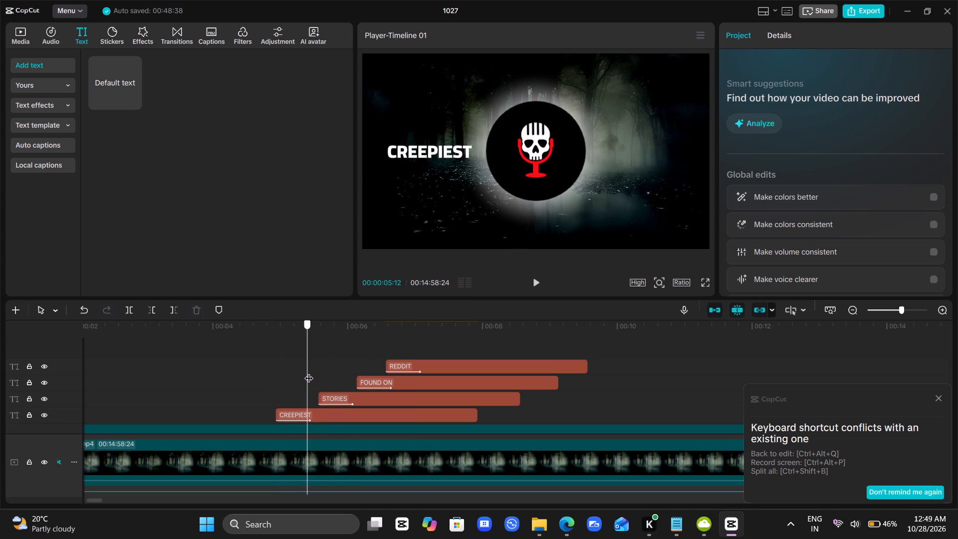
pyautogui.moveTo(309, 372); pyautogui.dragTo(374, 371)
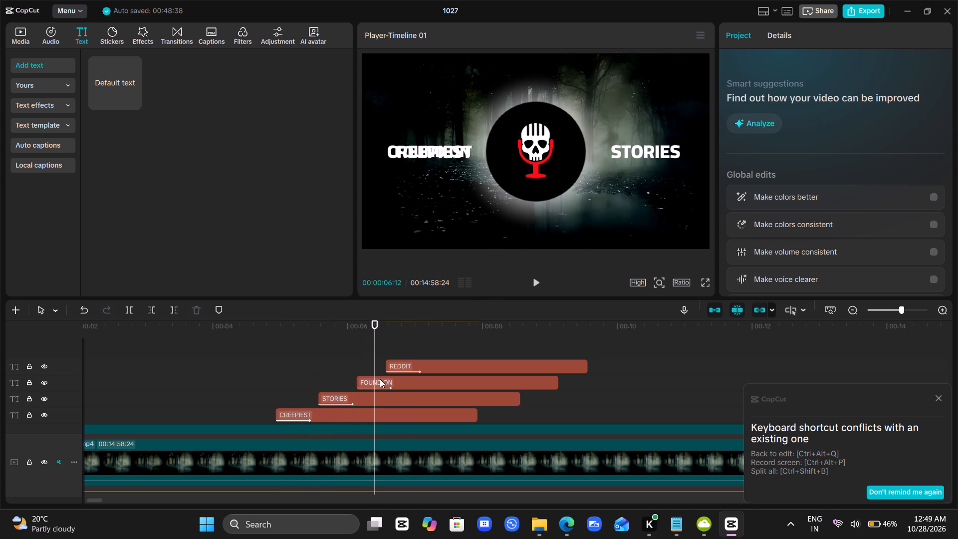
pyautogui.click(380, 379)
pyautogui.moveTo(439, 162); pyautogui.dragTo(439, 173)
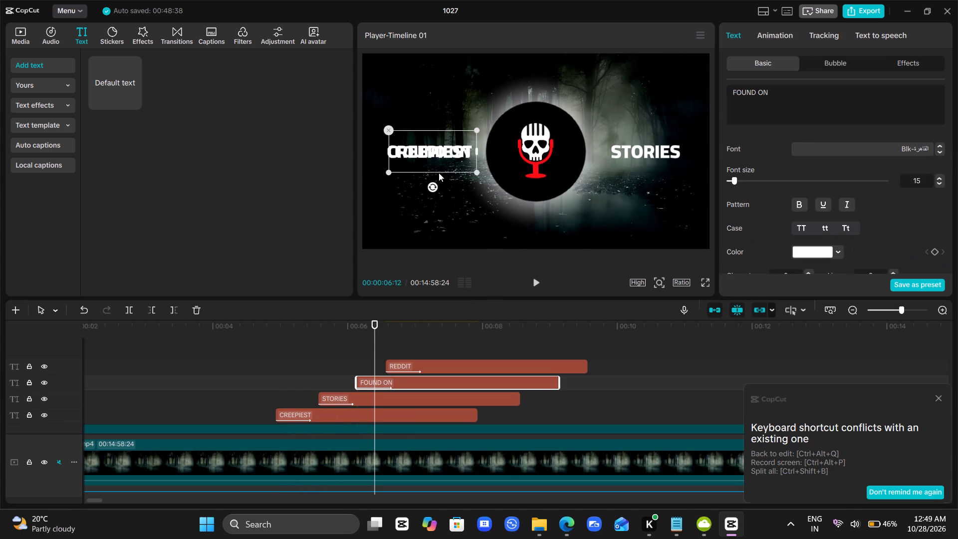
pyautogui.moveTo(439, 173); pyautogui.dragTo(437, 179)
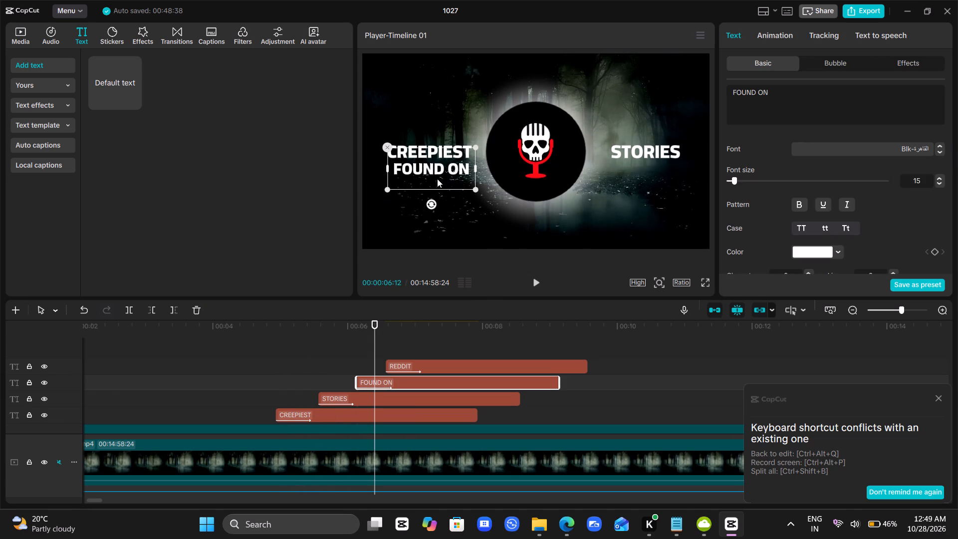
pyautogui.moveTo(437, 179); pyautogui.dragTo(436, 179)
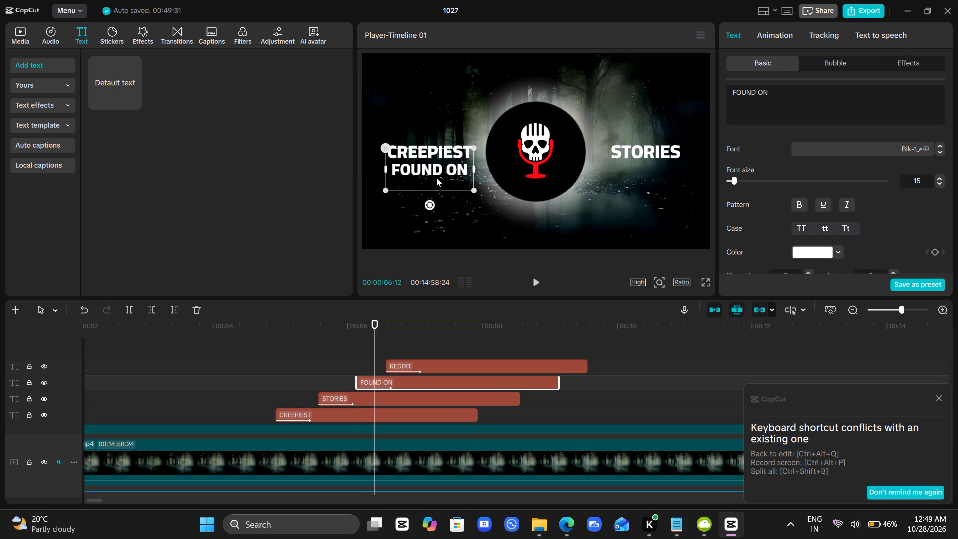
# Move the FOUND ON text to just above the logo circle, centred horizontally on the logo.
pyautogui.moveTo(436, 178); pyautogui.dragTo(535, 100)
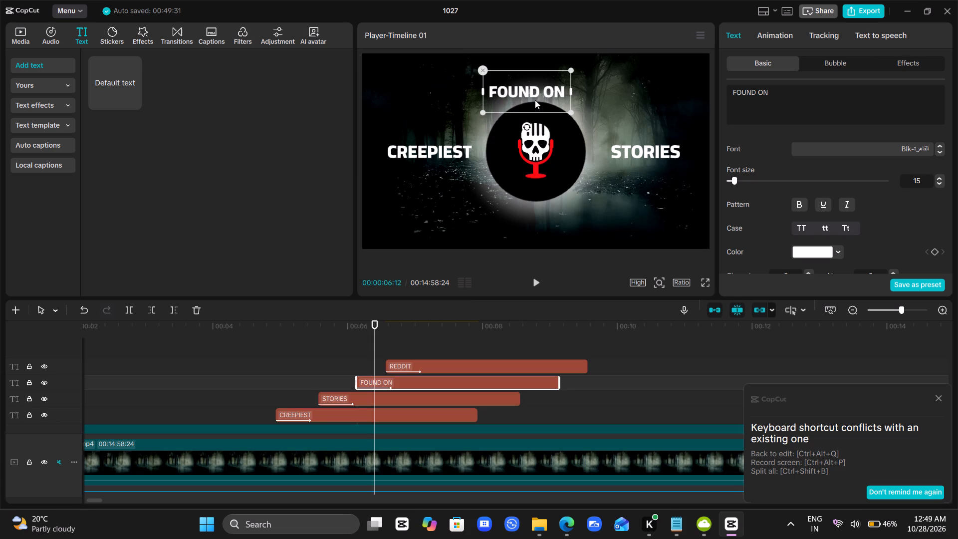
pyautogui.moveTo(535, 100); pyautogui.dragTo(542, 100)
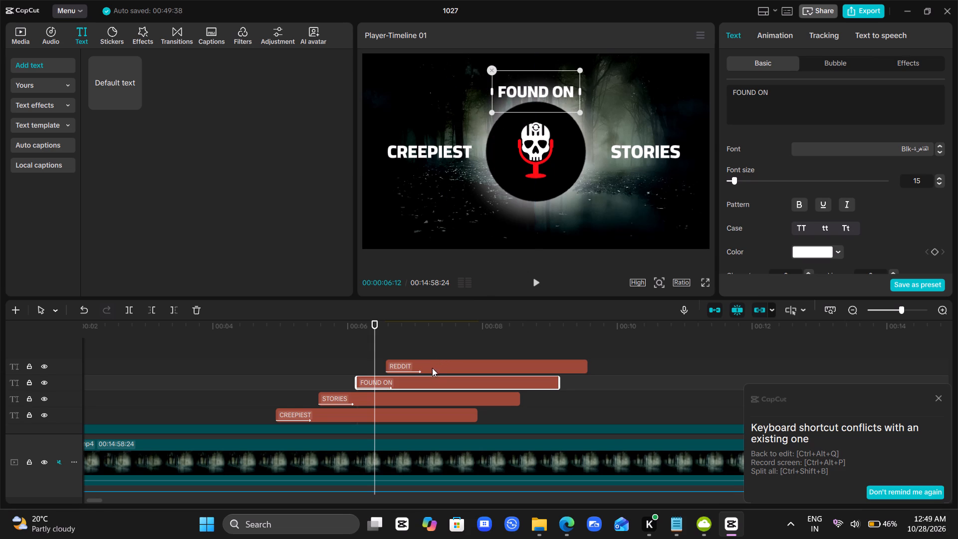
# Move the REDDIT text from over STORIES to just beneath the logo circle, centred horizontally under FOUND ON.
pyautogui.click(432, 371)
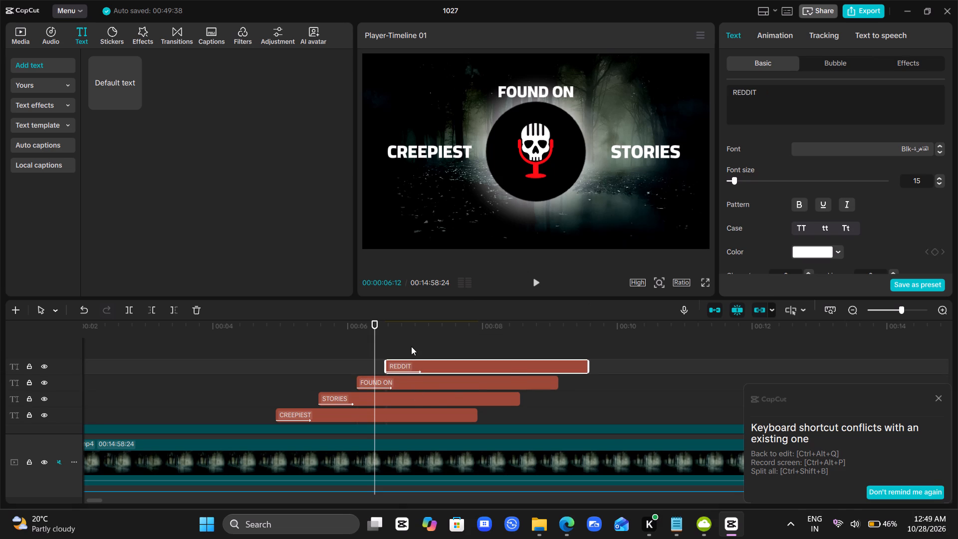
pyautogui.click(412, 344)
pyautogui.click(445, 365)
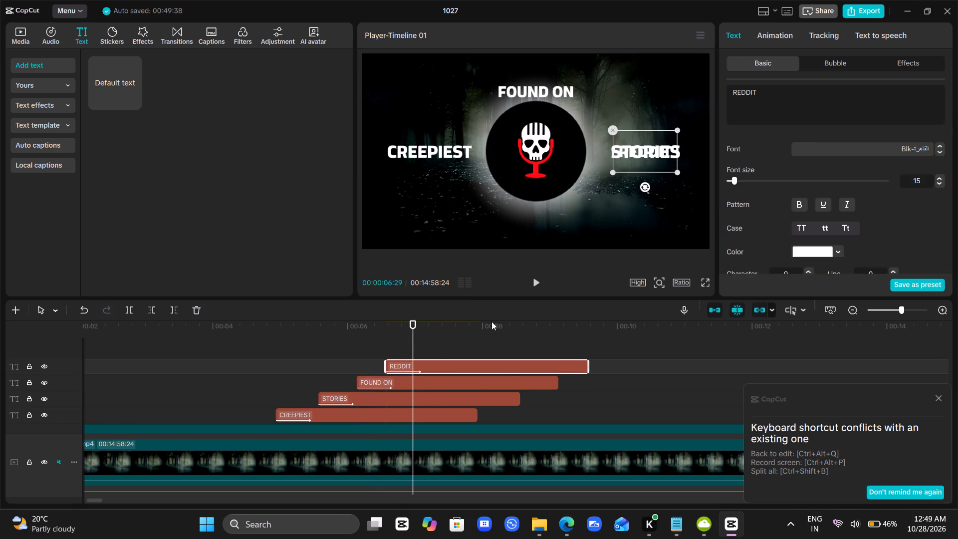
pyautogui.moveTo(640, 147); pyautogui.dragTo(533, 199)
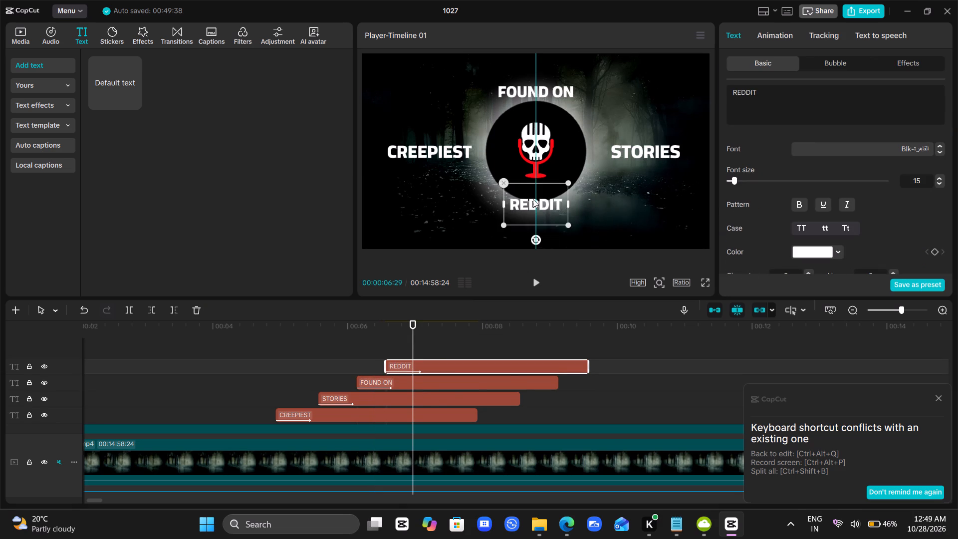
pyautogui.moveTo(533, 199); pyautogui.dragTo(529, 205)
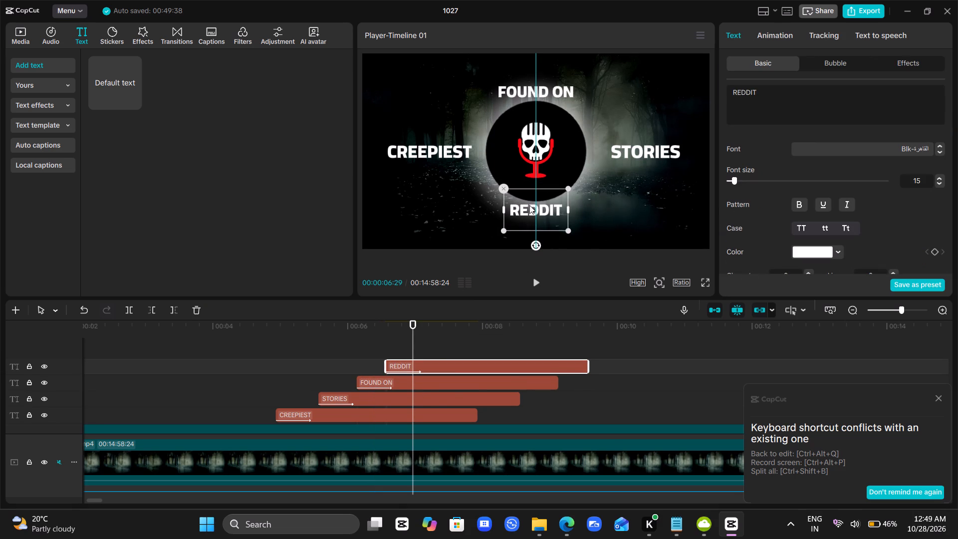
pyautogui.moveTo(529, 205); pyautogui.dragTo(530, 207)
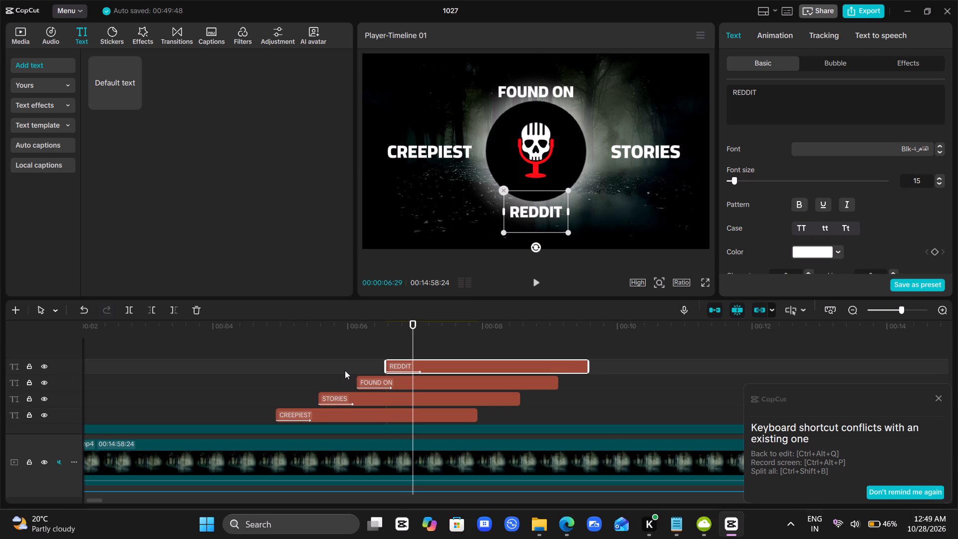
# Play the intro from about 4.4 seconds until all four words have appeared, checking their placement around the logo.
pyautogui.click(344, 370)
pyautogui.moveTo(344, 370); pyautogui.dragTo(239, 356)
pyautogui.press('space')
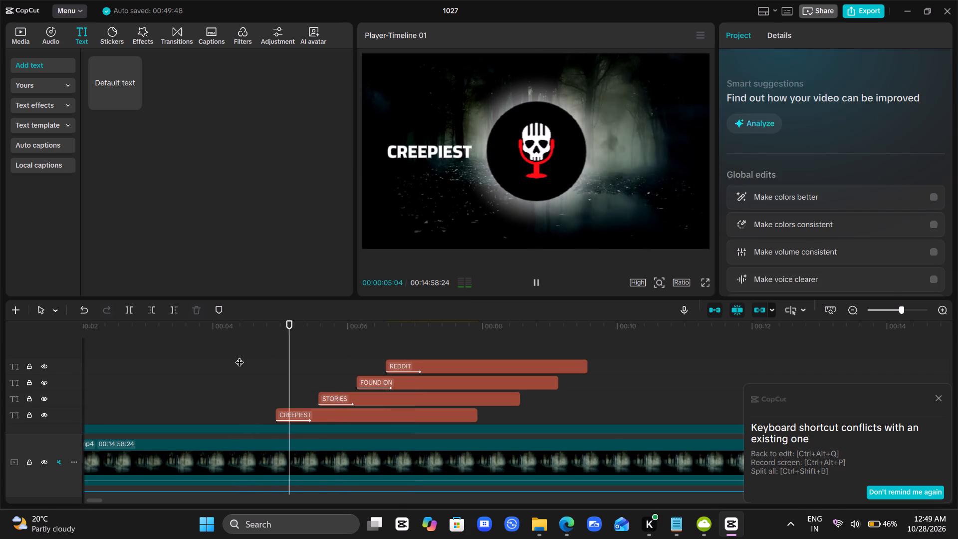
pyautogui.press('space')
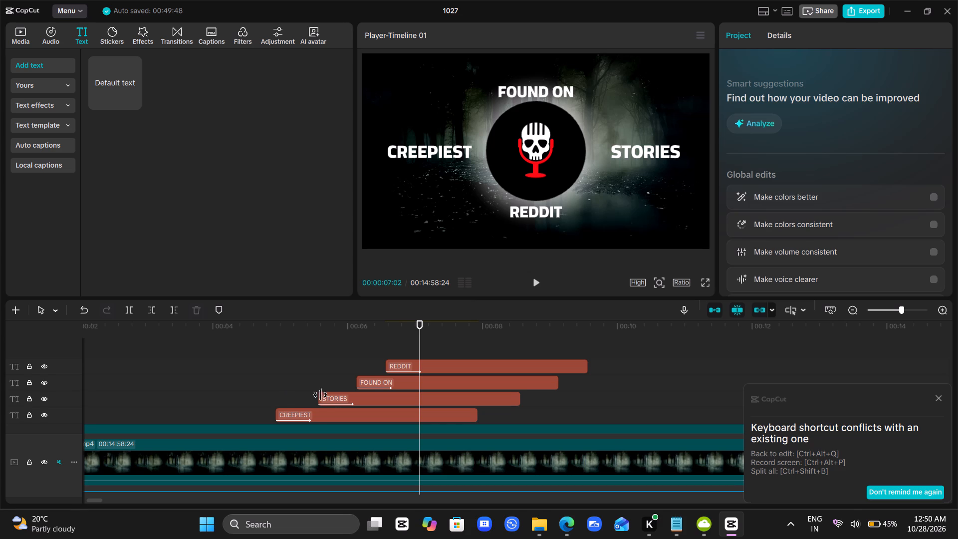
# Extend the CREEPIEST text so it reads "CREEPIEST STORIES FOUND ON REDDIT".
pyautogui.click(312, 415)
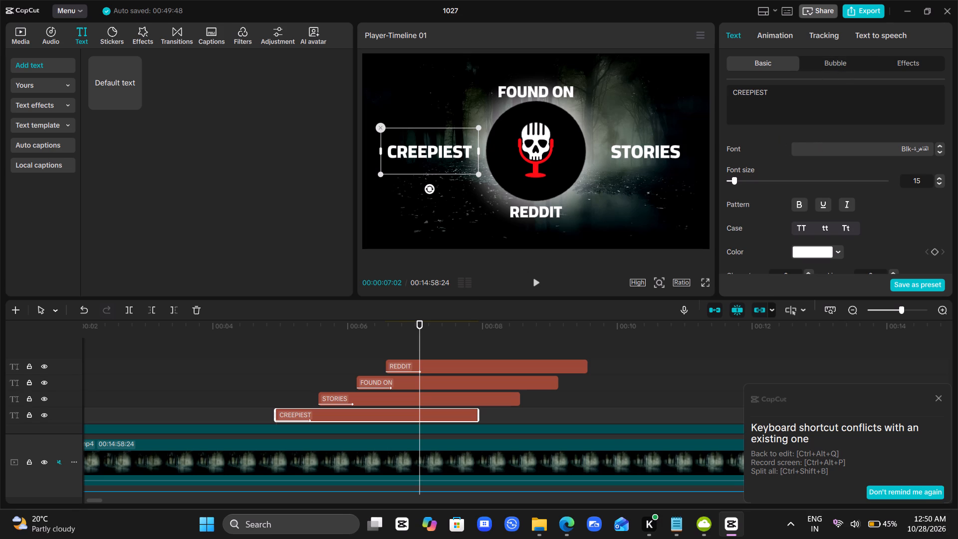
pyautogui.click(792, 92)
pyautogui.press('space')
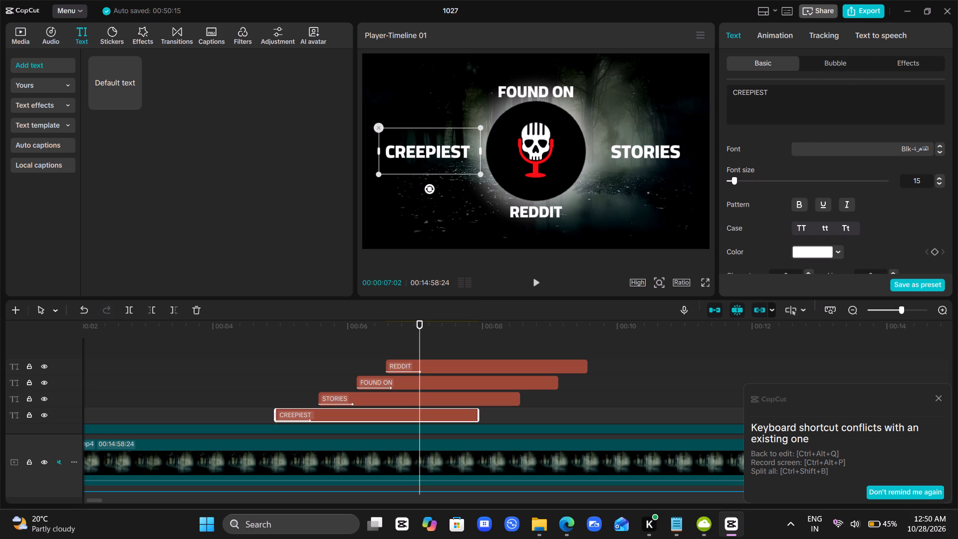
pyautogui.write('STORIES FOUND')
pyautogui.press('space')
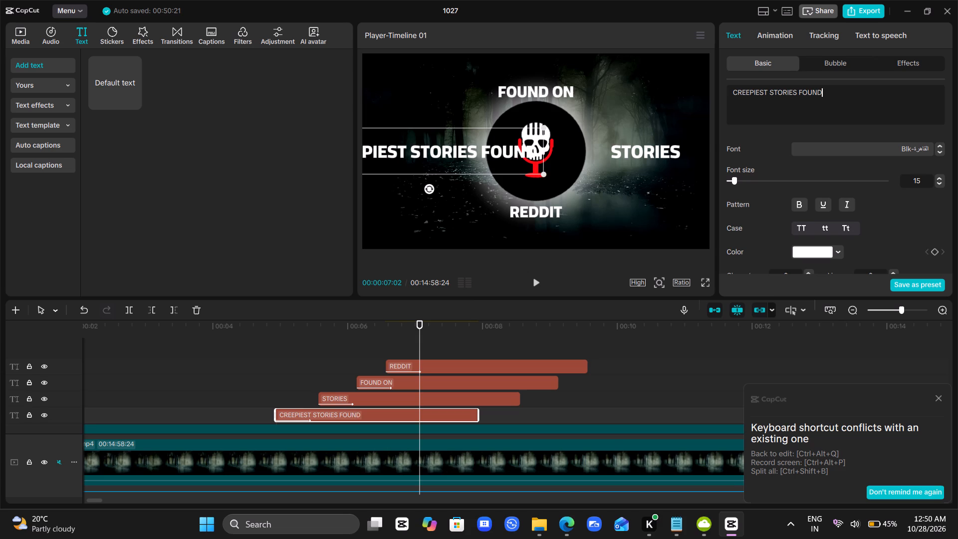
pyautogui.write('ON REDDIT')
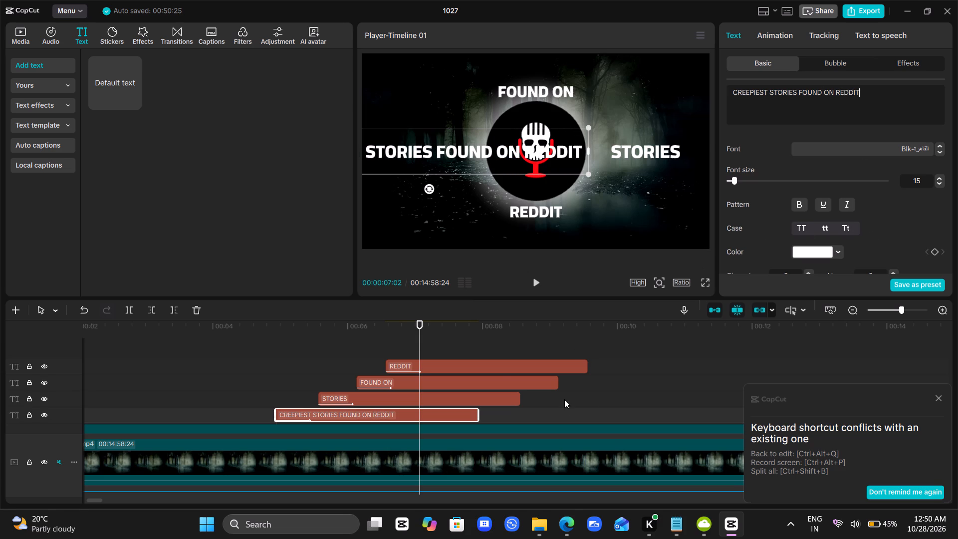
# Delete the separate STORIES, FOUND ON and REDDIT text clips from the timeline.
pyautogui.moveTo(564, 399); pyautogui.dragTo(497, 366)
pyautogui.press('BackSpace')
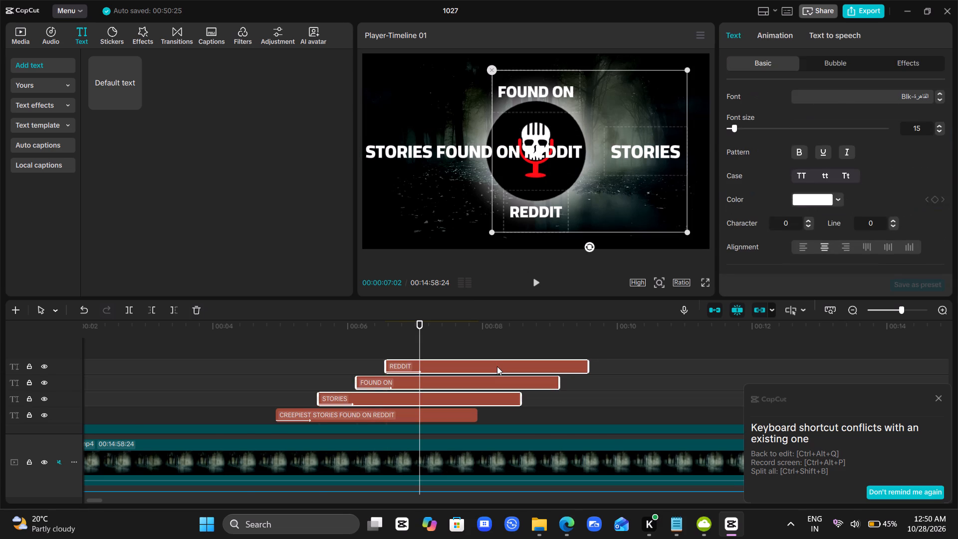
# Move the CREEPIEST STORIES FOUND ON REDDIT text below the logo circle, centred horizontally on it near the frame's bottom edge.
pyautogui.click(406, 349)
pyautogui.moveTo(406, 349); pyautogui.dragTo(422, 352)
pyautogui.click(414, 363)
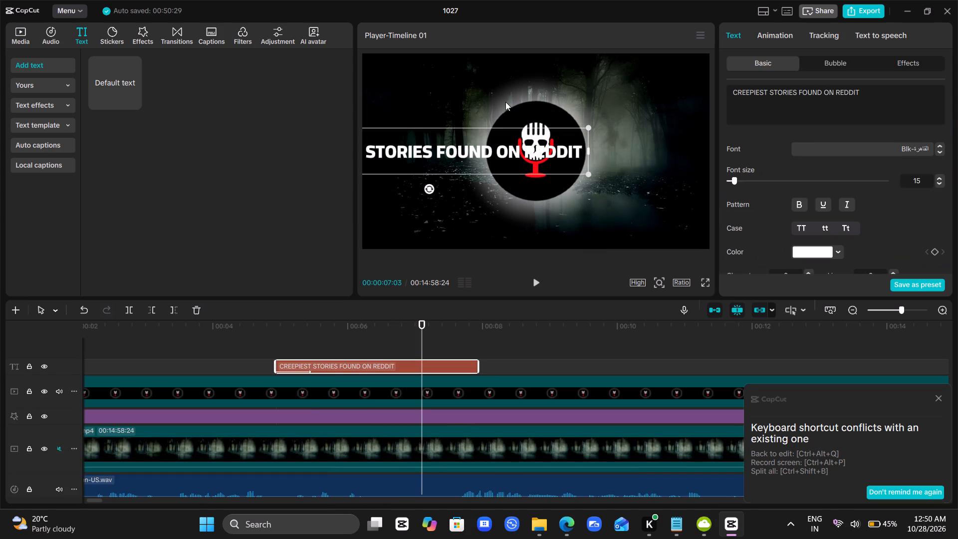
pyautogui.moveTo(488, 140); pyautogui.dragTo(587, 205)
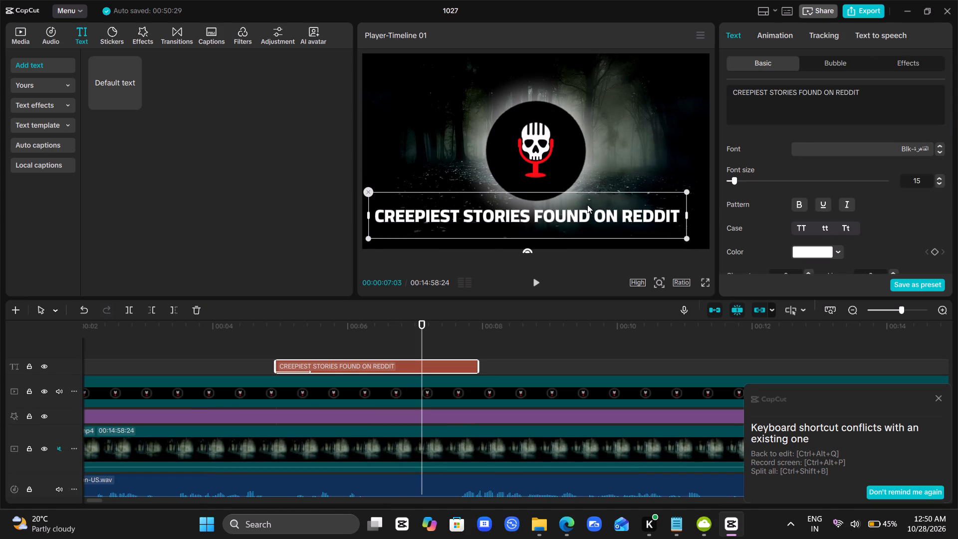
pyautogui.moveTo(587, 205); pyautogui.dragTo(597, 220)
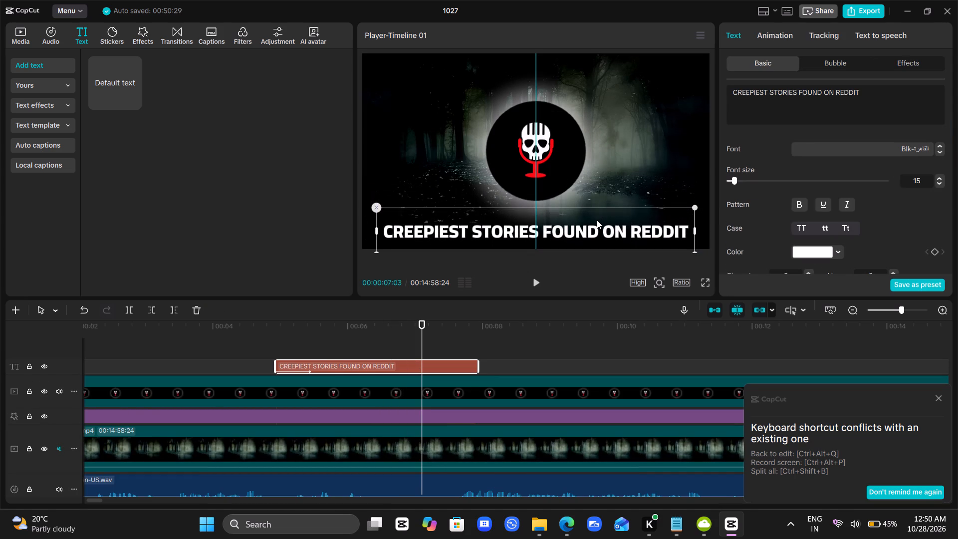
pyautogui.moveTo(597, 220); pyautogui.dragTo(596, 220)
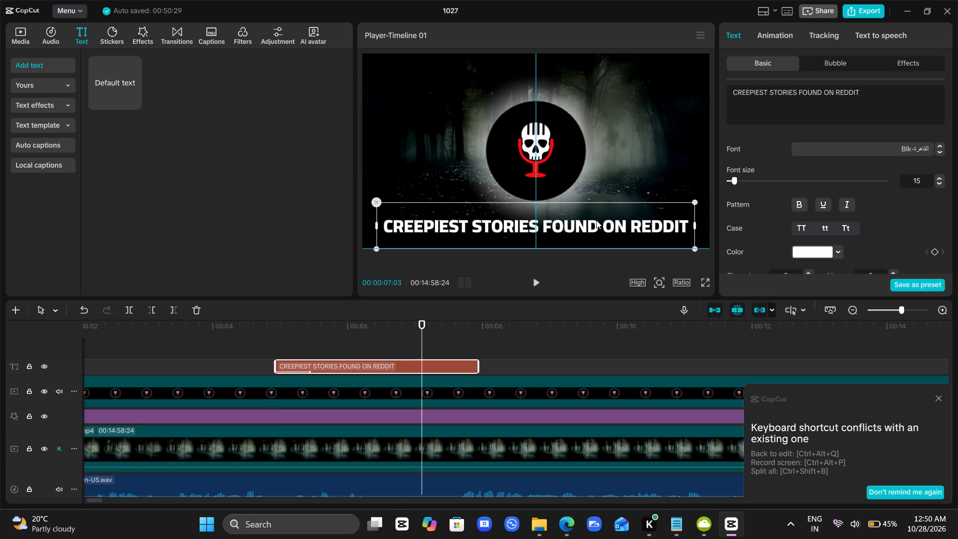
pyautogui.moveTo(596, 220); pyautogui.dragTo(597, 218)
# Shrink the combined text to about 70 percent of its size and set its box against the frame's bottom edge, centred under the logo.
pyautogui.moveTo(691, 201); pyautogui.dragTo(625, 229)
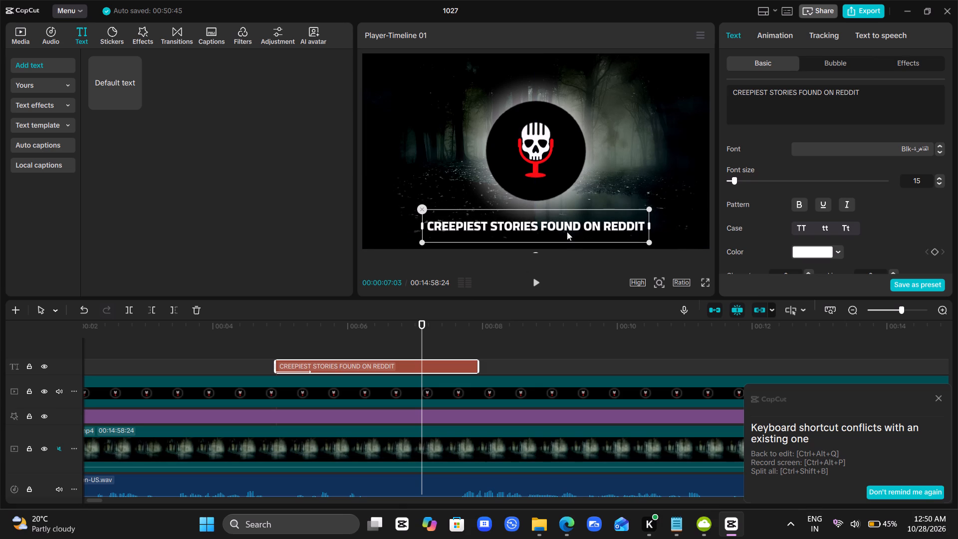
pyautogui.moveTo(563, 231); pyautogui.dragTo(569, 233)
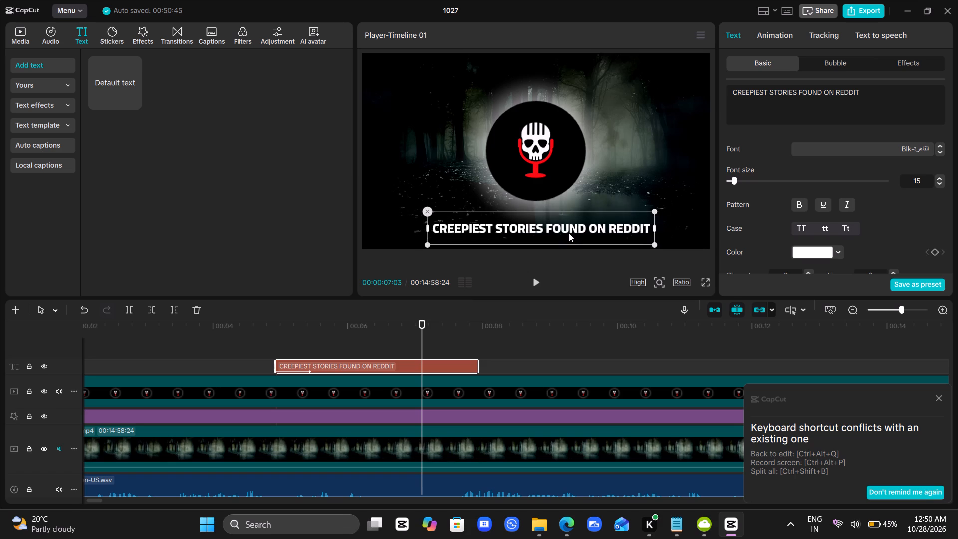
pyautogui.moveTo(569, 233); pyautogui.dragTo(584, 235)
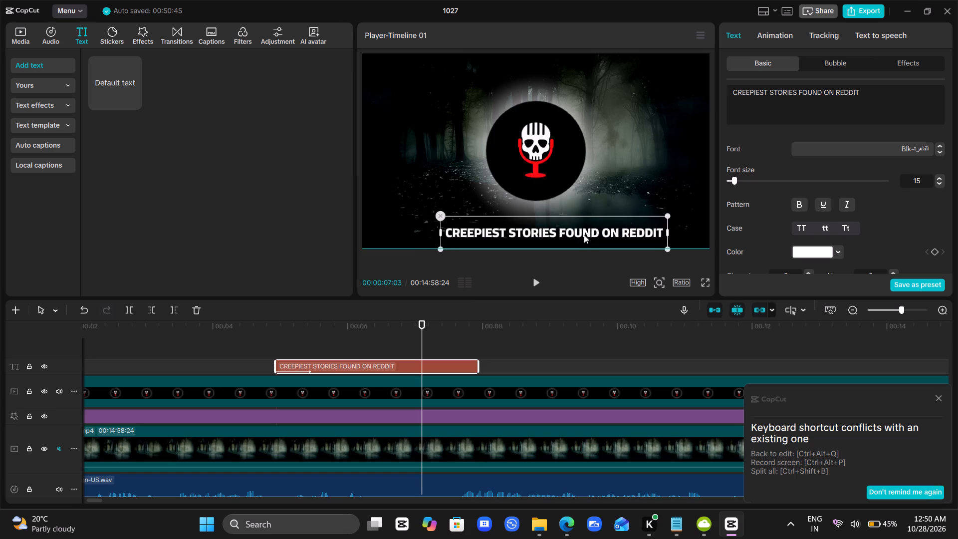
pyautogui.moveTo(584, 235); pyautogui.dragTo(565, 236)
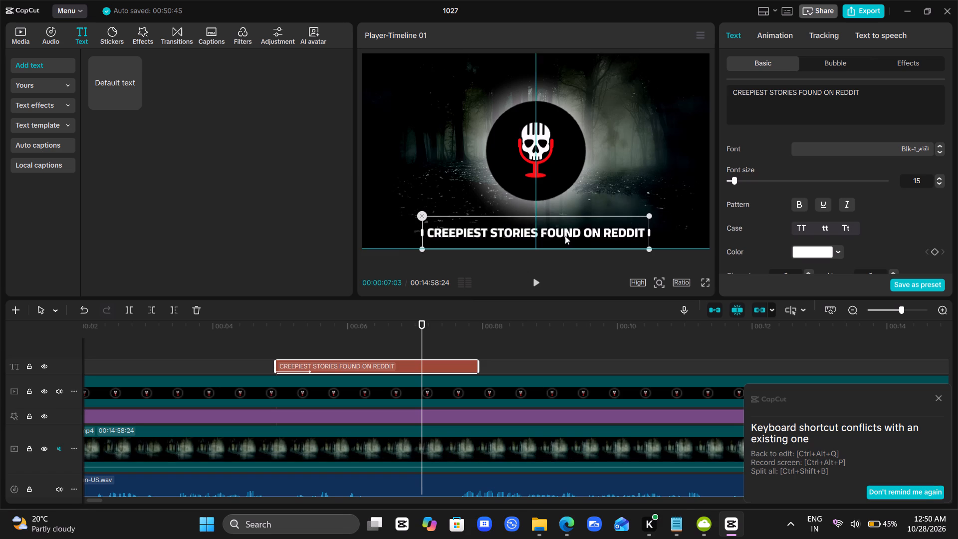
# Browse the In animations available for the combined text, examining their previews for a suitable entrance effect.
pyautogui.click(770, 35)
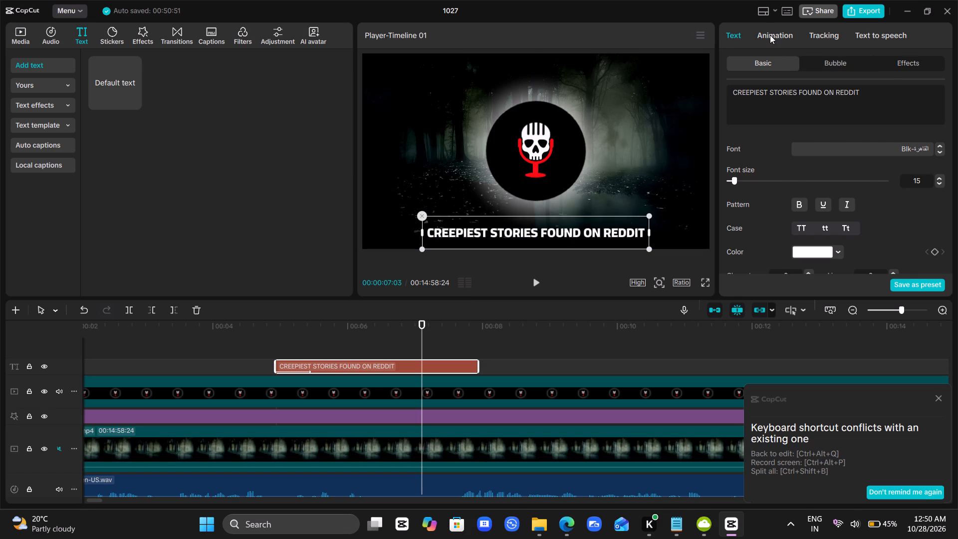
pyautogui.scroll(-1, 811, 230)
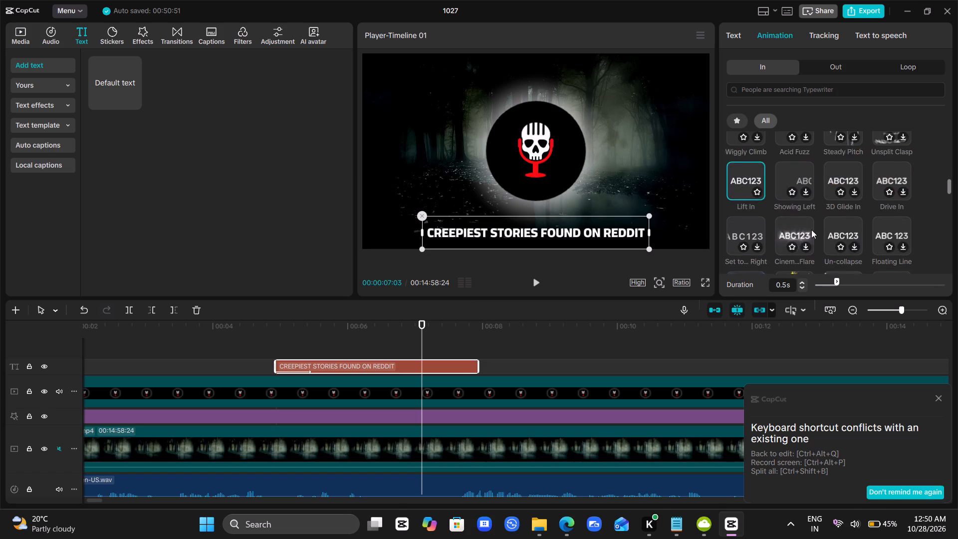
pyautogui.scroll(-1, 811, 230)
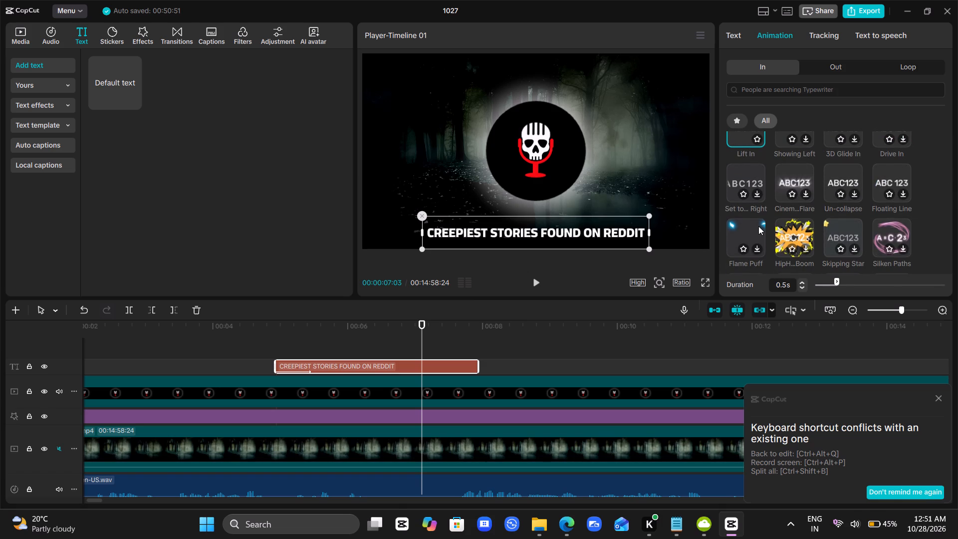
pyautogui.scroll(-1, 758, 226)
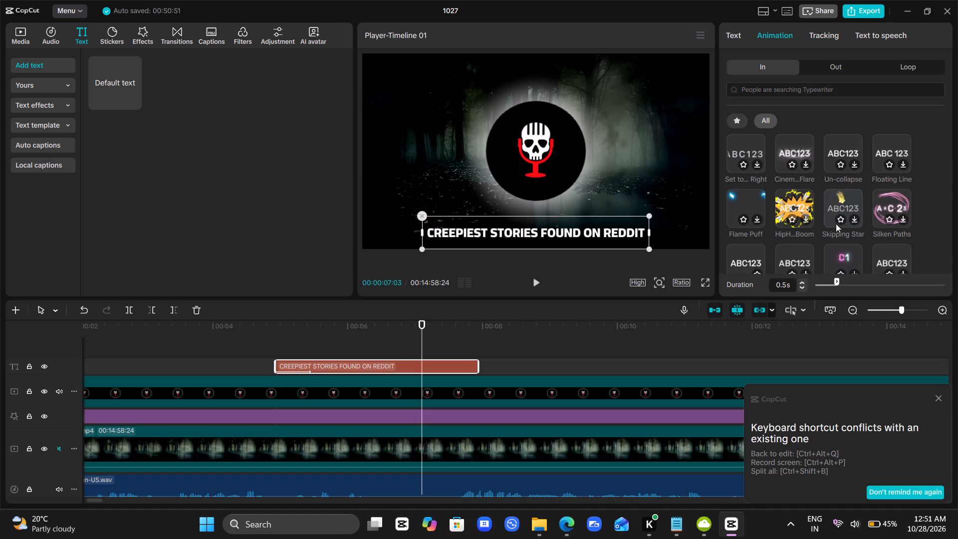
pyautogui.scroll(-1, 795, 252)
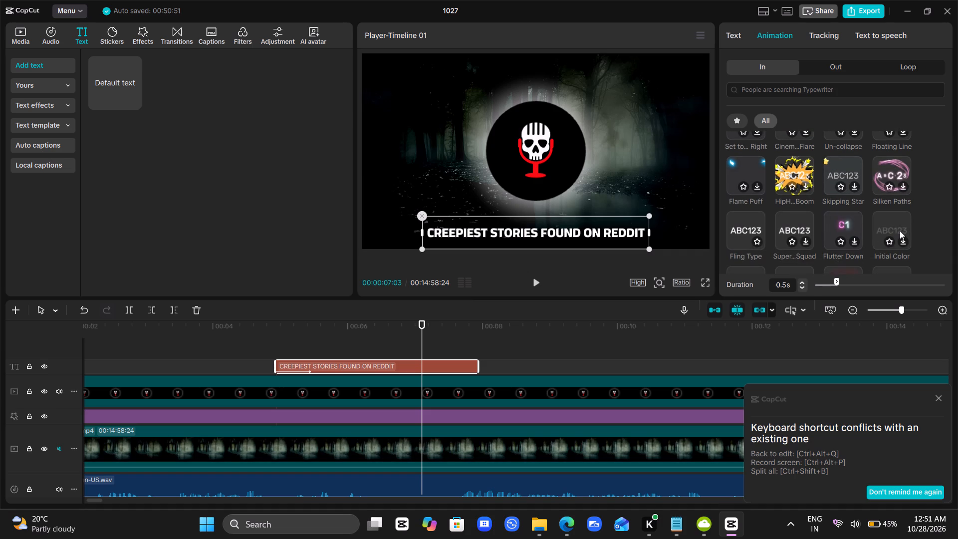
pyautogui.scroll(-1, 900, 231)
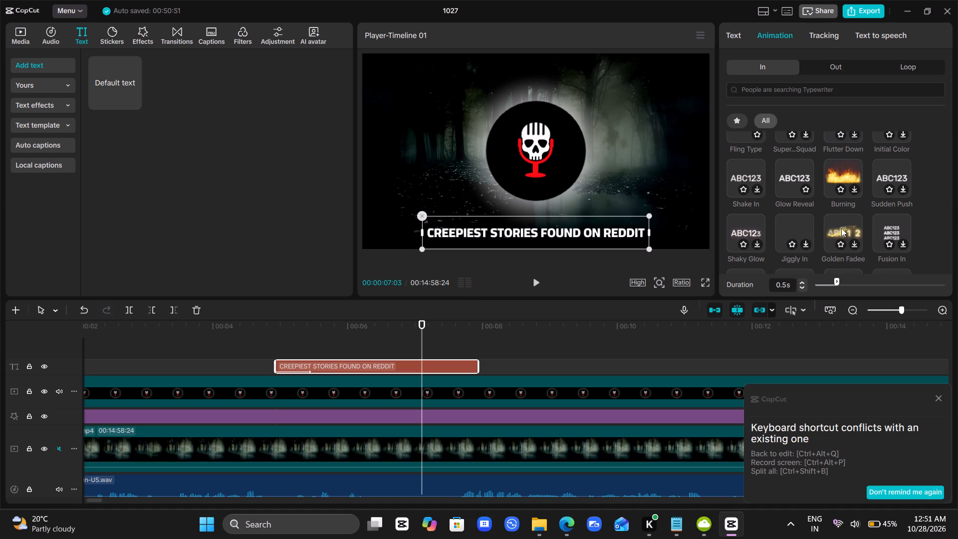
pyautogui.scroll(-1, 893, 230)
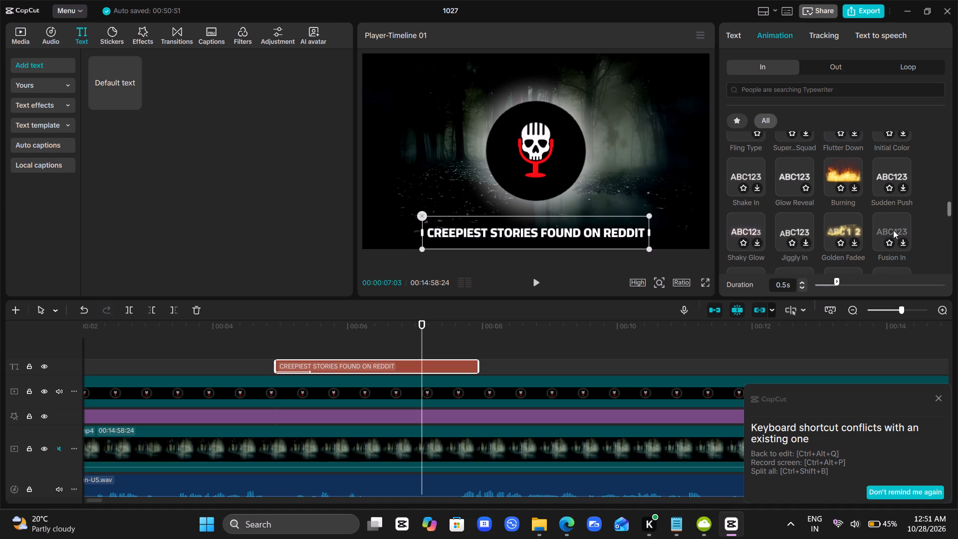
pyautogui.scroll(-1, 893, 230)
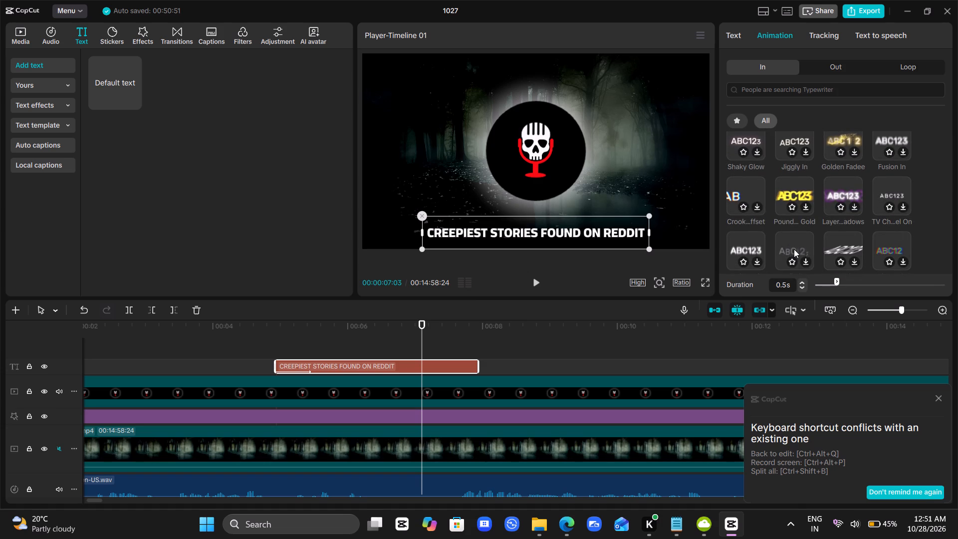
pyautogui.scroll(-1, 794, 249)
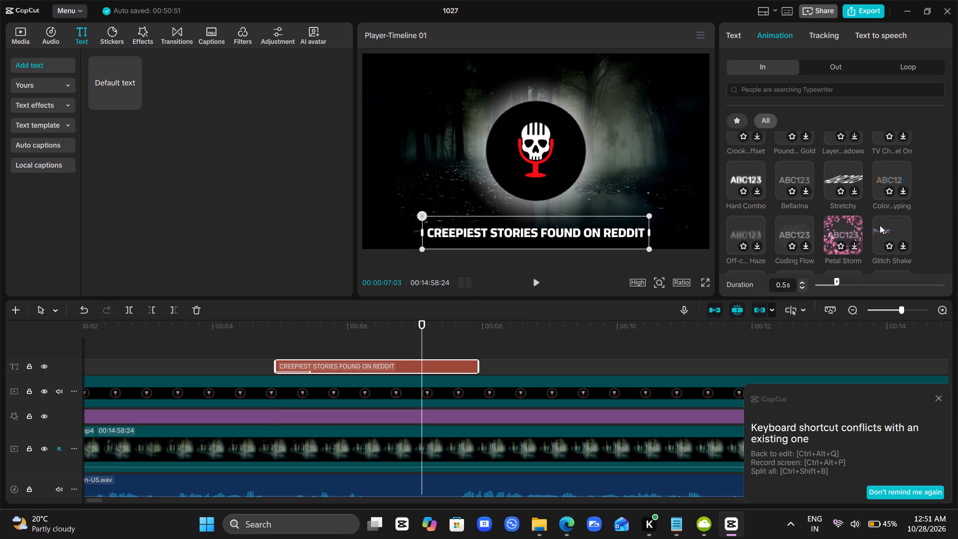
pyautogui.scroll(-1, 880, 225)
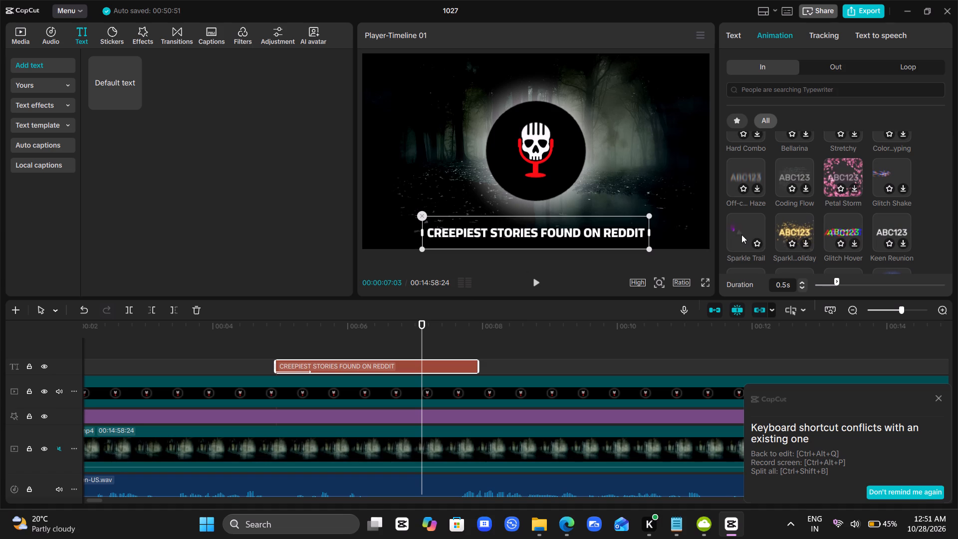
pyautogui.scroll(-1, 741, 235)
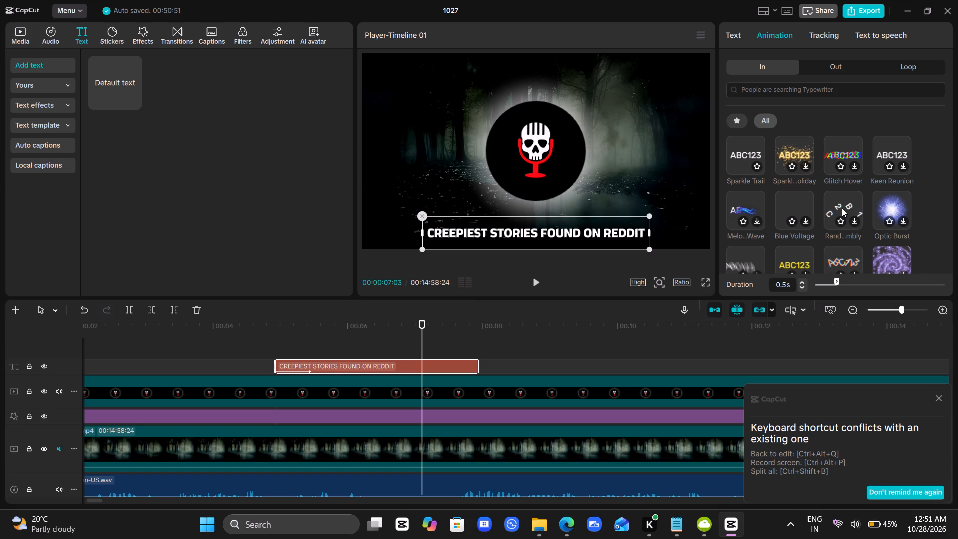
pyautogui.scroll(-1, 886, 210)
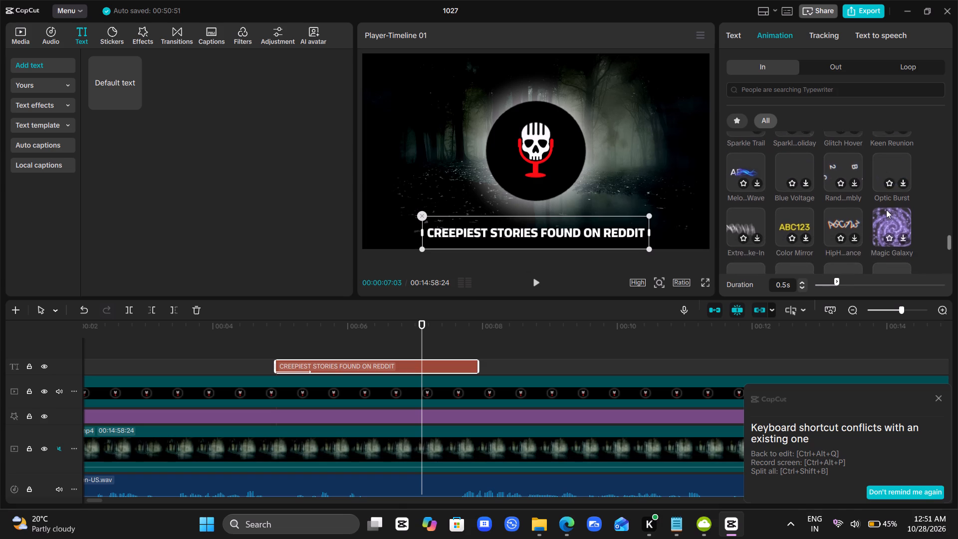
pyautogui.scroll(-1, 886, 210)
pyautogui.scroll(-1, 741, 252)
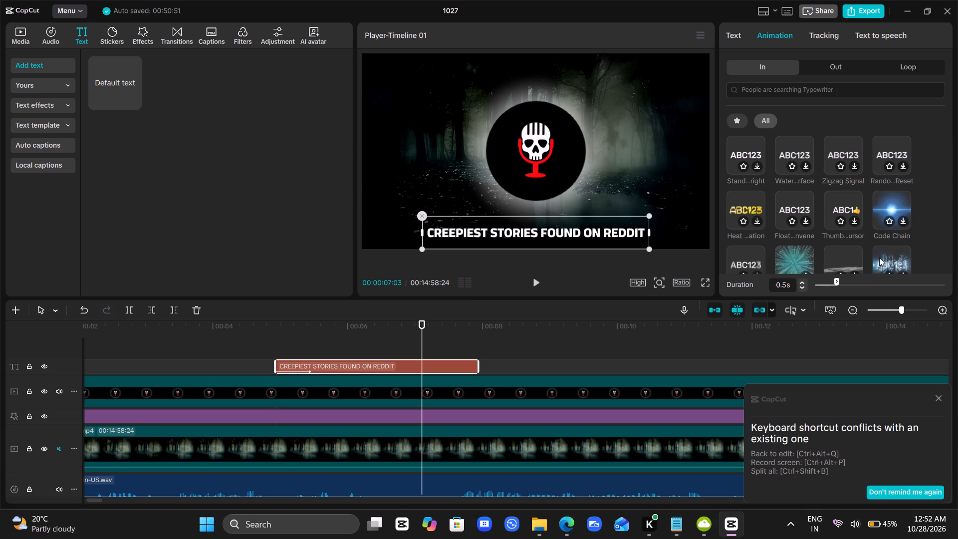
pyautogui.scroll(-1, 879, 258)
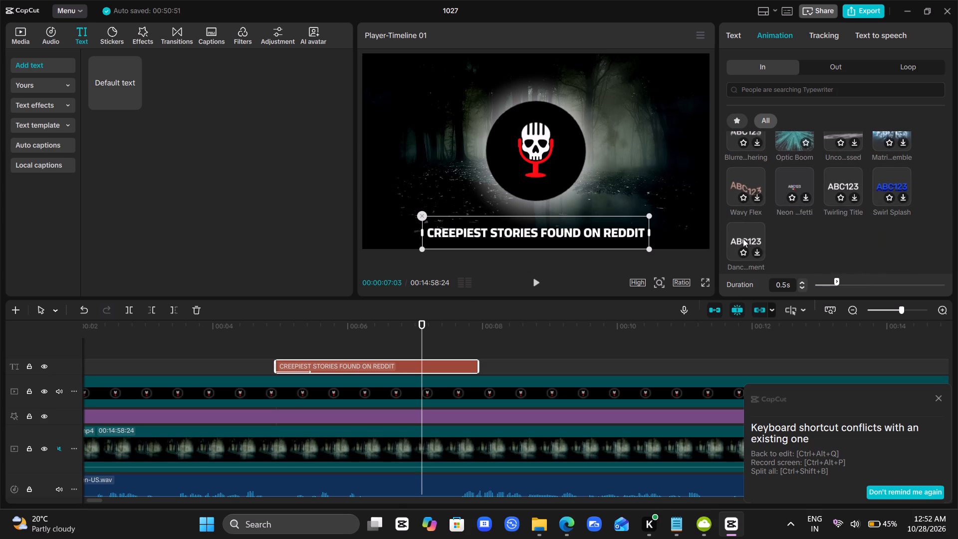
pyautogui.scroll(-1, 743, 239)
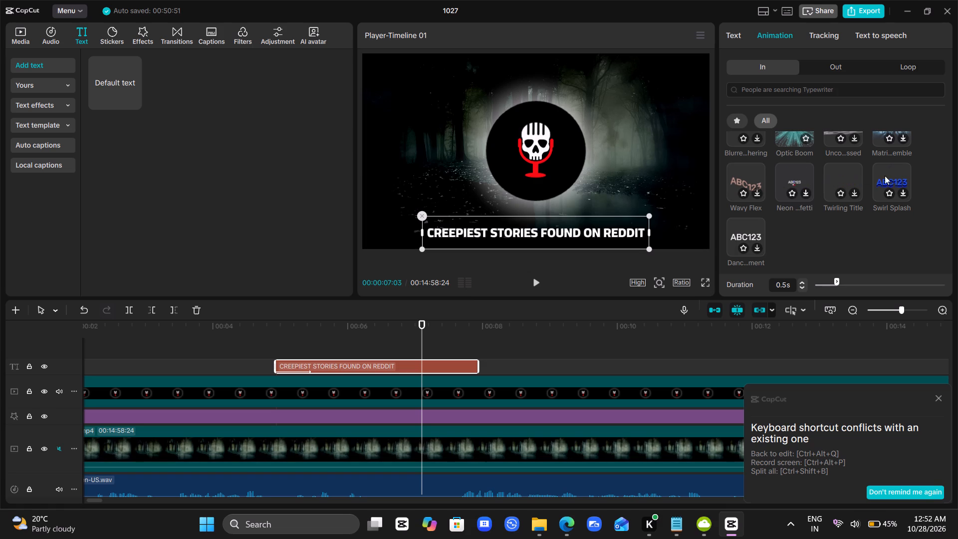
pyautogui.scroll(1, 892, 178)
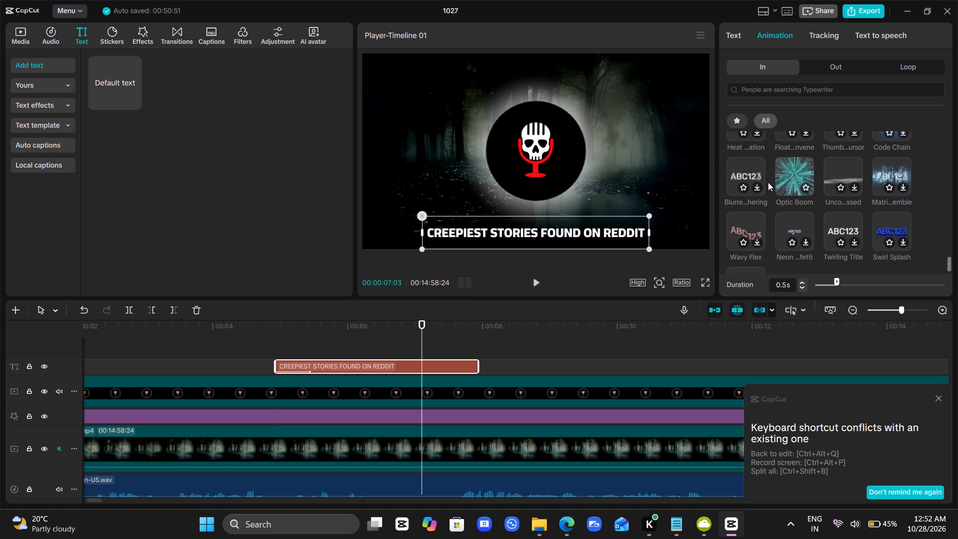
pyautogui.scroll(20, 752, 177)
pyautogui.scroll(8, 752, 177)
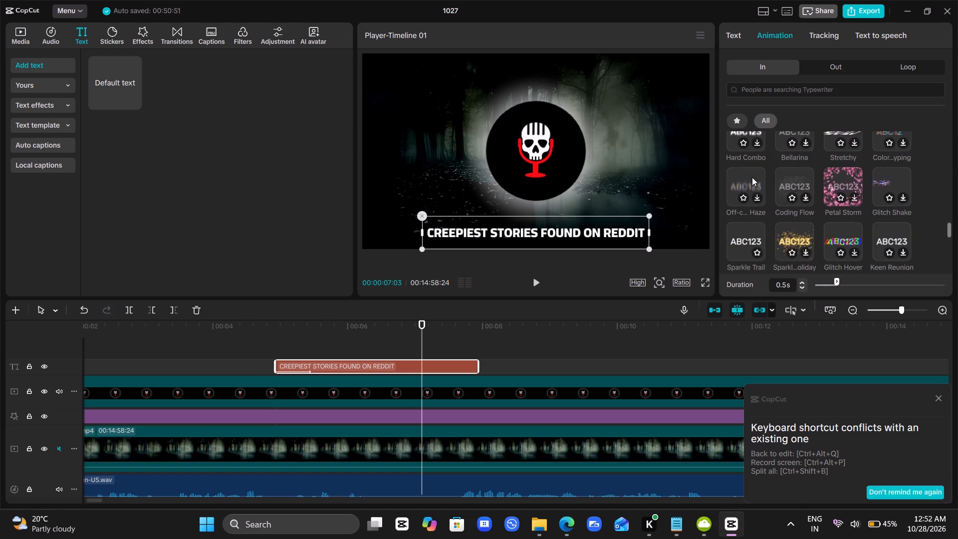
pyautogui.scroll(12, 752, 177)
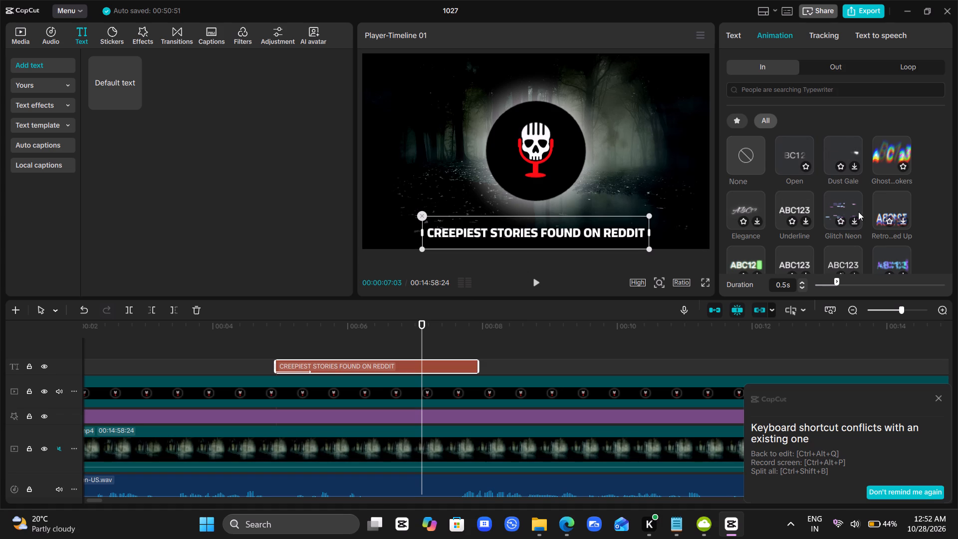
pyautogui.scroll(-1, 886, 210)
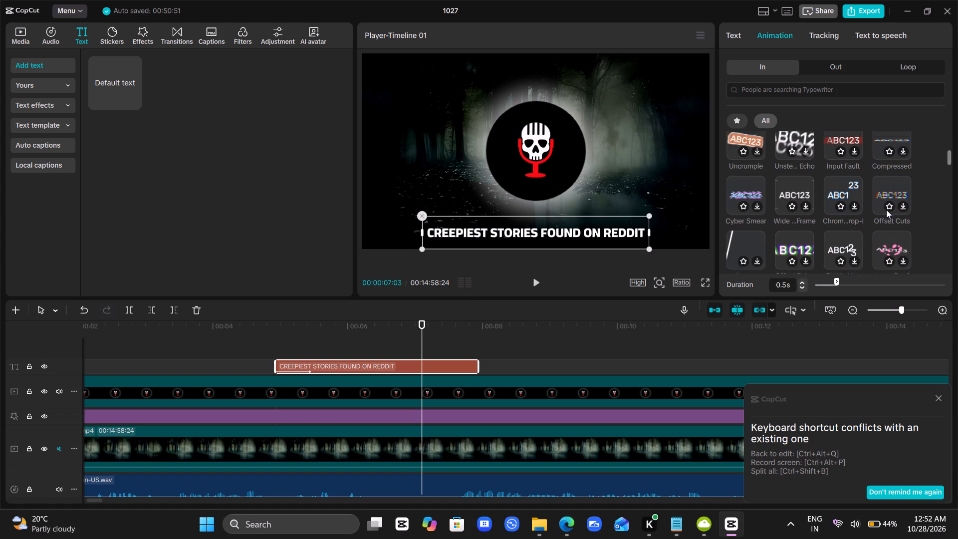
pyautogui.scroll(-1, 886, 210)
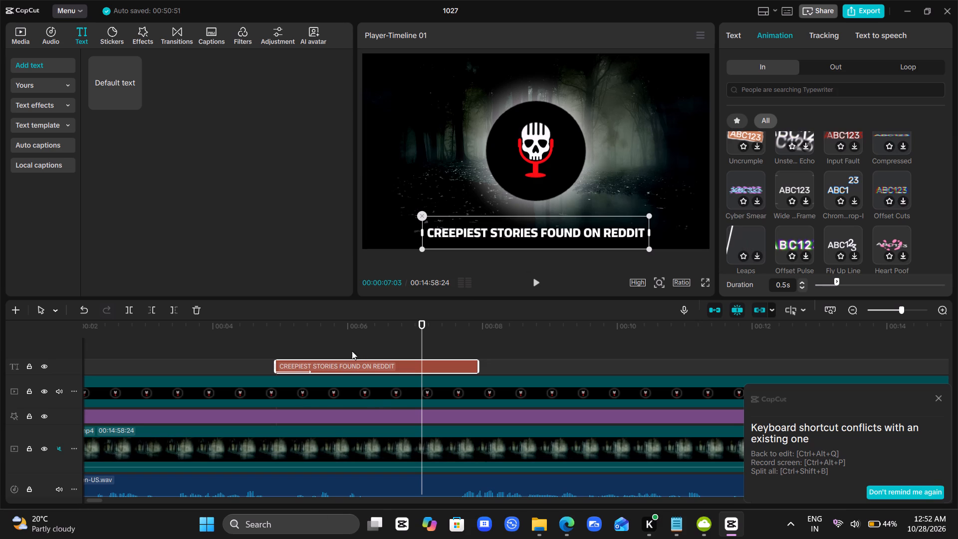
# Play back the CREEPIEST STORIES FOUND ON REDDIT intro twice from just before its clip to review the entrance.
pyautogui.click(333, 345)
pyautogui.moveTo(333, 345); pyautogui.dragTo(317, 344)
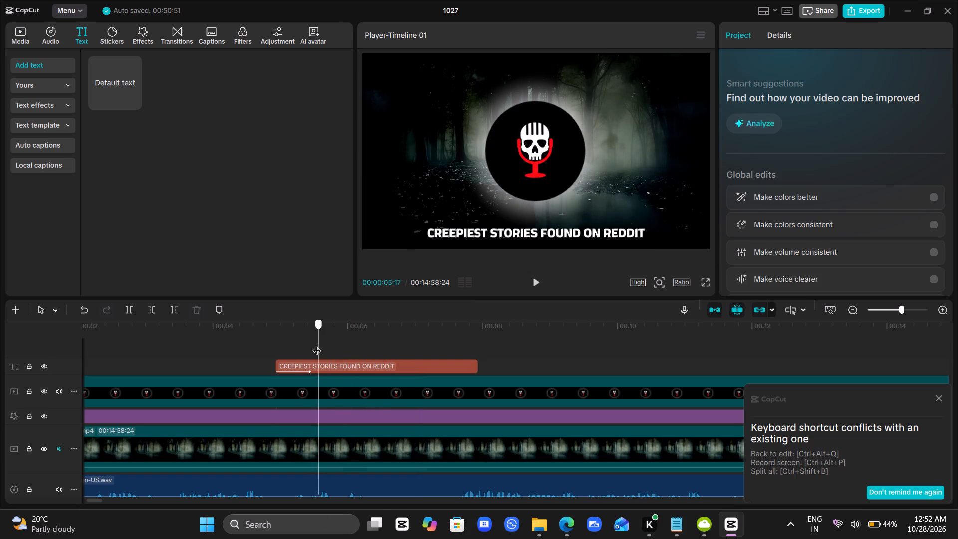
pyautogui.moveTo(317, 344); pyautogui.dragTo(290, 345)
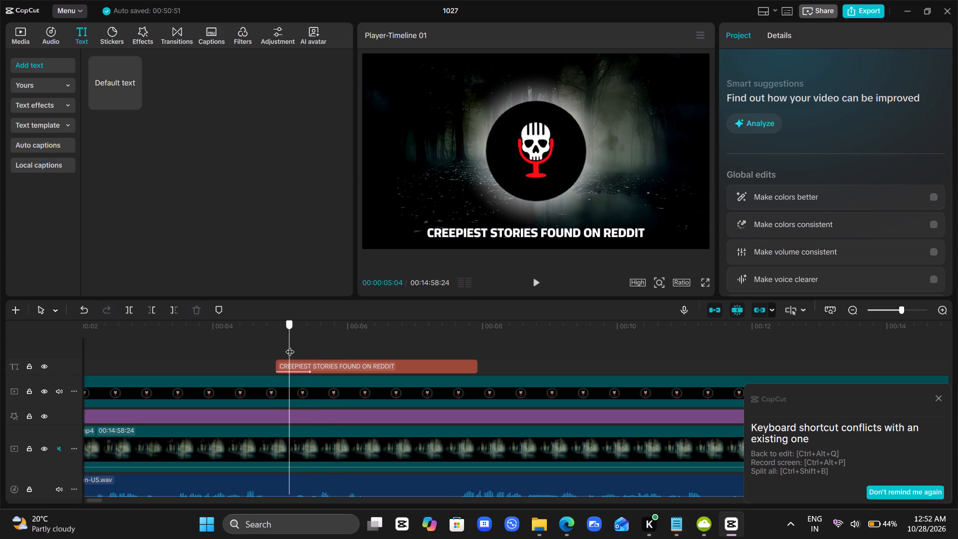
pyautogui.moveTo(290, 345); pyautogui.dragTo(266, 346)
pyautogui.press('space')
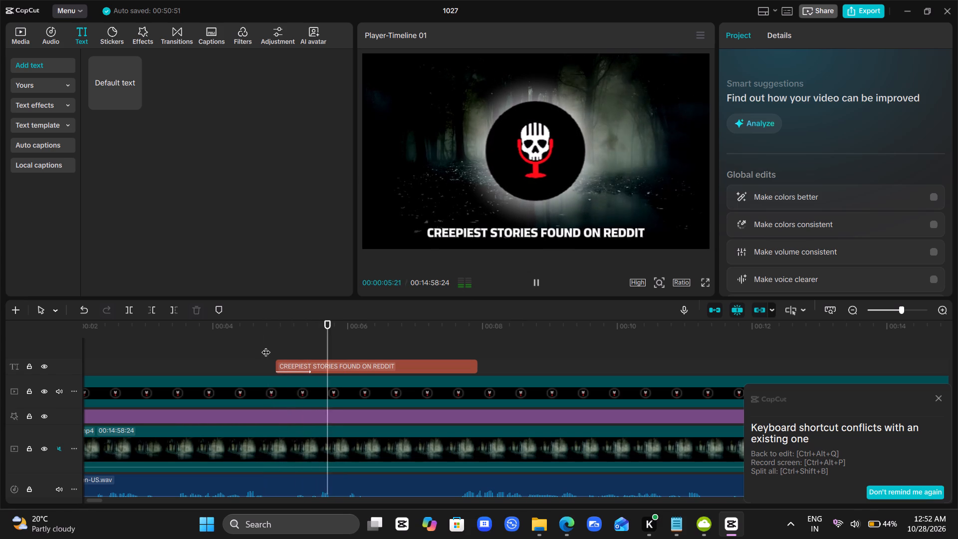
pyautogui.press('space')
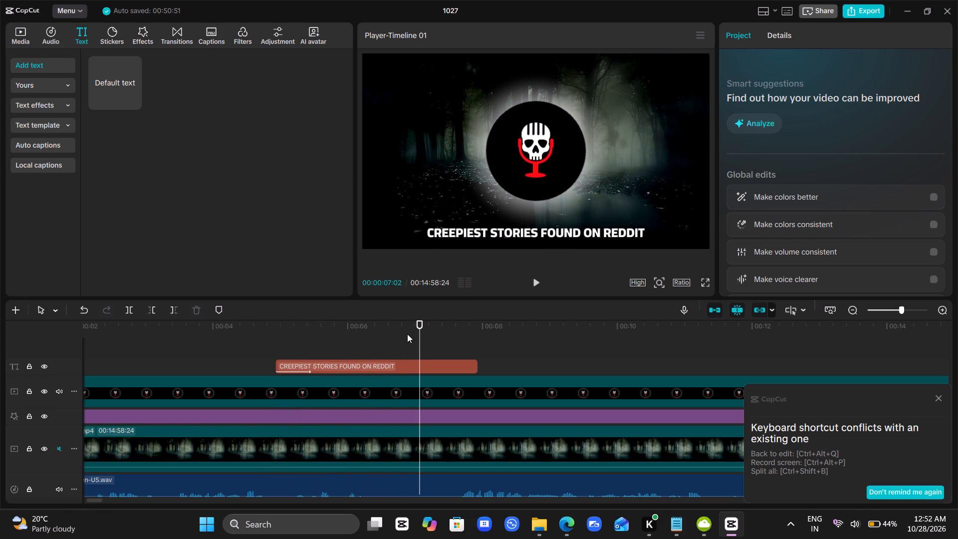
pyautogui.moveTo(421, 335); pyautogui.dragTo(258, 316)
pyautogui.press('space')
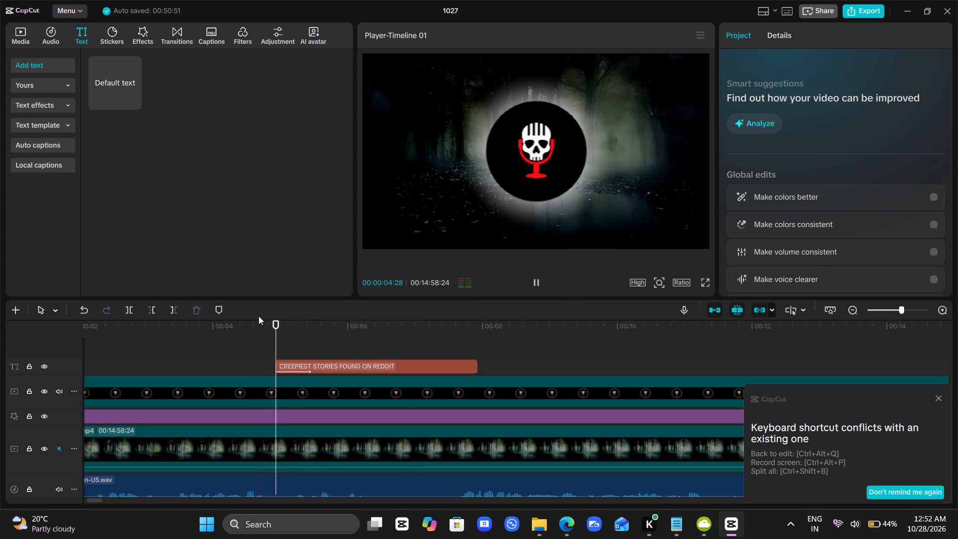
pyautogui.press('space')
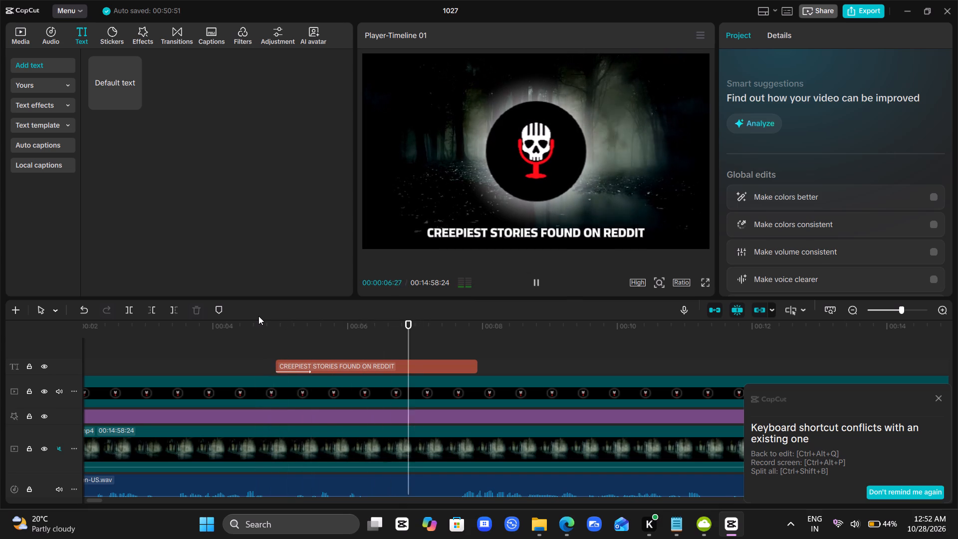
# Undo the combined text's resizing and repositioning and the deletion of the separate STORIES, FOUND ON and REDDIT clips.
pyautogui.click(354, 348)
pyautogui.moveTo(354, 348); pyautogui.dragTo(324, 353)
pyautogui.hotkey('ctrl', 'z')
pyautogui.hotkey('ctrl', 'z')
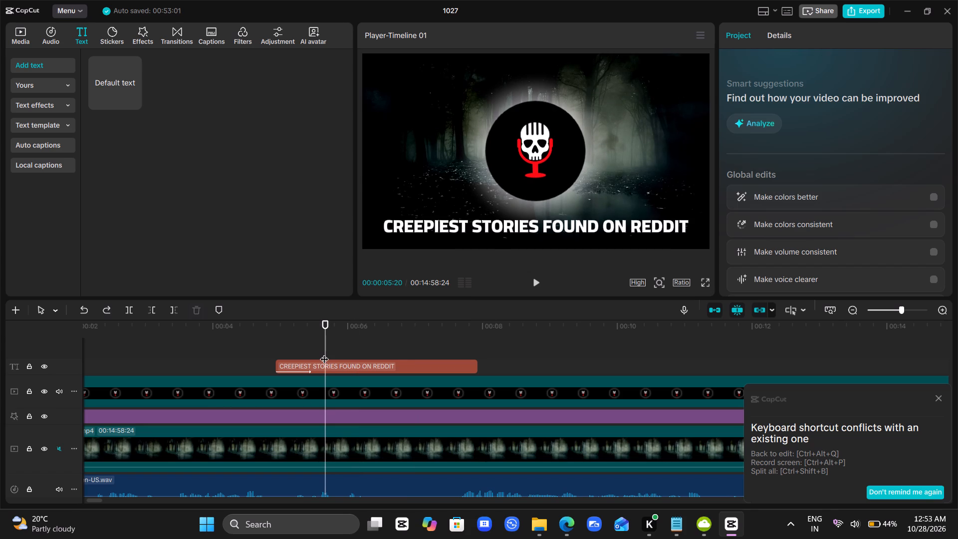
pyautogui.hotkey('ctrl', 'z')
pyautogui.hotkey('ctrl', 'z')
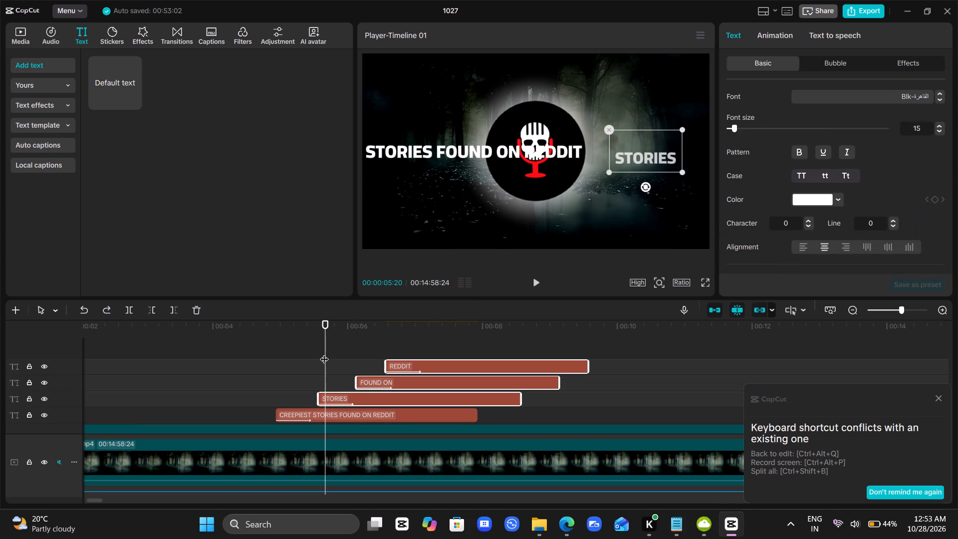
# Undo the wording added to the first text clip and its small shift, back to CREEPIEST alone beside the logo.
pyautogui.doubleClick(313, 363)
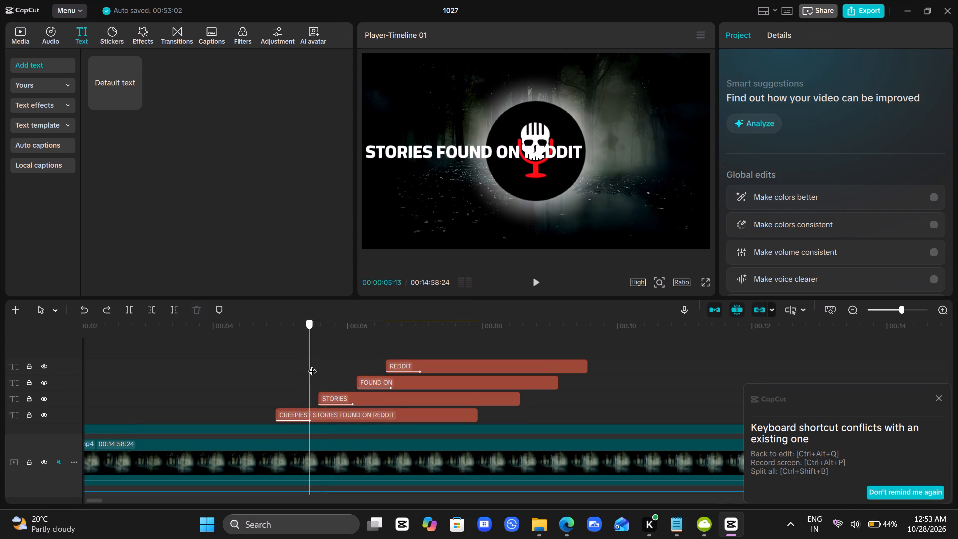
pyautogui.hotkey('ctrl', 'z')
pyautogui.hotkey('ctrl', 'z')
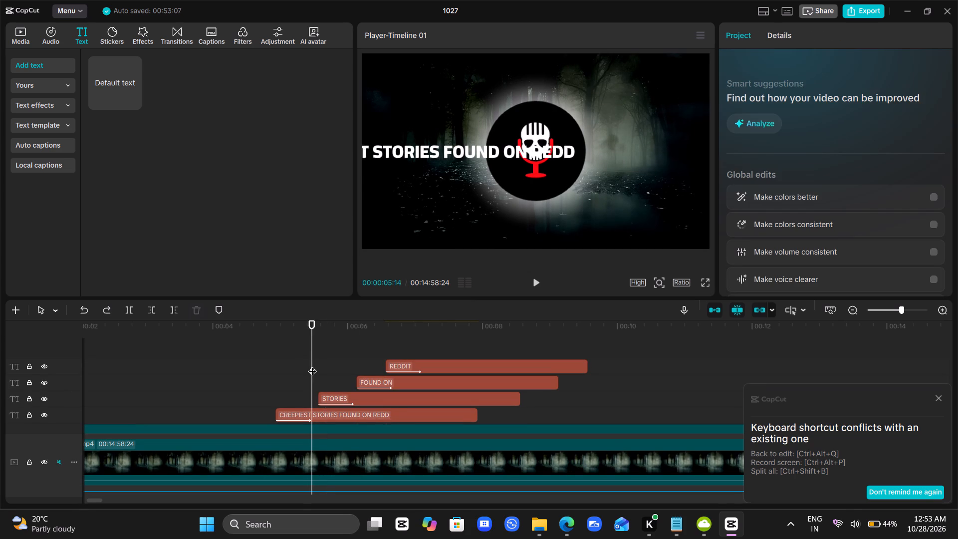
pyautogui.hotkey('ctrl', 'z')
pyautogui.hotkey('ctrl', 'z')
pyautogui.hotkey('ctrl', 'z')
pyautogui.hotkey('ctrl', 'z')
pyautogui.hotkey('ctrl', 'z')
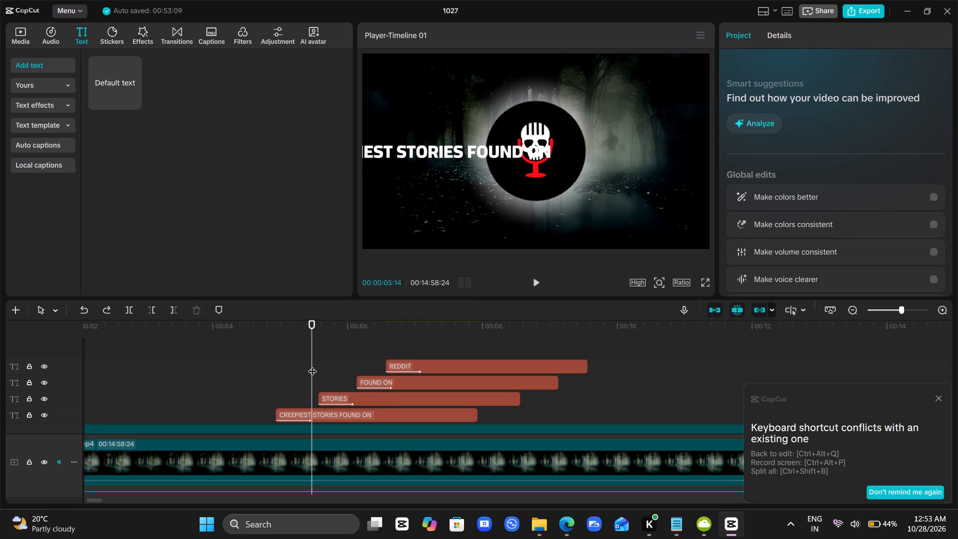
pyautogui.hotkey('ctrl', 'z')
pyautogui.hotkey('ctrl', 'z')
pyautogui.hotkey('ctrl', 'z')
pyautogui.hotkey('ctrl', 'z')
pyautogui.hotkey('ctrl', 'z')
pyautogui.hotkey('ctrl', 'z')
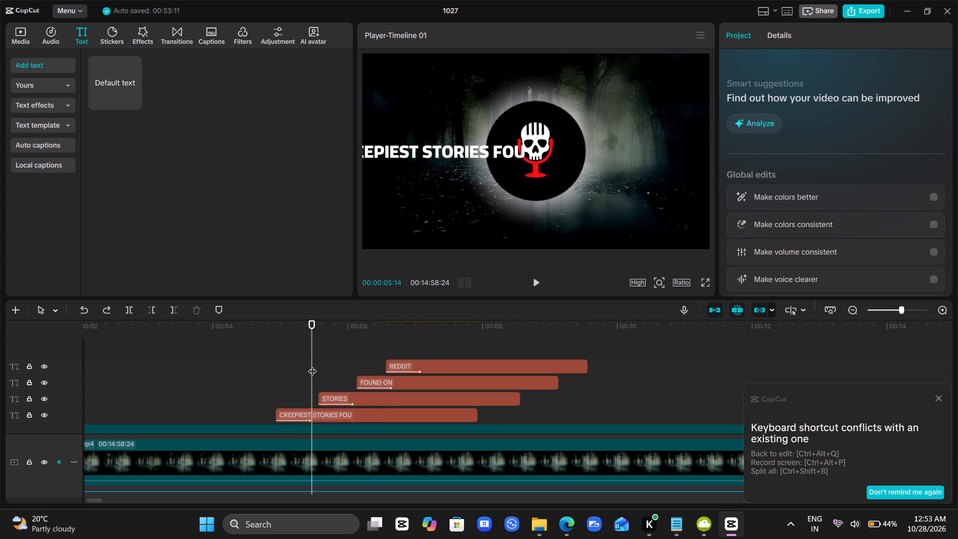
pyautogui.hotkey('ctrl', 'z')
pyautogui.hotkey('ctrl', 'z')
pyautogui.hotkey('ctrl', 'z')
pyautogui.hotkey('ctrl', 'z')
pyautogui.hotkey('ctrl', 'z')
pyautogui.hotkey('ctrl', 'z')
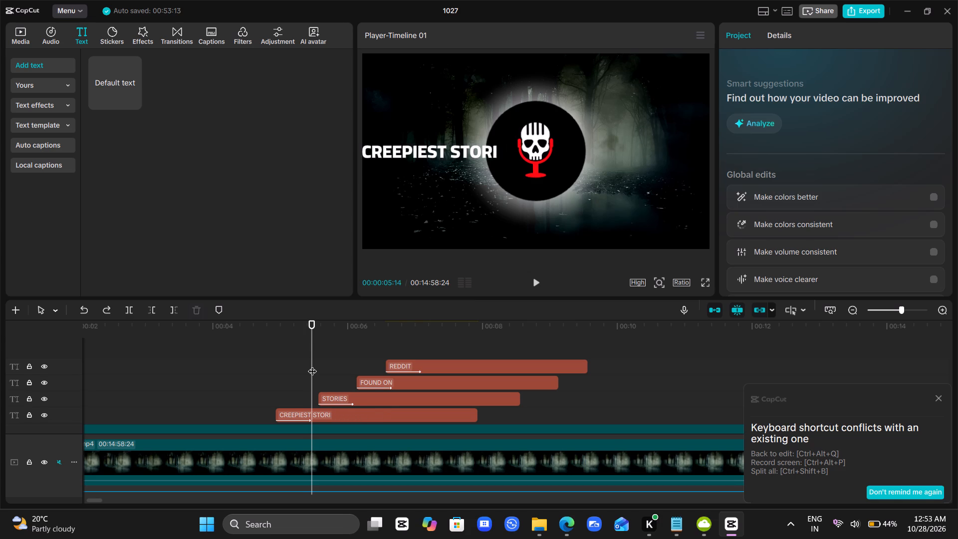
pyautogui.hotkey('ctrl', 'z')
pyautogui.hotkey('ctrl', 'z')
pyautogui.hotkey('ctrl', 'z')
pyautogui.hotkey('ctrl', 'z')
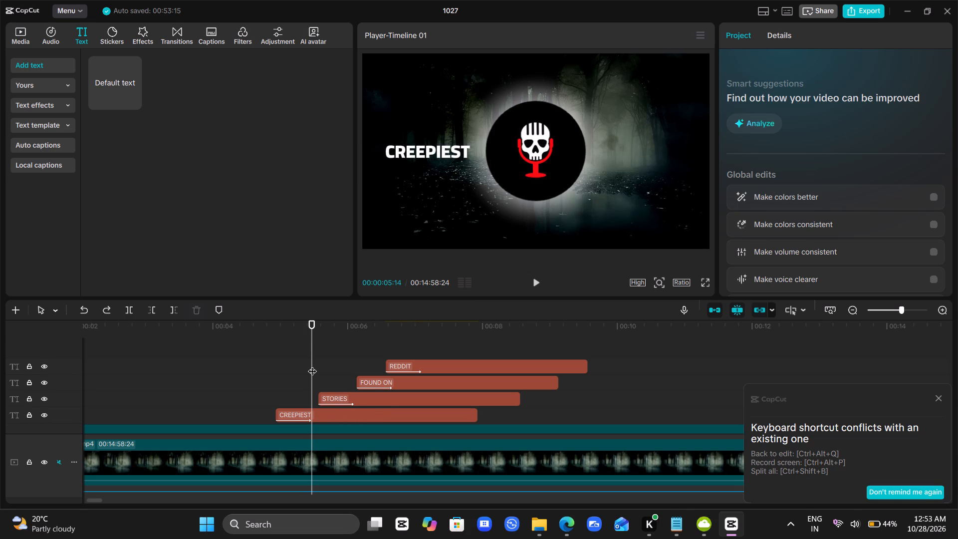
pyautogui.hotkey('ctrl', 'z')
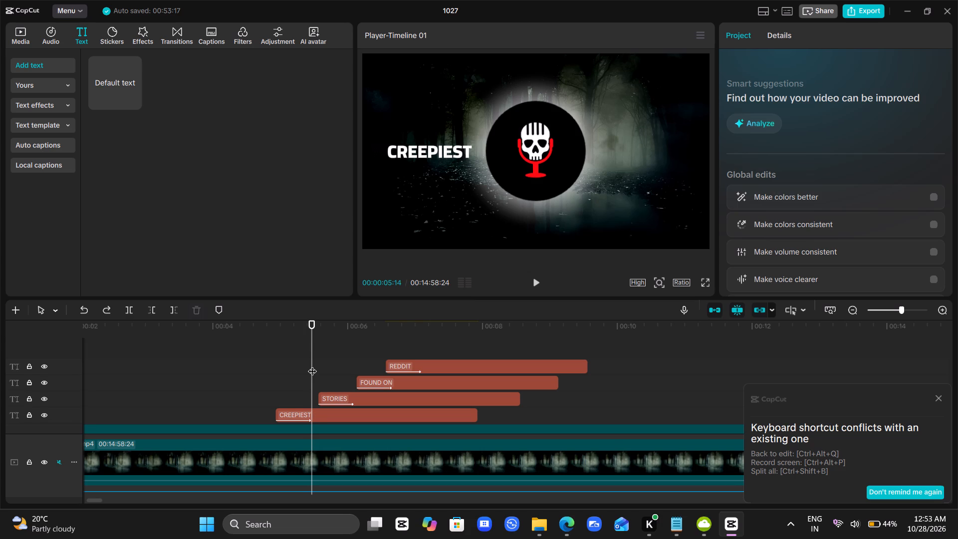
# Play back the start of the restored word-by-word intro.
pyautogui.click(269, 380)
pyautogui.press('space')
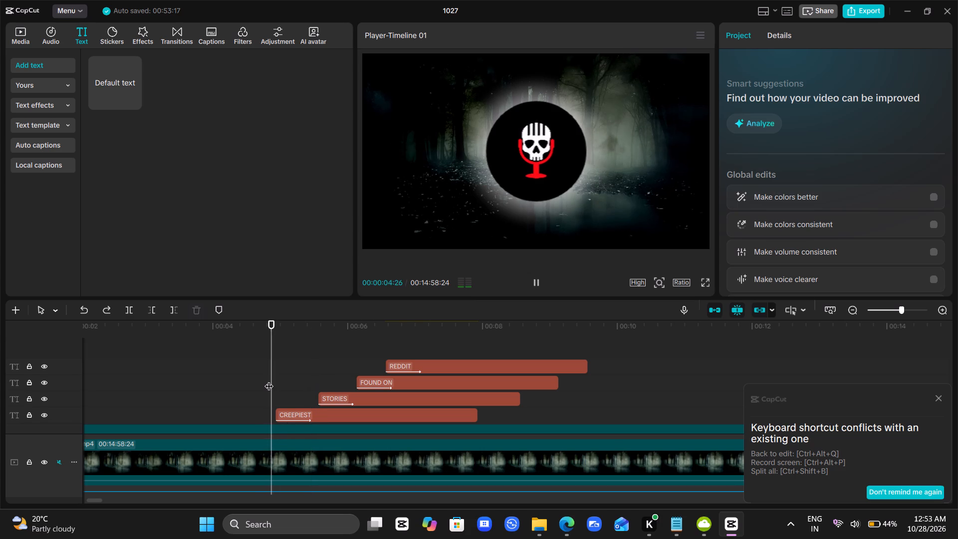
pyautogui.press('space')
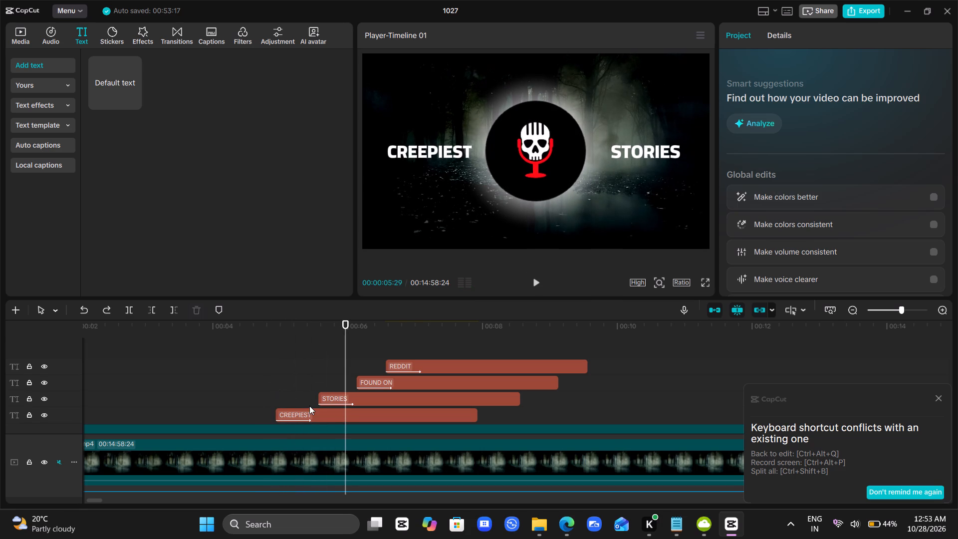
# Move the CREEPIEST text clip to a track beneath the logo clip and above the effect track, keeping its start time.
pyautogui.click(309, 419)
pyautogui.scroll(-1, 309, 419)
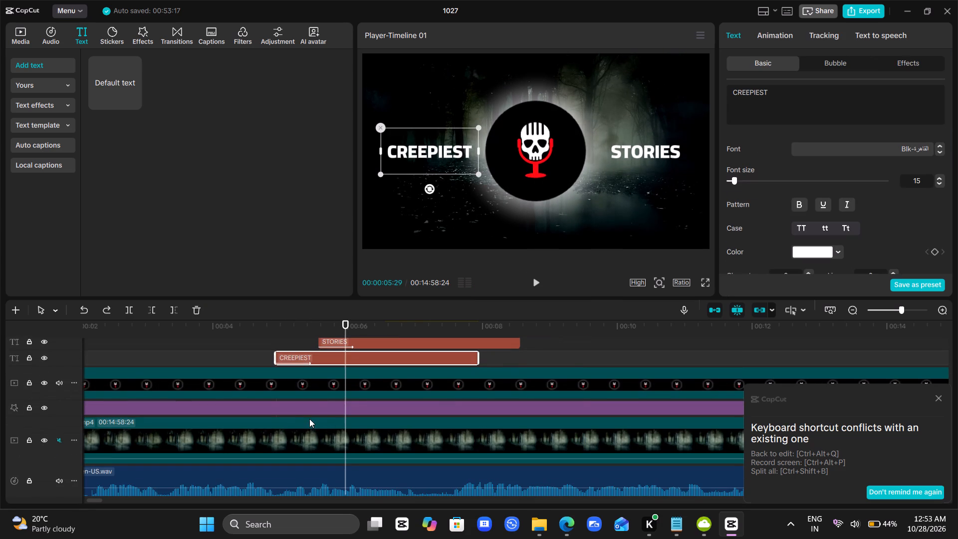
pyautogui.scroll(-1, 309, 419)
pyautogui.click(259, 349)
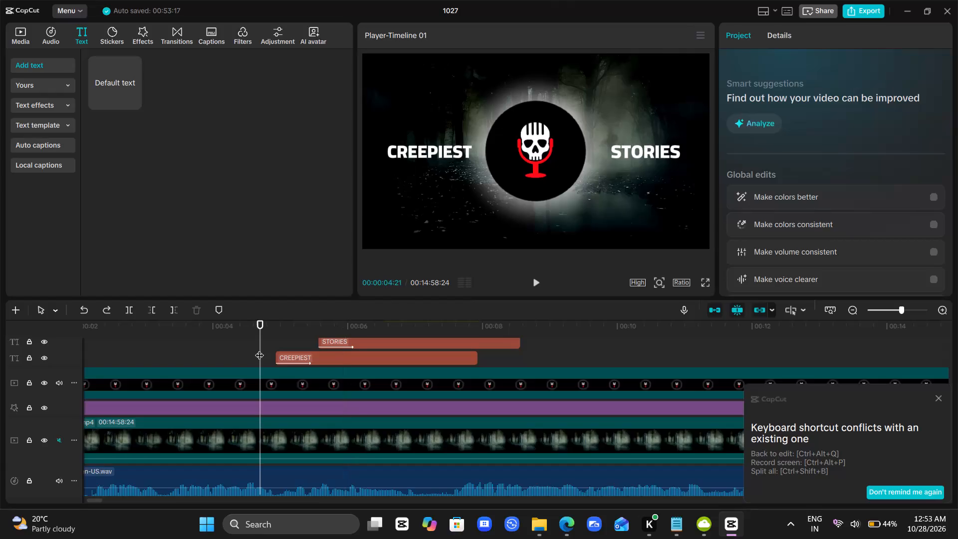
pyautogui.moveTo(259, 349); pyautogui.dragTo(275, 347)
pyautogui.moveTo(299, 357); pyautogui.dragTo(301, 400)
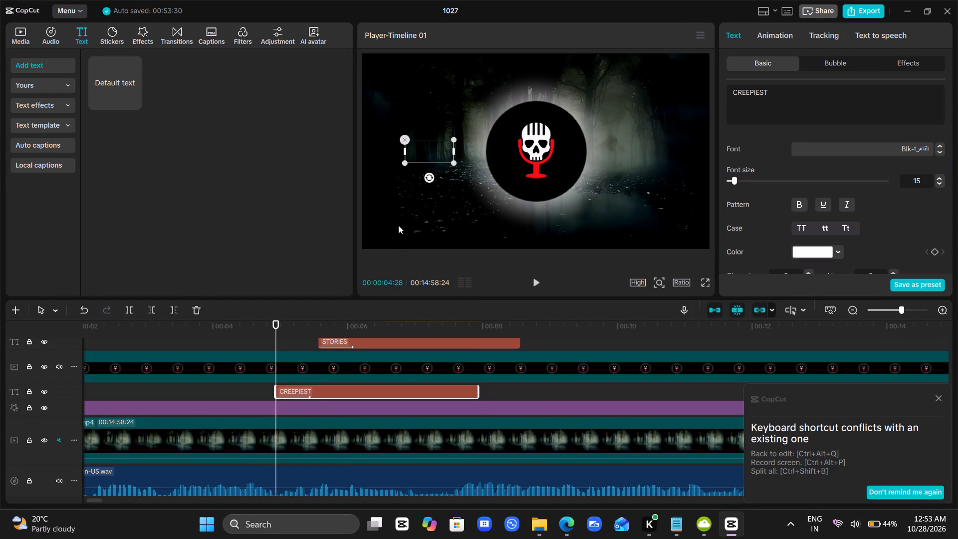
# Enlarge the CREEPIEST text to about 1.8 times its size and place it in the frame's upper left, just above the logo.
pyautogui.moveTo(278, 339); pyautogui.dragTo(321, 335)
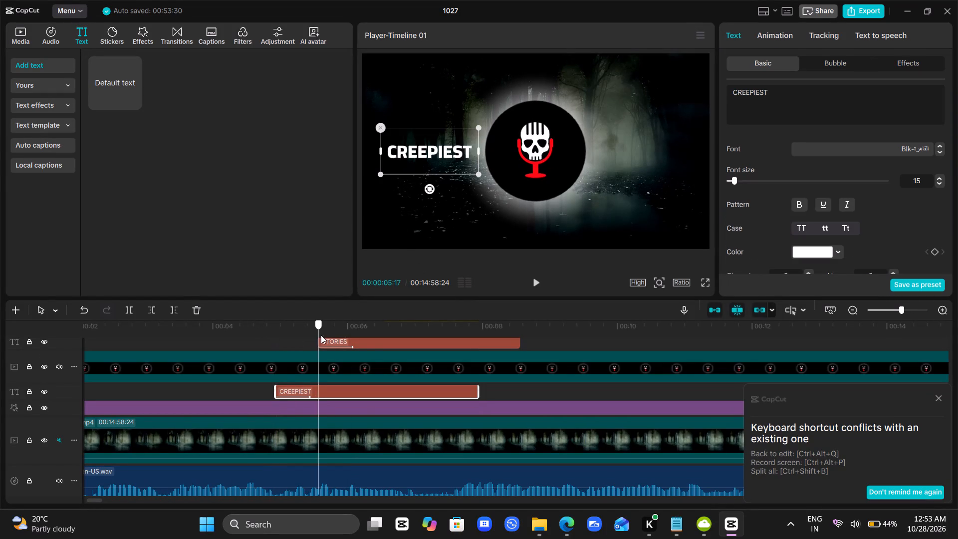
pyautogui.moveTo(321, 335); pyautogui.dragTo(314, 338)
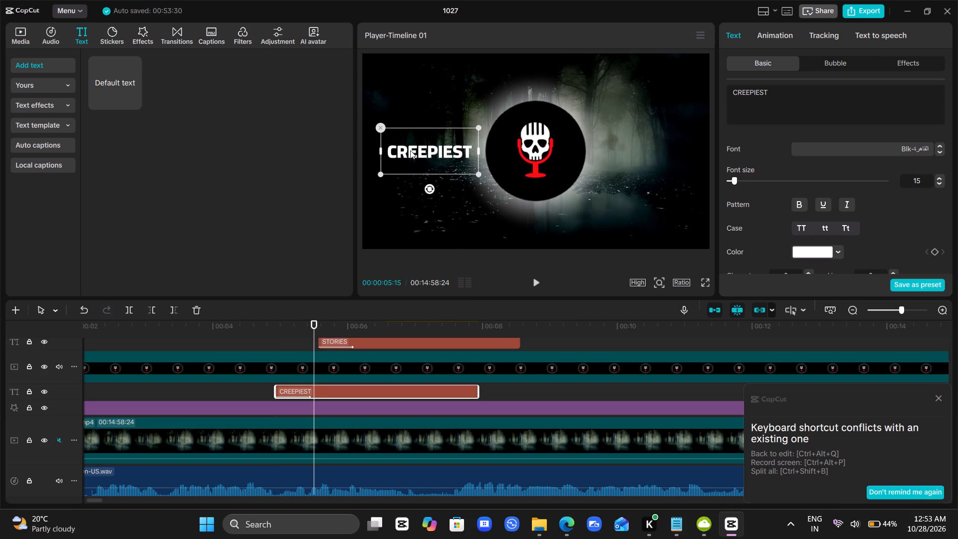
pyautogui.moveTo(410, 150); pyautogui.dragTo(410, 90)
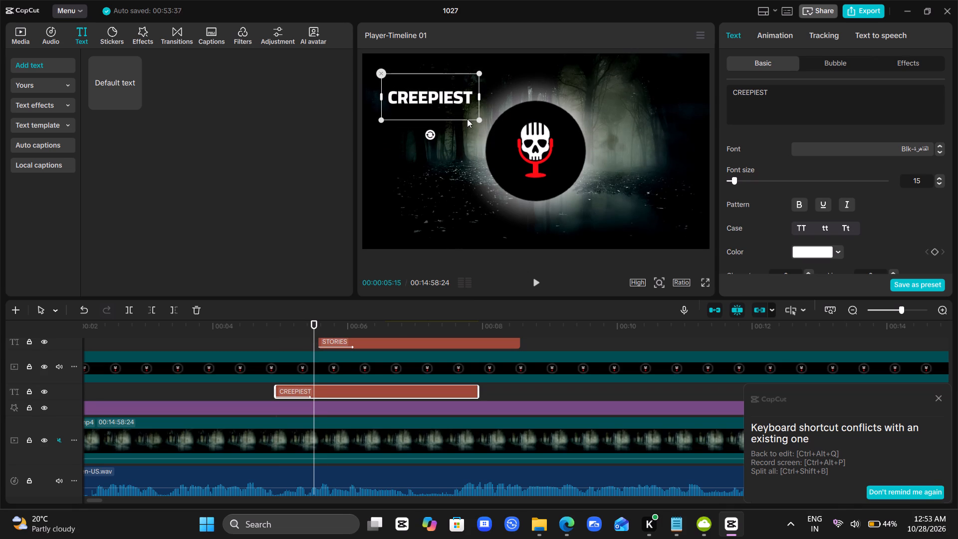
pyautogui.moveTo(478, 121); pyautogui.dragTo(550, 150)
pyautogui.moveTo(452, 110); pyautogui.dragTo(482, 107)
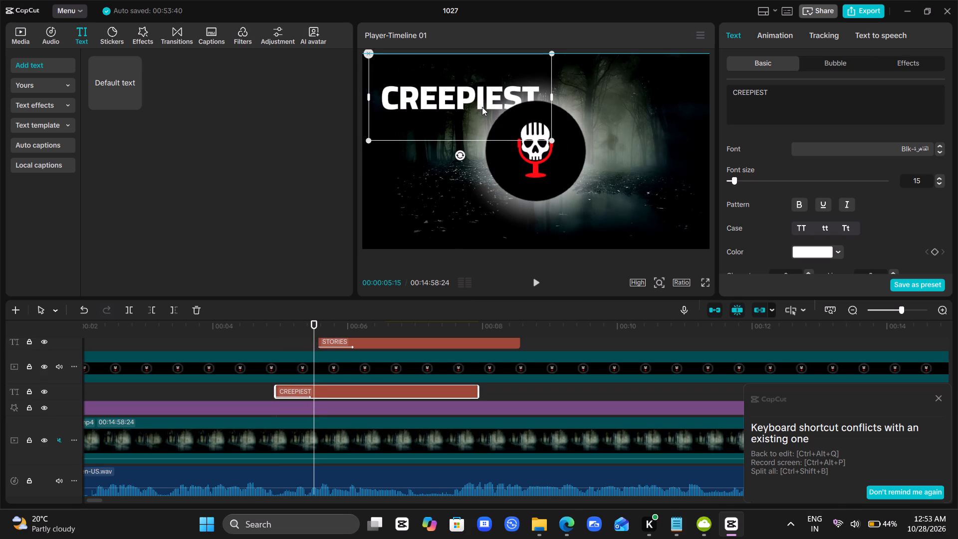
pyautogui.moveTo(482, 107); pyautogui.dragTo(482, 100)
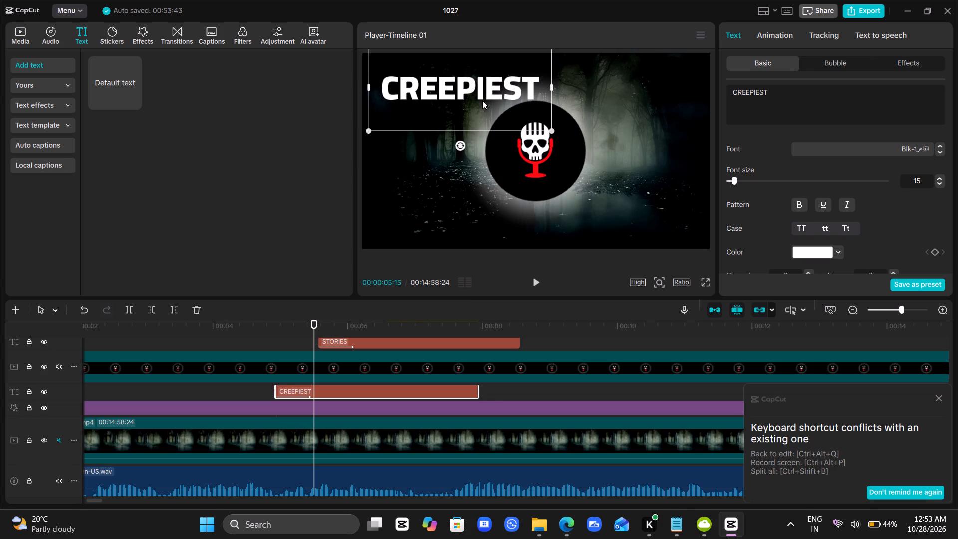
pyautogui.moveTo(550, 130); pyautogui.dragTo(544, 130)
pyautogui.click(502, 108)
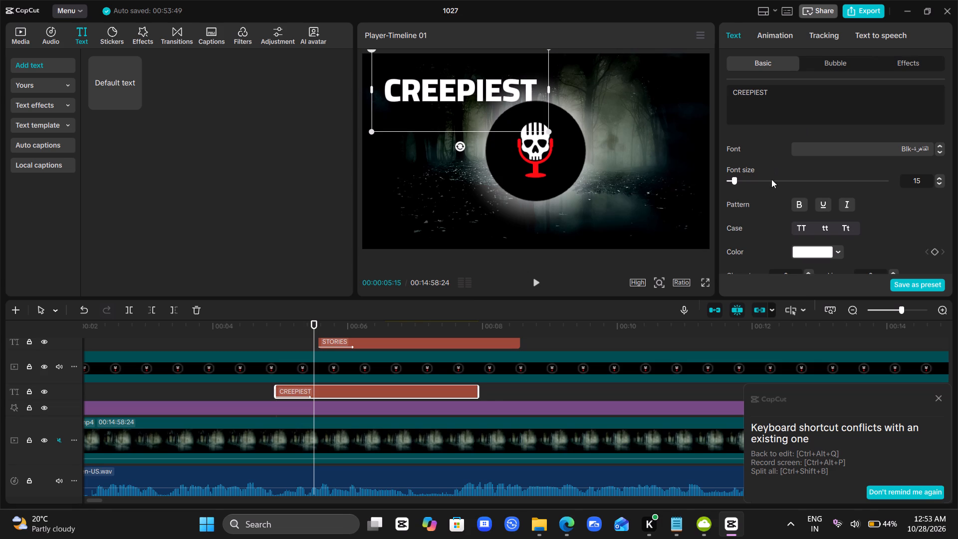
# Enable a white glow on the CREEPIEST text, set its intensity to 10 and reduce its range.
pyautogui.scroll(-1, 783, 228)
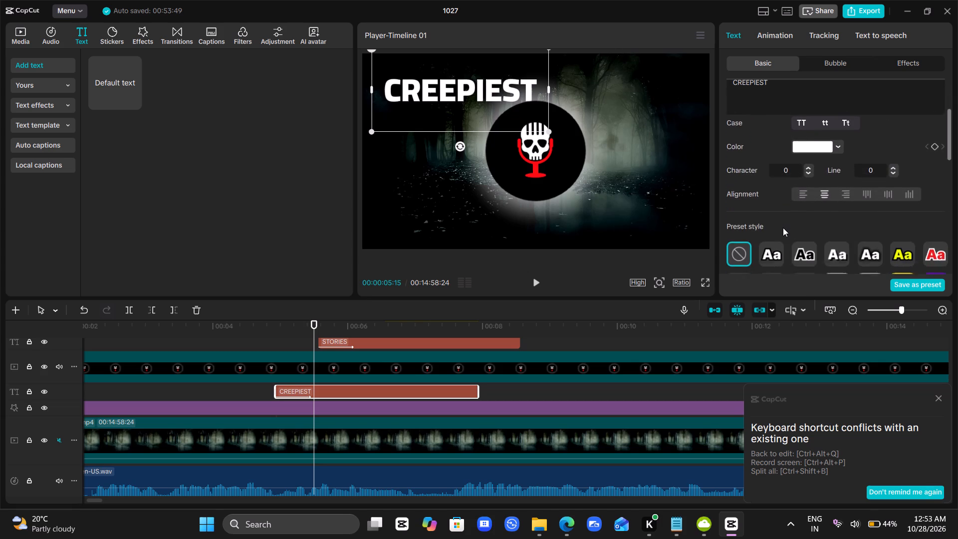
pyautogui.scroll(-1, 783, 228)
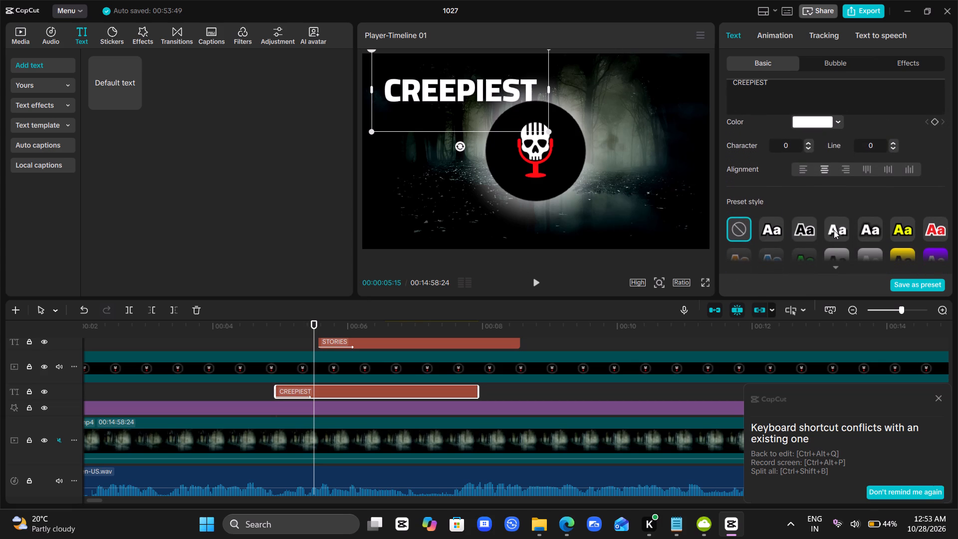
pyautogui.scroll(-1, 834, 230)
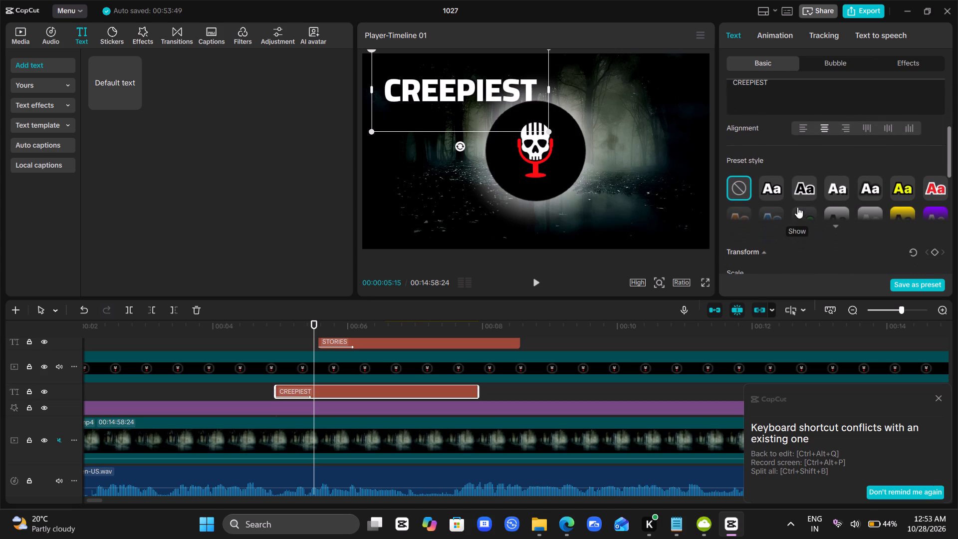
pyautogui.scroll(-1, 820, 193)
pyautogui.scroll(-1, 771, 217)
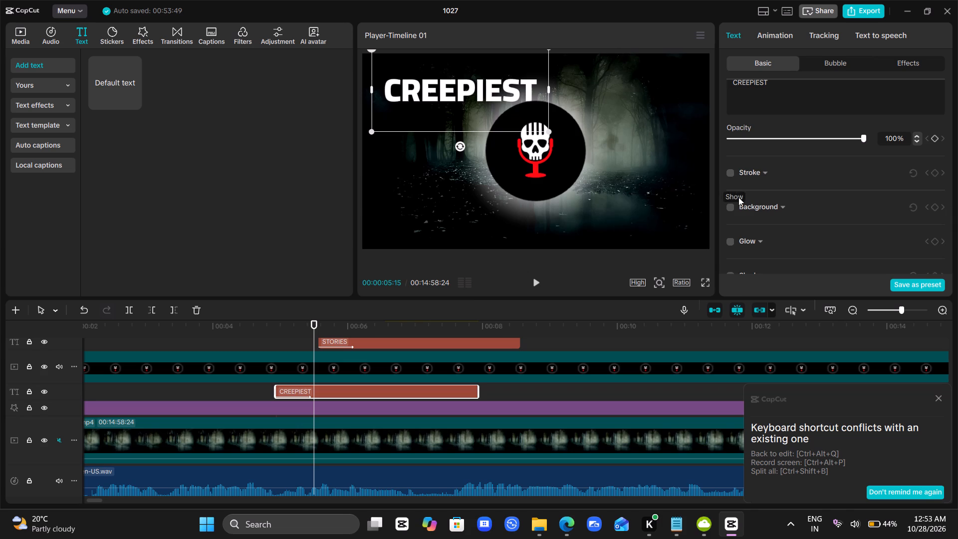
pyautogui.scroll(-1, 741, 226)
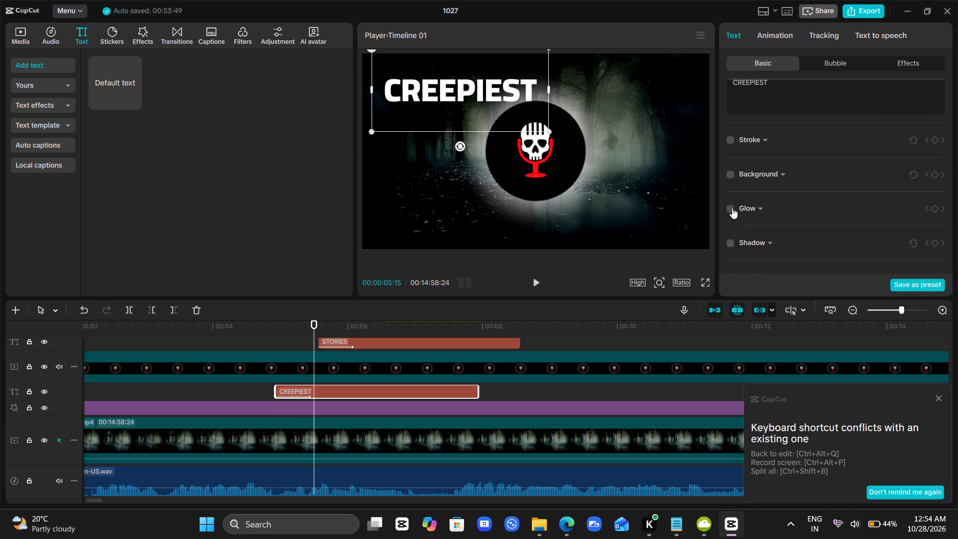
pyautogui.click(732, 208)
pyautogui.scroll(-1, 782, 229)
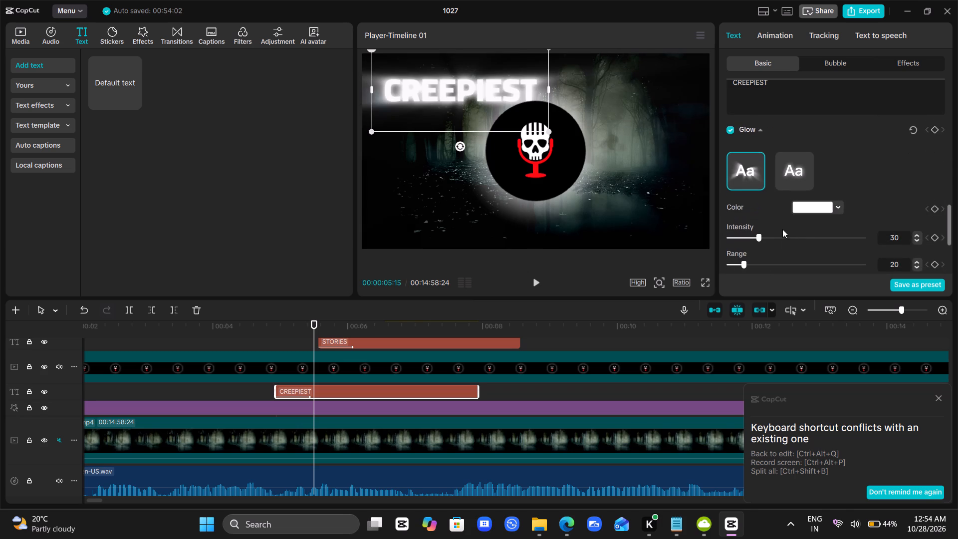
pyautogui.moveTo(756, 237); pyautogui.dragTo(733, 236)
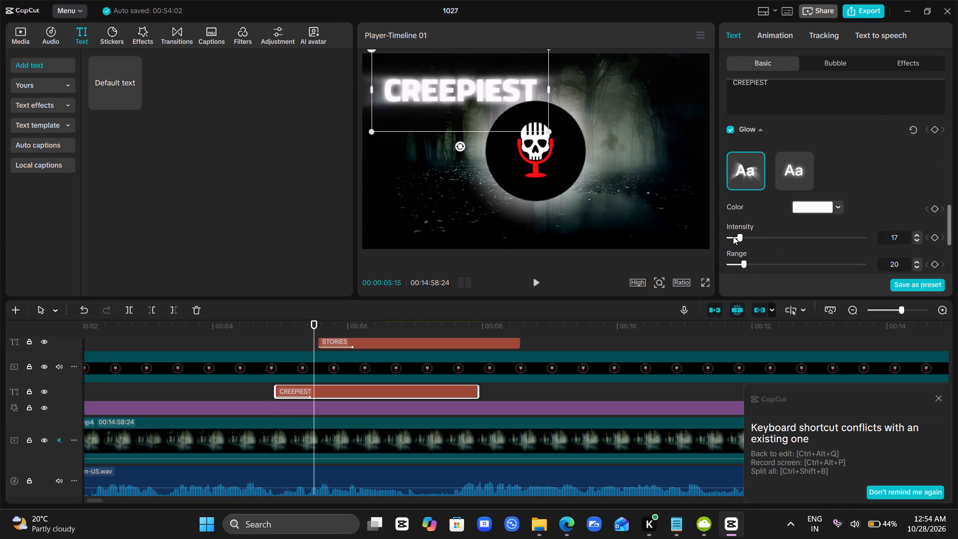
pyautogui.moveTo(733, 236); pyautogui.dragTo(687, 241)
pyautogui.moveTo(742, 264); pyautogui.dragTo(643, 274)
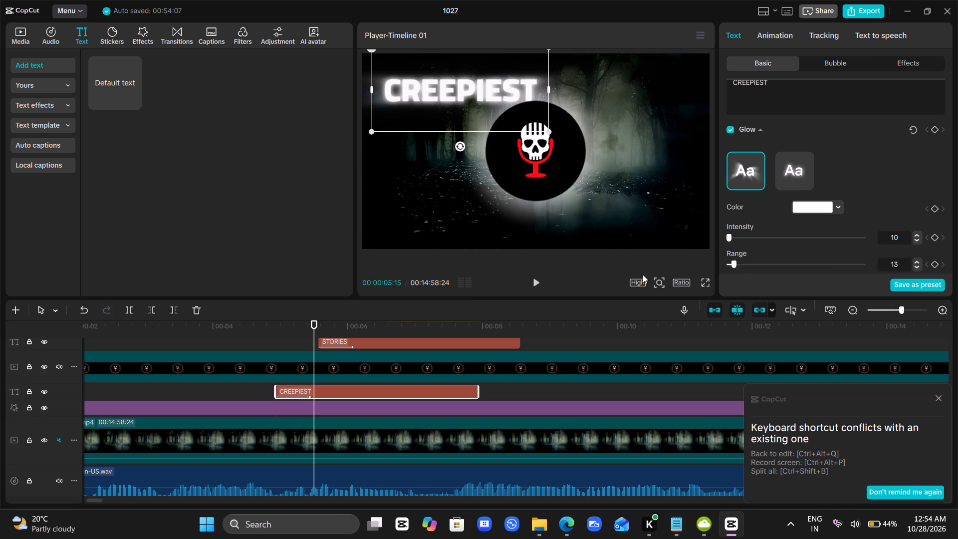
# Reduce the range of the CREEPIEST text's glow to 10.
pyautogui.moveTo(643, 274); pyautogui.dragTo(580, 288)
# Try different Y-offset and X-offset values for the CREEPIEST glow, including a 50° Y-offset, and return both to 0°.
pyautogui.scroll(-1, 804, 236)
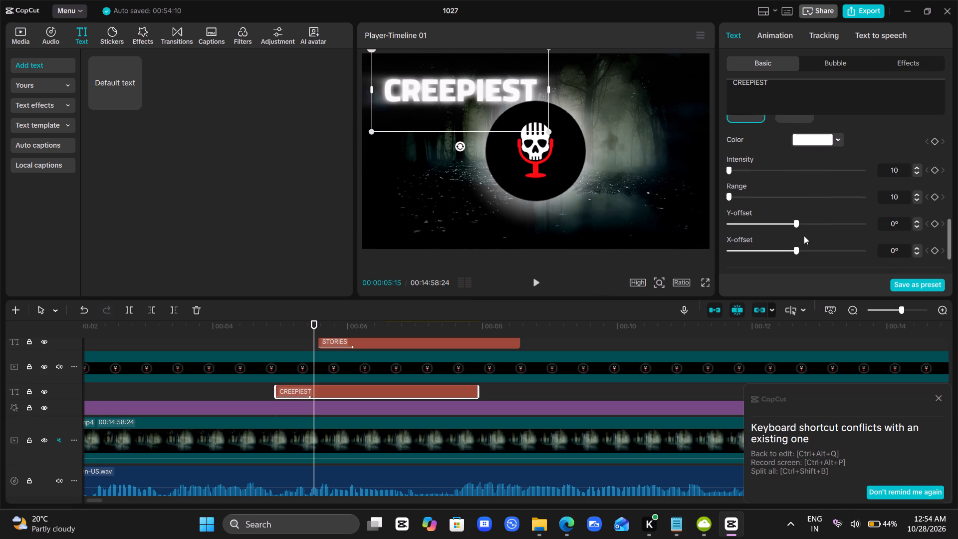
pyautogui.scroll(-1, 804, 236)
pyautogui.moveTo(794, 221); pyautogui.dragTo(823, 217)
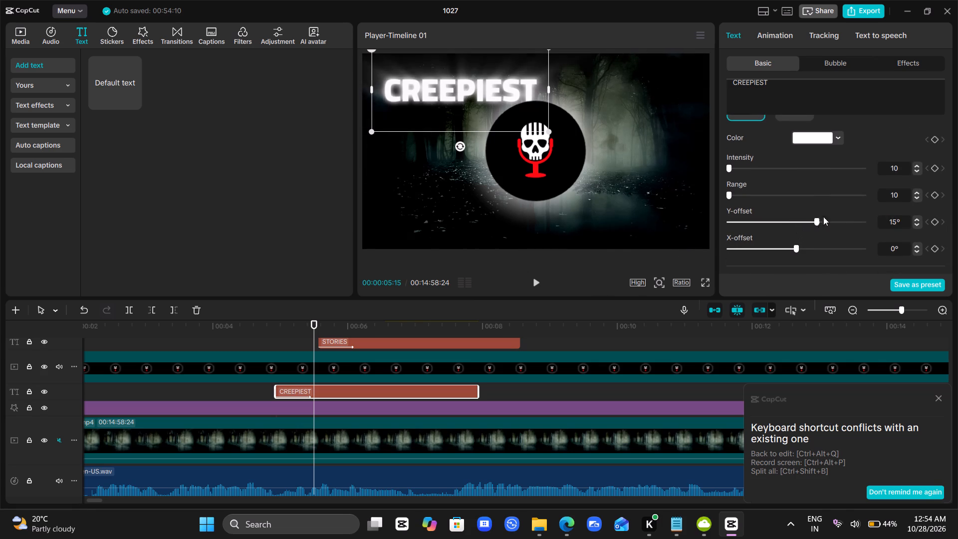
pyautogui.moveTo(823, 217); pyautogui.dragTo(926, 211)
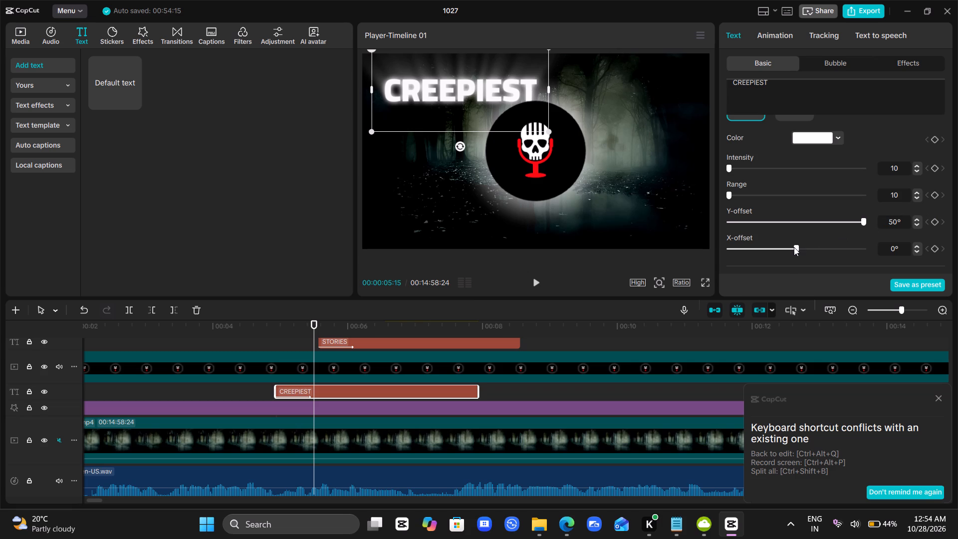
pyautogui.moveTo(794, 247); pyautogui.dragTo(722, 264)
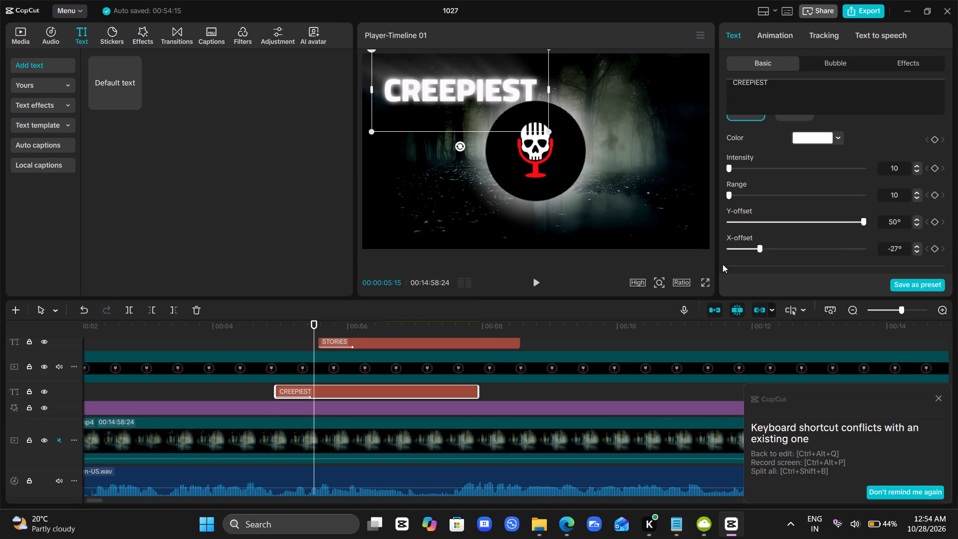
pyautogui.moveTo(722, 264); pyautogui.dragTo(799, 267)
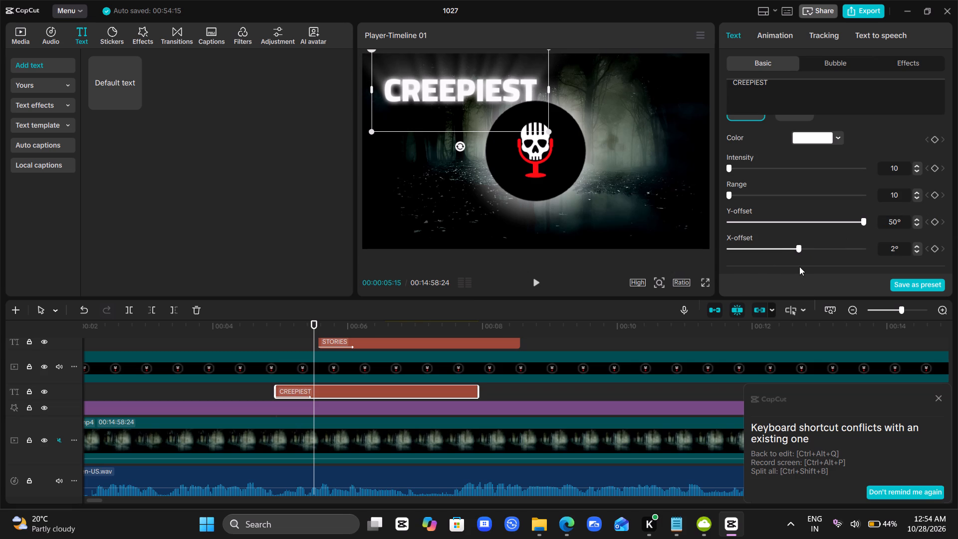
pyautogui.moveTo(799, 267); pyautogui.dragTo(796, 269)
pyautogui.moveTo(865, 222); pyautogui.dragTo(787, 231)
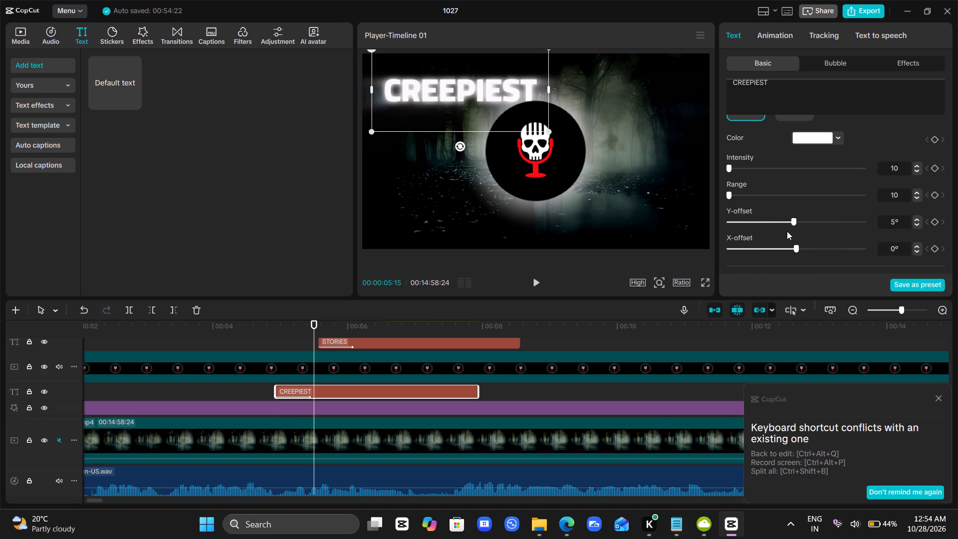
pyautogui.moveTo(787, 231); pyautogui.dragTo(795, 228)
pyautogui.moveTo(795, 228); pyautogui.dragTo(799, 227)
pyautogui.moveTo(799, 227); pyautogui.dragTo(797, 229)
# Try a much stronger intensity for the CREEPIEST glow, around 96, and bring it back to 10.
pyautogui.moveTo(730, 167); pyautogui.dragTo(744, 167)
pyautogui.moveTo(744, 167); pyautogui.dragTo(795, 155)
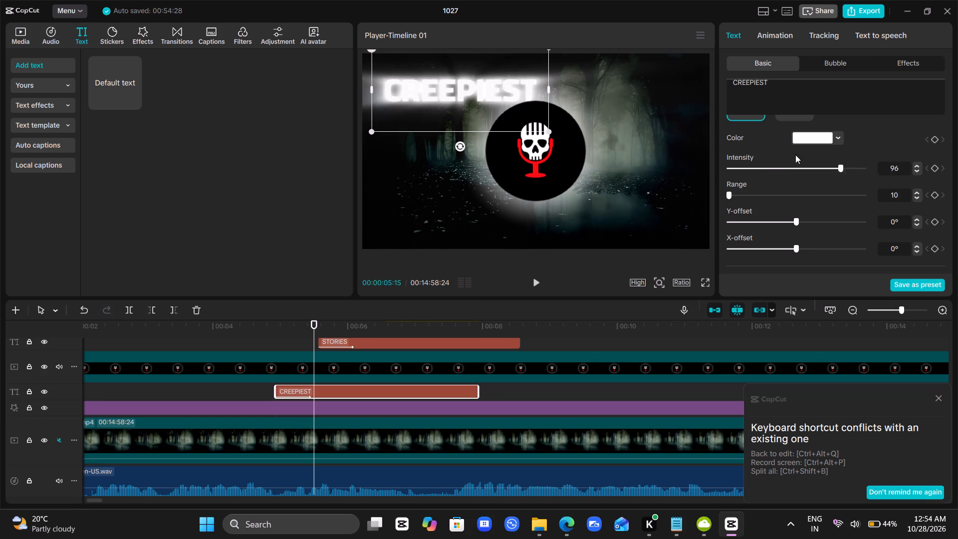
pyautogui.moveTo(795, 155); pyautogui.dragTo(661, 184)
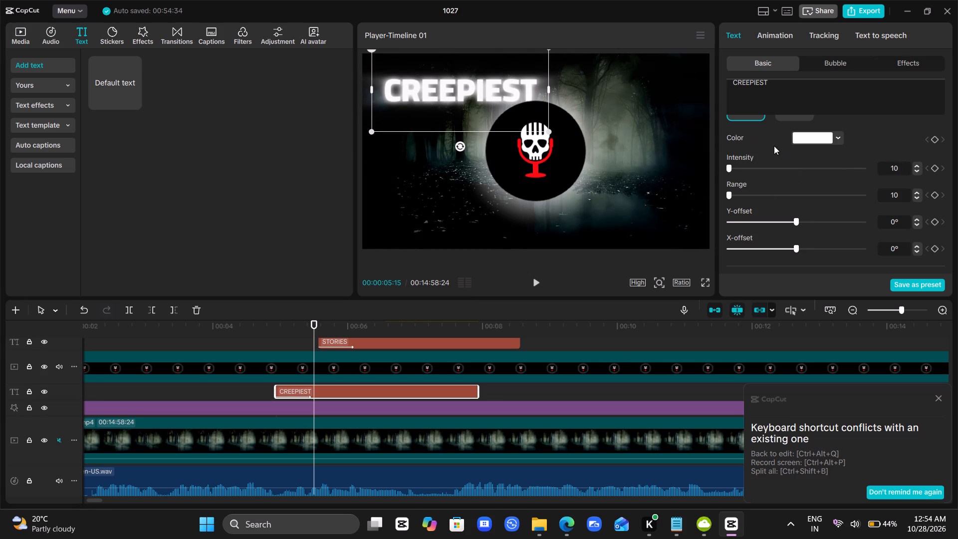
# Play back and scrub the intro from just before CREEPIEST appears through STORIES and FOUND ON to review the glow.
pyautogui.click(258, 343)
pyautogui.press('space')
pyautogui.press('space')
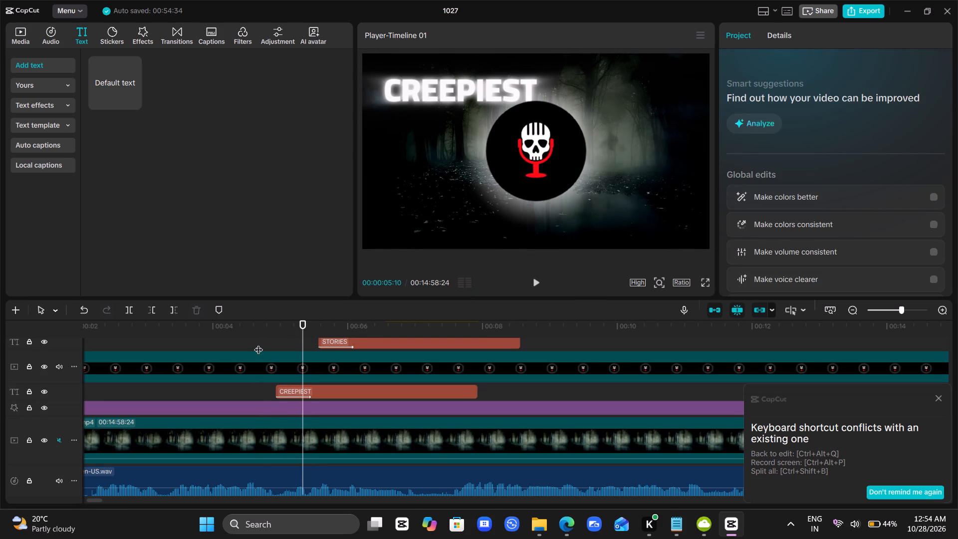
pyautogui.press('space')
pyautogui.press('space')
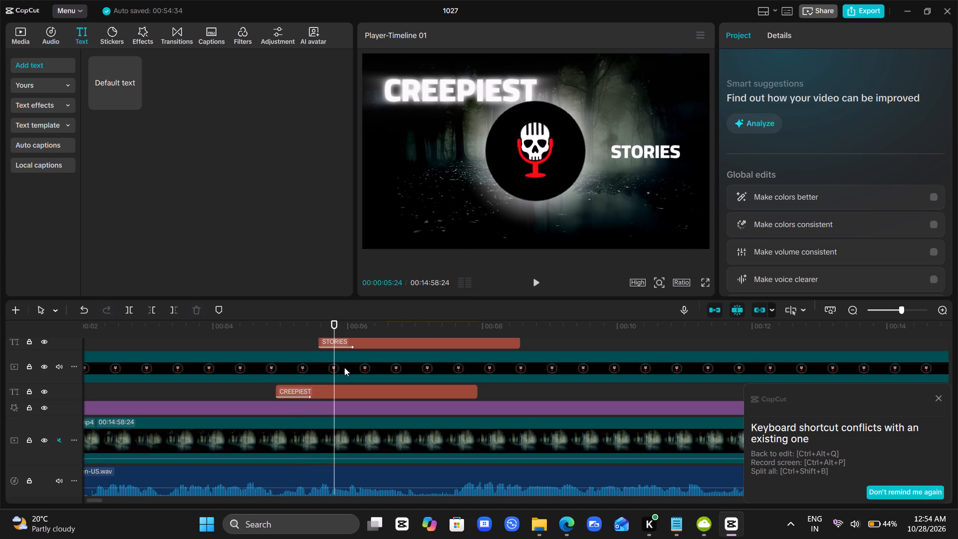
pyautogui.click(296, 342)
pyautogui.moveTo(296, 342); pyautogui.dragTo(268, 351)
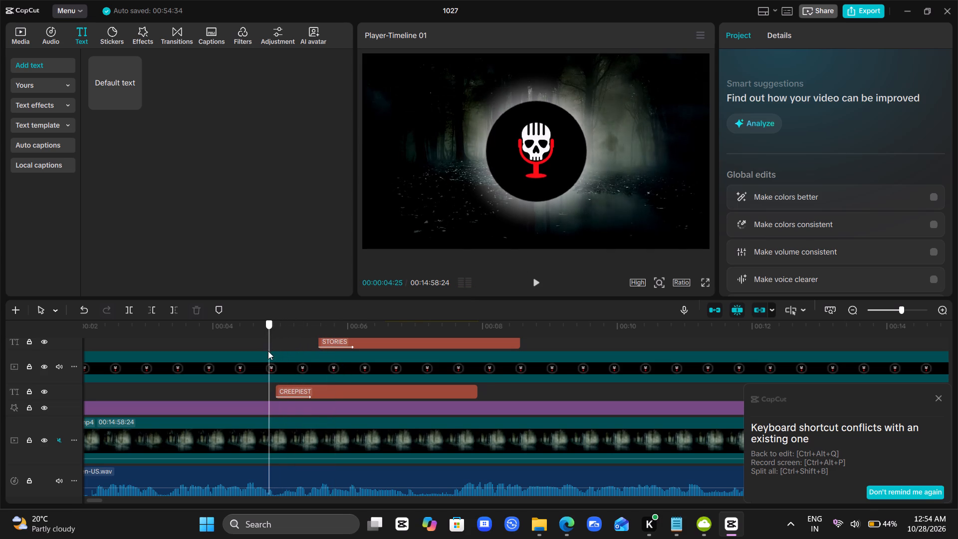
pyautogui.moveTo(268, 351); pyautogui.dragTo(375, 353)
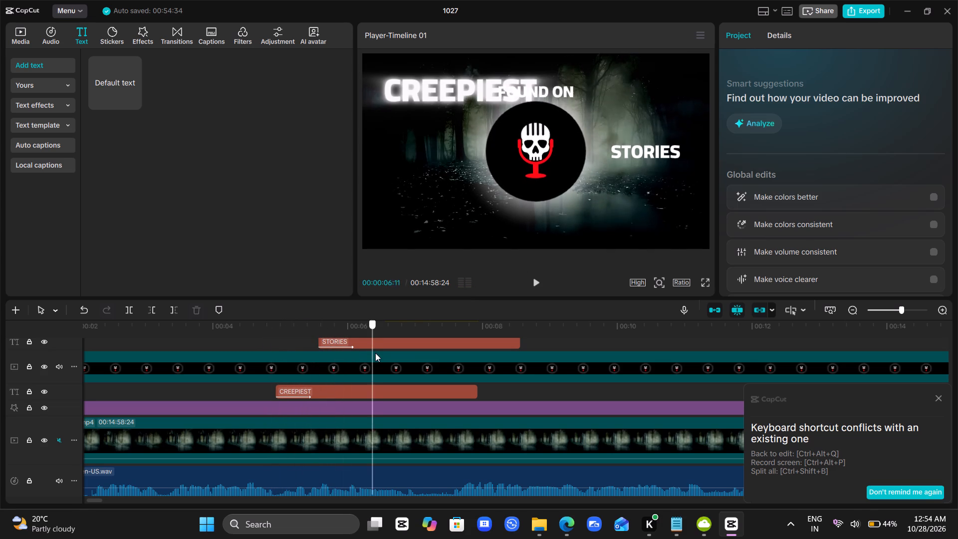
pyautogui.moveTo(375, 353); pyautogui.dragTo(286, 381)
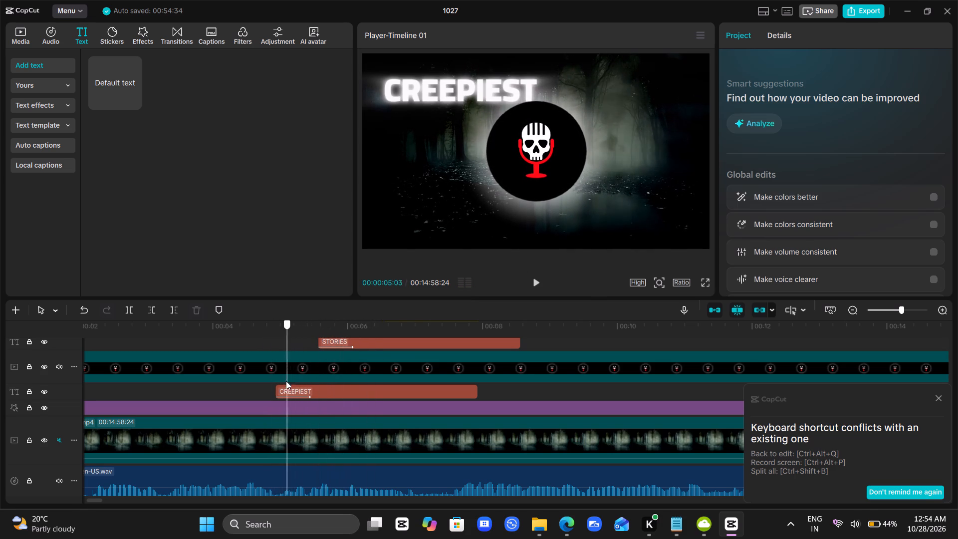
pyautogui.moveTo(286, 381); pyautogui.dragTo(302, 400)
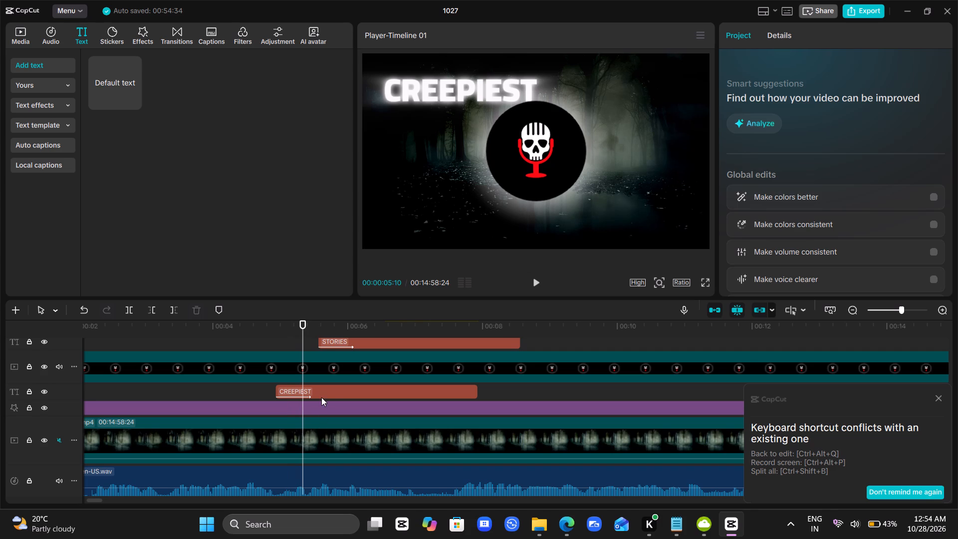
# Make the CREEPIEST text bold.
pyautogui.click(336, 386)
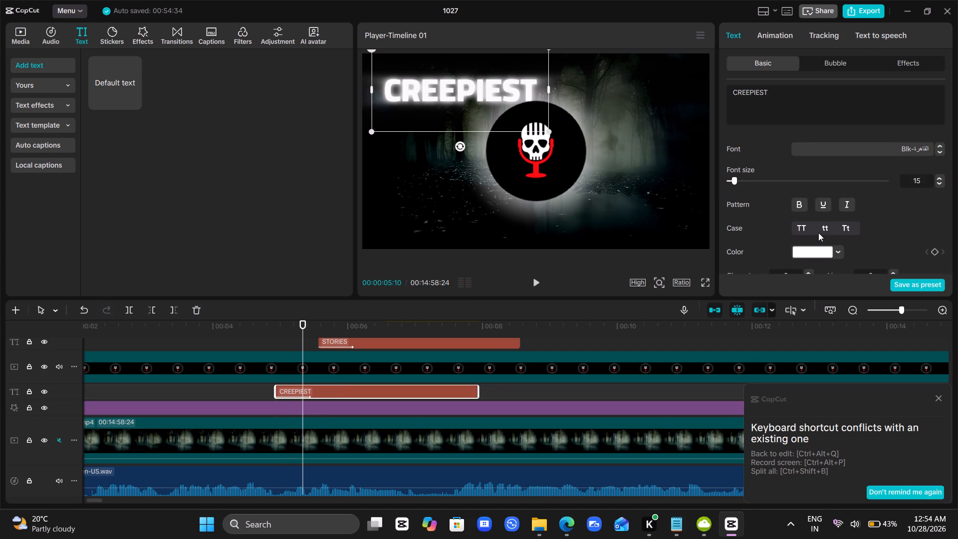
pyautogui.click(804, 210)
# Switch the CREEPIEST glow to the second glow style, with intensity 25 and range 50.
pyautogui.scroll(-1, 830, 229)
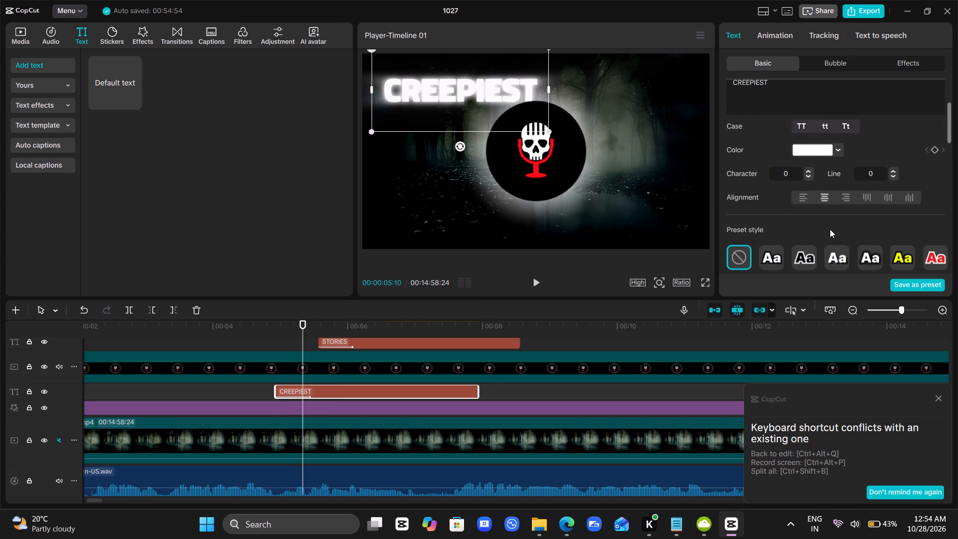
pyautogui.scroll(-3, 830, 229)
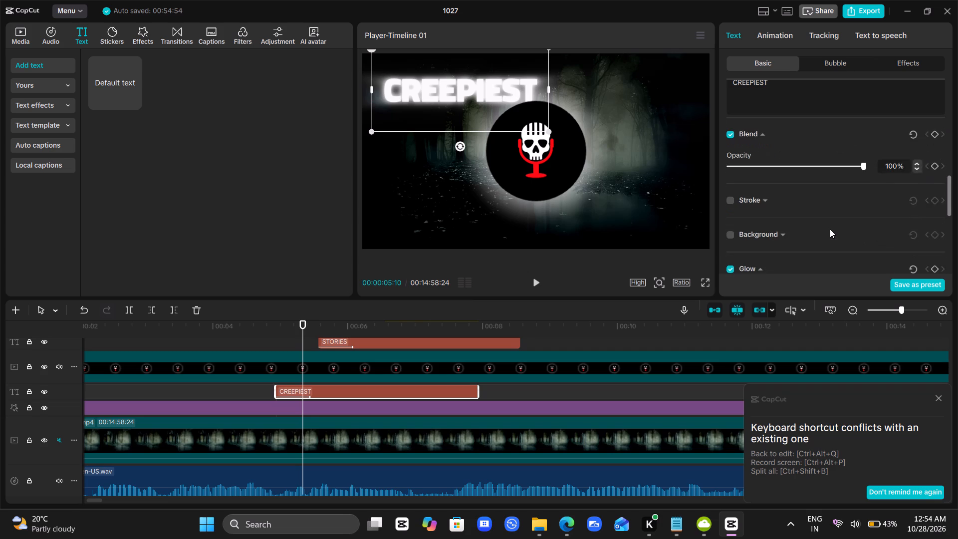
pyautogui.scroll(-1, 830, 229)
pyautogui.click(796, 211)
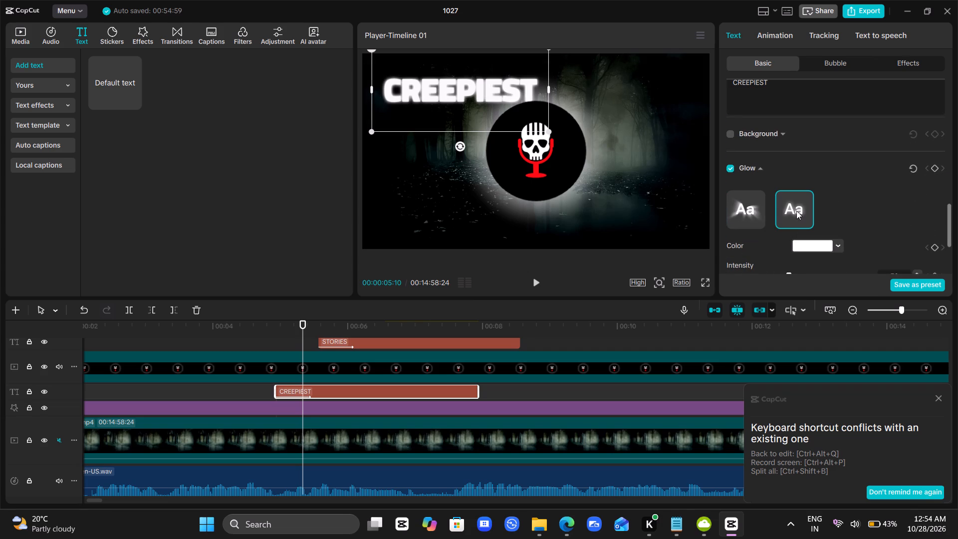
pyautogui.scroll(-1, 774, 205)
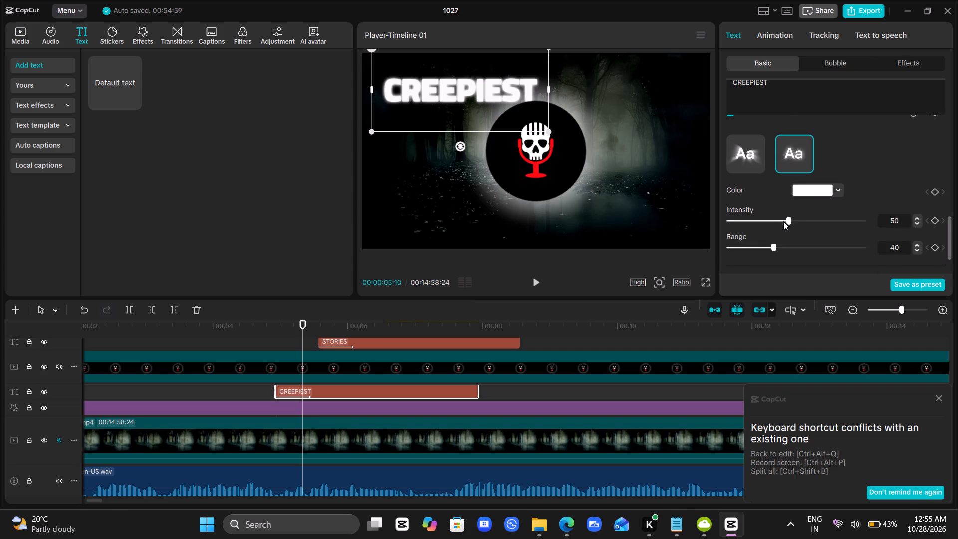
pyautogui.moveTo(783, 222); pyautogui.dragTo(777, 223)
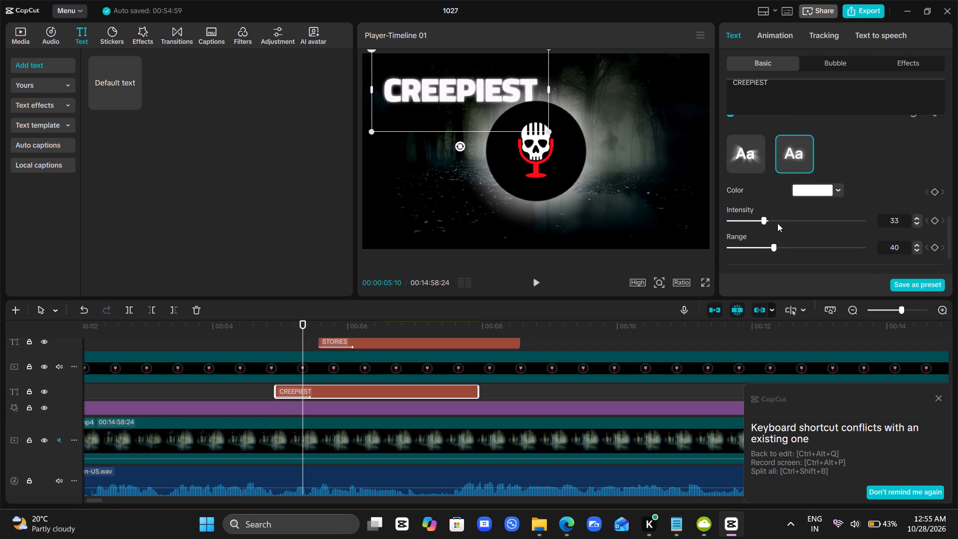
pyautogui.moveTo(777, 223); pyautogui.dragTo(747, 236)
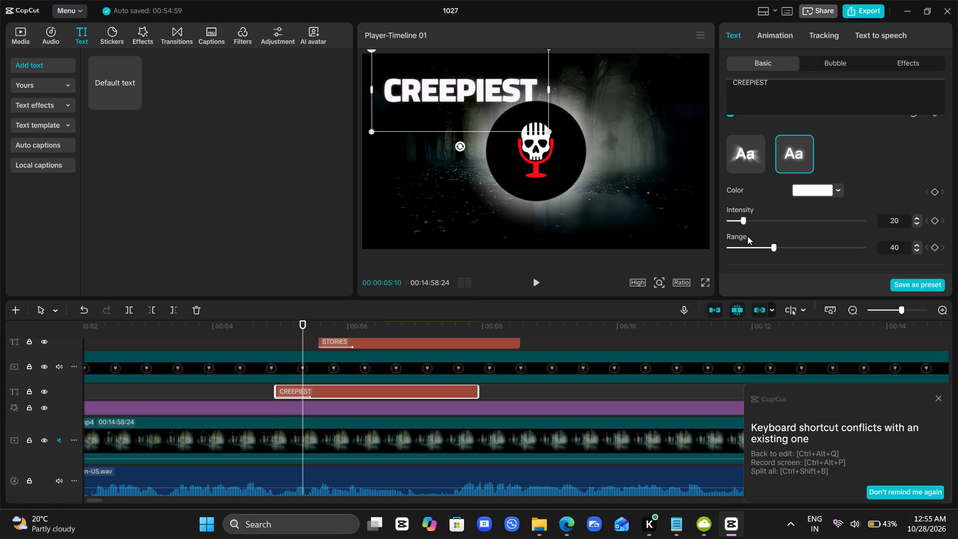
pyautogui.moveTo(747, 236); pyautogui.dragTo(751, 247)
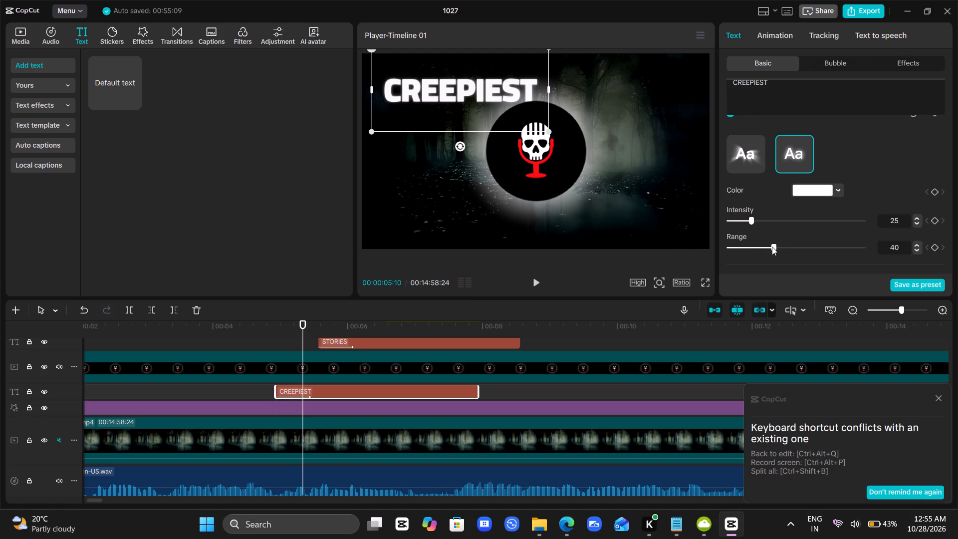
pyautogui.moveTo(772, 247); pyautogui.dragTo(813, 258)
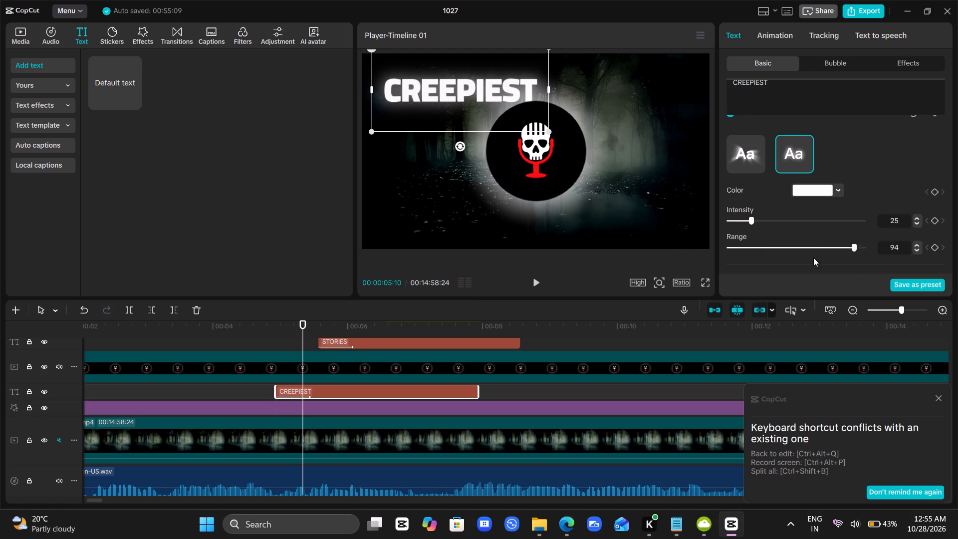
pyautogui.moveTo(813, 258); pyautogui.dragTo(622, 289)
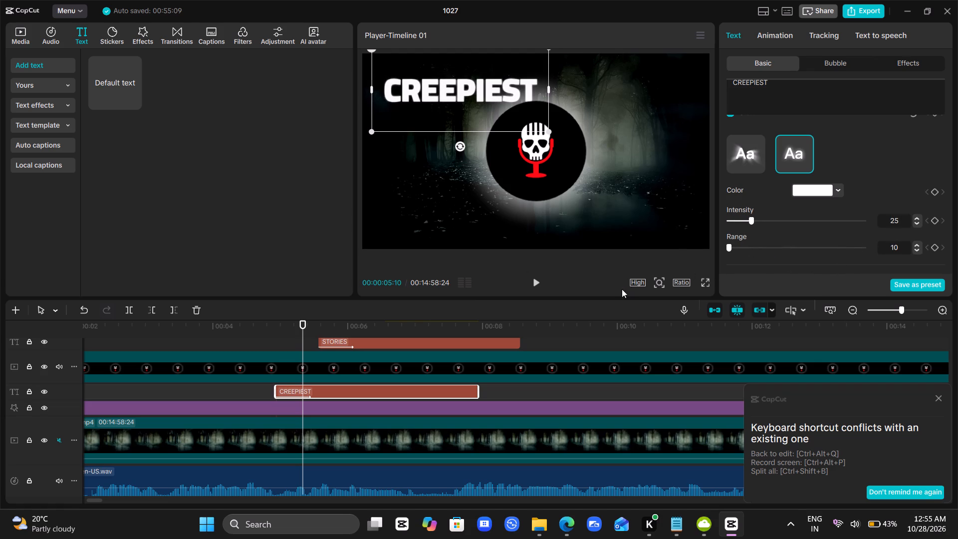
pyautogui.moveTo(622, 289); pyautogui.dragTo(798, 288)
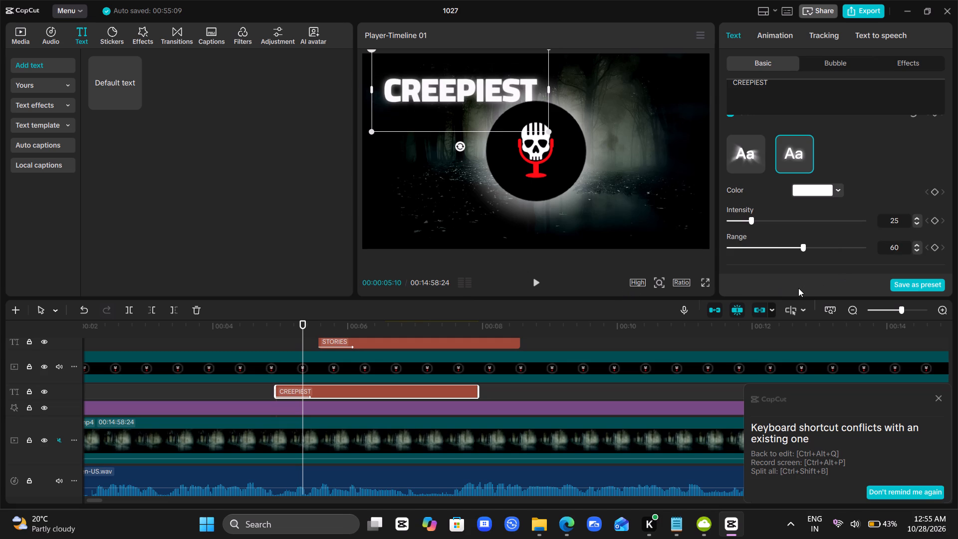
pyautogui.moveTo(798, 288); pyautogui.dragTo(790, 292)
pyautogui.moveTo(790, 292); pyautogui.dragTo(787, 295)
# Play back the intro from CREEPIEST through REDDIT to review the new glow style.
pyautogui.click(253, 344)
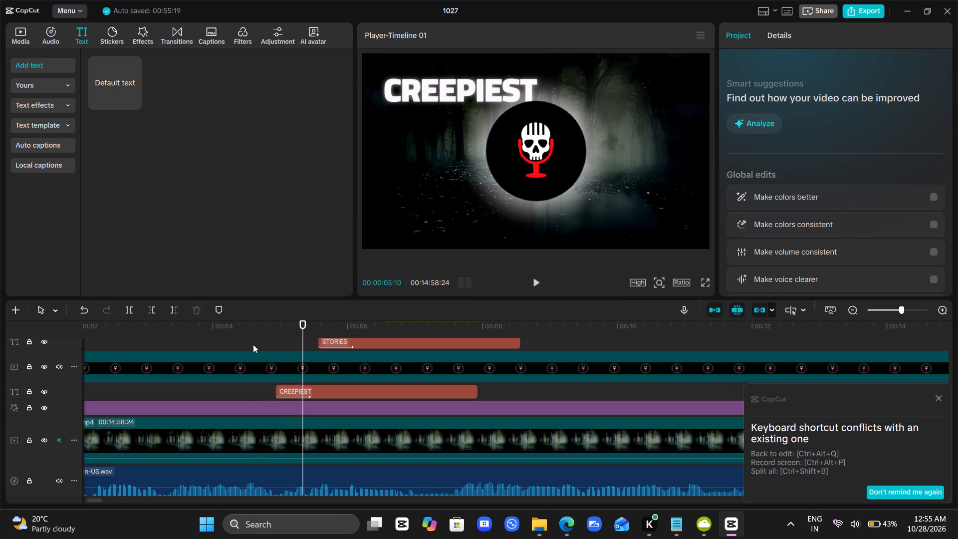
pyautogui.press('space')
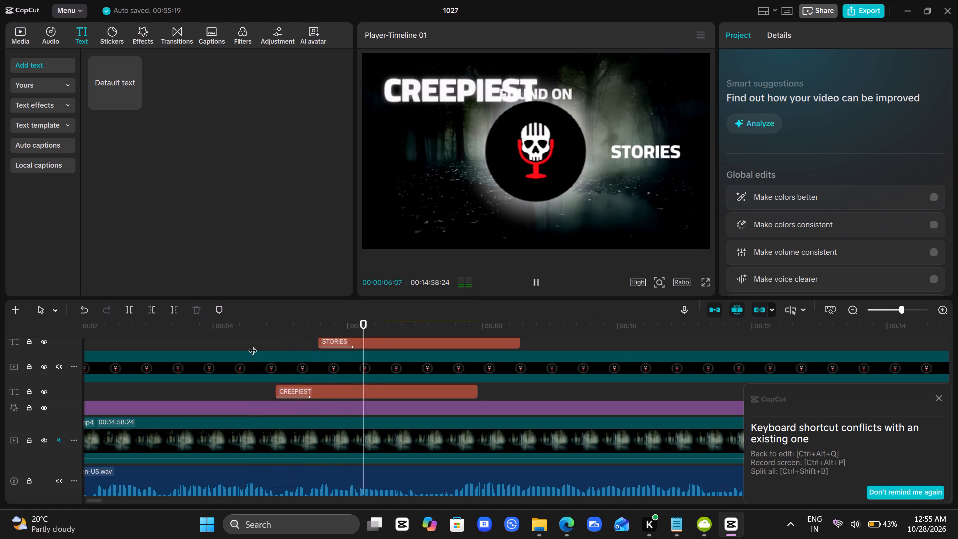
pyautogui.press('space')
pyautogui.press('space')
pyautogui.press('space')
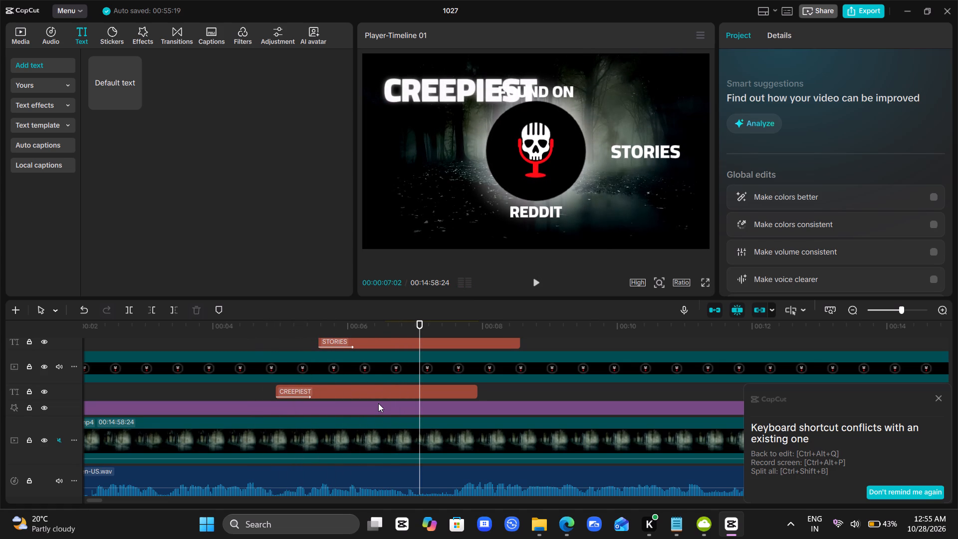
# Move the STORIES text clip to a track beneath the logo video, directly above the CREEPIEST clip.
pyautogui.click(297, 340)
pyautogui.moveTo(297, 340); pyautogui.dragTo(331, 348)
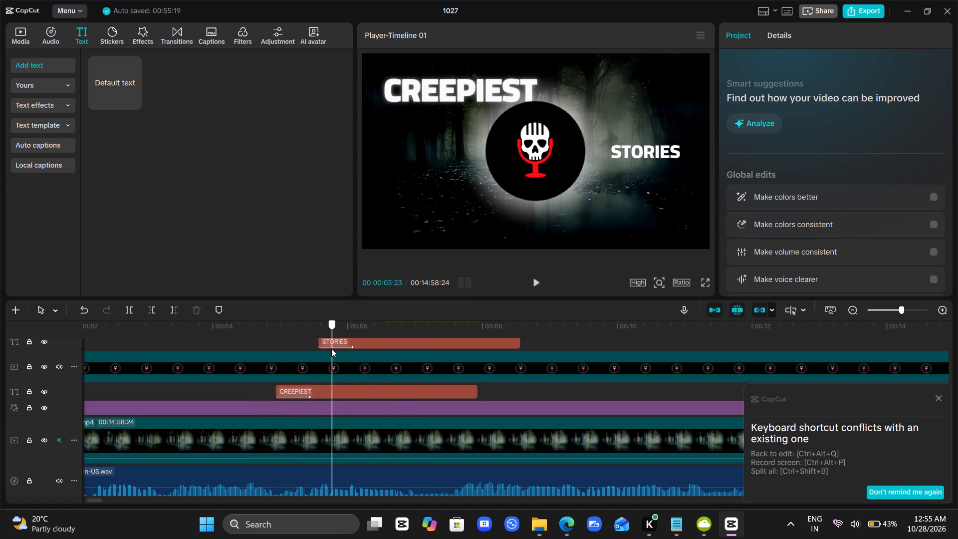
pyautogui.moveTo(331, 348); pyautogui.dragTo(335, 351)
pyautogui.click(357, 345)
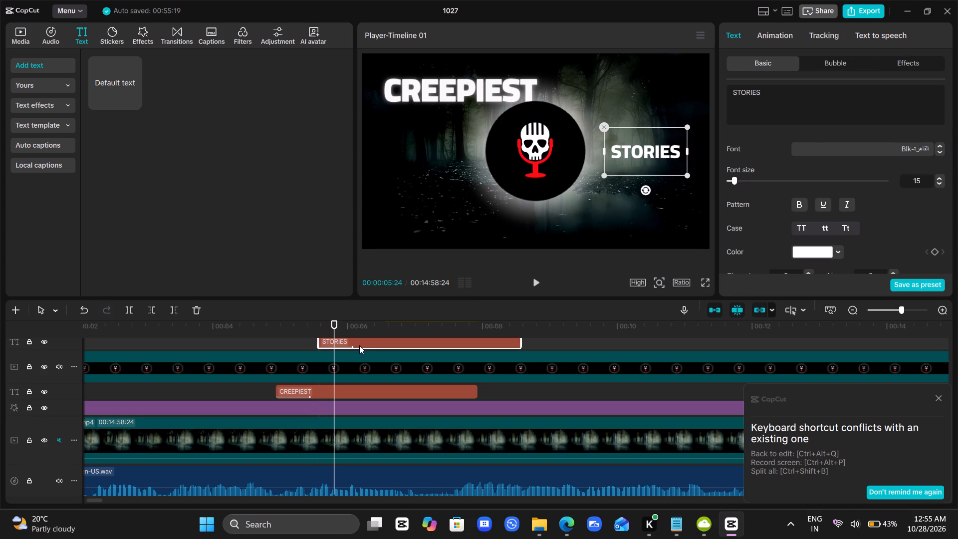
pyautogui.click(309, 345)
pyautogui.moveTo(309, 345); pyautogui.dragTo(319, 345)
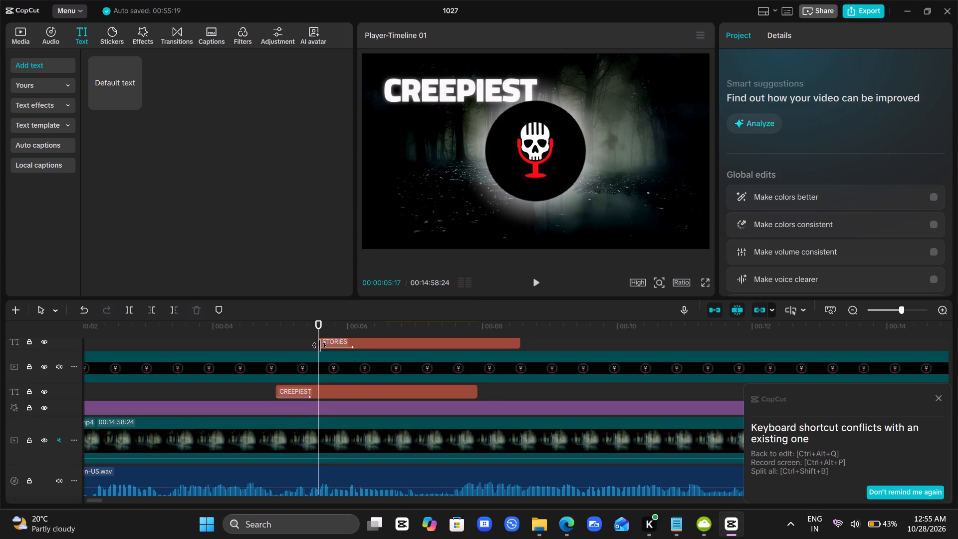
pyautogui.moveTo(338, 344); pyautogui.dragTo(339, 376)
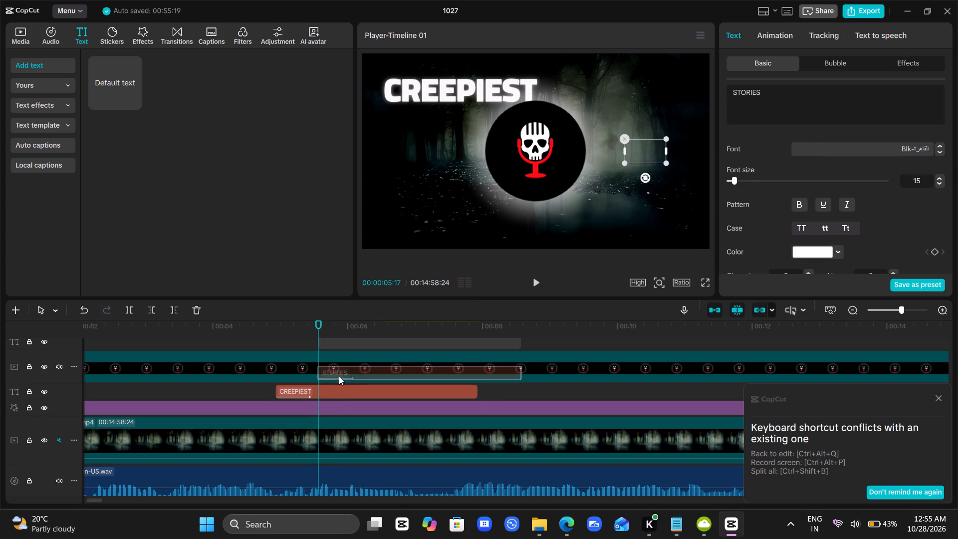
pyautogui.moveTo(339, 376); pyautogui.dragTo(339, 383)
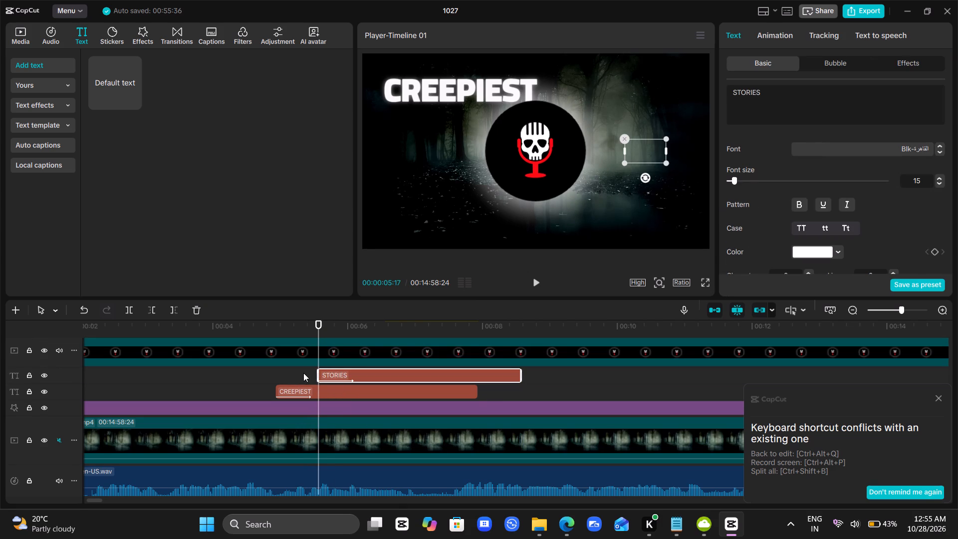
# Set the scale of the STORIES text to 200%, matching CREEPIEST.
pyautogui.click(391, 389)
pyautogui.scroll(-1, 757, 203)
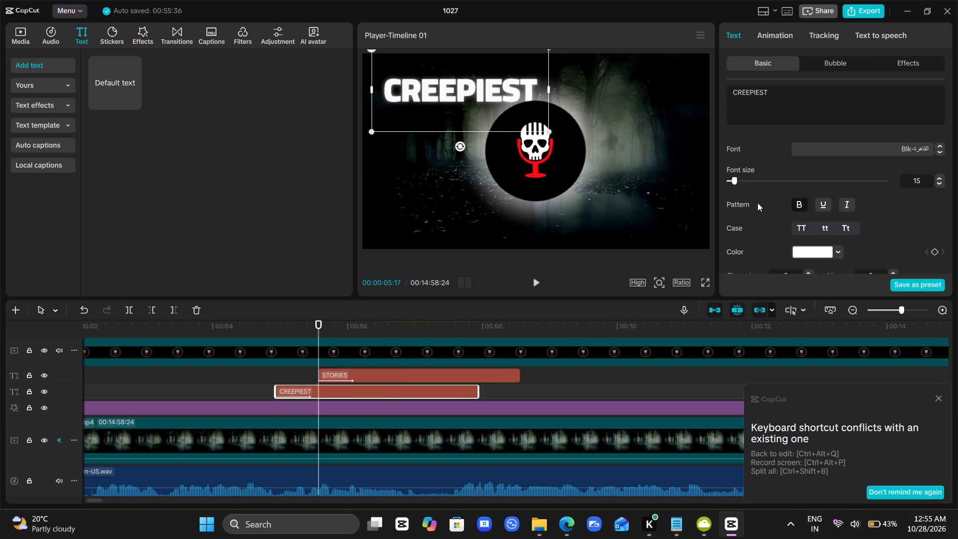
pyautogui.scroll(-2, 757, 203)
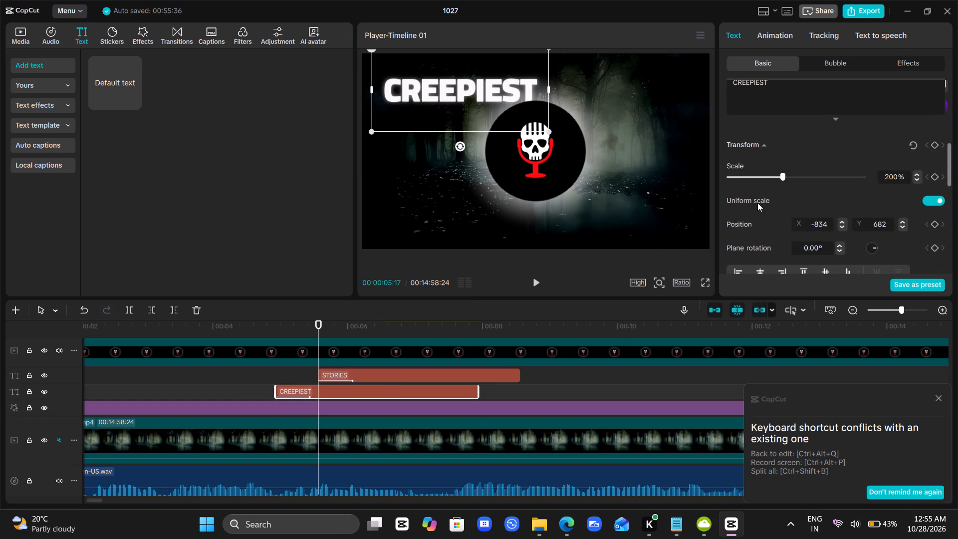
pyautogui.scroll(-1, 757, 203)
pyautogui.click(379, 379)
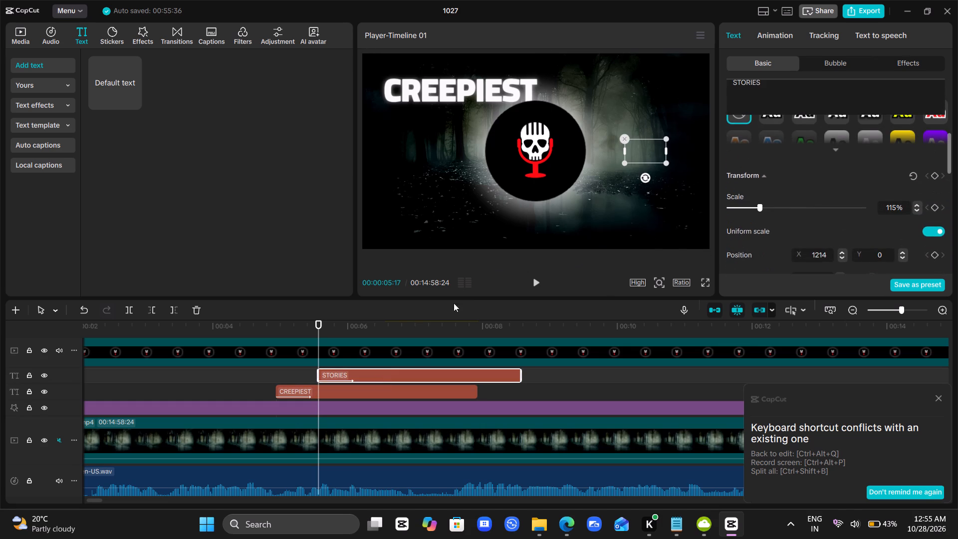
pyautogui.click(776, 206)
pyautogui.moveTo(776, 206); pyautogui.dragTo(783, 212)
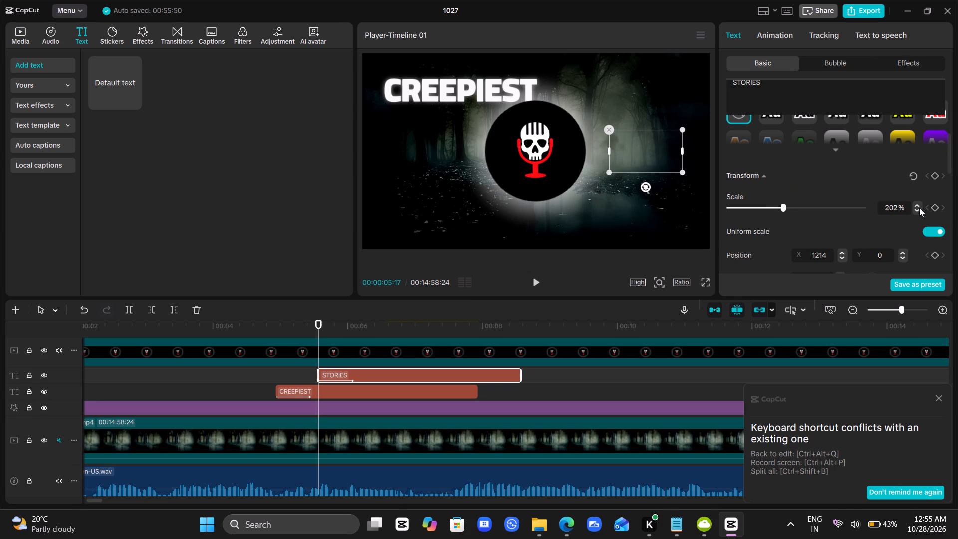
pyautogui.doubleClick(918, 209)
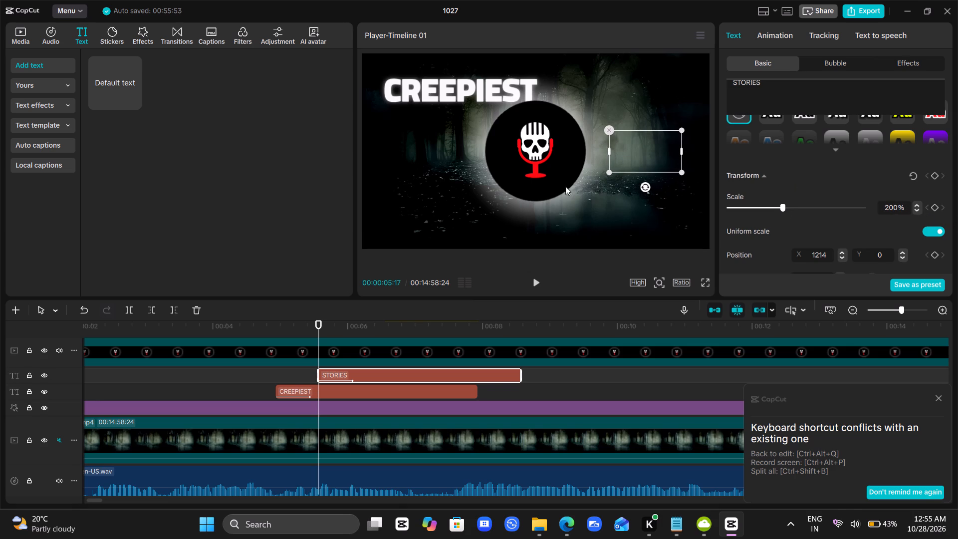
# Position the STORIES text beside CREEPIEST above the logo, at about X 890, Y 689, leaving a gap between the words.
pyautogui.moveTo(637, 153); pyautogui.dragTo(590, 93)
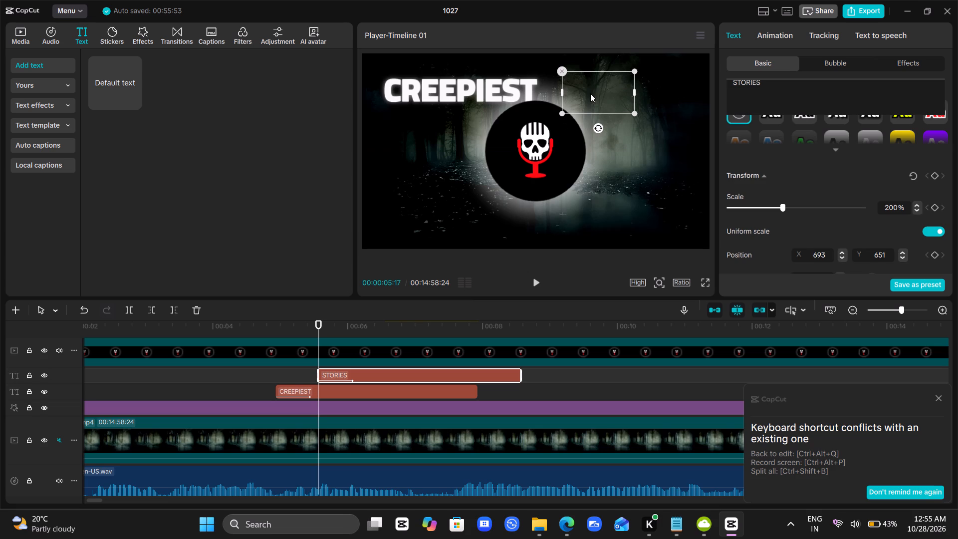
pyautogui.press('space')
pyautogui.press('space')
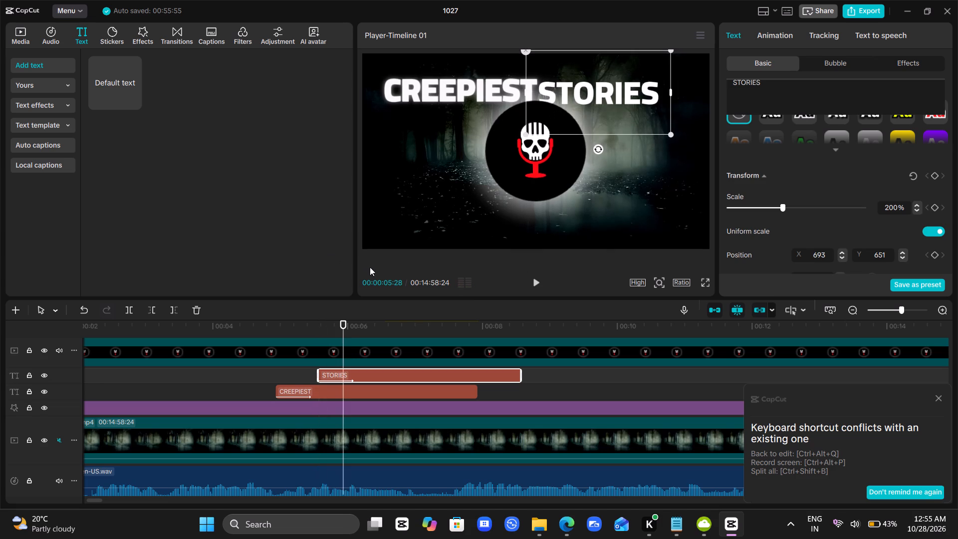
pyautogui.press('space')
pyautogui.press('space')
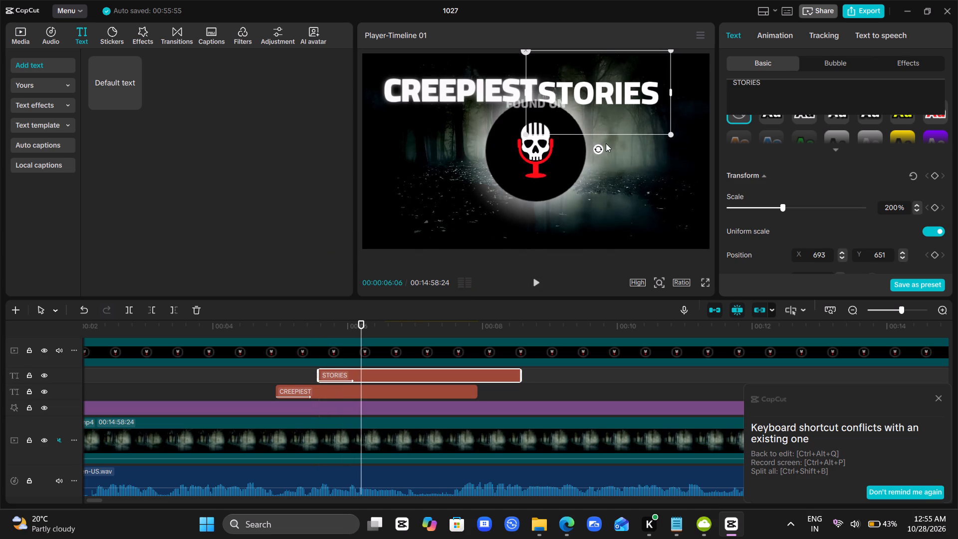
pyautogui.moveTo(621, 118); pyautogui.dragTo(632, 113)
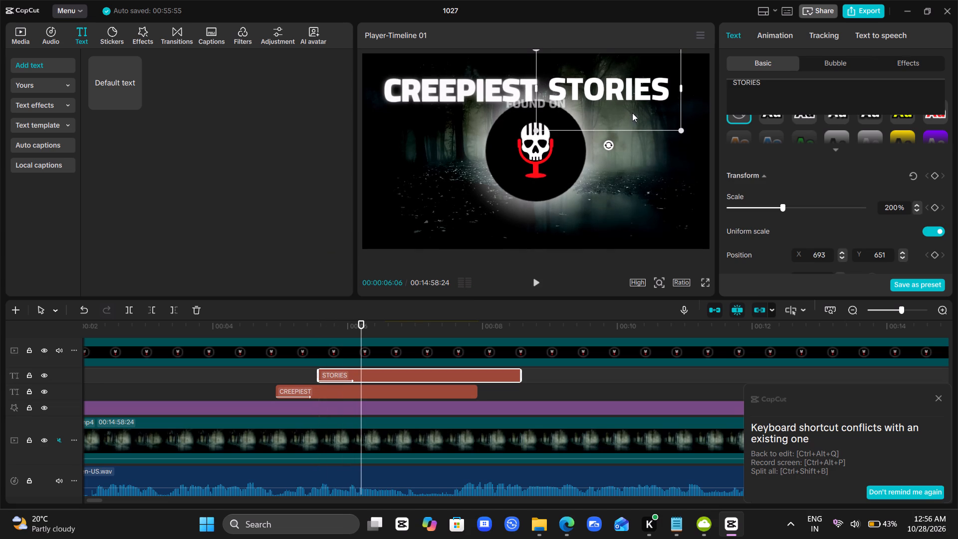
pyautogui.moveTo(632, 113); pyautogui.dragTo(630, 114)
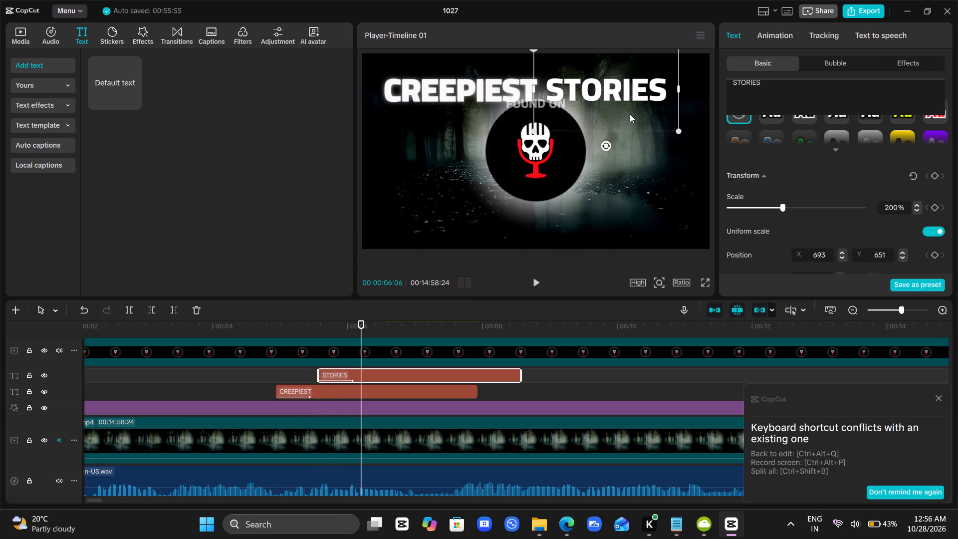
pyautogui.moveTo(630, 114); pyautogui.dragTo(631, 114)
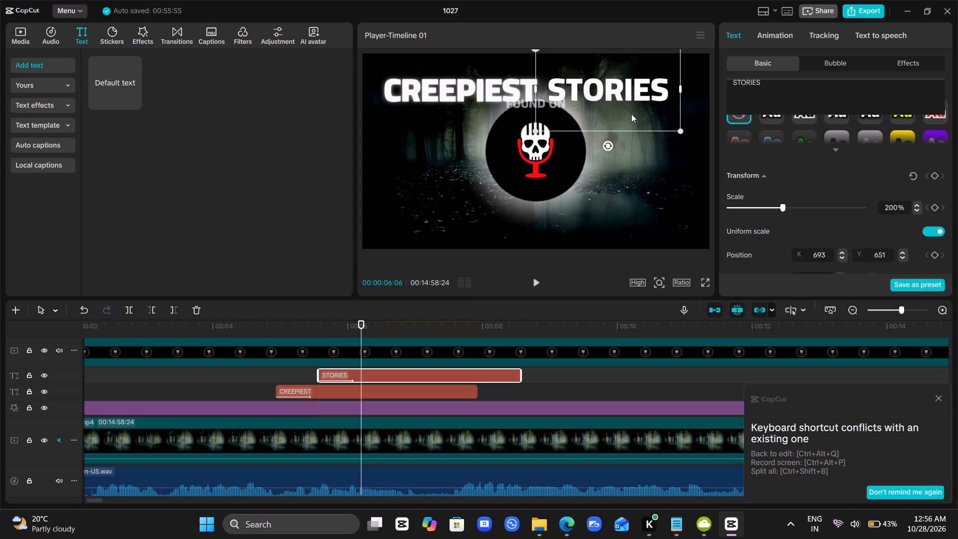
pyautogui.moveTo(631, 114); pyautogui.dragTo(639, 114)
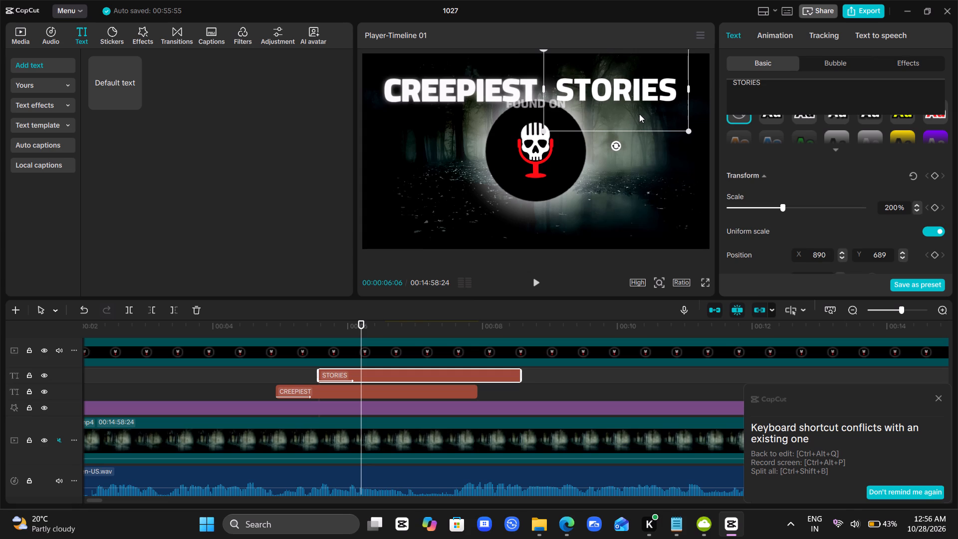
# Nudge the CREEPIEST text slightly up and toward STORIES to line up the two words.
pyautogui.click(344, 388)
pyautogui.click(451, 105)
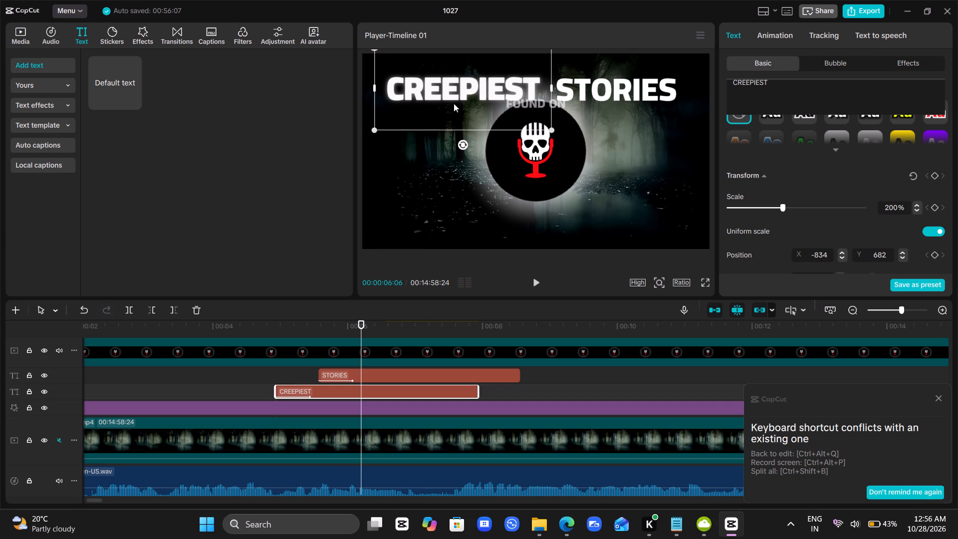
pyautogui.click(585, 85)
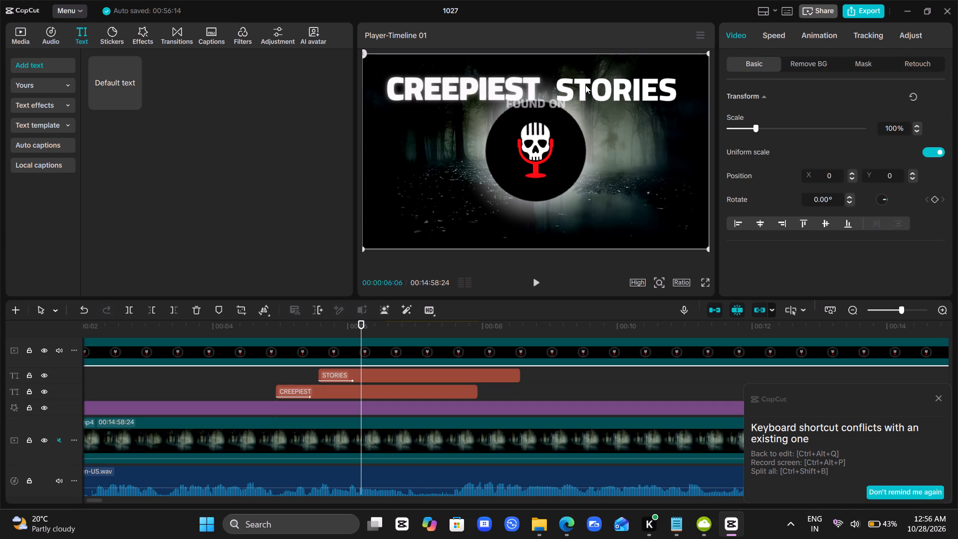
# Move the FOUND ON and REDDIT text clips together beneath the logo video, stacked on tracks above STORIES.
pyautogui.click(268, 385)
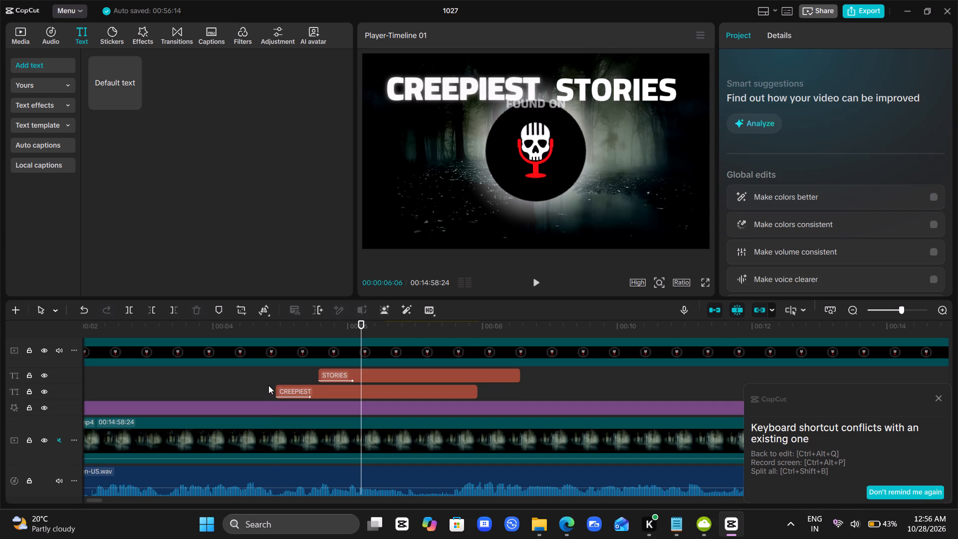
pyautogui.press('space')
pyautogui.press('space')
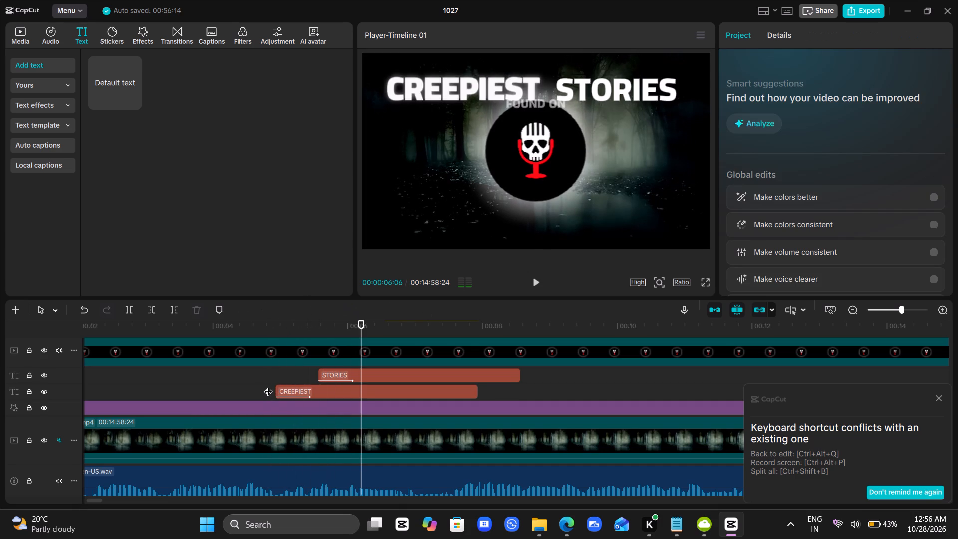
pyautogui.press('space')
pyautogui.press('space')
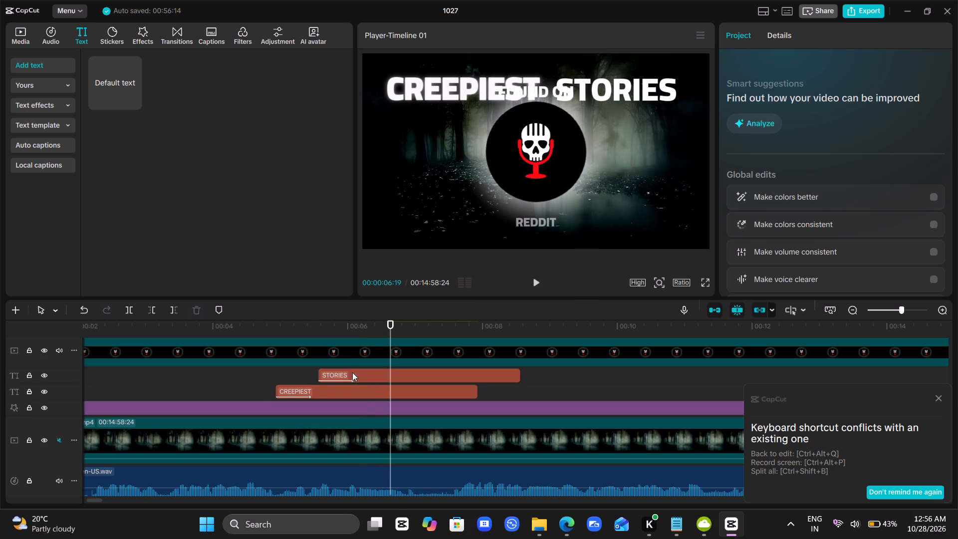
pyautogui.scroll(1, 393, 366)
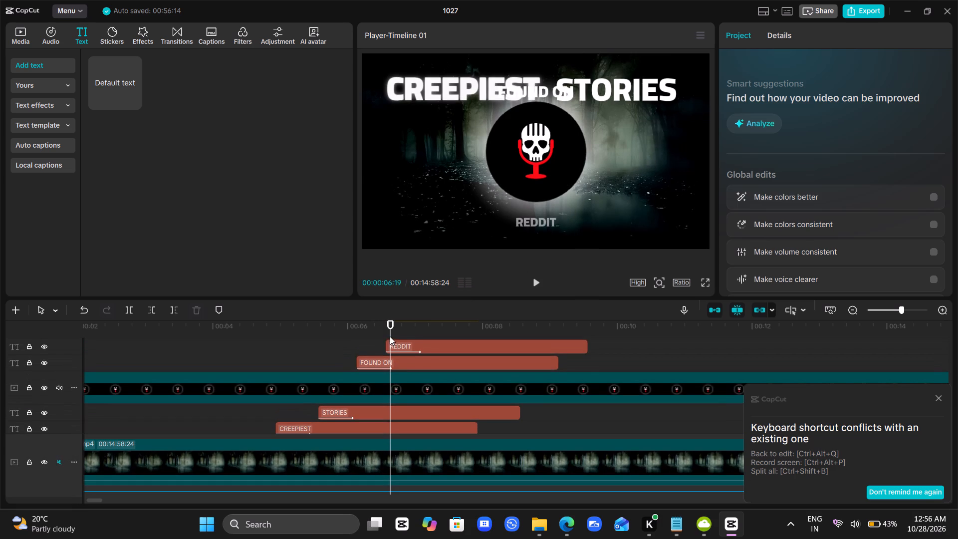
pyautogui.click(364, 339)
pyautogui.moveTo(364, 339); pyautogui.dragTo(358, 340)
pyautogui.moveTo(572, 356); pyautogui.dragTo(524, 342)
pyautogui.moveTo(484, 348); pyautogui.dragTo(483, 387)
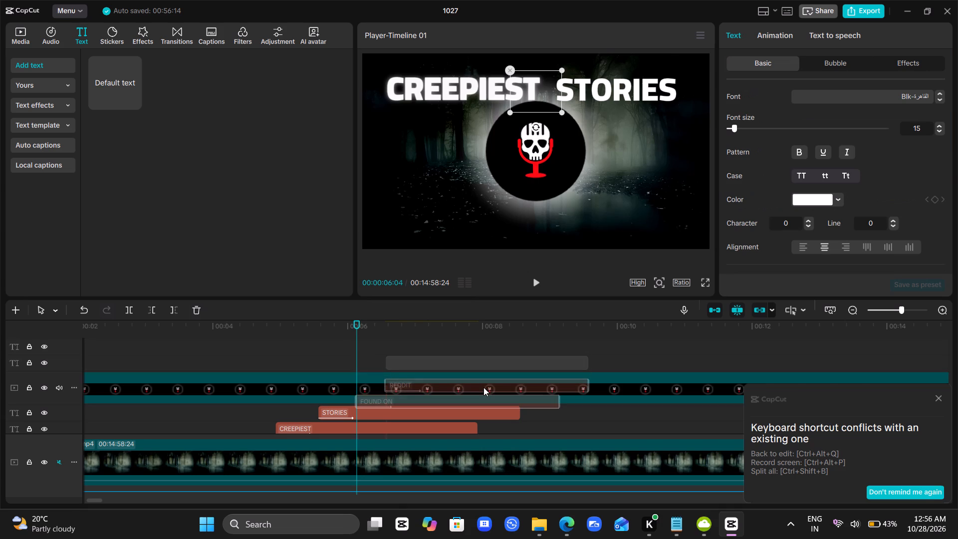
pyautogui.moveTo(483, 387); pyautogui.dragTo(482, 399)
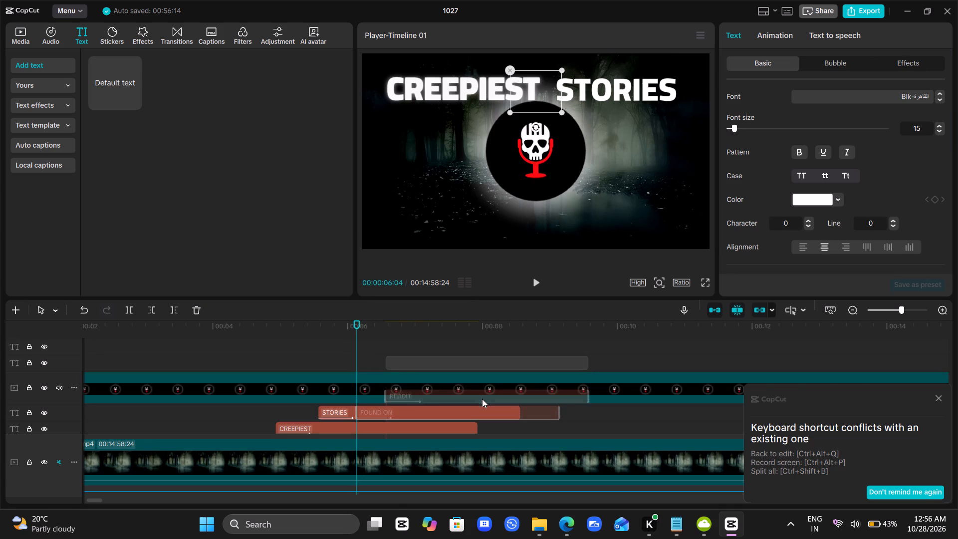
pyautogui.moveTo(482, 399); pyautogui.dragTo(482, 409)
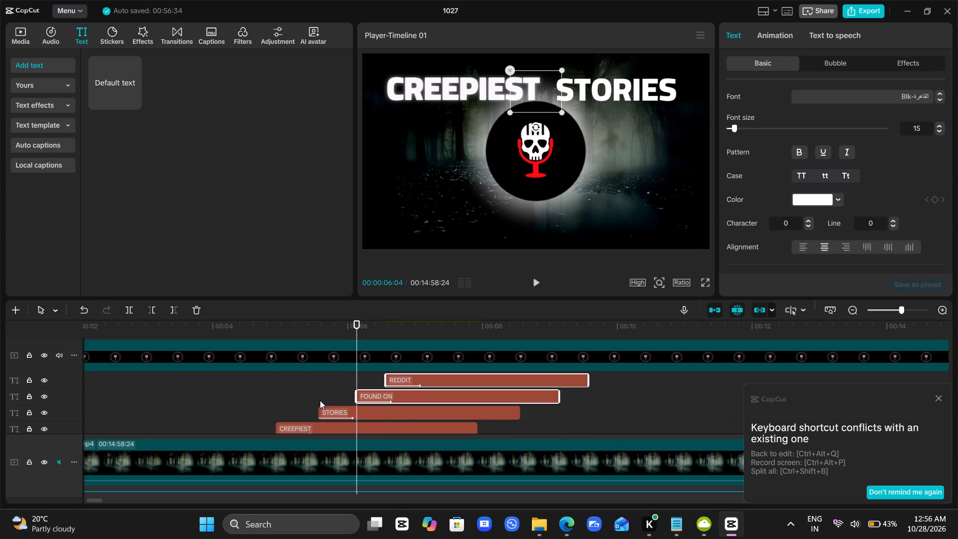
# Try several preset styles on the CREEPIEST text and settle on the first white preset without glow.
pyautogui.click(320, 400)
pyautogui.moveTo(320, 400); pyautogui.dragTo(277, 403)
pyautogui.press('space')
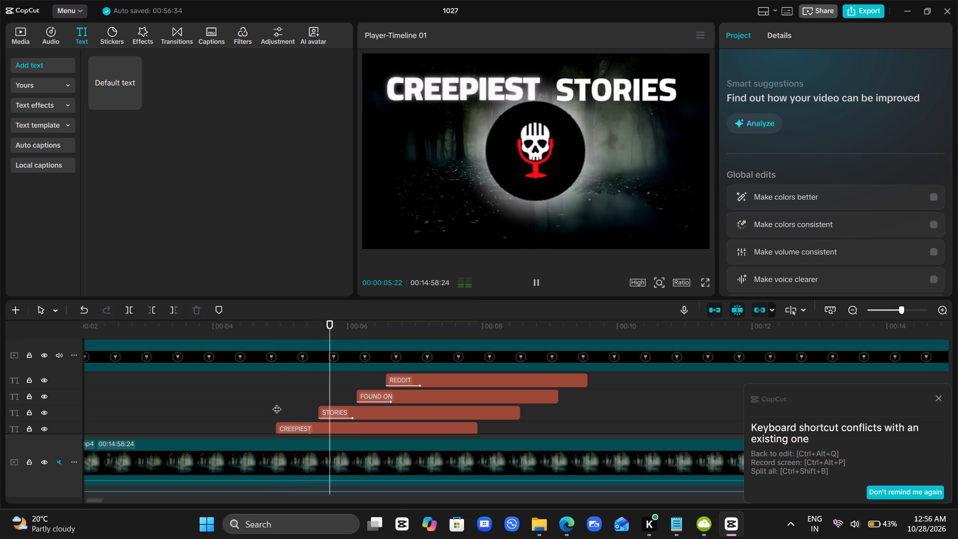
pyautogui.press('space')
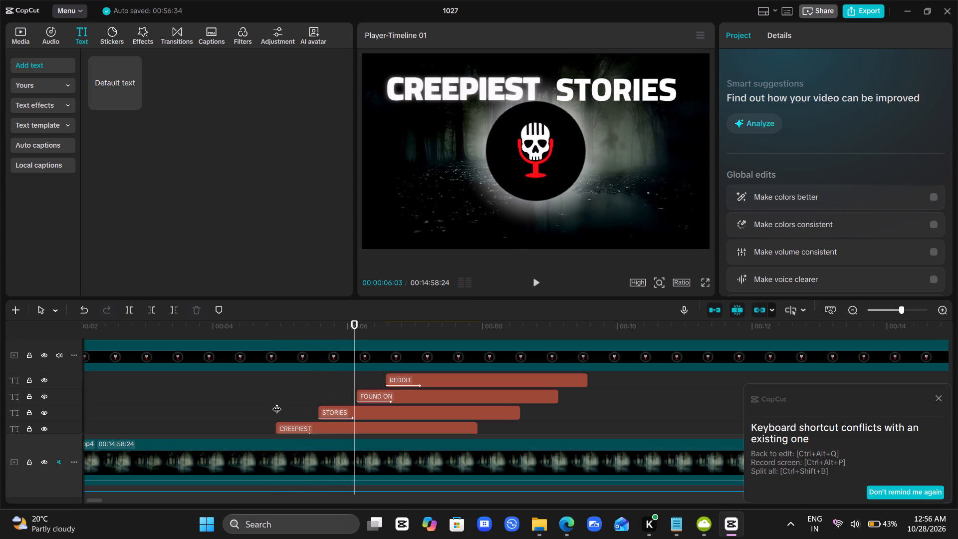
pyautogui.scroll(-1, 277, 403)
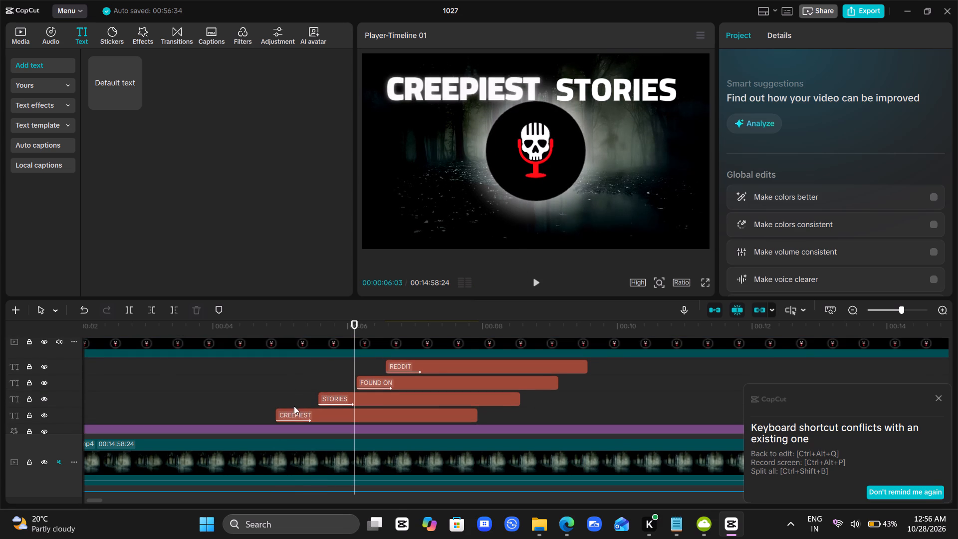
pyautogui.click(297, 415)
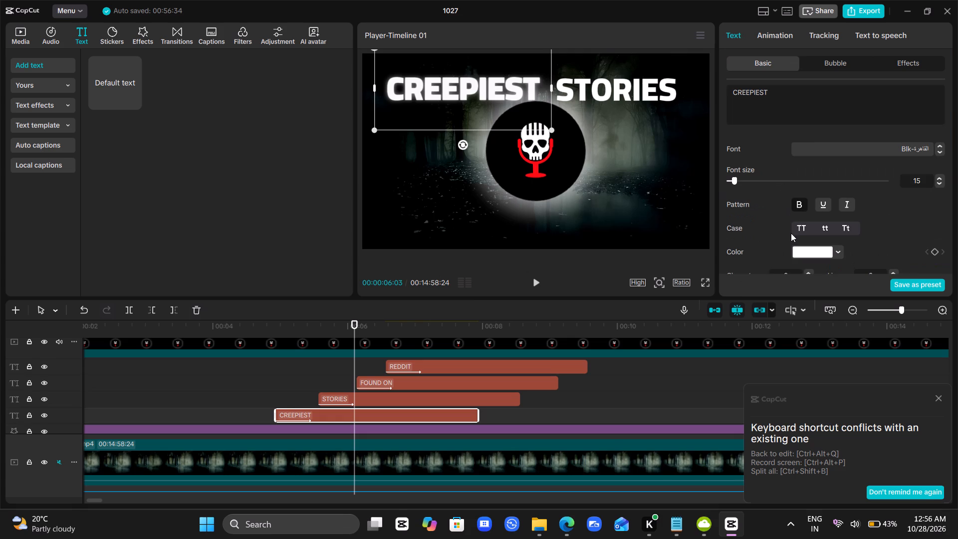
pyautogui.scroll(-1, 791, 233)
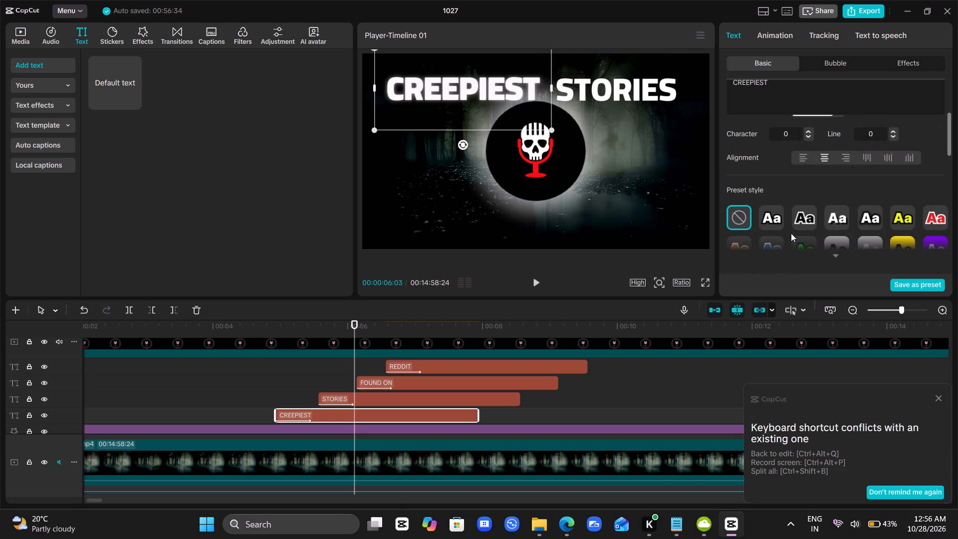
pyautogui.click(775, 219)
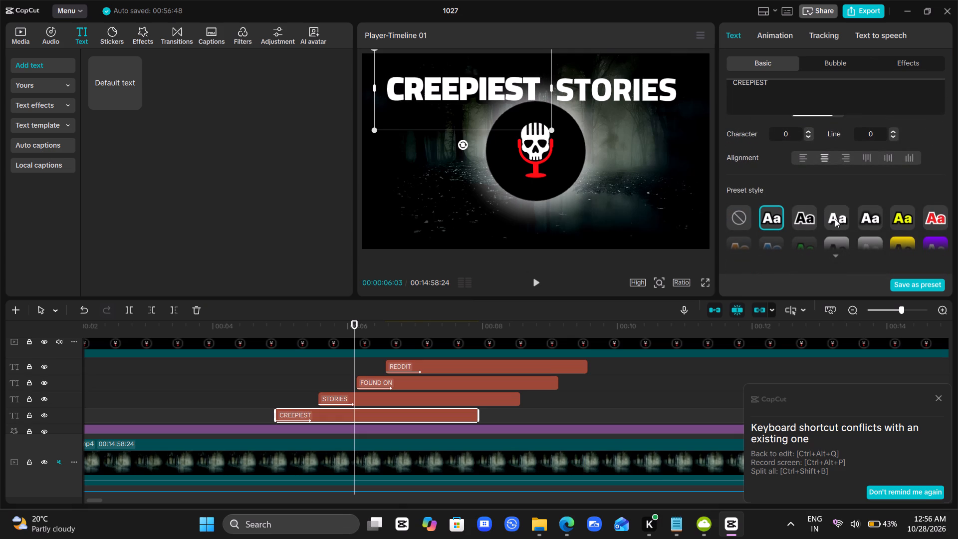
pyautogui.click(835, 219)
pyautogui.click(813, 222)
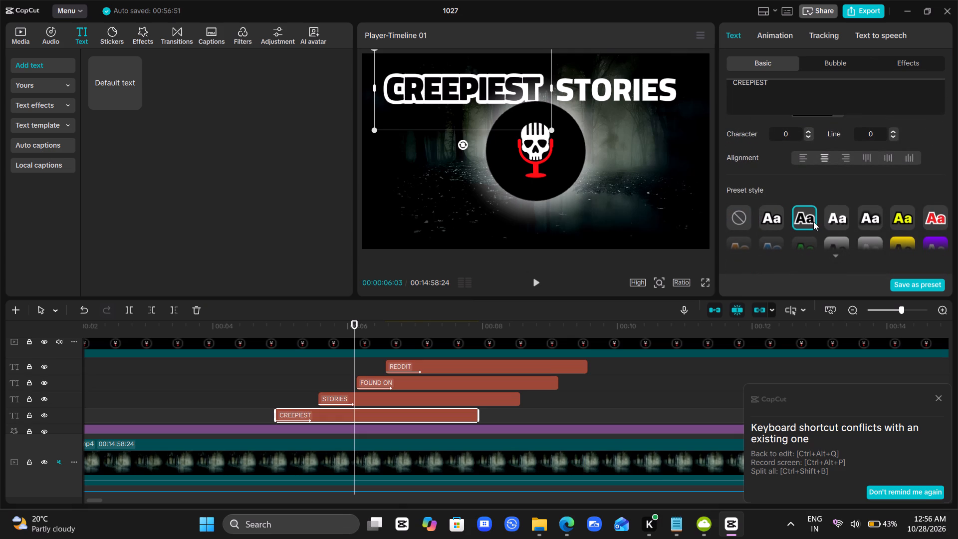
pyautogui.click(768, 221)
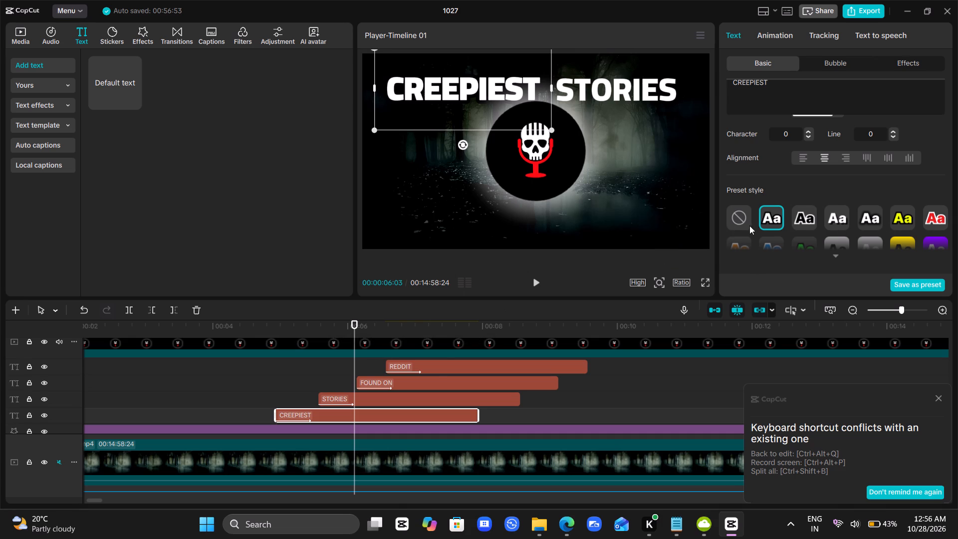
# Copy the CREEPIEST text's attributes and paste them onto STORIES, FOUND ON and REDDIT, excluding Location size and Blend.
pyautogui.rightClick(307, 415)
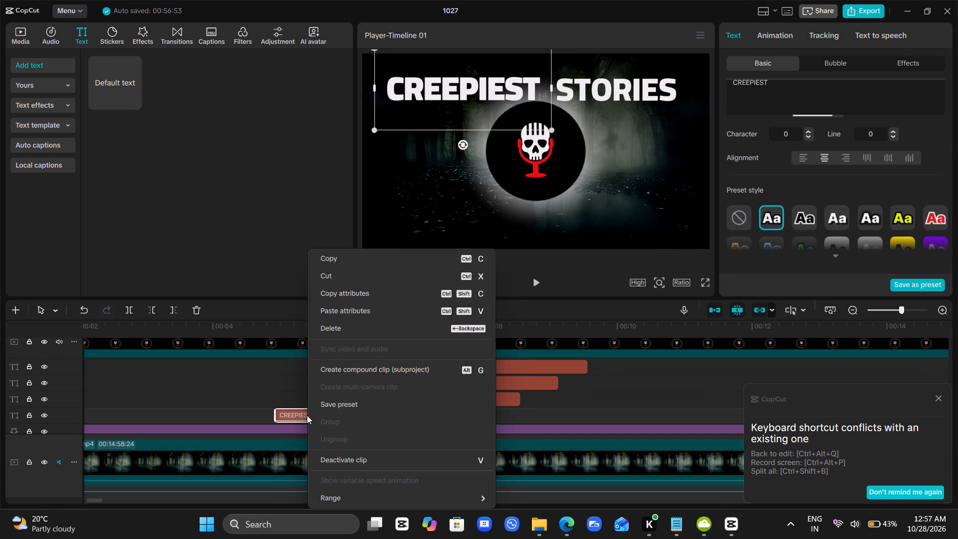
pyautogui.click(381, 291)
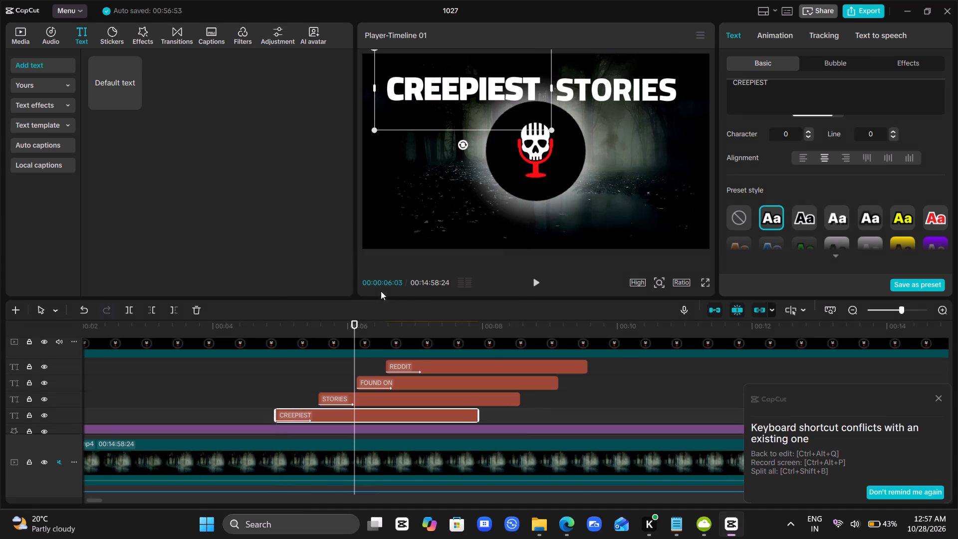
pyautogui.click(366, 400)
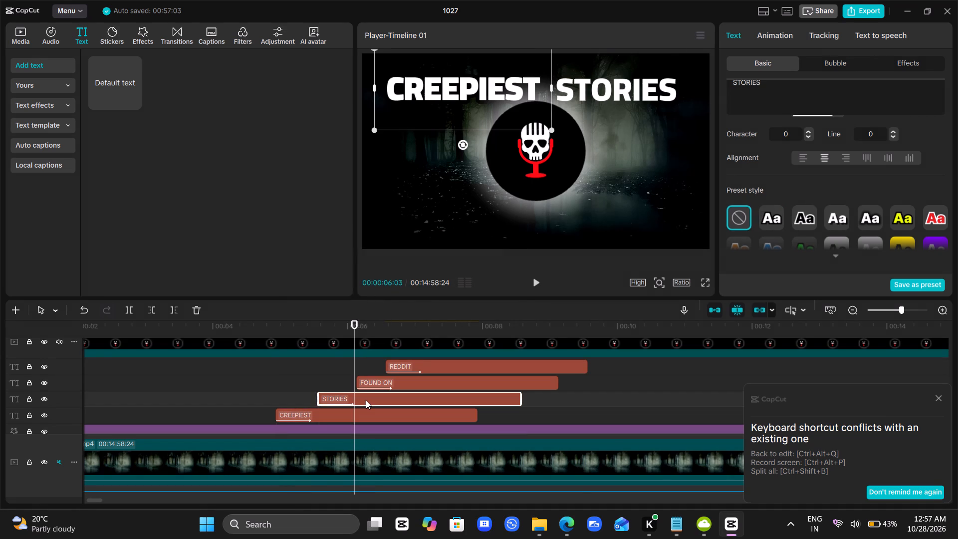
pyautogui.moveTo(551, 400); pyautogui.dragTo(488, 363)
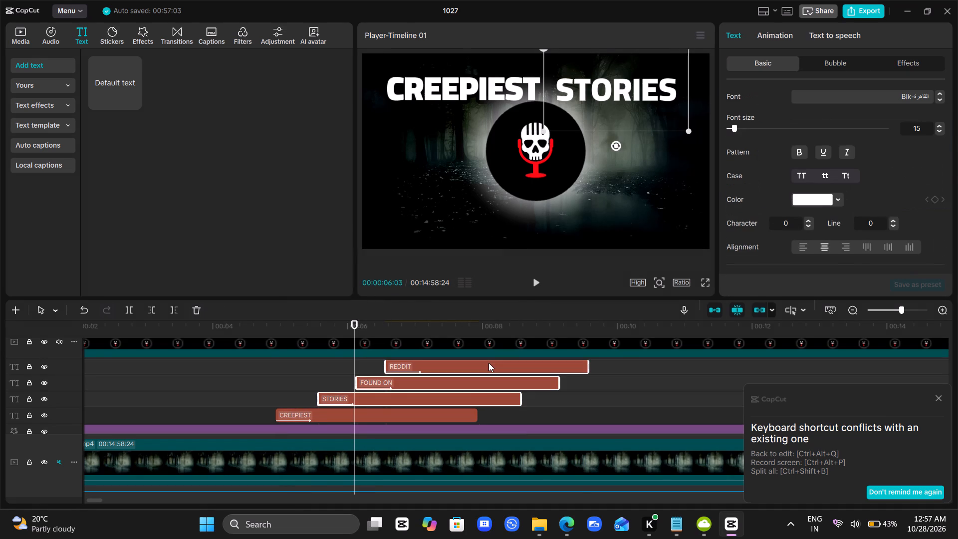
pyautogui.hotkey('ctrl', 'shift', 'v')
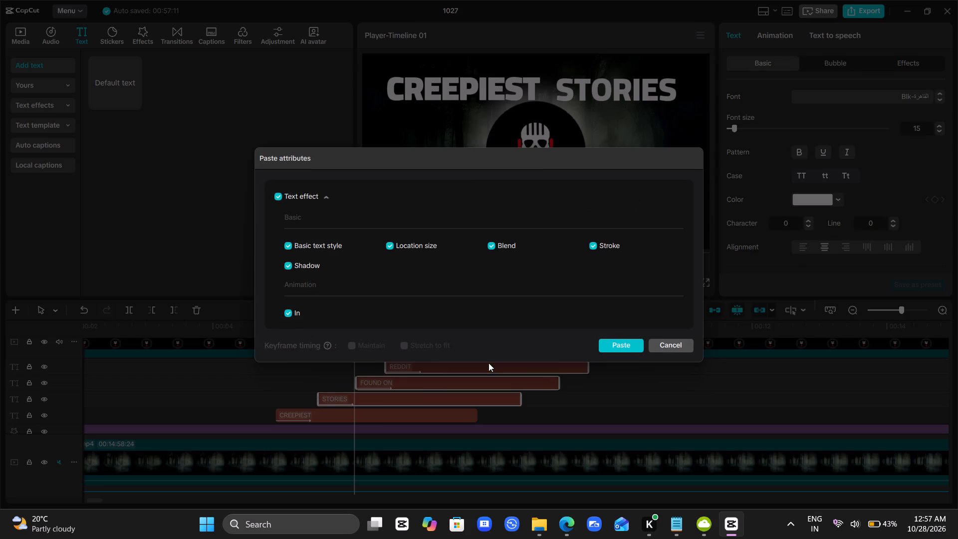
pyautogui.scroll(-1, 378, 300)
pyautogui.click(389, 247)
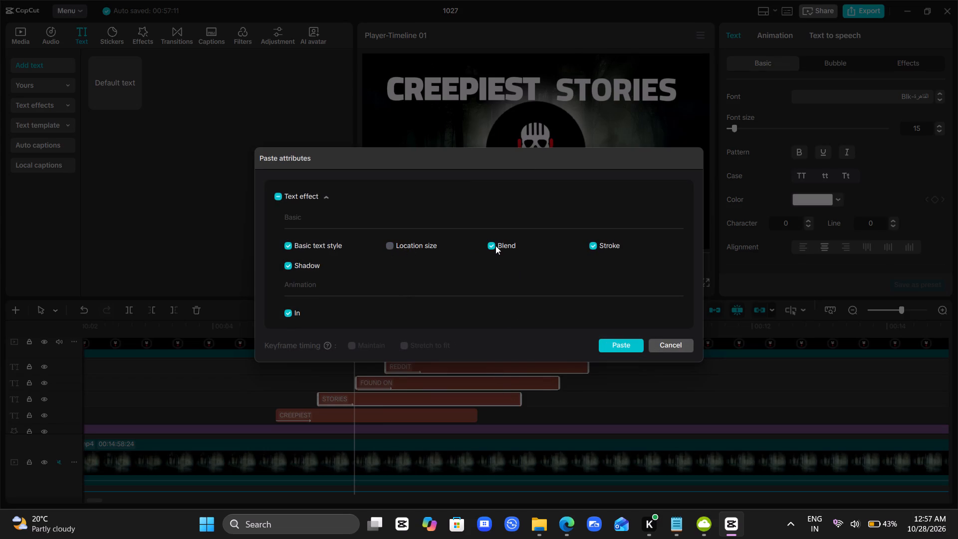
pyautogui.click(496, 248)
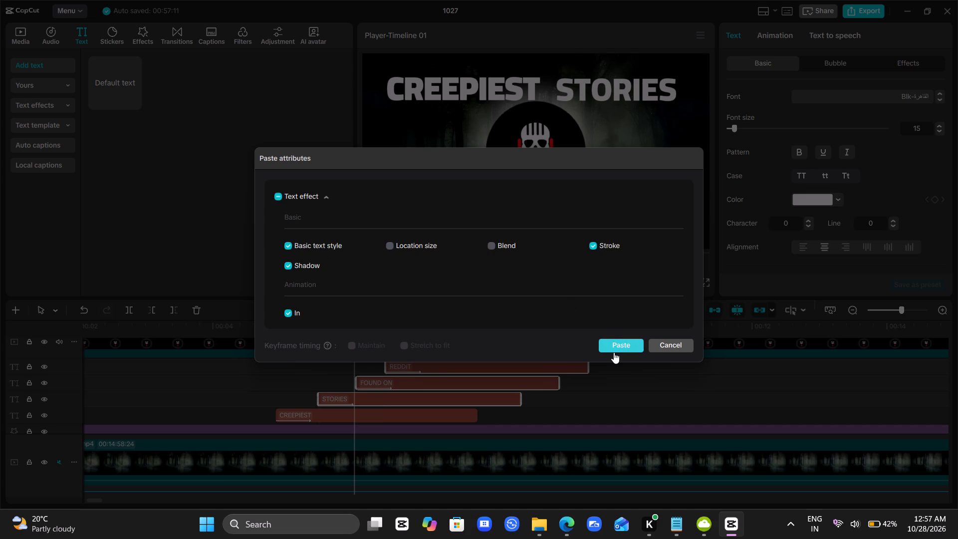
pyautogui.click(618, 351)
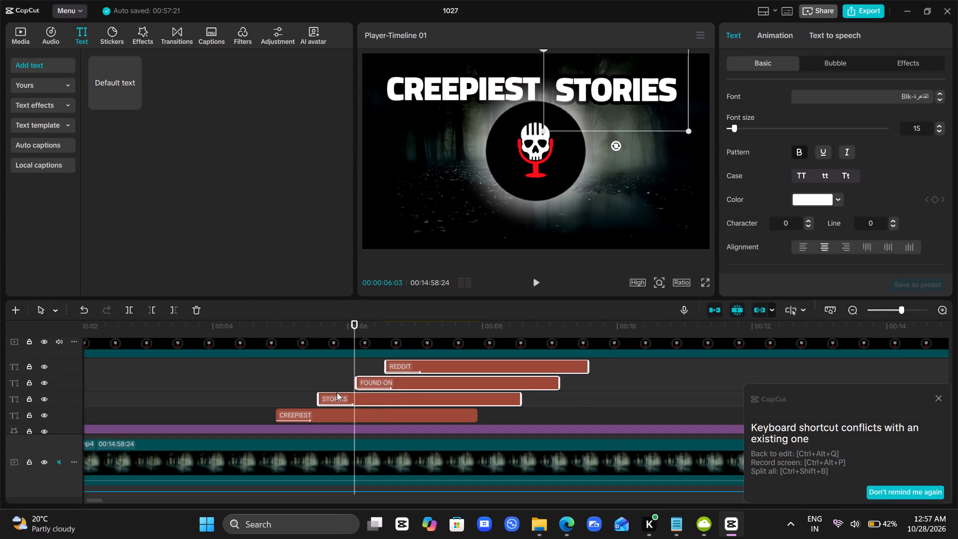
# Scrub back and forth through the intro to check how the four words look in sequence.
pyautogui.click(325, 372)
pyautogui.moveTo(325, 372); pyautogui.dragTo(422, 357)
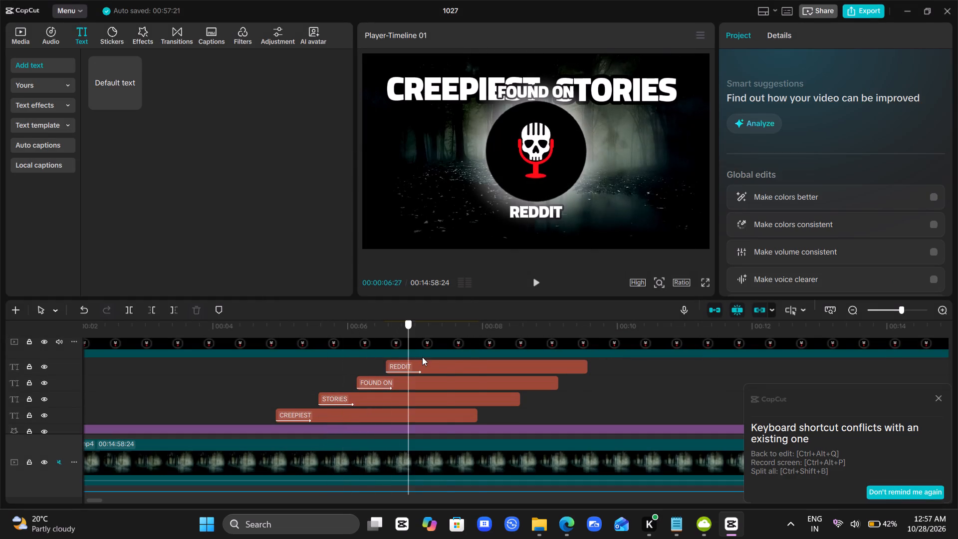
pyautogui.moveTo(422, 357); pyautogui.dragTo(254, 359)
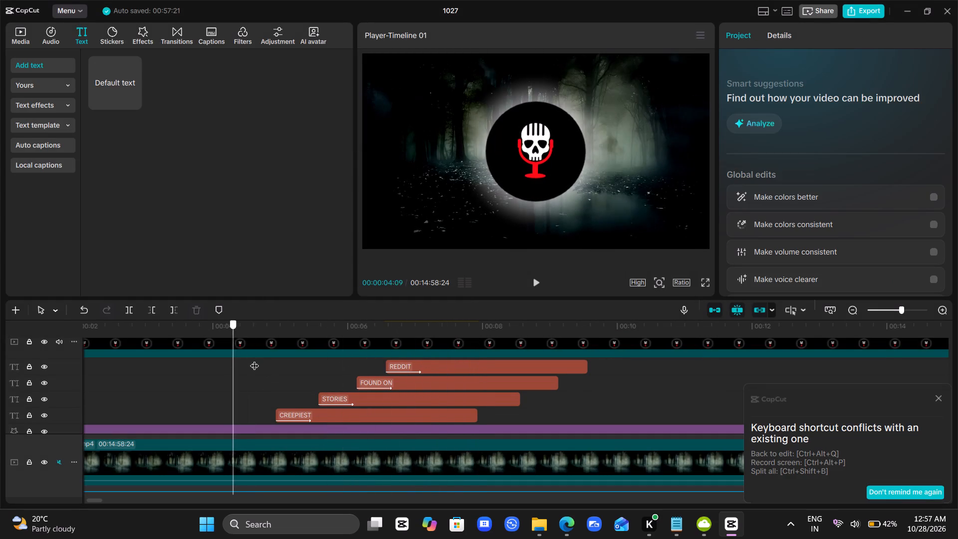
pyautogui.moveTo(254, 359); pyautogui.dragTo(404, 346)
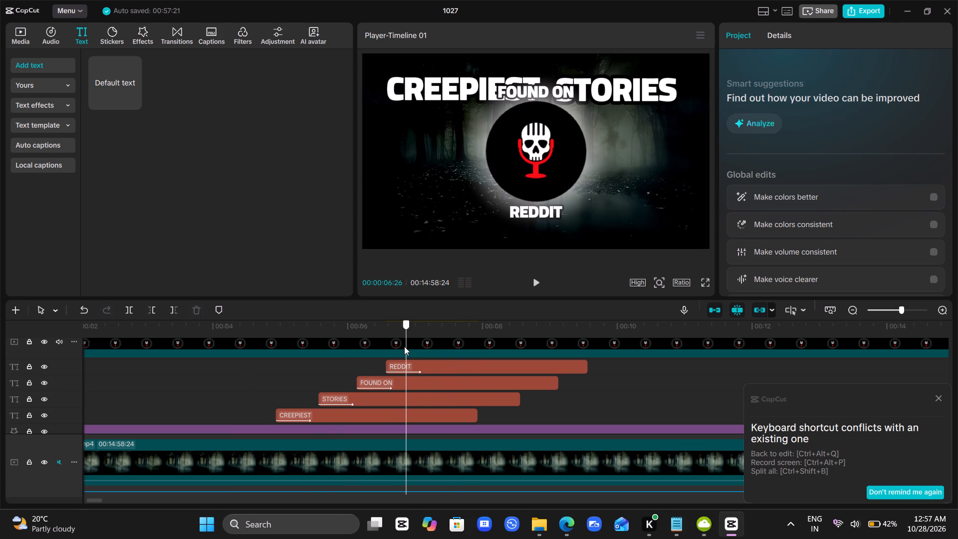
pyautogui.moveTo(404, 346); pyautogui.dragTo(322, 379)
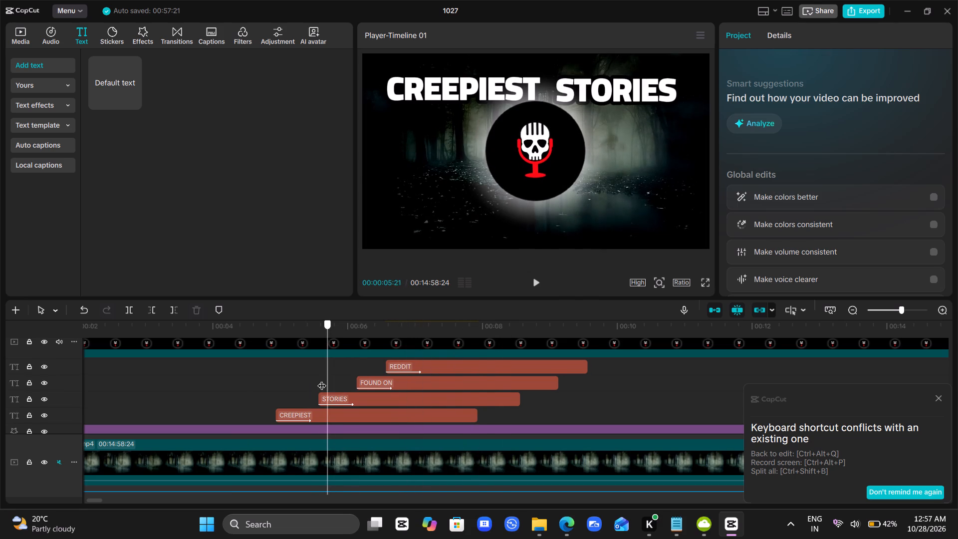
pyautogui.moveTo(322, 379); pyautogui.dragTo(361, 375)
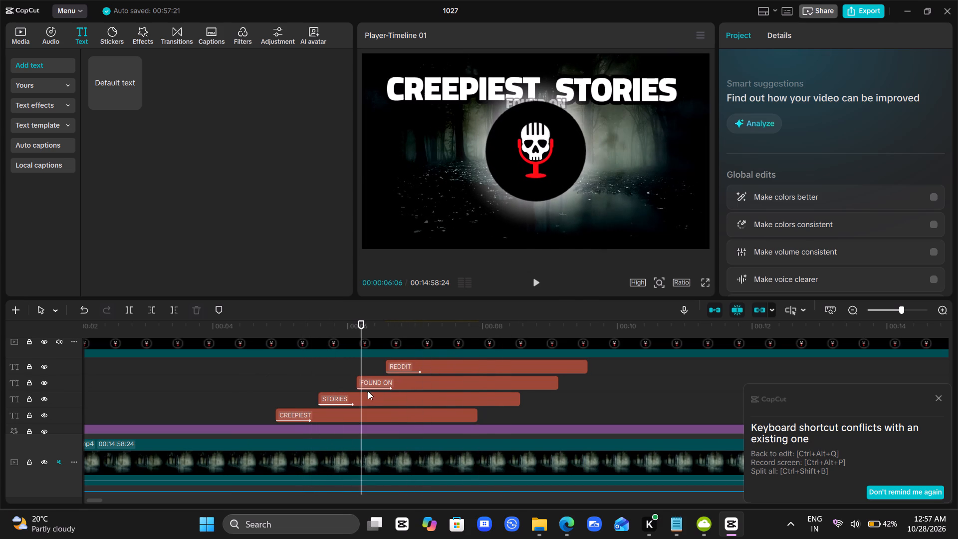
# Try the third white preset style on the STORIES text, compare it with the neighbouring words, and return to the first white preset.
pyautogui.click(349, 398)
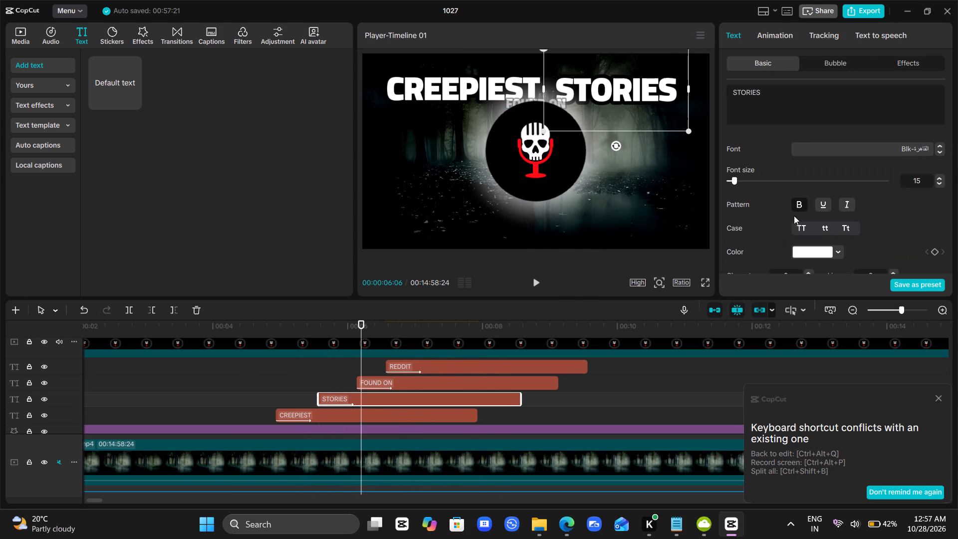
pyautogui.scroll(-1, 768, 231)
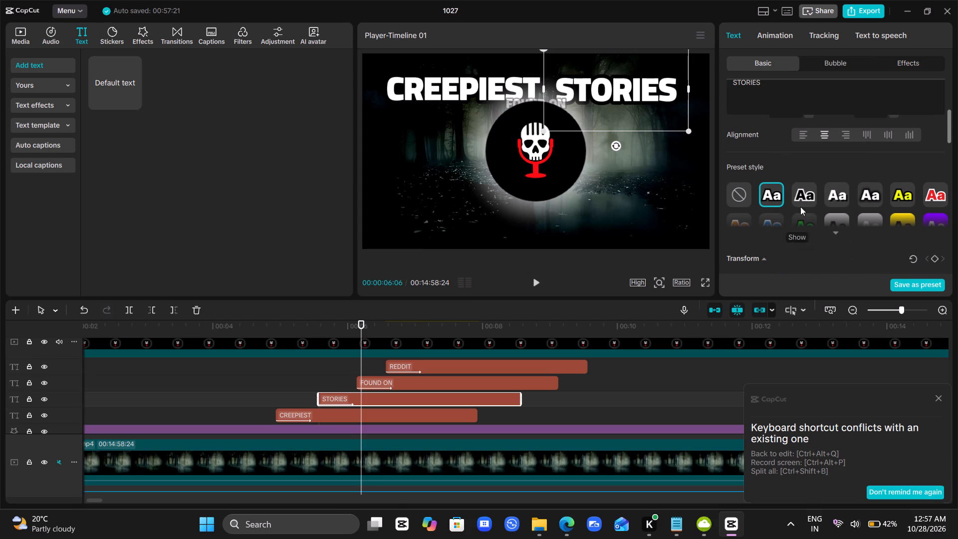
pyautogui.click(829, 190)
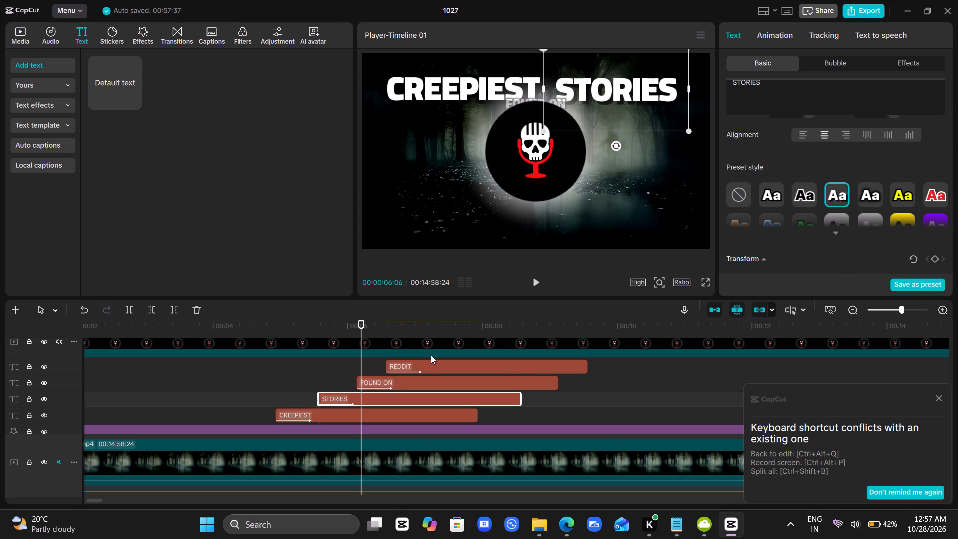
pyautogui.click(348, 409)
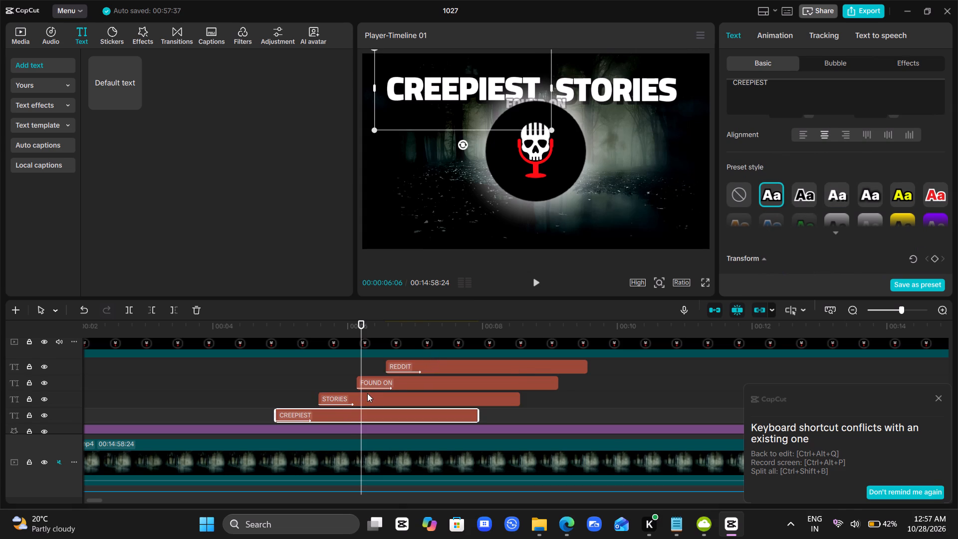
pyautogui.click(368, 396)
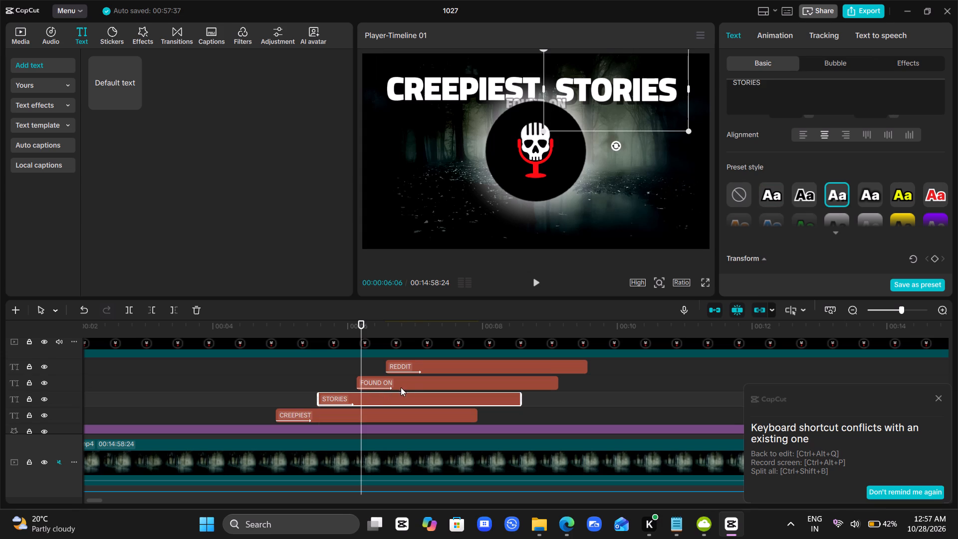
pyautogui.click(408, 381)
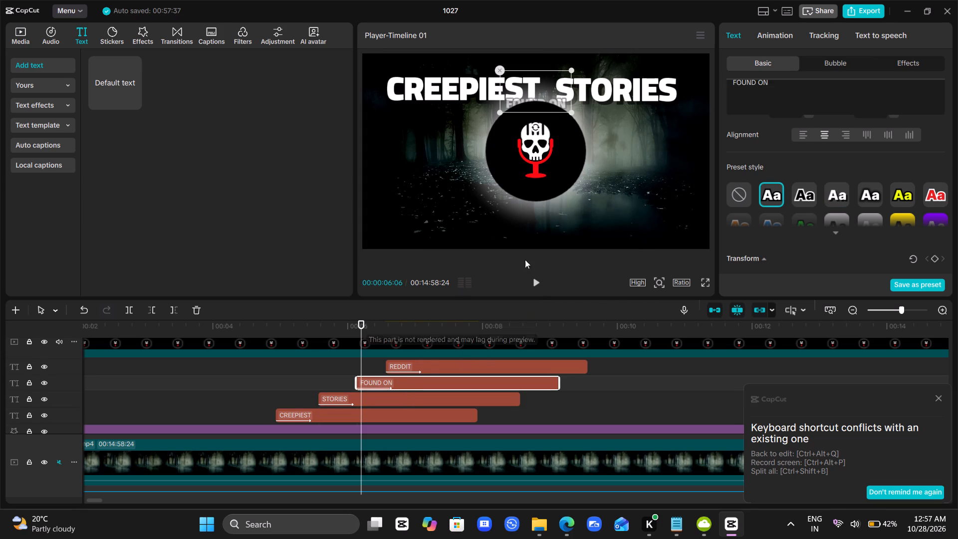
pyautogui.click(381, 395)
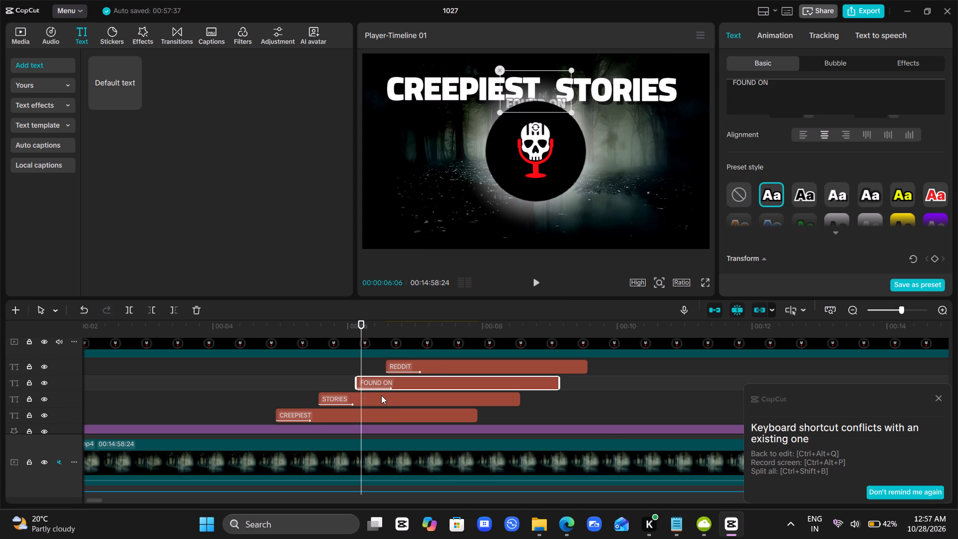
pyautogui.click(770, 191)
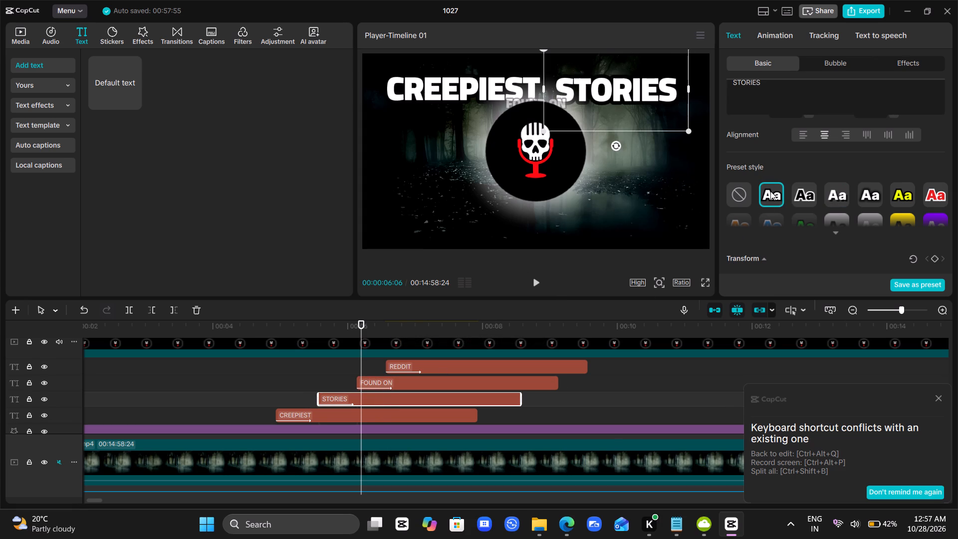
# Turn on Glow for the STORIES text and choose the second glow style.
pyautogui.scroll(-2, 796, 226)
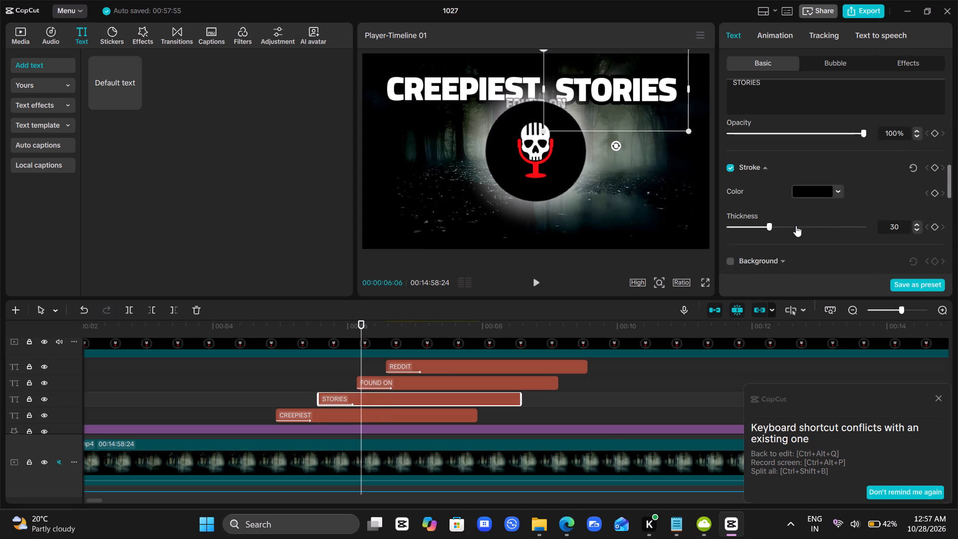
pyautogui.scroll(-1, 796, 226)
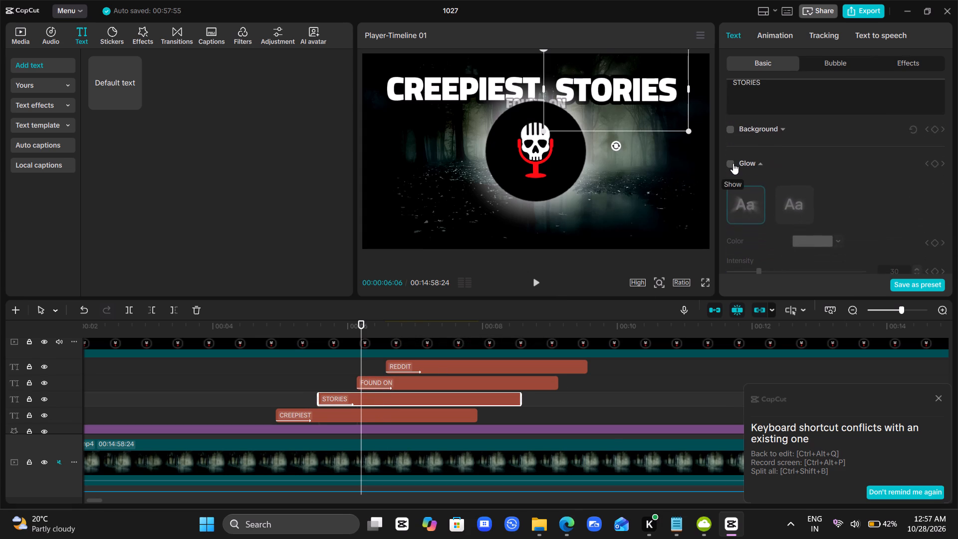
pyautogui.click(733, 163)
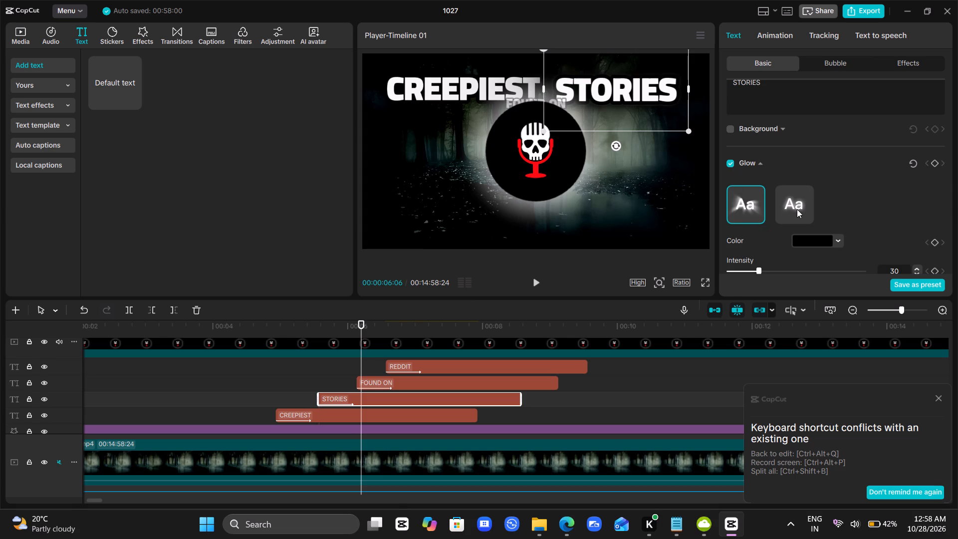
pyautogui.click(798, 207)
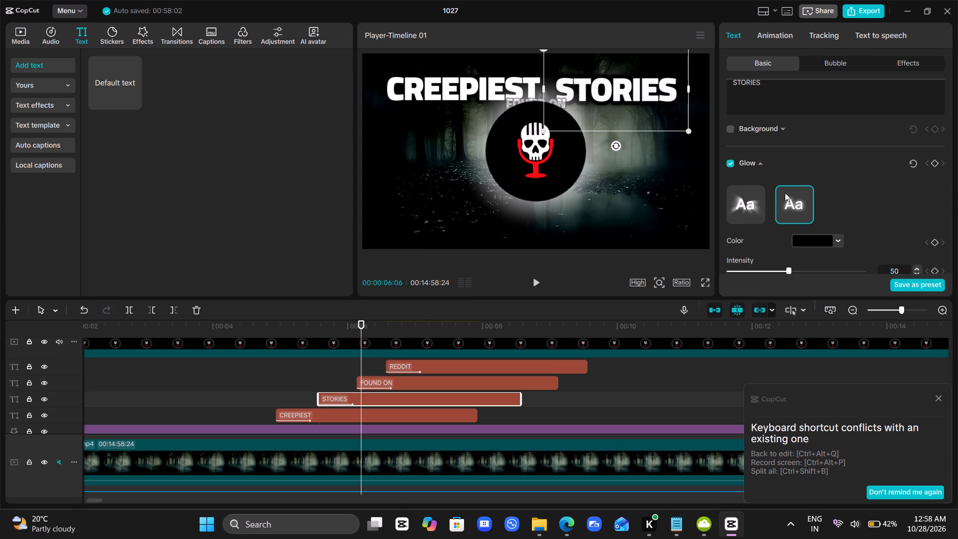
pyautogui.scroll(-1, 785, 193)
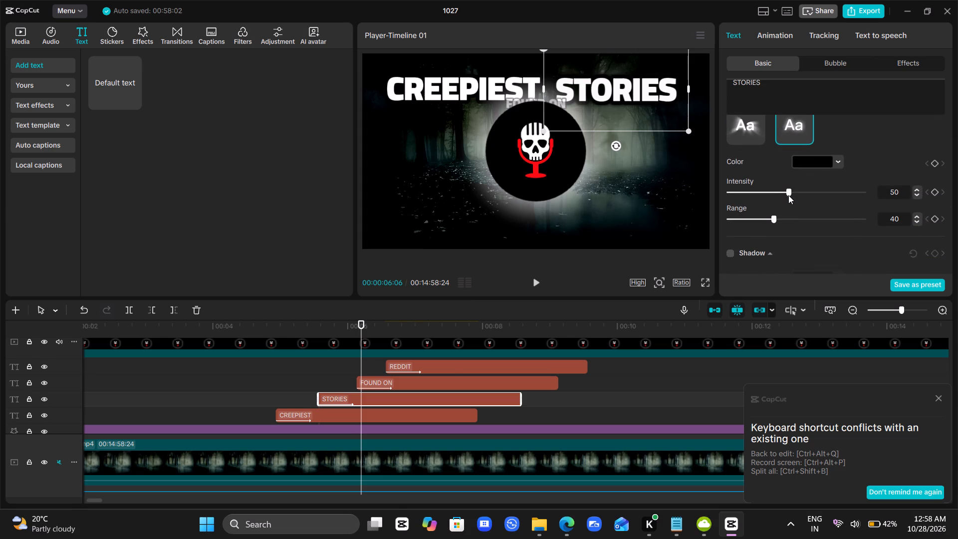
# Review the CREEPIEST text's glow and shadow settings against STORIES, and preview the intro from where CREEPIEST appears.
pyautogui.click(296, 416)
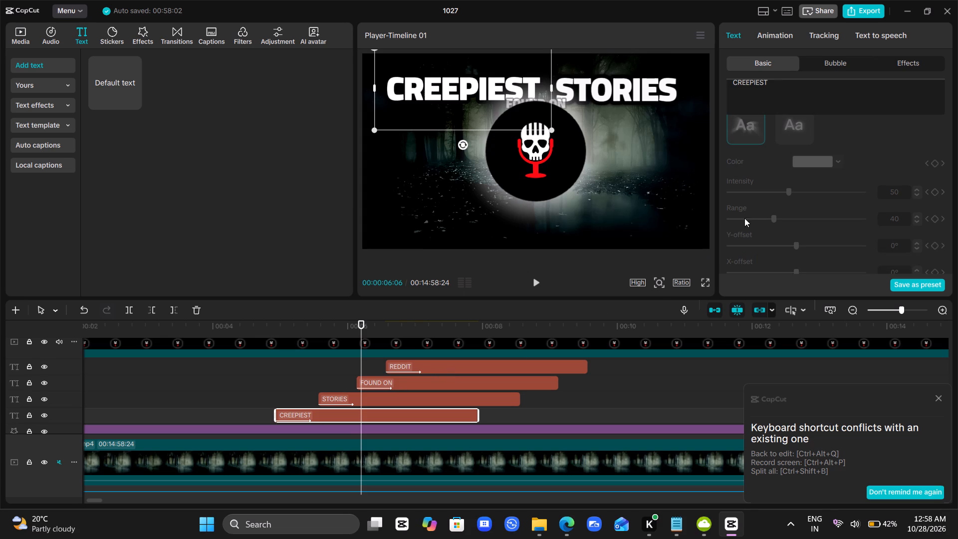
pyautogui.hscroll(1, 760, 203)
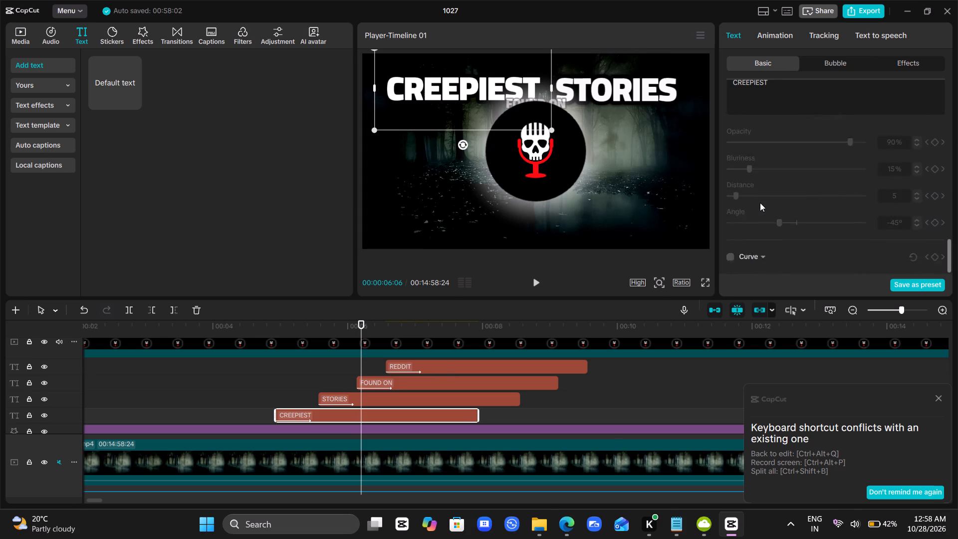
pyautogui.hscroll(1, 760, 203)
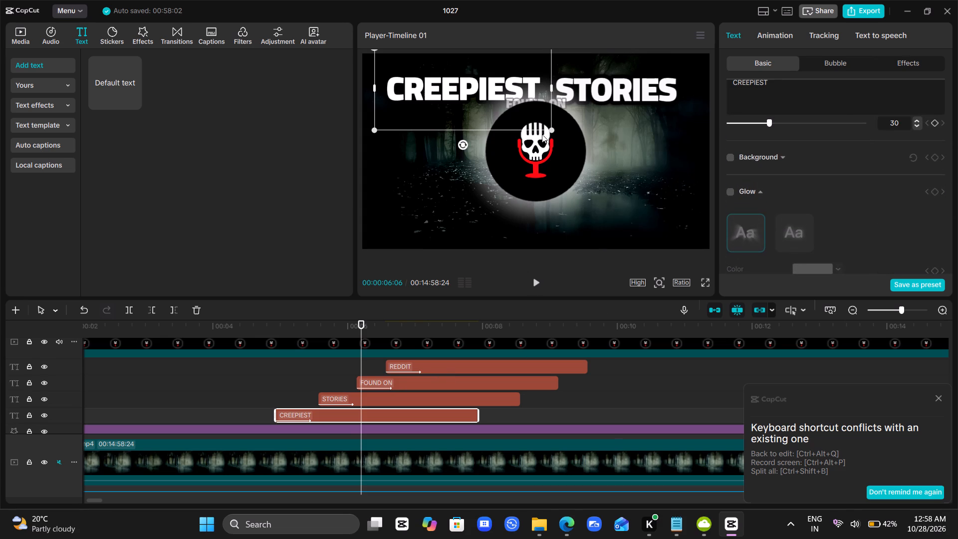
pyautogui.click(312, 387)
pyautogui.moveTo(312, 387); pyautogui.dragTo(333, 402)
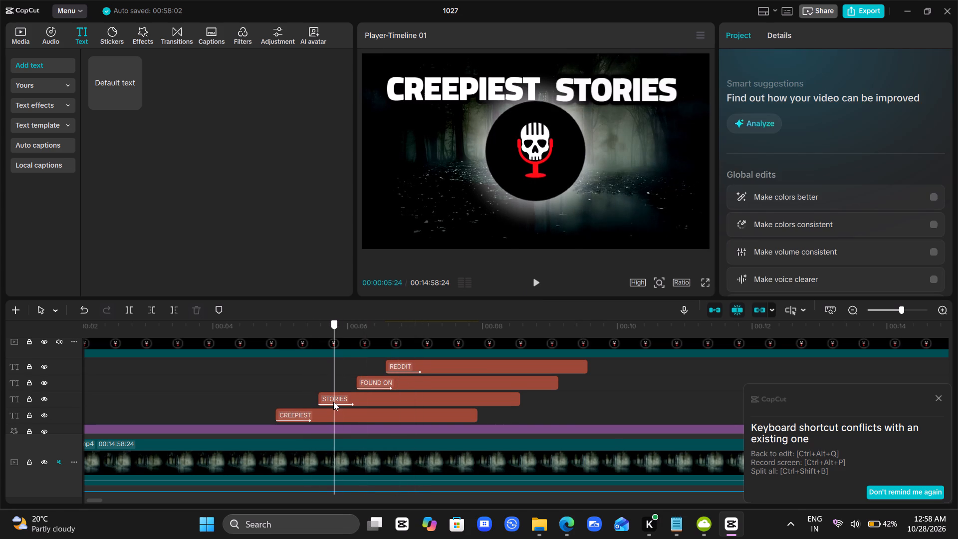
pyautogui.moveTo(333, 402); pyautogui.dragTo(329, 390)
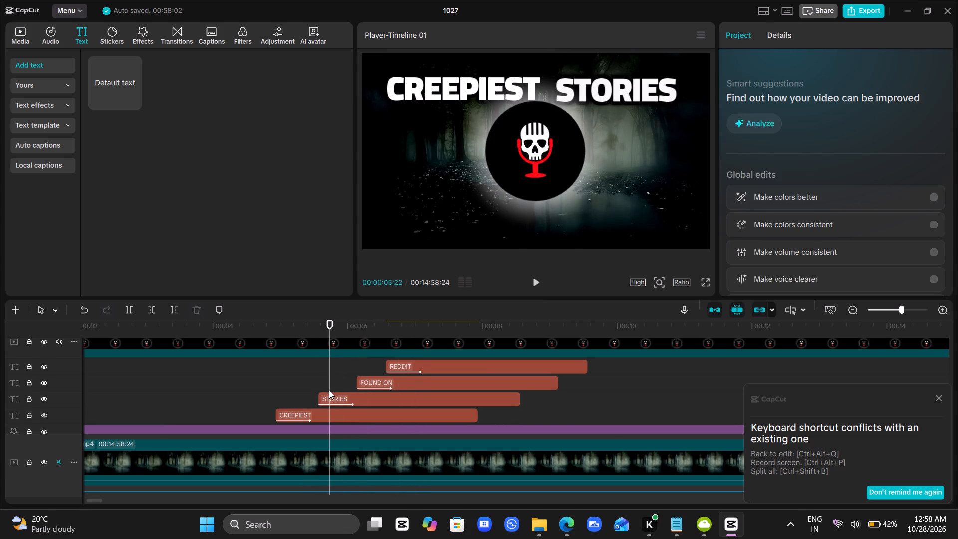
pyautogui.click(301, 378)
pyautogui.moveTo(301, 378); pyautogui.dragTo(282, 374)
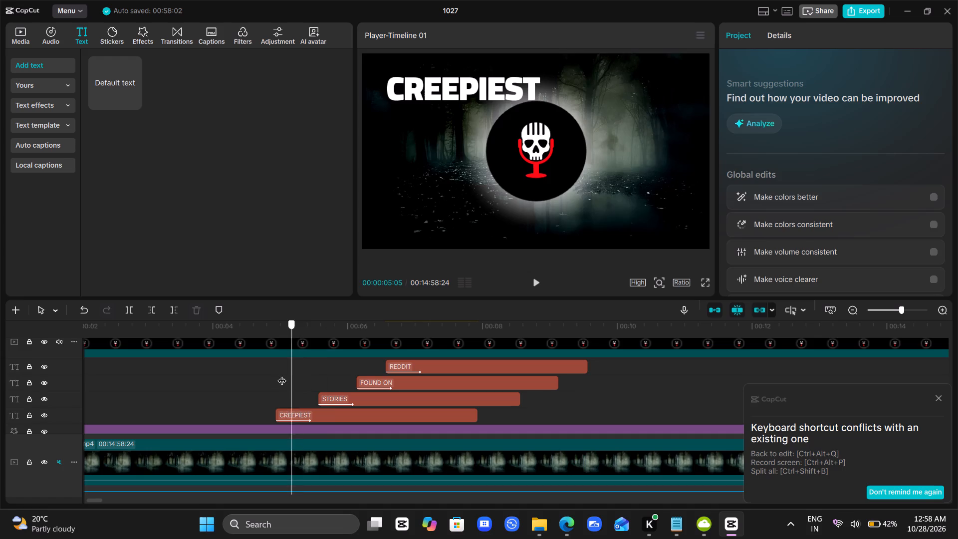
pyautogui.moveTo(282, 374); pyautogui.dragTo(276, 372)
pyautogui.press('space')
pyautogui.press('space')
pyautogui.press('space')
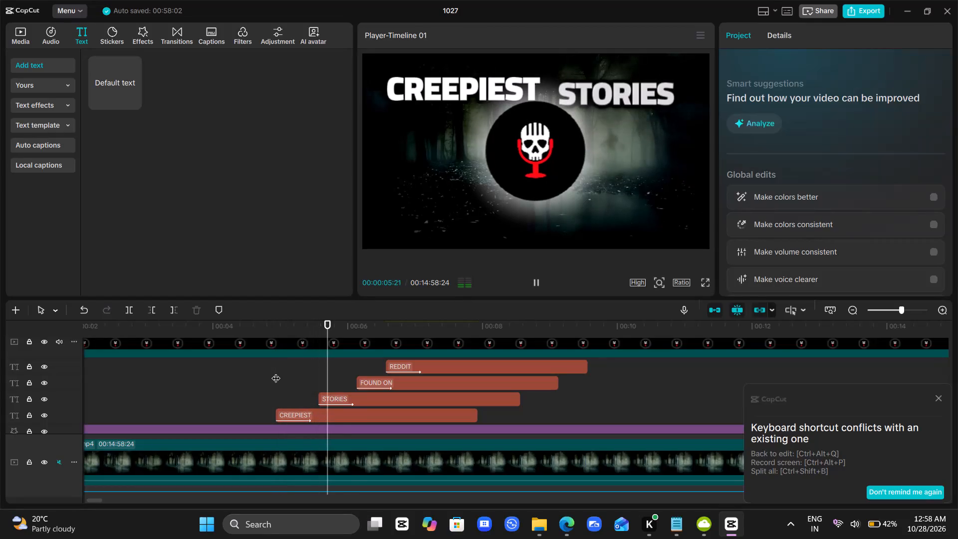
pyautogui.press('space')
pyautogui.press('space')
pyautogui.press('space')
pyautogui.press('space')
pyautogui.press('space')
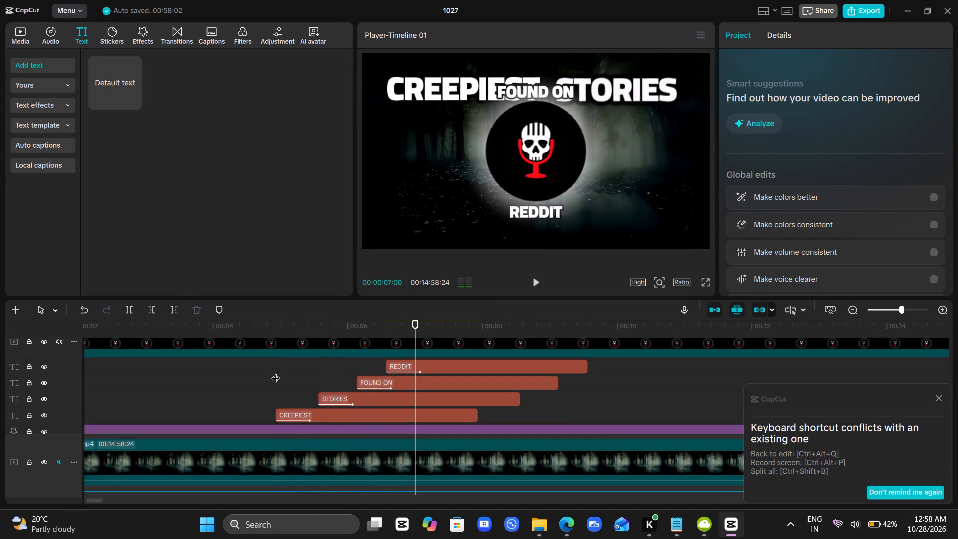
# Scrub through the intro to check how the CREEPIEST, STORIES, FOUND ON and REDDIT words appear together.
pyautogui.click(292, 401)
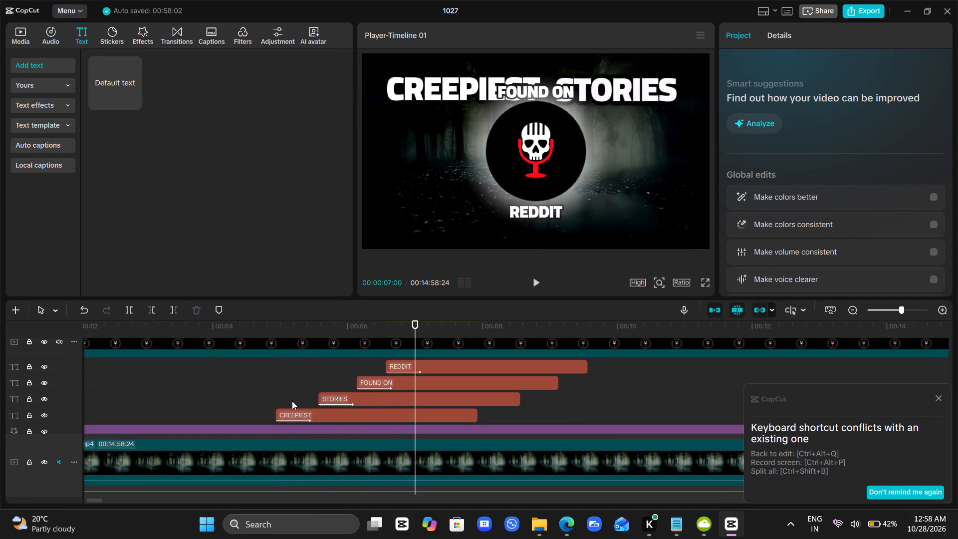
pyautogui.moveTo(292, 401); pyautogui.dragTo(471, 380)
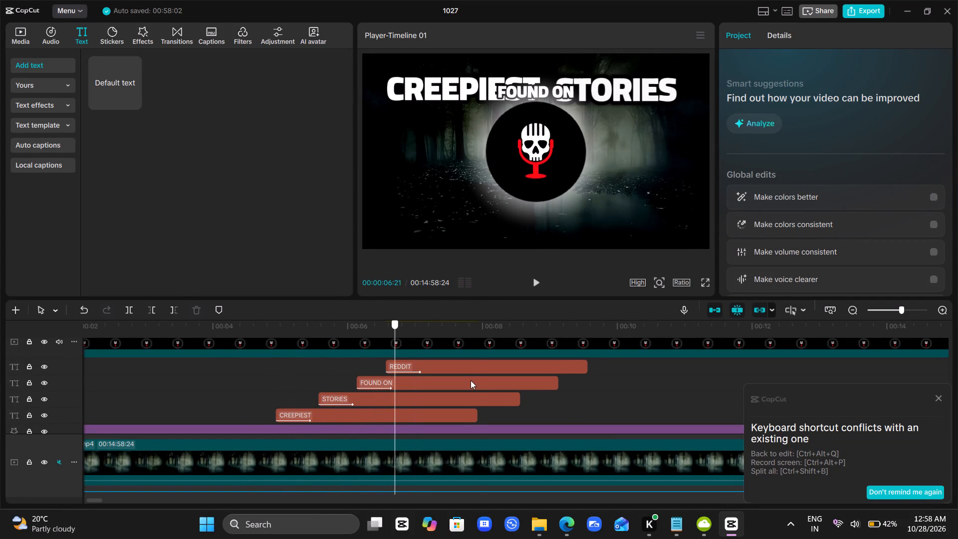
pyautogui.moveTo(471, 380); pyautogui.dragTo(315, 371)
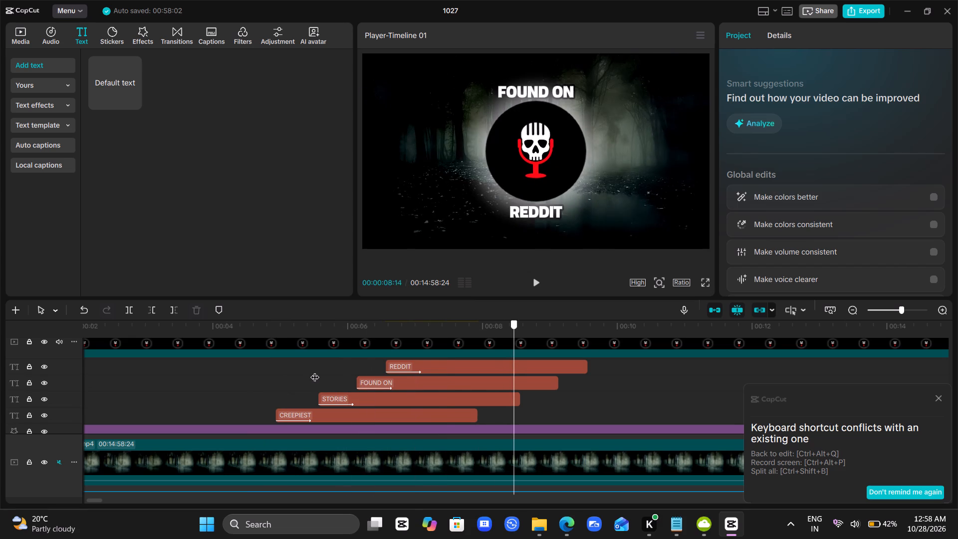
pyautogui.moveTo(315, 371); pyautogui.dragTo(313, 378)
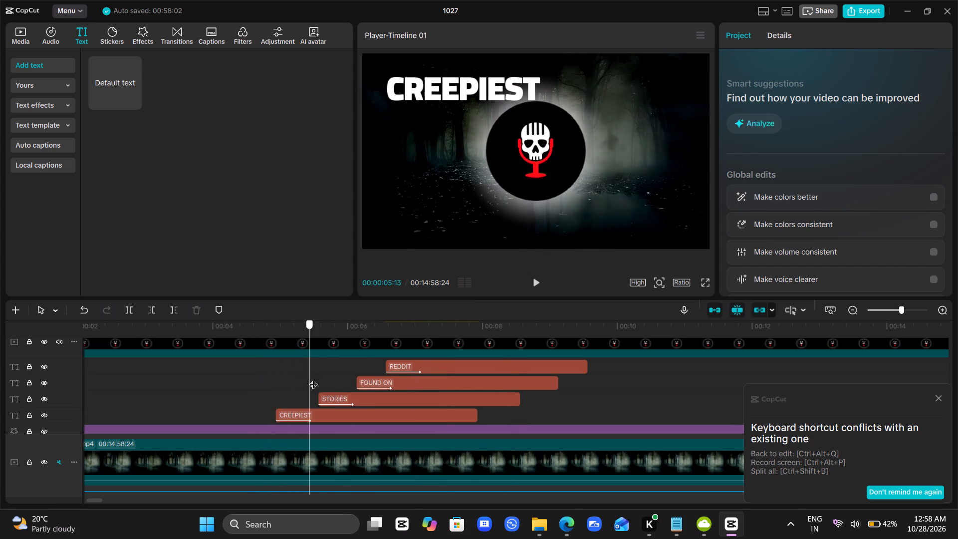
pyautogui.moveTo(313, 378); pyautogui.dragTo(327, 388)
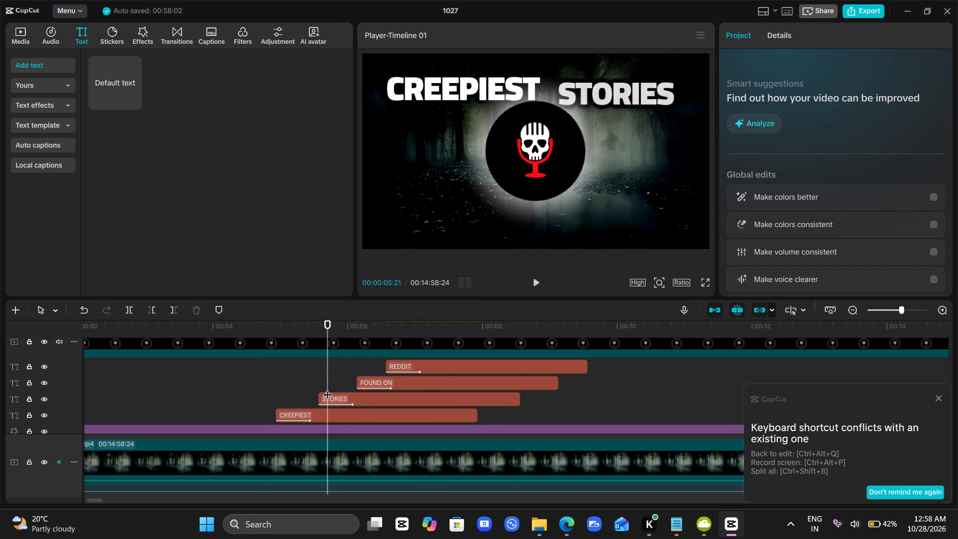
# Switch to Edge and replay the opening of the Horrifying Skinwalker Encounters From Reddit video, pausing to study its title text.
pyautogui.click(571, 528)
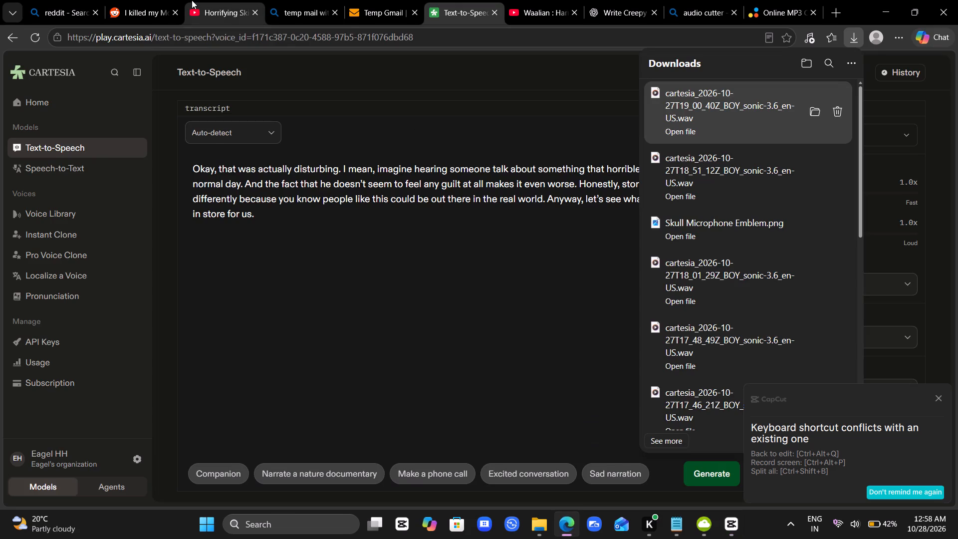
pyautogui.click(226, 2)
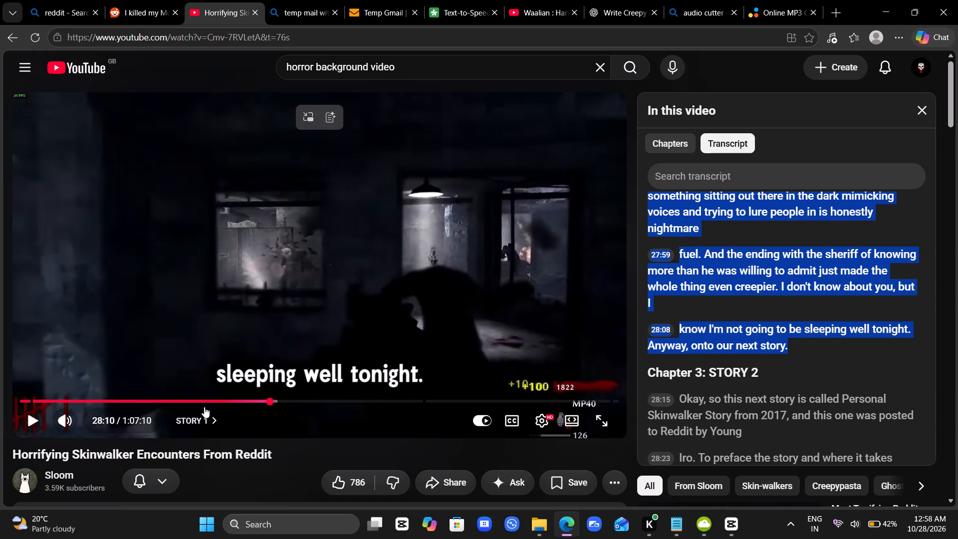
pyautogui.click(19, 401)
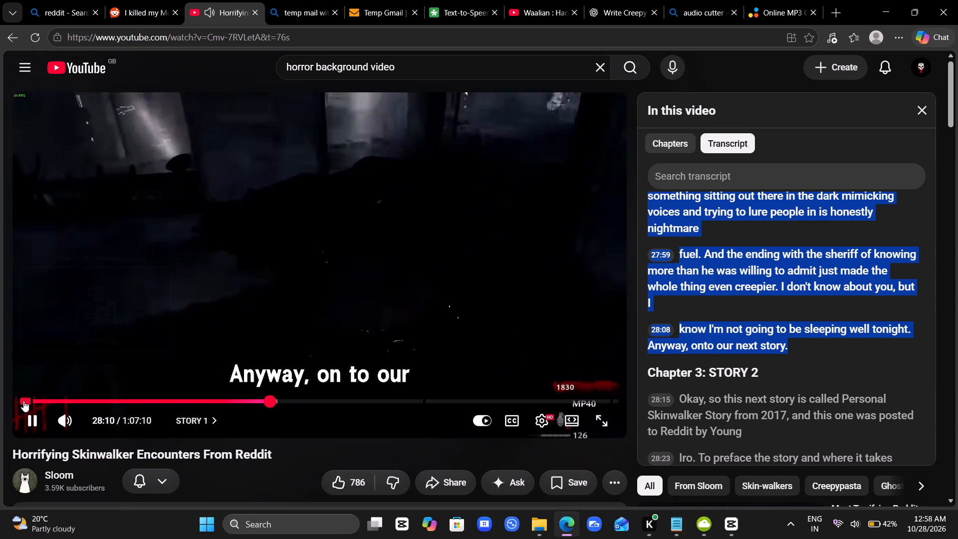
pyautogui.click(23, 401)
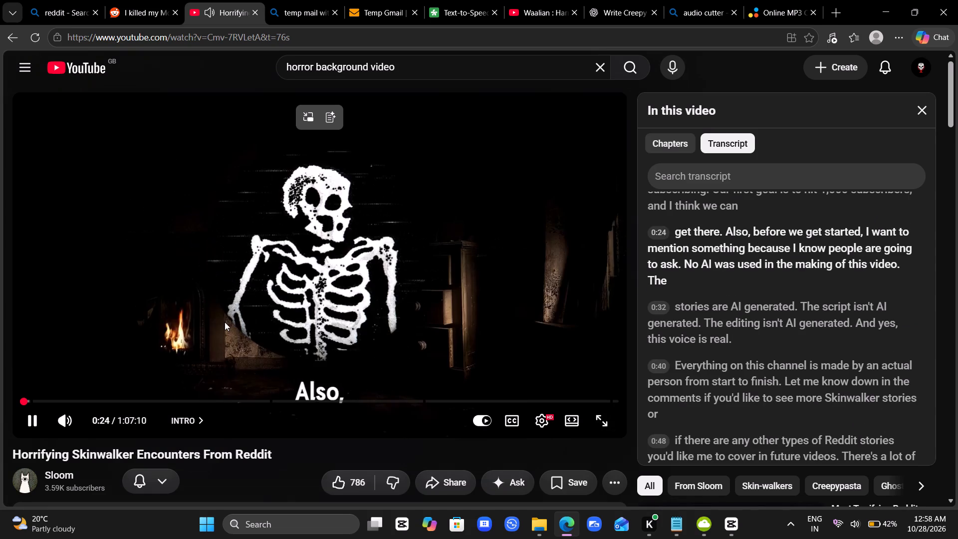
pyautogui.press('space')
pyautogui.press('Left')
pyautogui.press('Left')
pyautogui.press('Left')
pyautogui.press('Left')
pyautogui.press('Left')
pyautogui.press('Left')
pyautogui.press('Left')
pyautogui.press('Left')
pyautogui.press('Left')
pyautogui.press('Left')
pyautogui.press('Left')
pyautogui.press('Left')
pyautogui.press('Left')
pyautogui.press('Left')
pyautogui.press('Left')
pyautogui.press('Left')
pyautogui.press('Left')
pyautogui.press('Left')
pyautogui.press('Left')
pyautogui.press('Left')
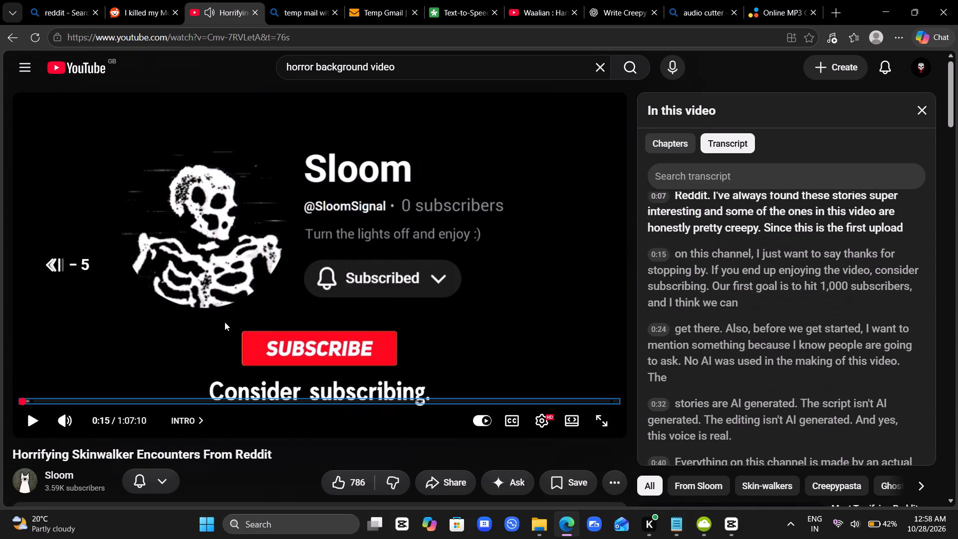
pyautogui.press('space')
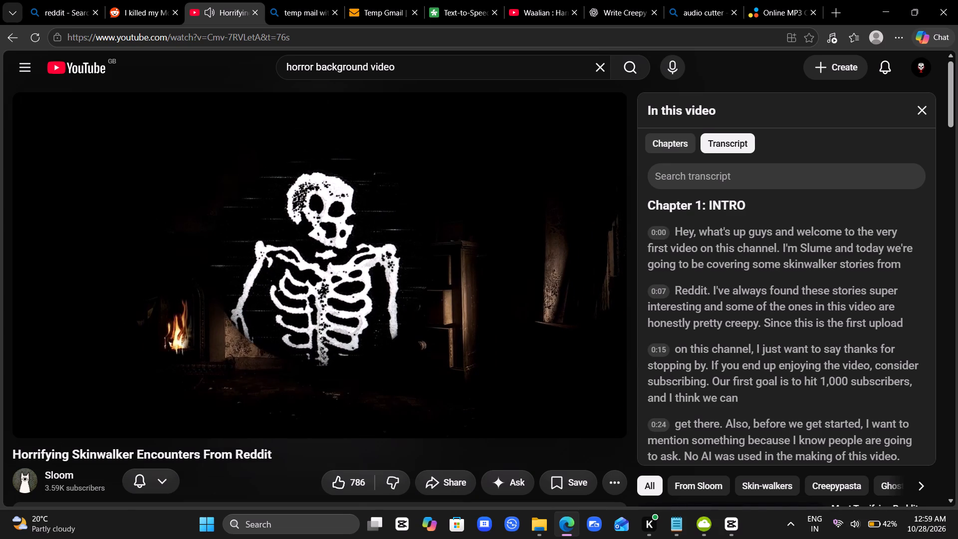
pyautogui.press('space')
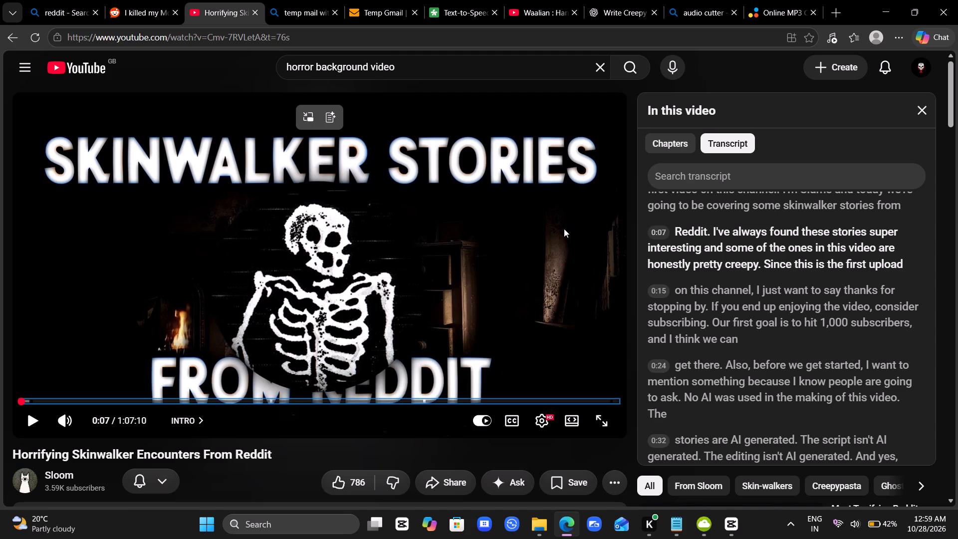
pyautogui.press('space')
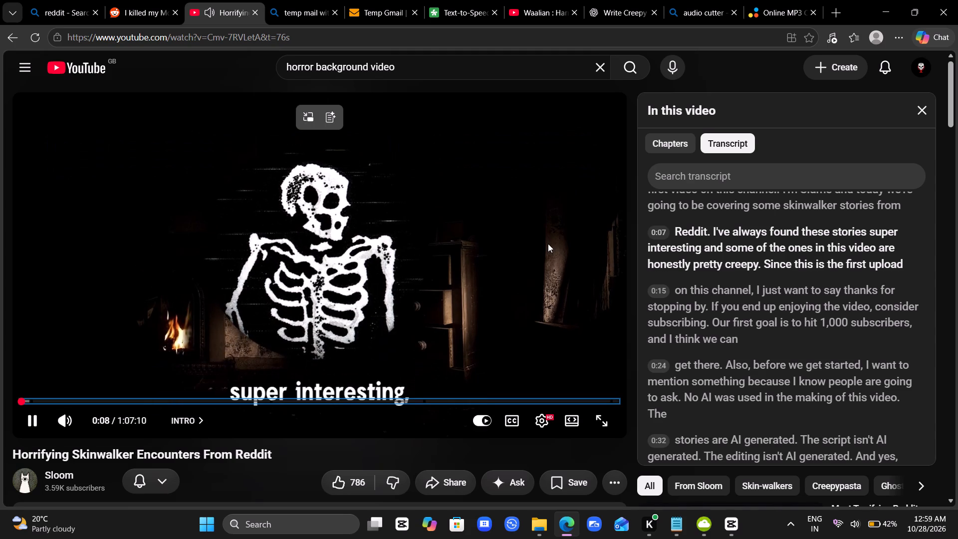
pyautogui.press('space')
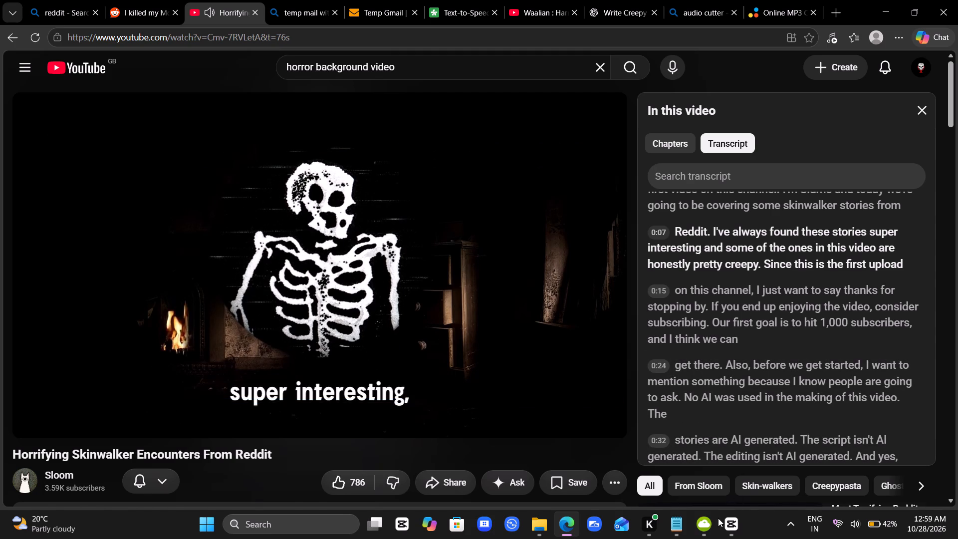
# Return to CapCut and play the intro from just before CREEPIEST until all four words are on screen.
pyautogui.click(723, 531)
pyautogui.hscroll(1, 380, 413)
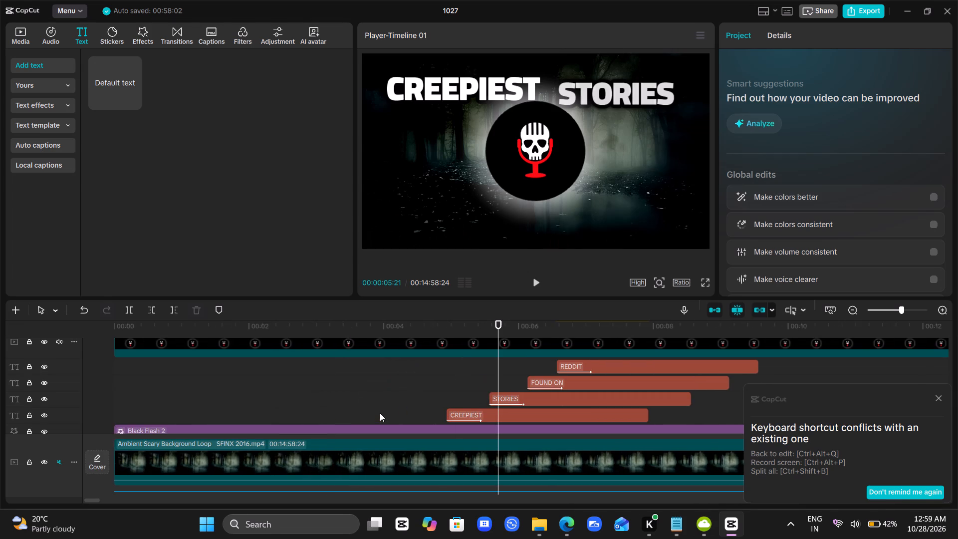
pyautogui.hscroll(1, 380, 413)
pyautogui.click(442, 387)
pyautogui.moveTo(442, 387); pyautogui.dragTo(405, 355)
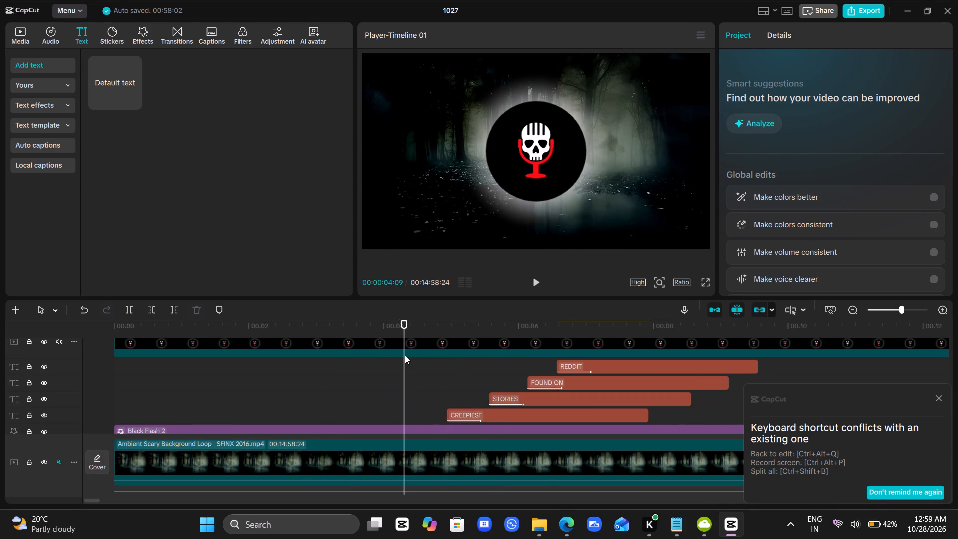
pyautogui.press('space')
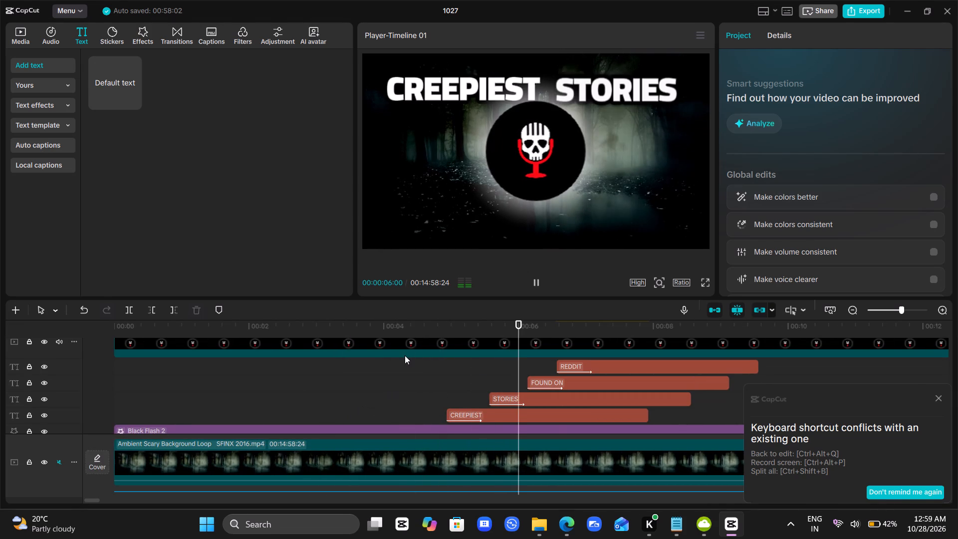
pyautogui.press('space')
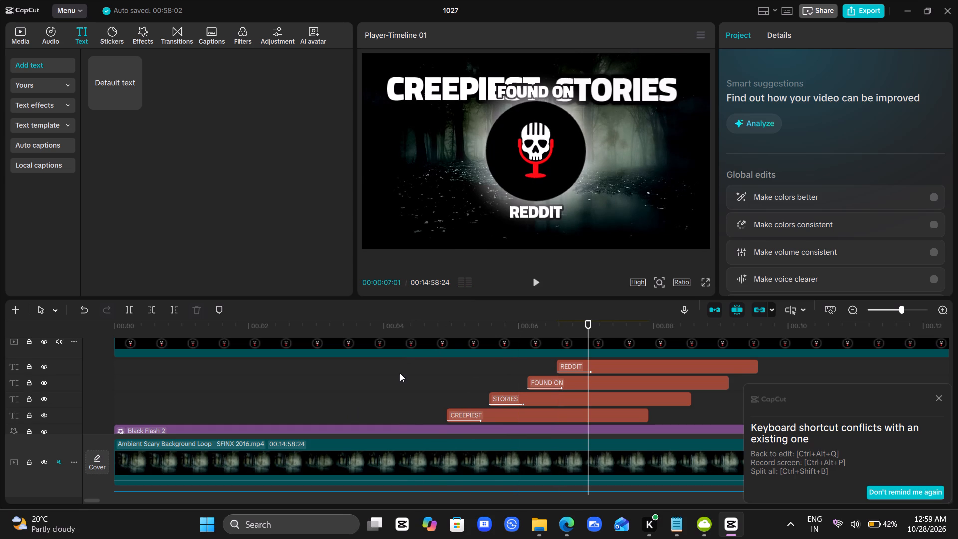
# Scrub back and forth over the intro to compare the look of CREEPIEST with STORIES as each word appears.
pyautogui.click(466, 370)
pyautogui.moveTo(466, 370); pyautogui.dragTo(547, 401)
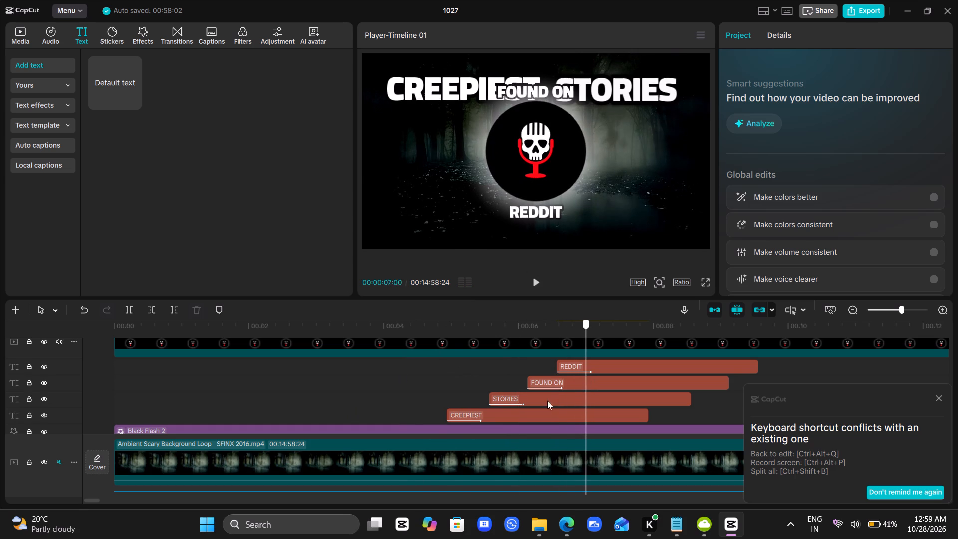
pyautogui.moveTo(547, 401); pyautogui.dragTo(420, 424)
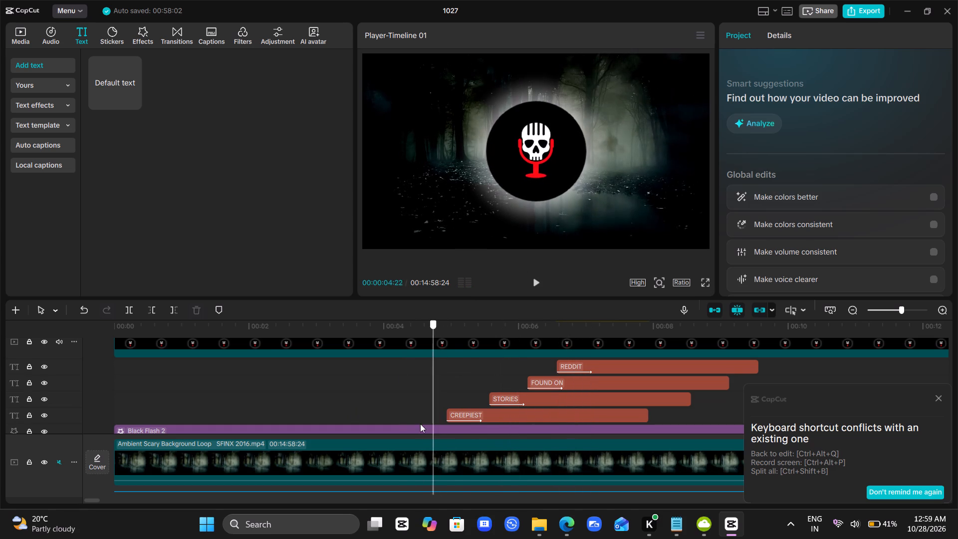
pyautogui.moveTo(420, 424); pyautogui.dragTo(506, 403)
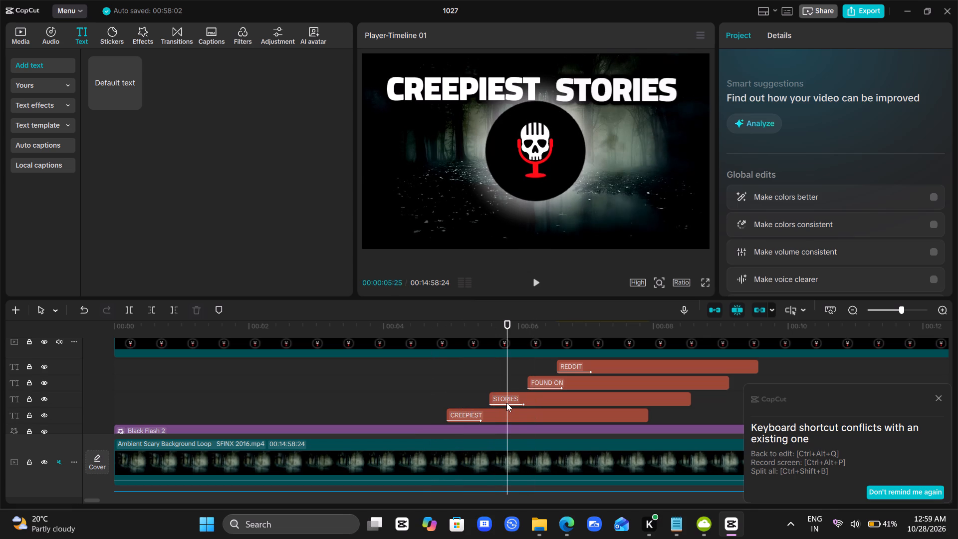
pyautogui.click(473, 391)
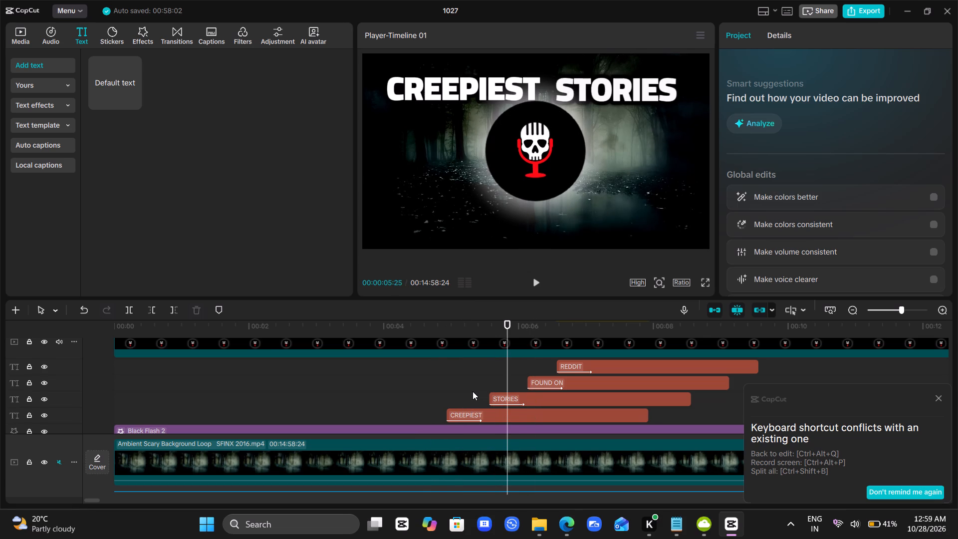
pyautogui.click(473, 391)
pyautogui.moveTo(473, 391); pyautogui.dragTo(477, 390)
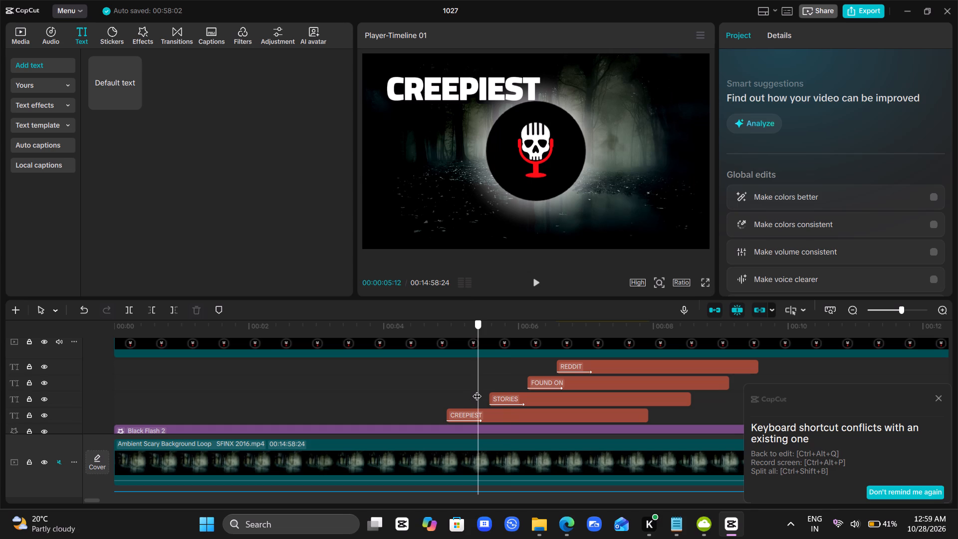
pyautogui.moveTo(477, 390); pyautogui.dragTo(473, 385)
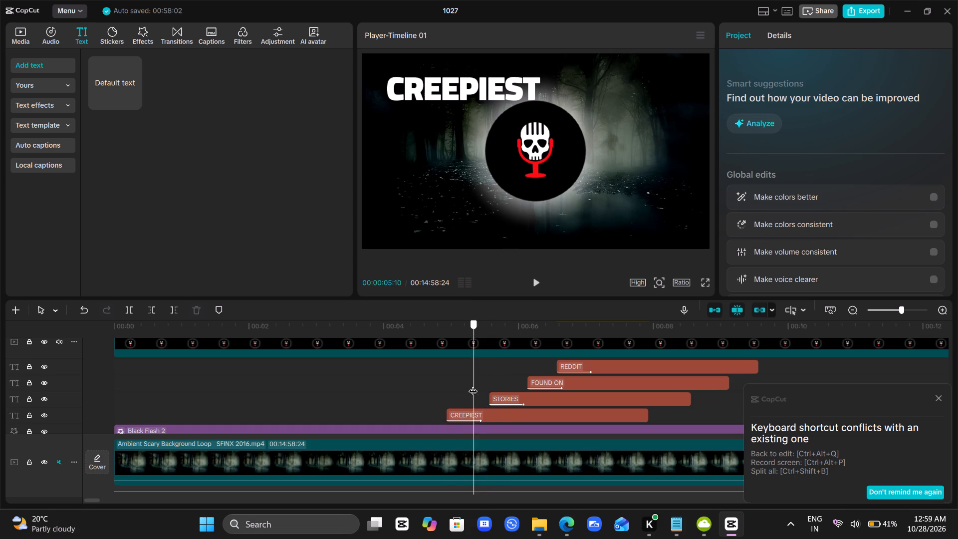
pyautogui.moveTo(473, 385); pyautogui.dragTo(480, 388)
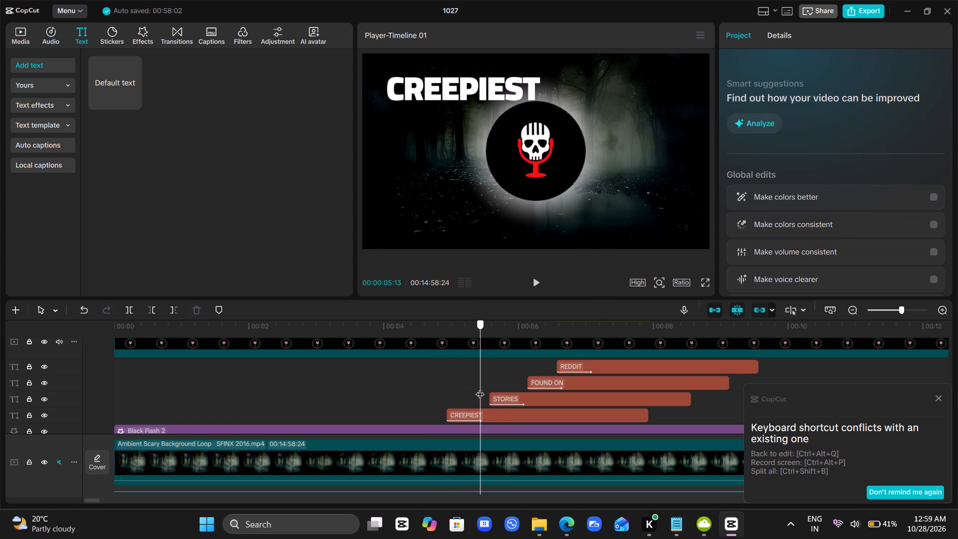
pyautogui.moveTo(480, 388); pyautogui.dragTo(488, 390)
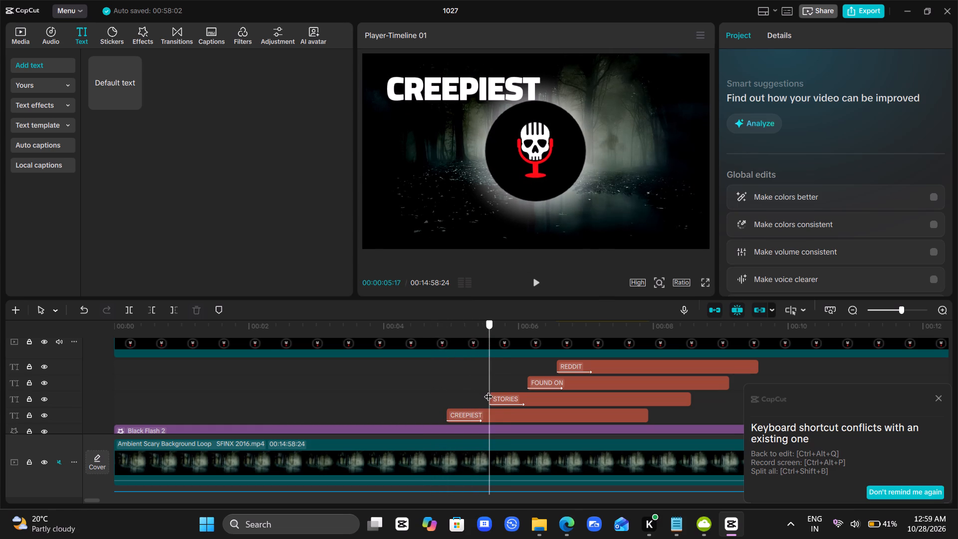
pyautogui.moveTo(488, 390); pyautogui.dragTo(466, 401)
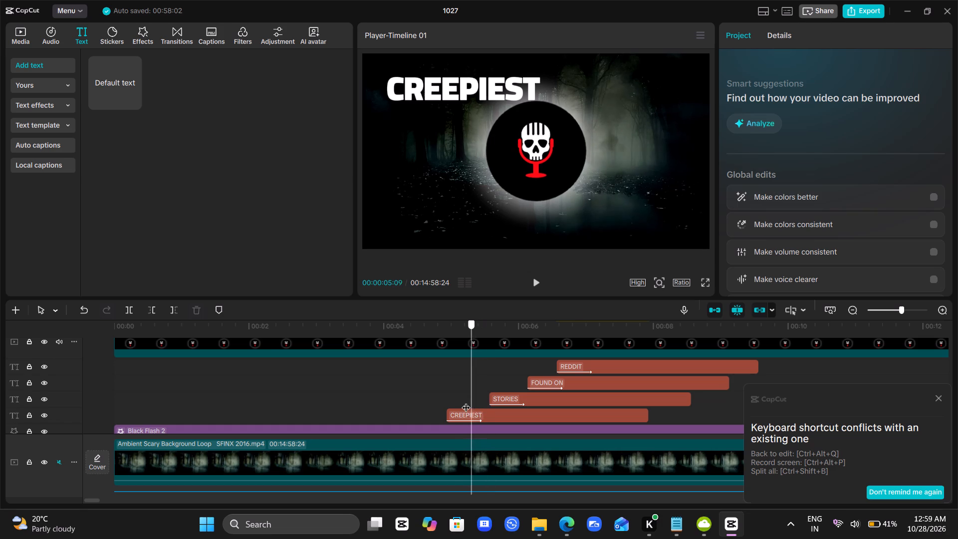
pyautogui.moveTo(466, 401); pyautogui.dragTo(466, 400)
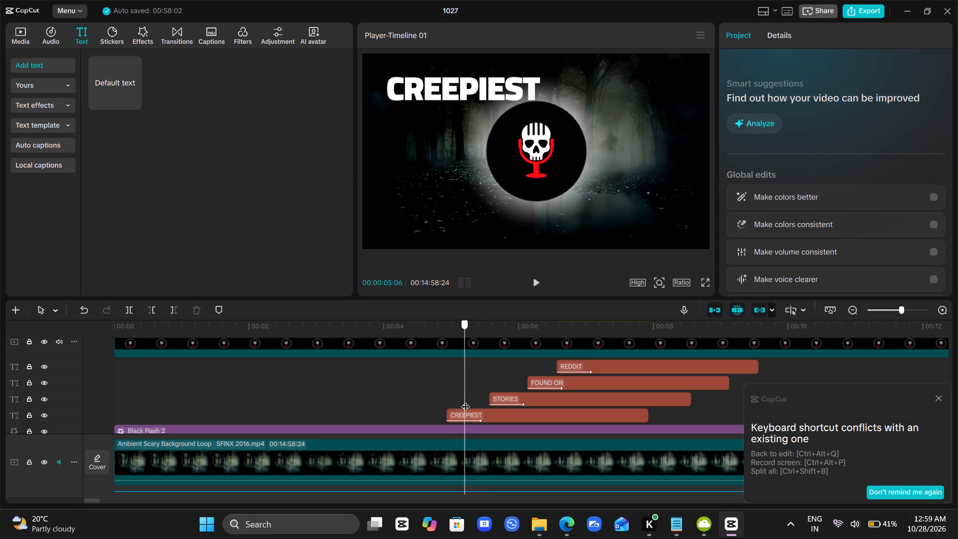
pyautogui.moveTo(466, 400); pyautogui.dragTo(474, 398)
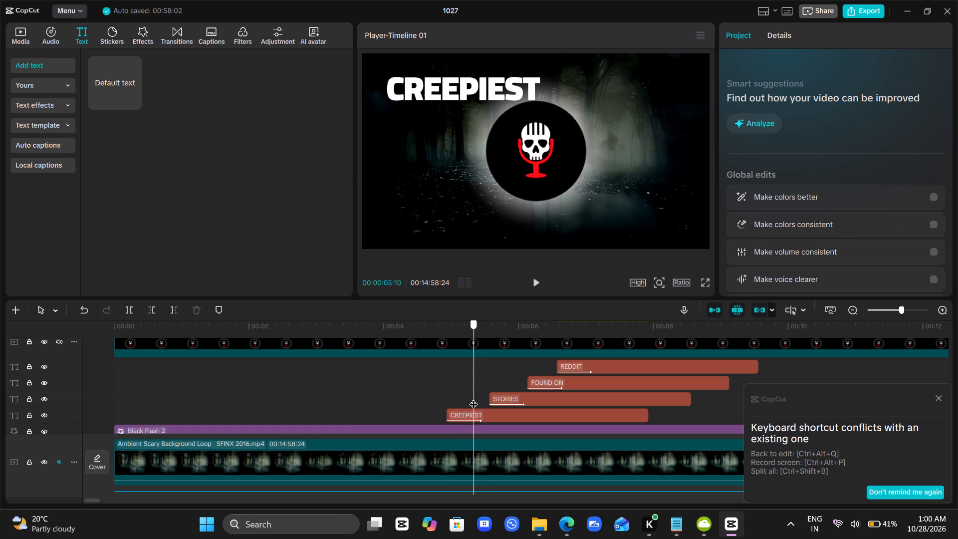
pyautogui.moveTo(474, 398); pyautogui.dragTo(517, 394)
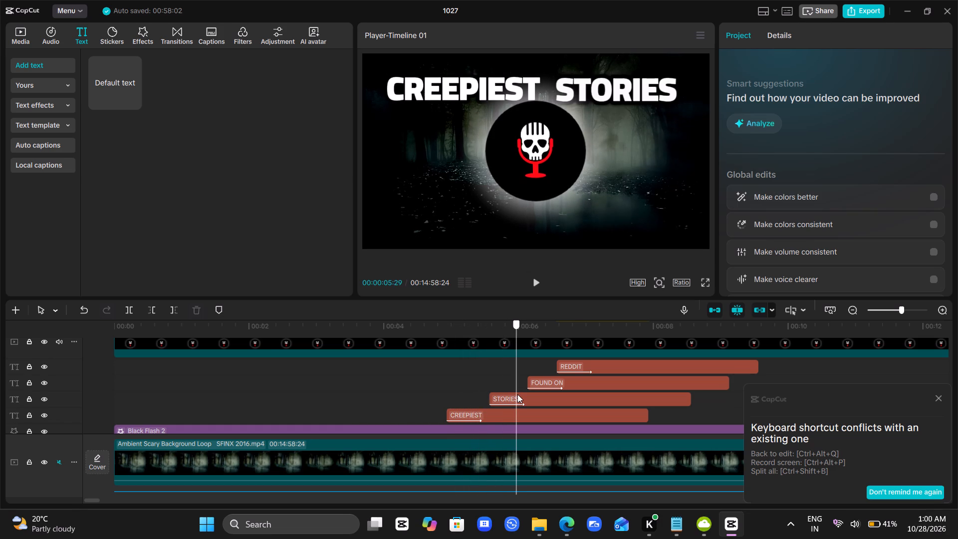
pyautogui.moveTo(517, 394); pyautogui.dragTo(461, 405)
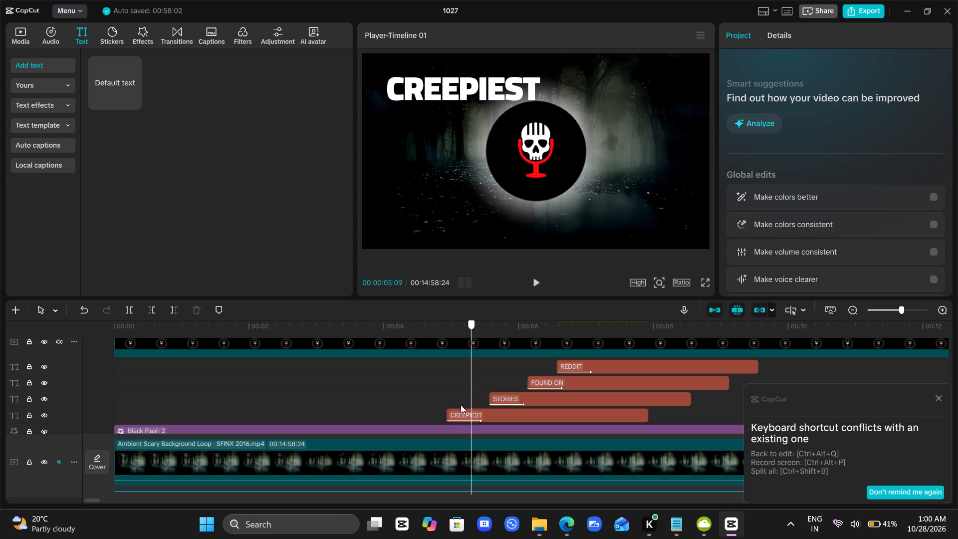
pyautogui.moveTo(461, 405); pyautogui.dragTo(465, 408)
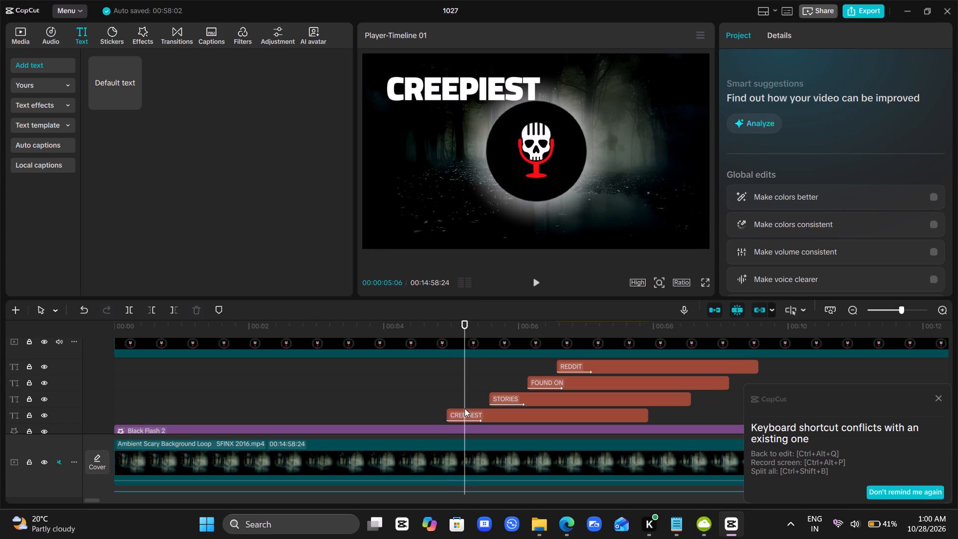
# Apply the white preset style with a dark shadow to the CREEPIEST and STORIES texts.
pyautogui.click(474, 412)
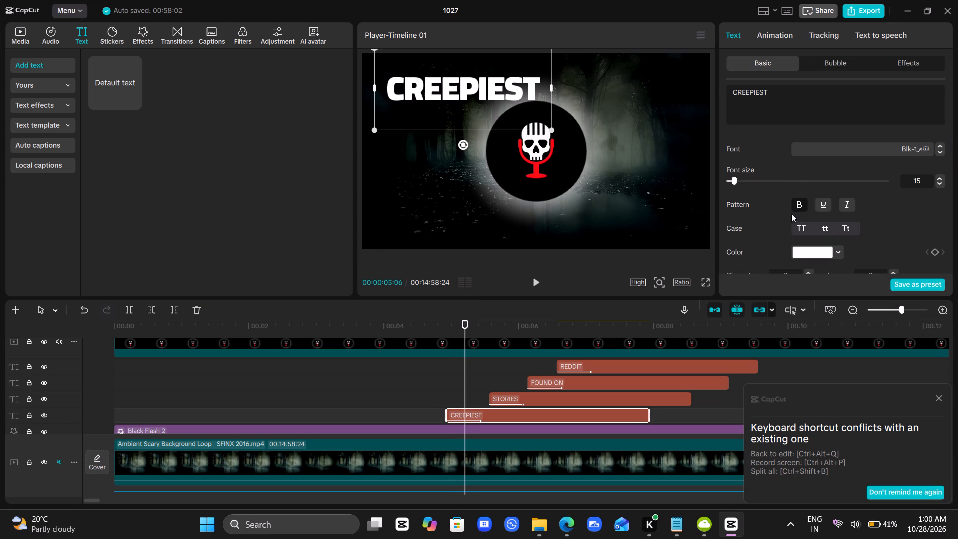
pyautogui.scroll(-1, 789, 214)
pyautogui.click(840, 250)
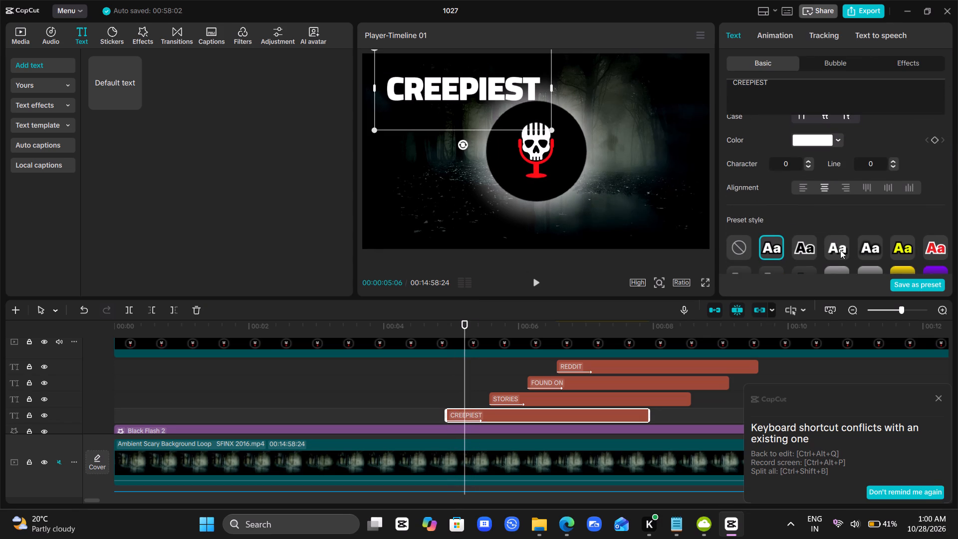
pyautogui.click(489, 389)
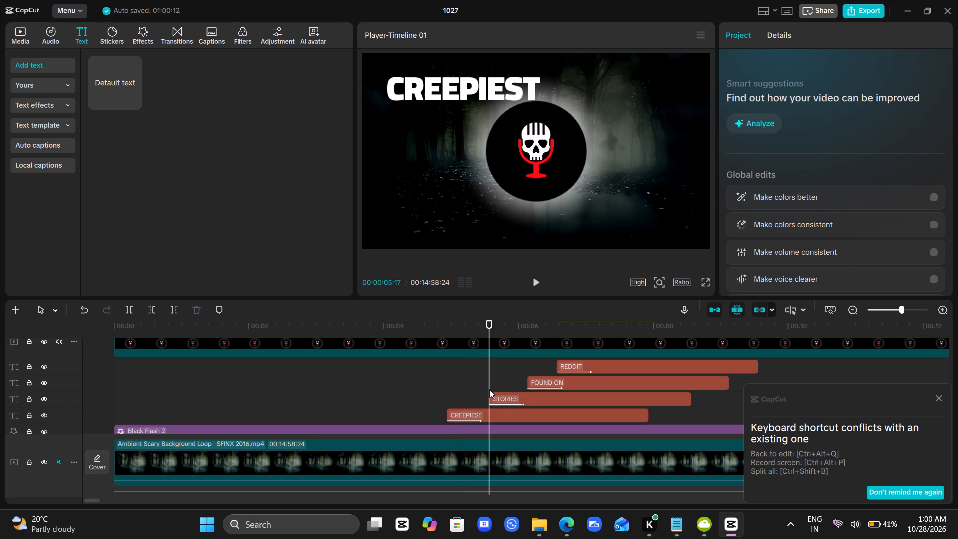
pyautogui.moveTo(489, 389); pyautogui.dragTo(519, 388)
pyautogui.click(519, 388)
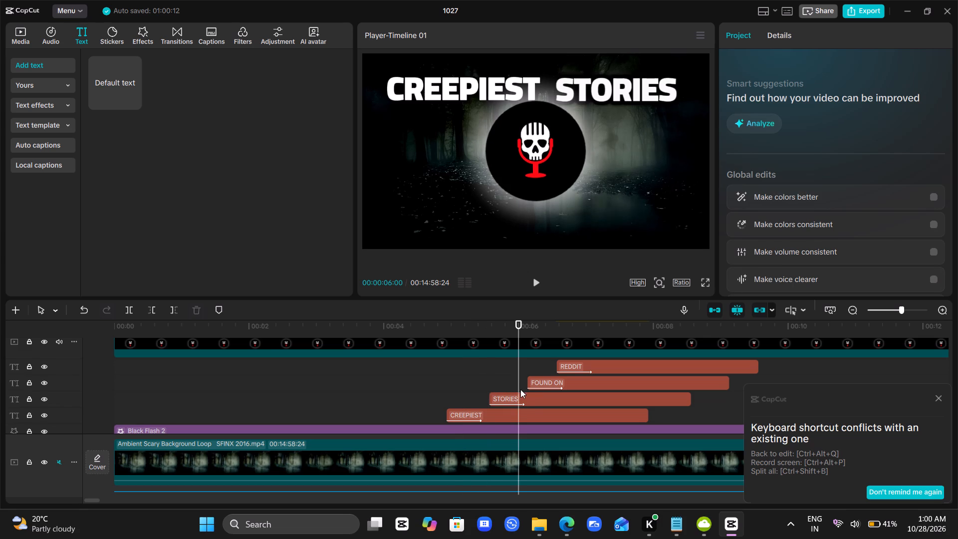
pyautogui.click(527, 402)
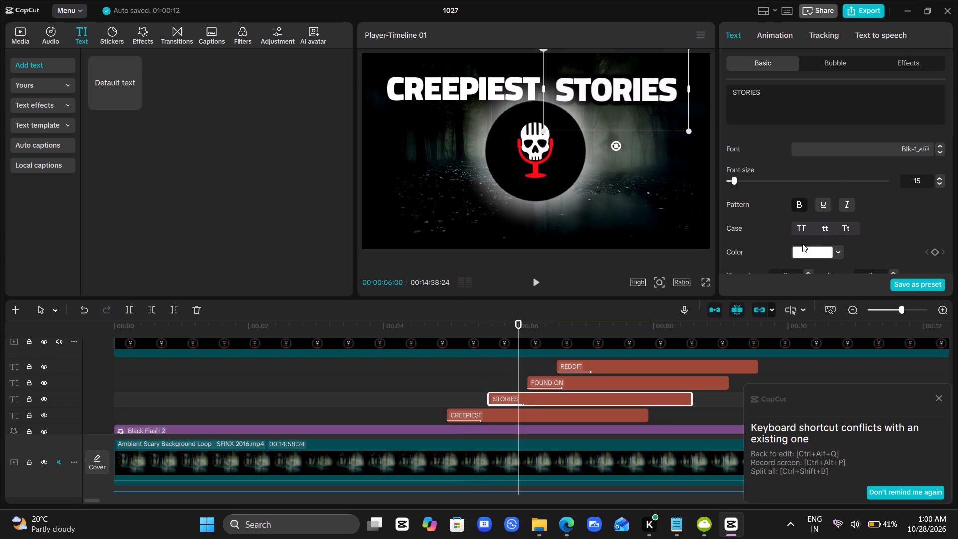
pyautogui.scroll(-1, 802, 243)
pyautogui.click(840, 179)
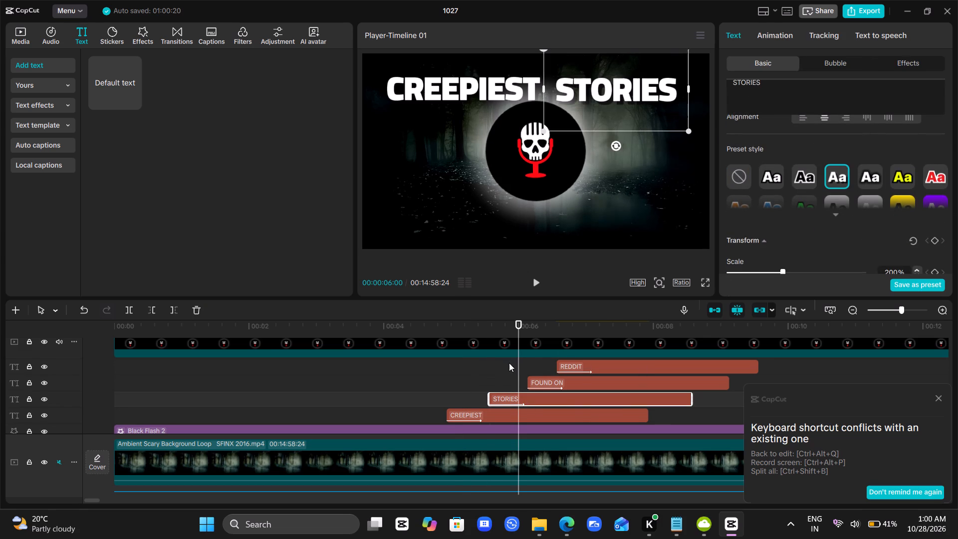
# Set the preset style of the STORIES and CREEPIEST texts to none.
pyautogui.click(736, 181)
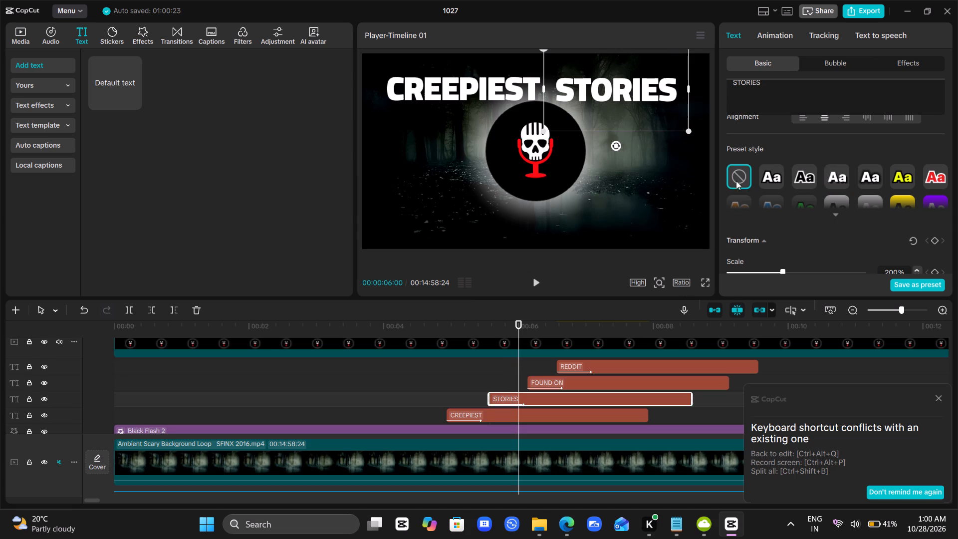
pyautogui.click(501, 416)
pyautogui.click(740, 174)
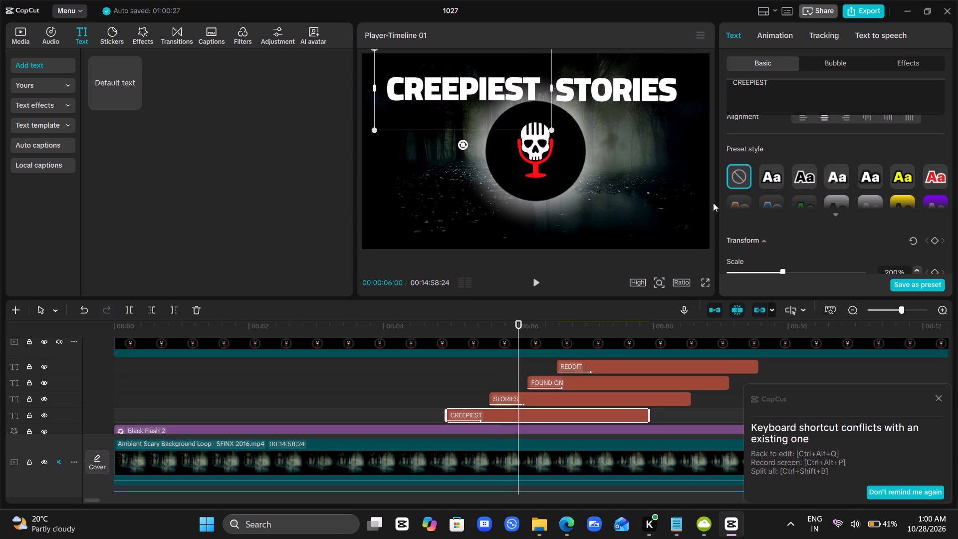
# Set the preset style of the FOUND ON and REDDIT texts to none so they match the other intro words.
pyautogui.click(452, 387)
pyautogui.moveTo(452, 387); pyautogui.dragTo(429, 395)
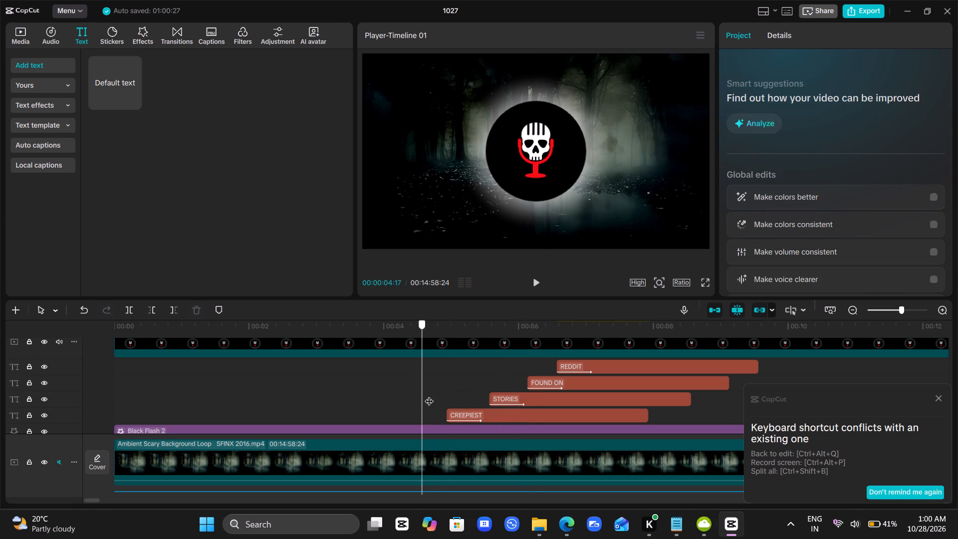
pyautogui.moveTo(429, 395); pyautogui.dragTo(489, 381)
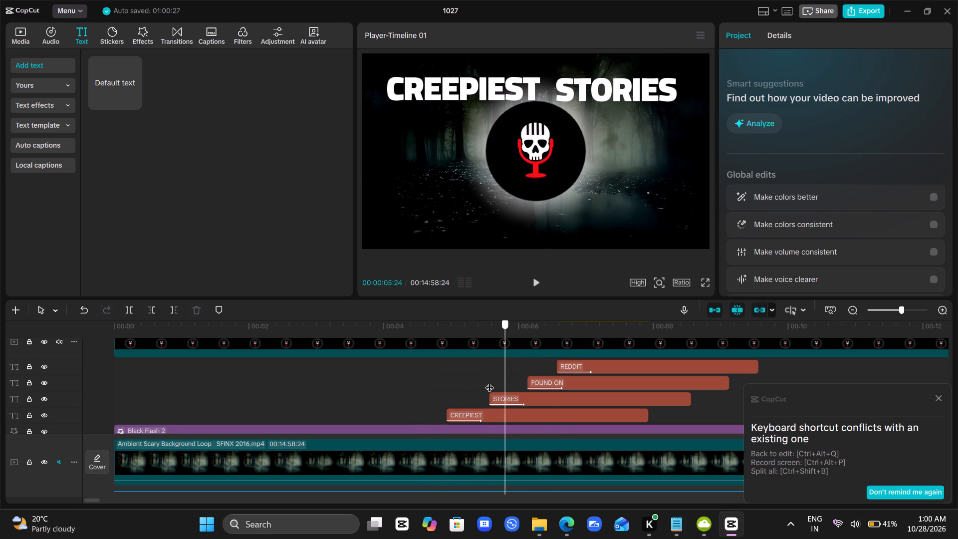
pyautogui.moveTo(489, 381); pyautogui.dragTo(572, 376)
pyautogui.click(549, 385)
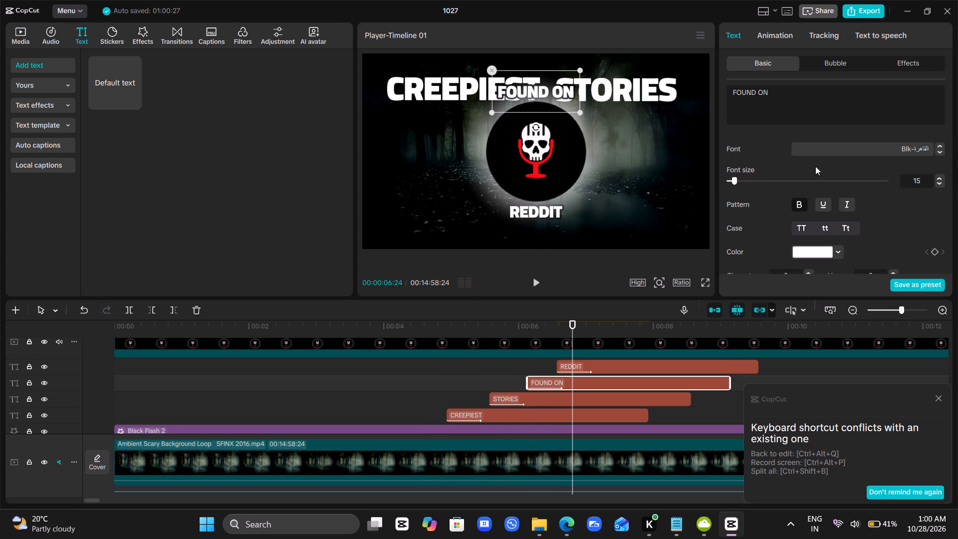
pyautogui.scroll(-2, 805, 175)
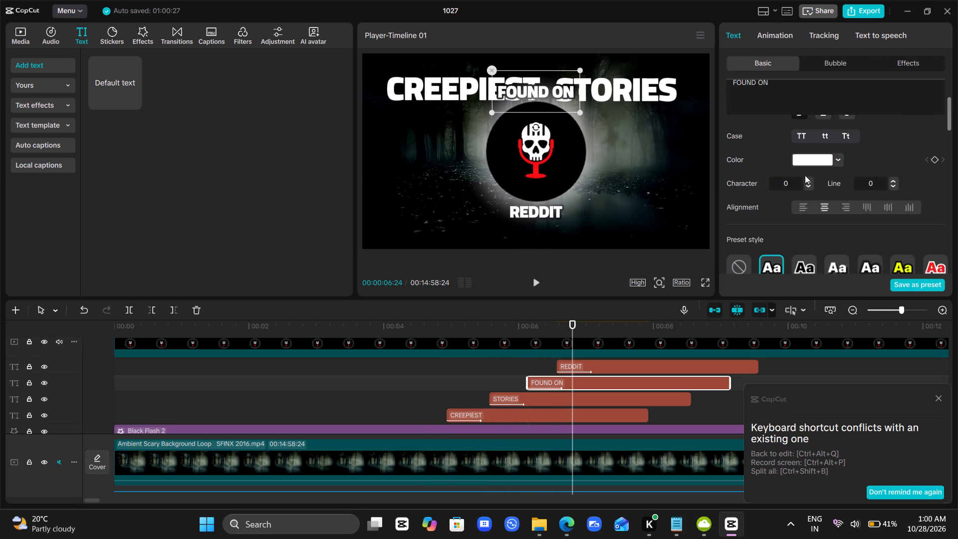
pyautogui.scroll(-1, 784, 228)
pyautogui.scroll(1, 784, 228)
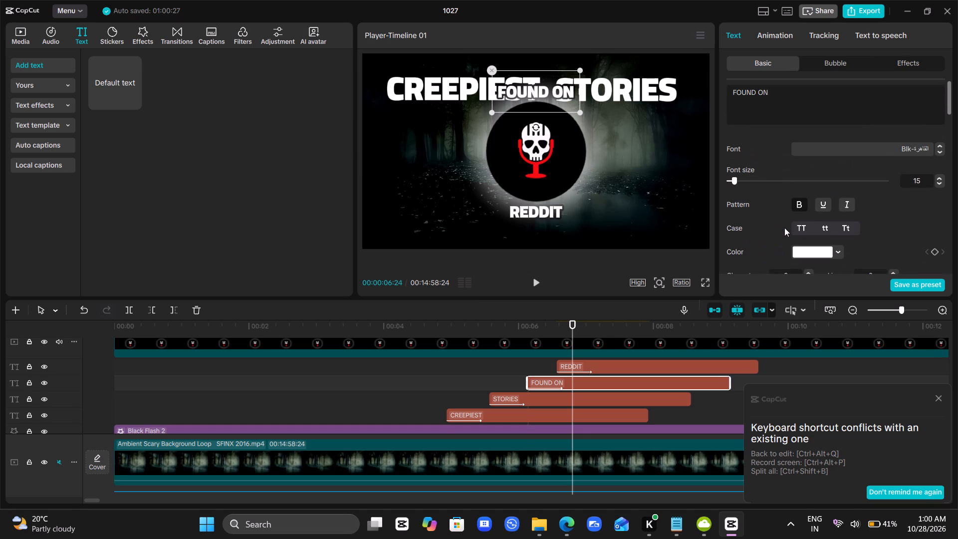
pyautogui.scroll(1, 784, 228)
pyautogui.scroll(-1, 803, 219)
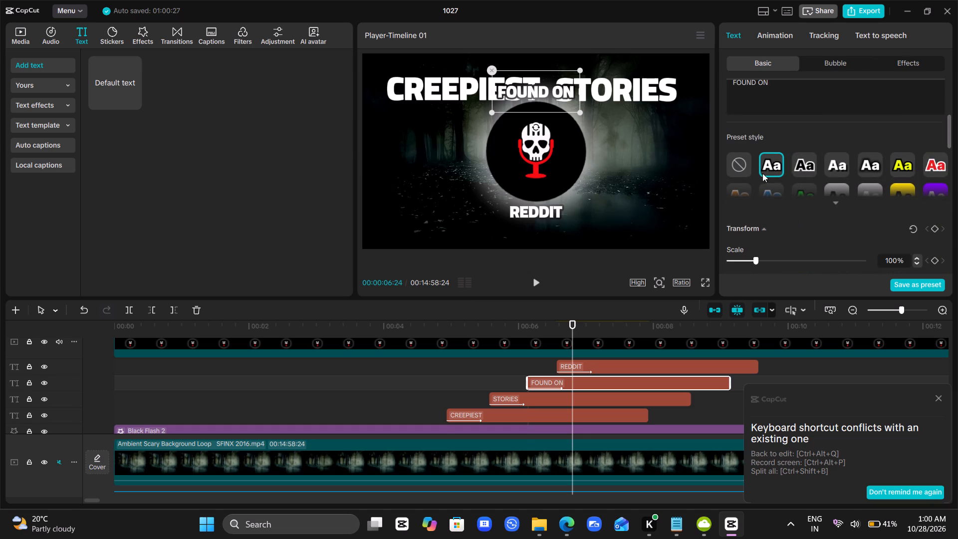
pyautogui.click(738, 166)
pyautogui.click(614, 362)
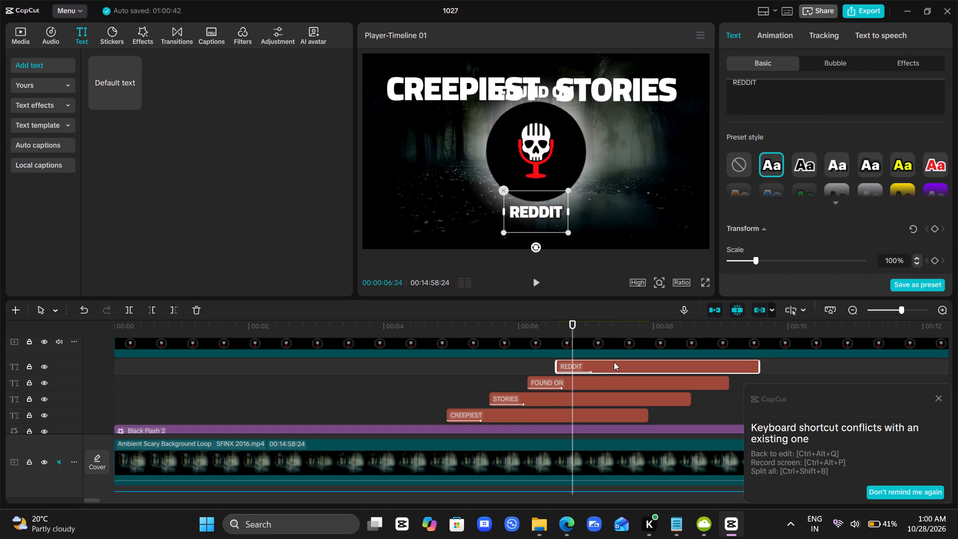
pyautogui.click(742, 169)
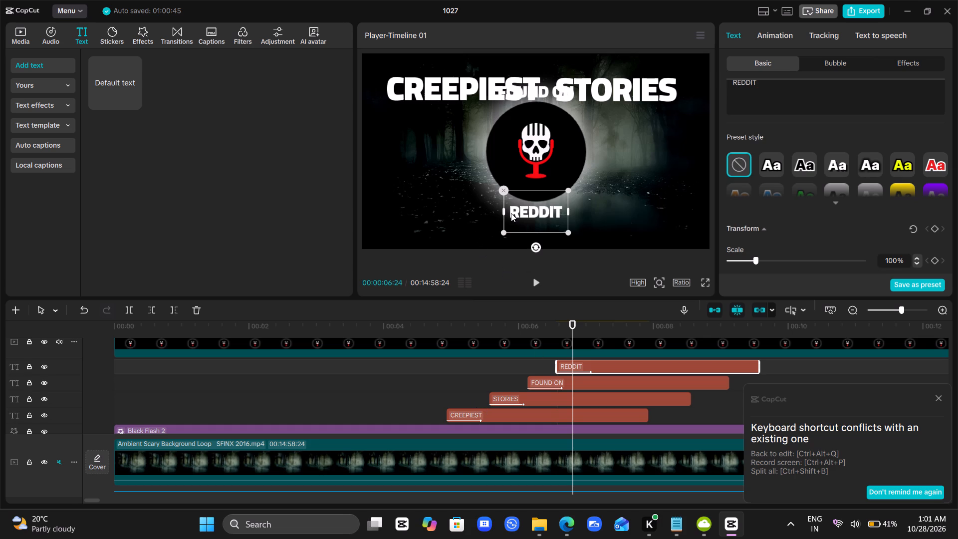
# Play the intro from about 00:00:04:07 until STORIES is on screen to check the plain title words.
pyautogui.click(500, 380)
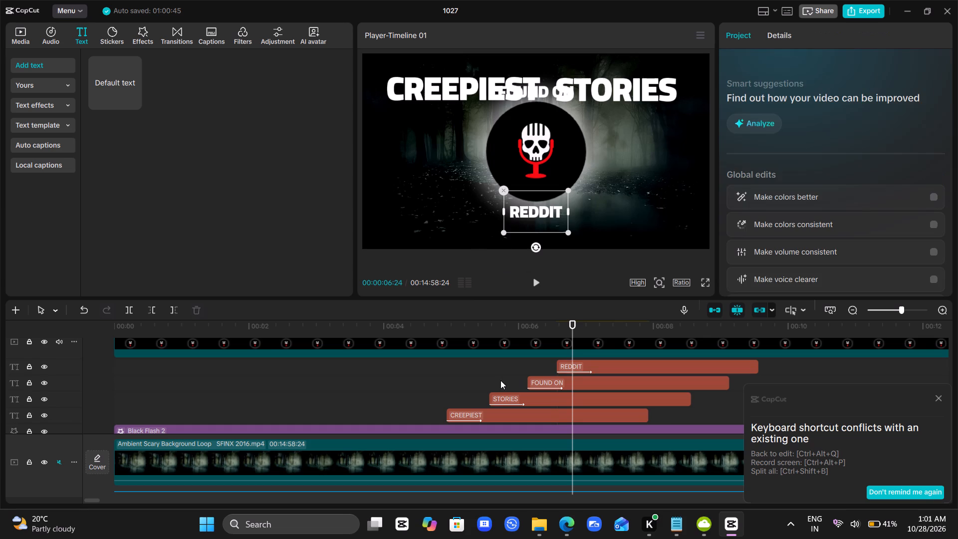
pyautogui.moveTo(500, 380); pyautogui.dragTo(500, 376)
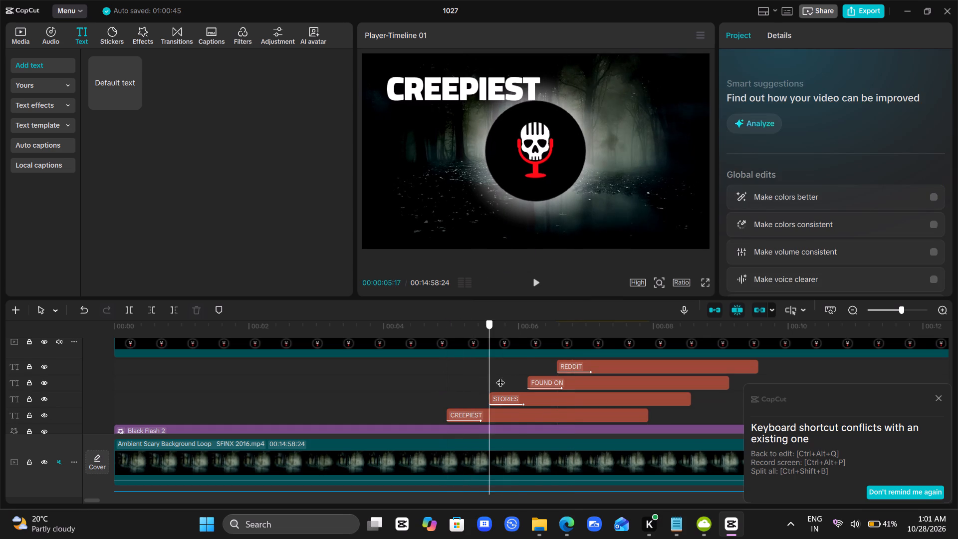
pyautogui.moveTo(500, 376); pyautogui.dragTo(399, 362)
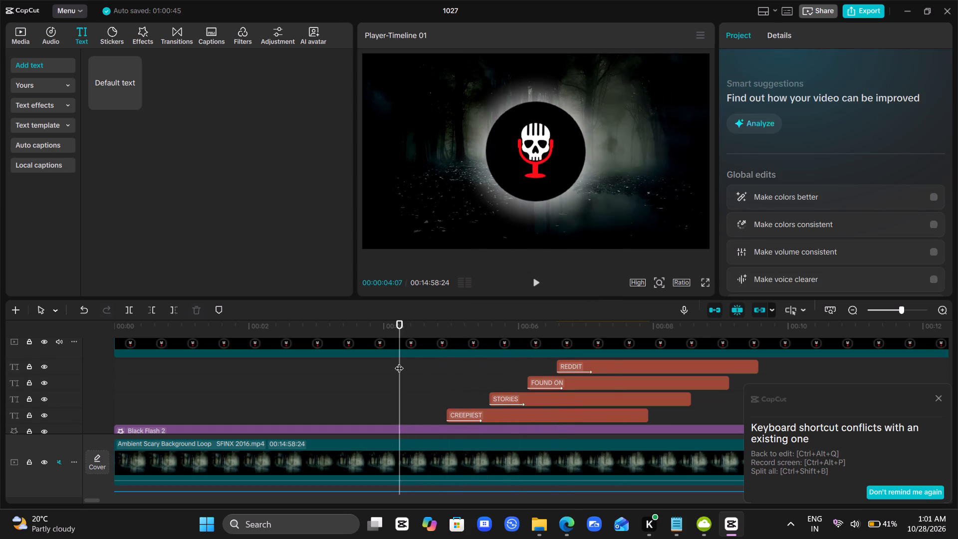
pyautogui.press('space')
pyautogui.press('space')
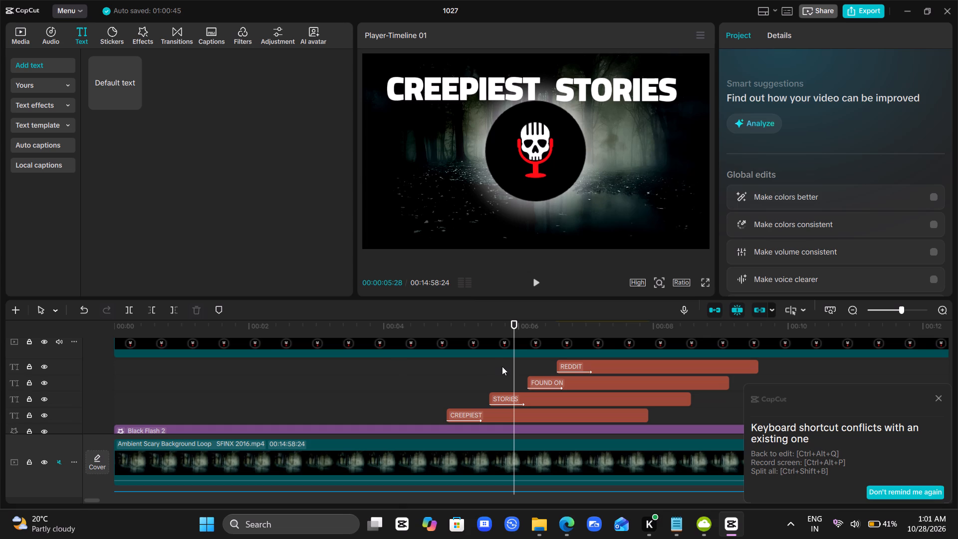
# Add a Transform keyframe to the logo's compound clip at 00:00:04:28, where the CREEPIEST text starts.
pyautogui.scroll(2, 502, 366)
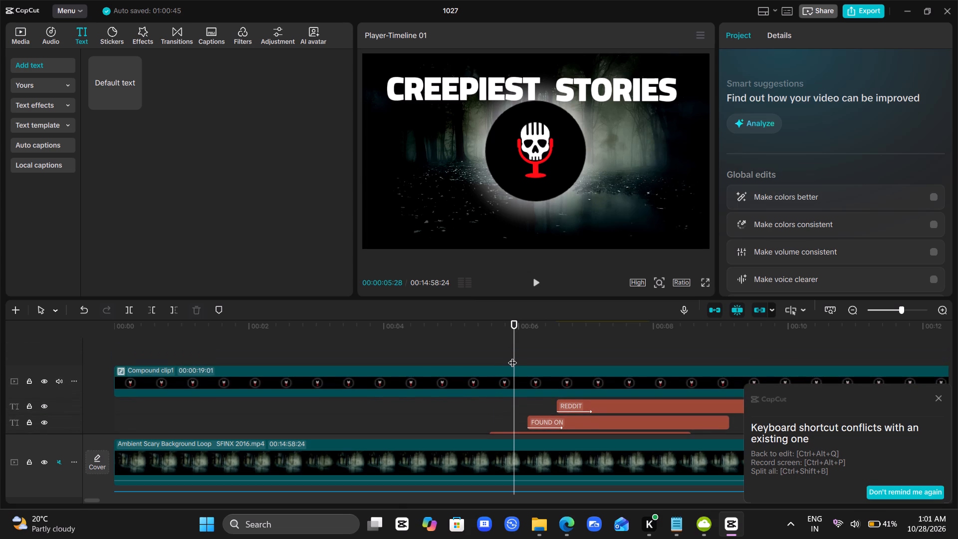
pyautogui.moveTo(512, 356); pyautogui.dragTo(473, 362)
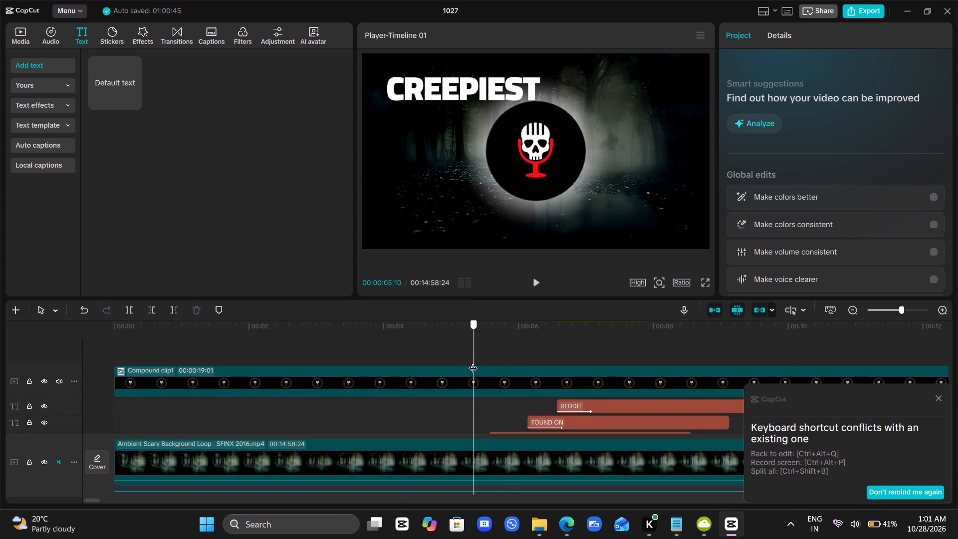
pyautogui.moveTo(473, 362); pyautogui.dragTo(472, 371)
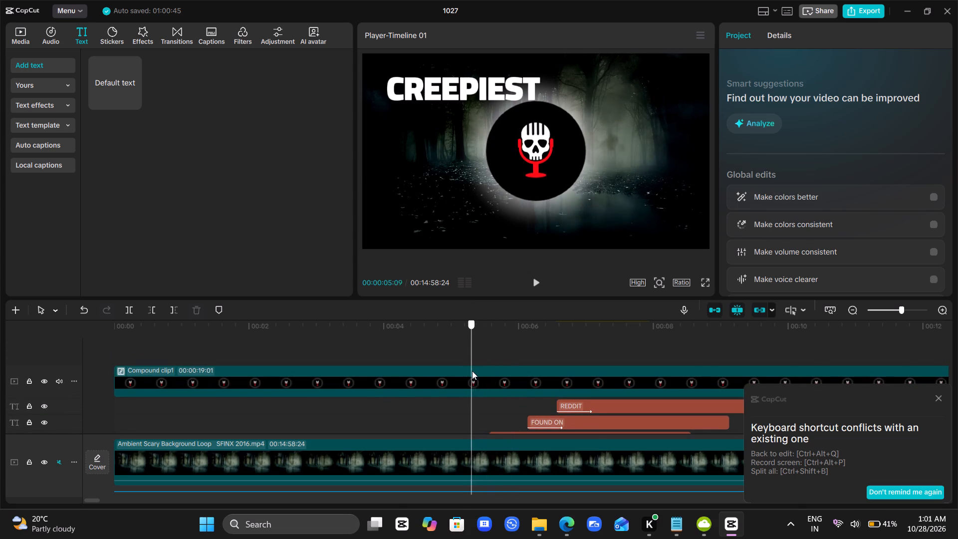
pyautogui.moveTo(472, 371); pyautogui.dragTo(488, 370)
pyautogui.scroll(-1, 488, 370)
pyautogui.click(488, 370)
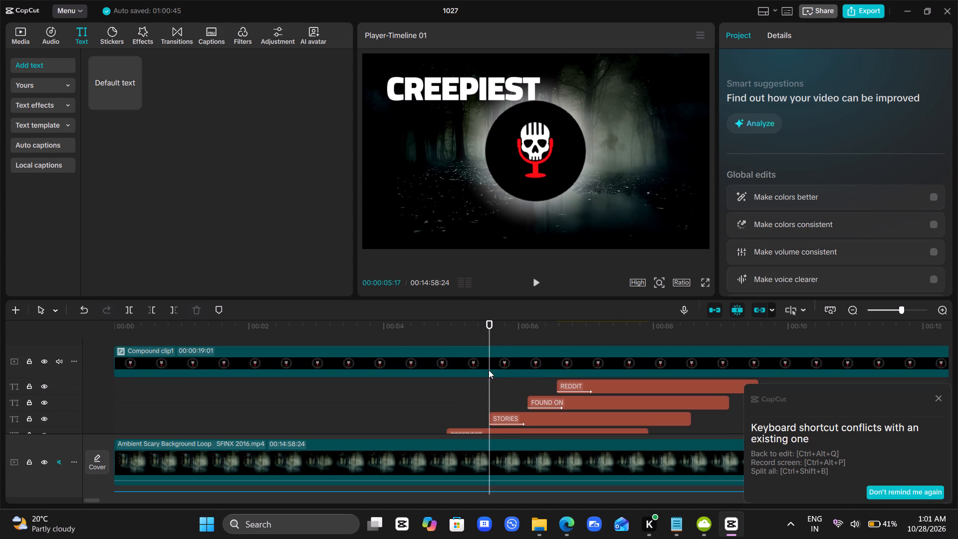
pyautogui.click(456, 403)
pyautogui.moveTo(456, 403); pyautogui.dragTo(450, 404)
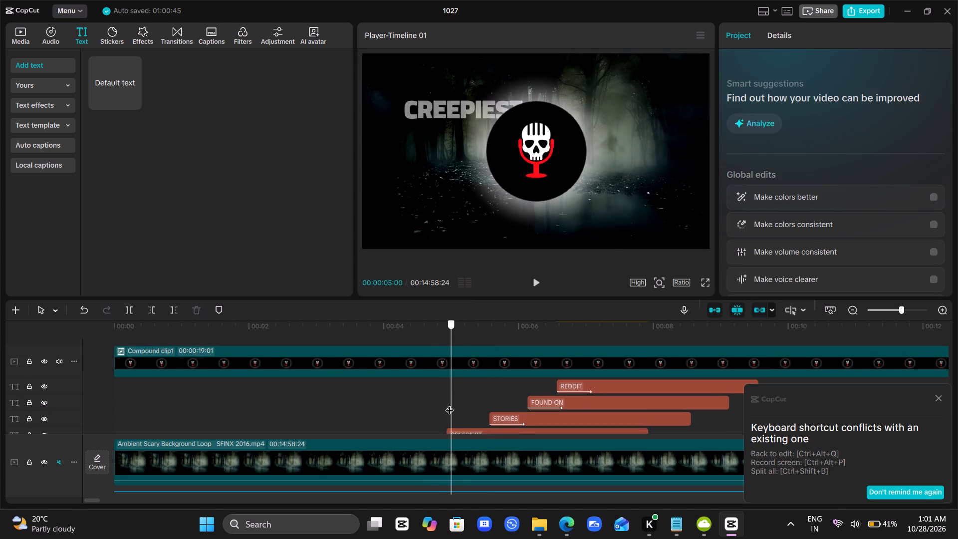
pyautogui.moveTo(450, 404); pyautogui.dragTo(448, 404)
pyautogui.click(466, 371)
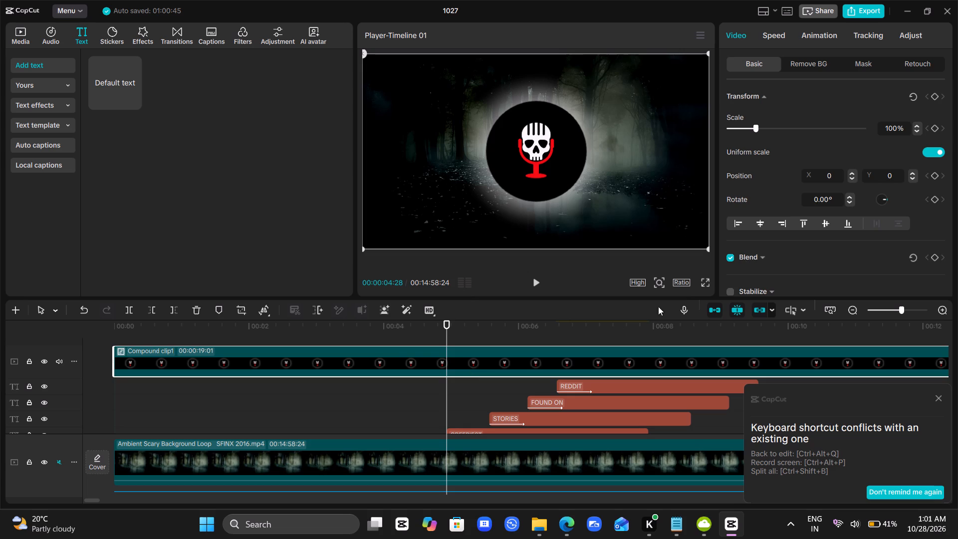
pyautogui.click(938, 100)
# Play the intro until all four title words are on screen and add a Transform keyframe to the logo's compound clip at 00:00:07:06.
pyautogui.moveTo(447, 334); pyautogui.dragTo(711, 326)
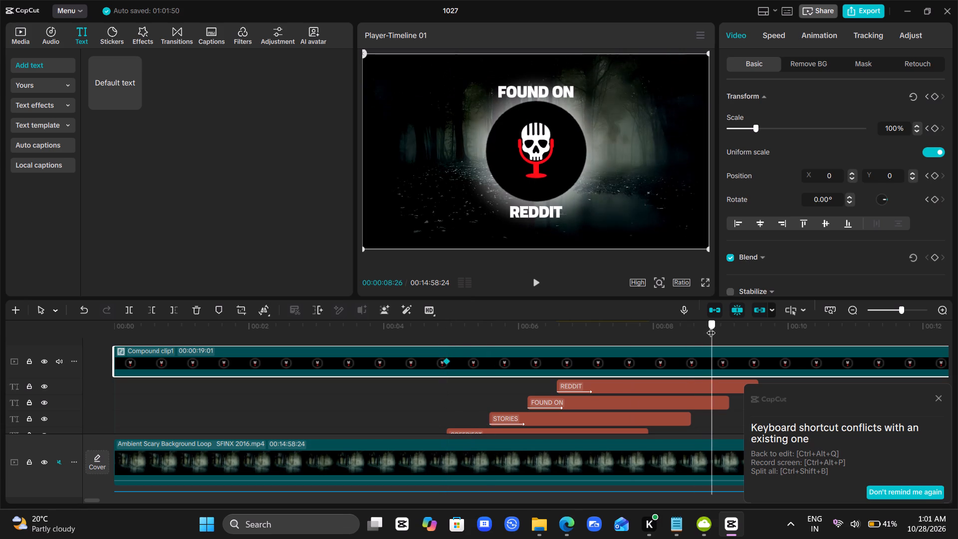
pyautogui.moveTo(711, 326); pyautogui.dragTo(532, 347)
pyautogui.press('space')
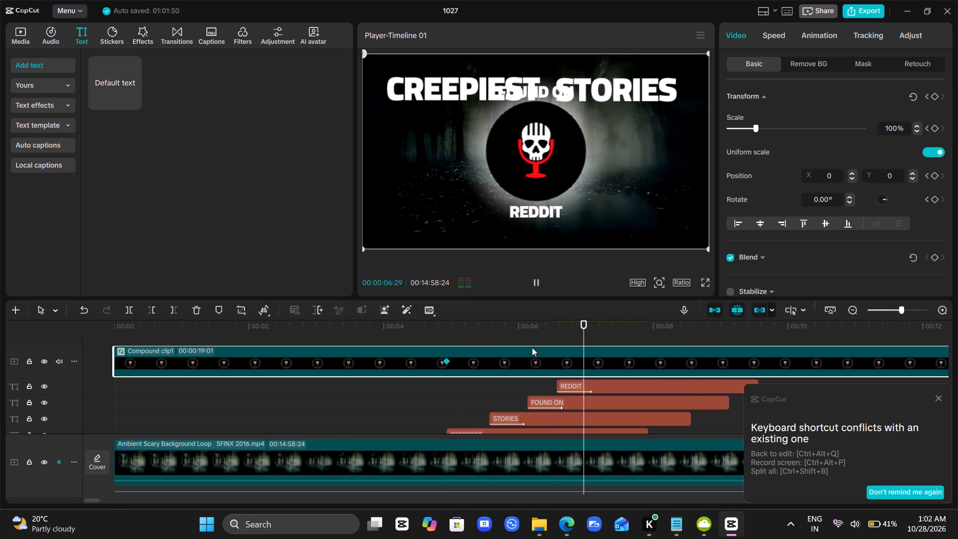
pyautogui.press('space')
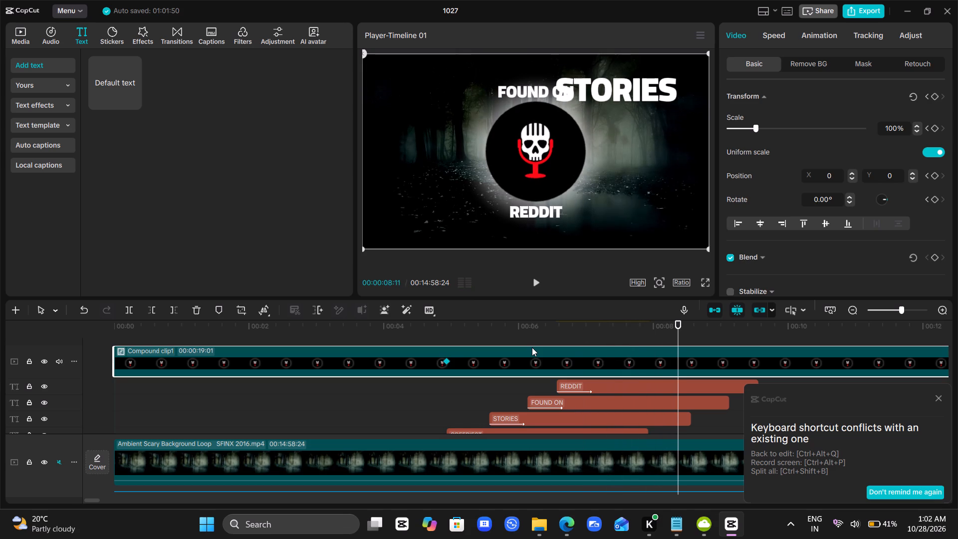
pyautogui.click(496, 334)
pyautogui.press('space')
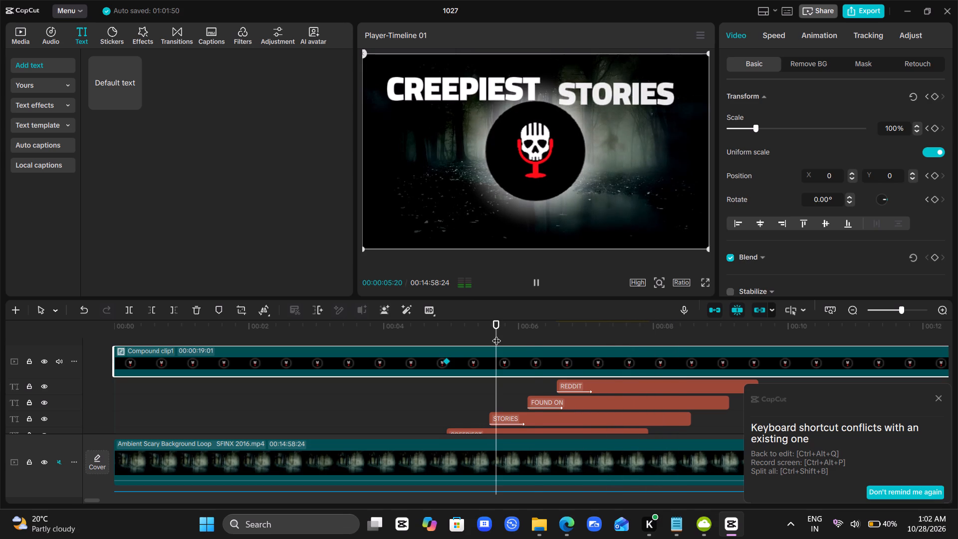
pyautogui.press('space')
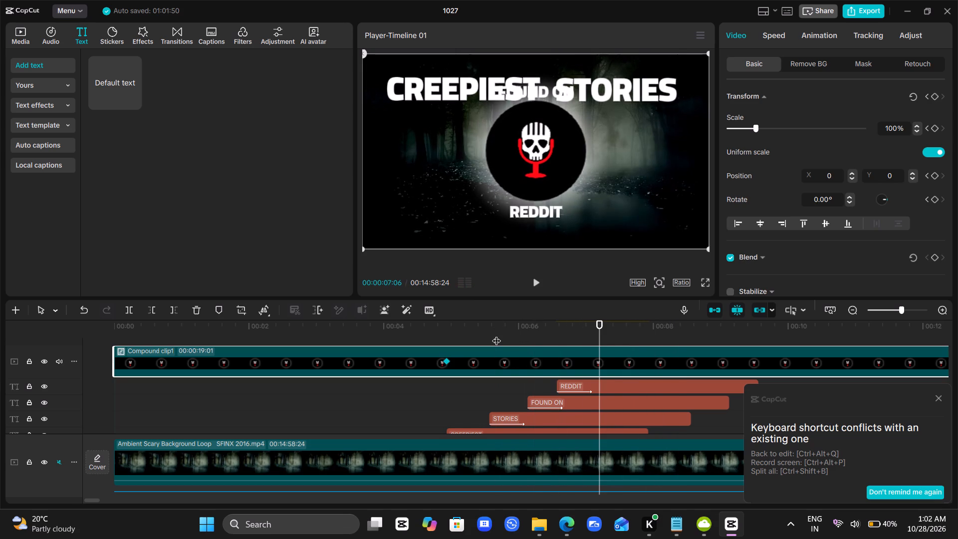
pyautogui.scroll(1, 582, 343)
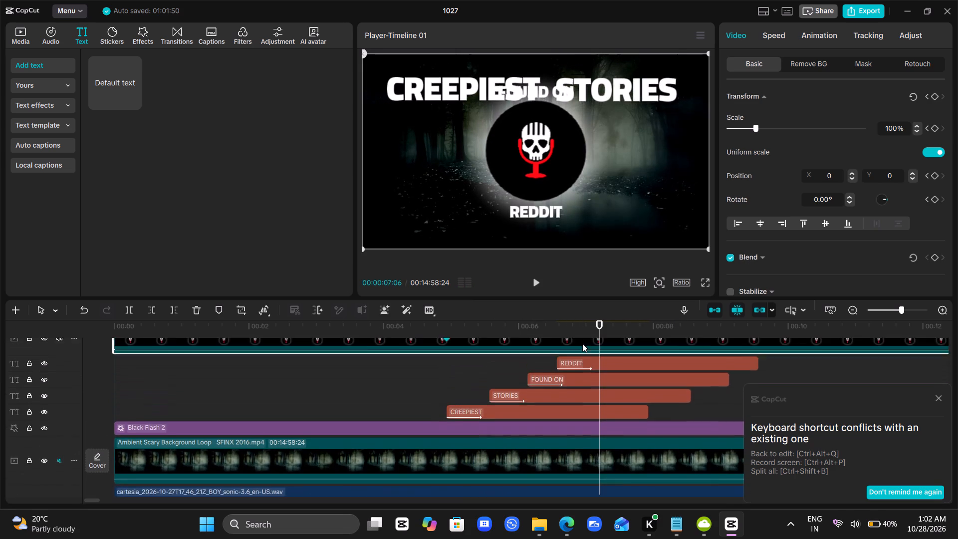
pyautogui.scroll(1, 582, 343)
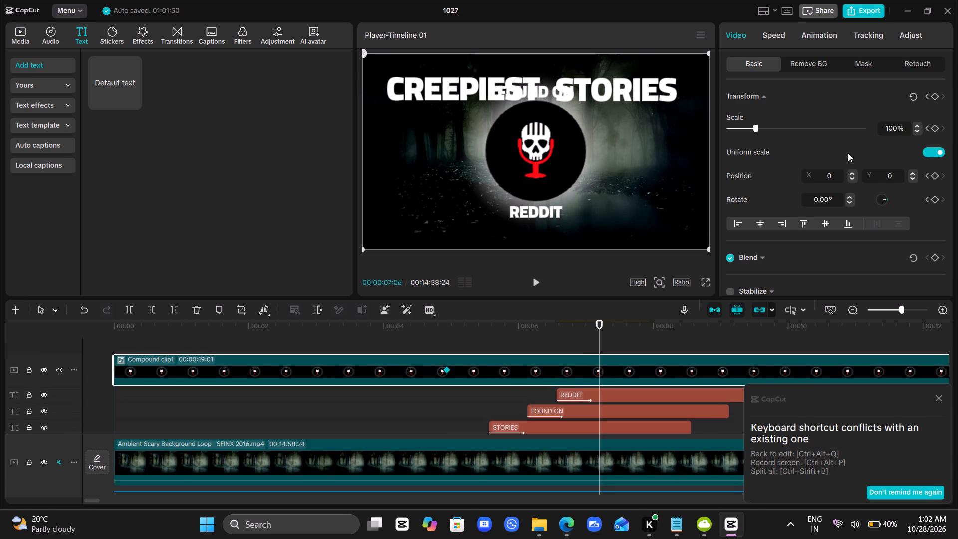
pyautogui.click(936, 98)
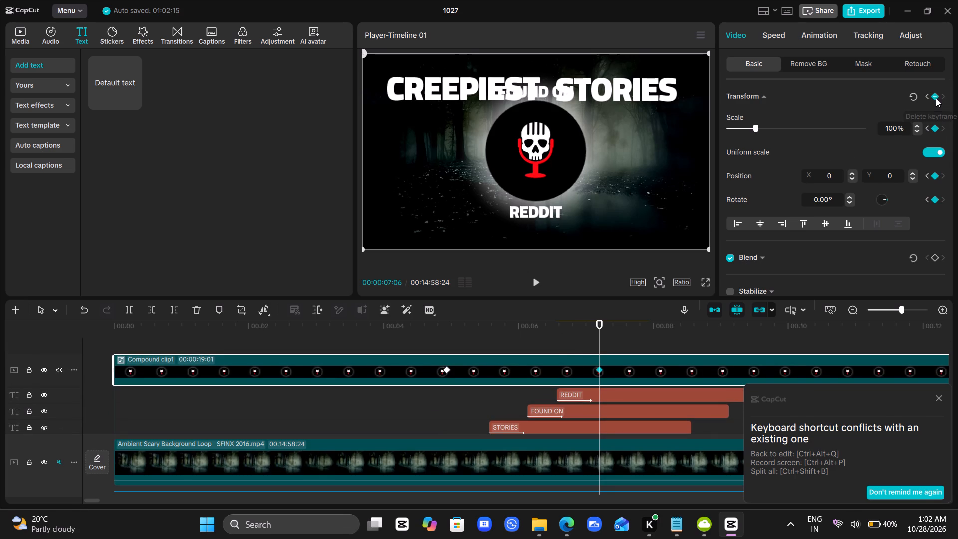
# Review the intro between the compound clip's two keyframes, from 00:00:04:28 to about 00:00:07:04, to check the logo against the title words.
pyautogui.click(457, 338)
pyautogui.moveTo(457, 338); pyautogui.dragTo(444, 339)
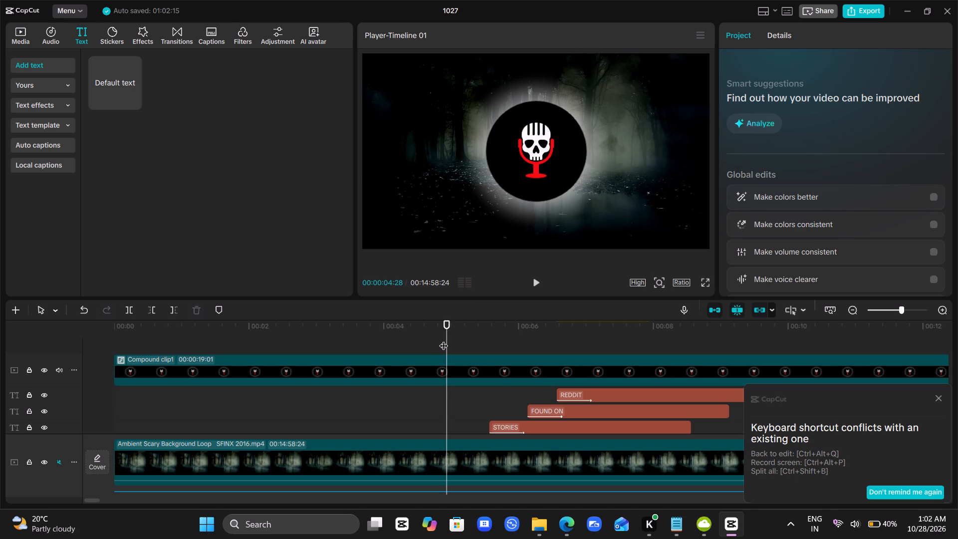
pyautogui.press('space')
pyautogui.press('space')
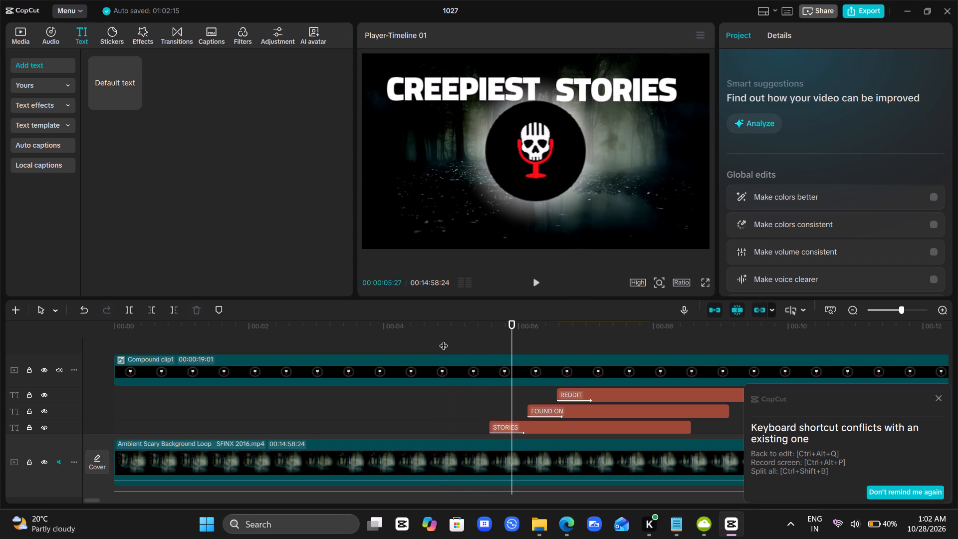
pyautogui.moveTo(509, 336); pyautogui.dragTo(527, 335)
pyautogui.moveTo(527, 335); pyautogui.dragTo(529, 335)
pyautogui.scroll(1, 529, 335)
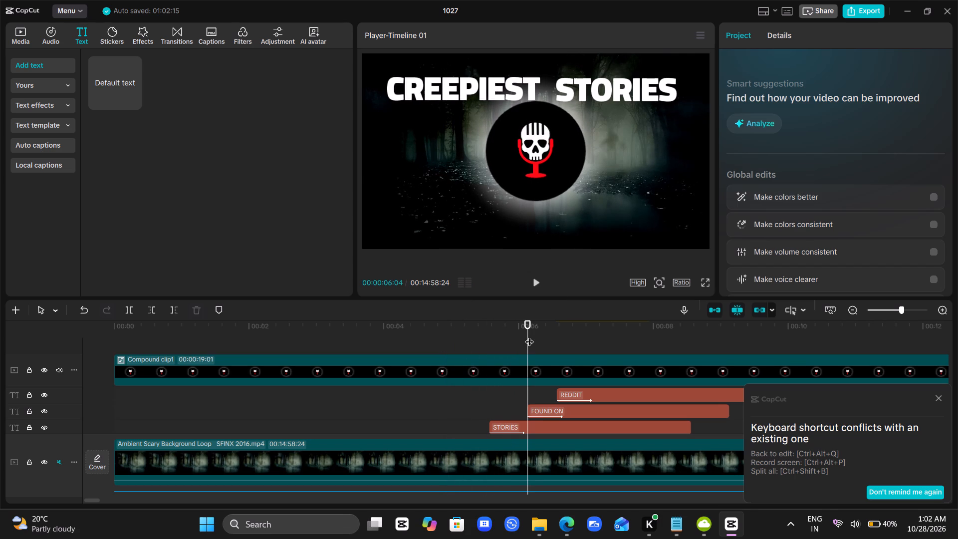
pyautogui.click(538, 362)
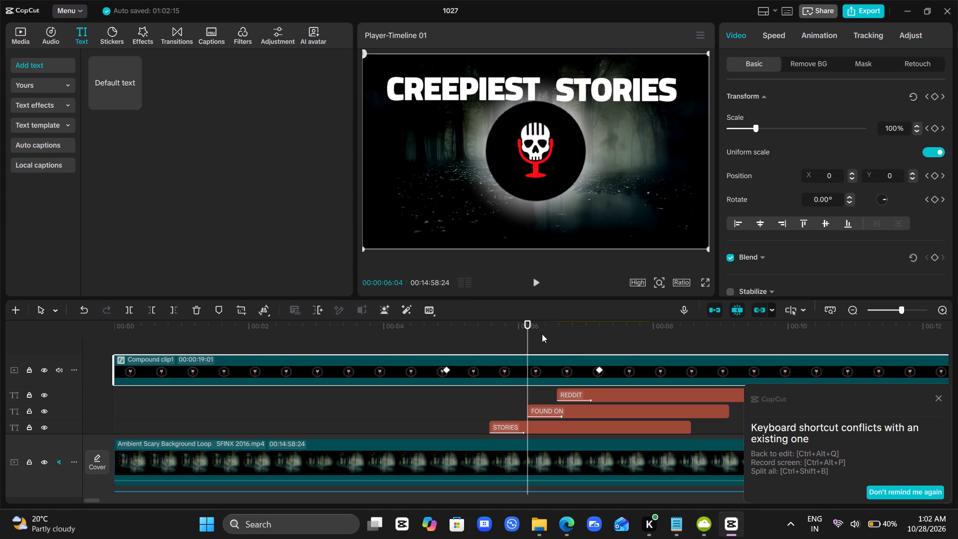
pyautogui.moveTo(526, 336); pyautogui.dragTo(593, 332)
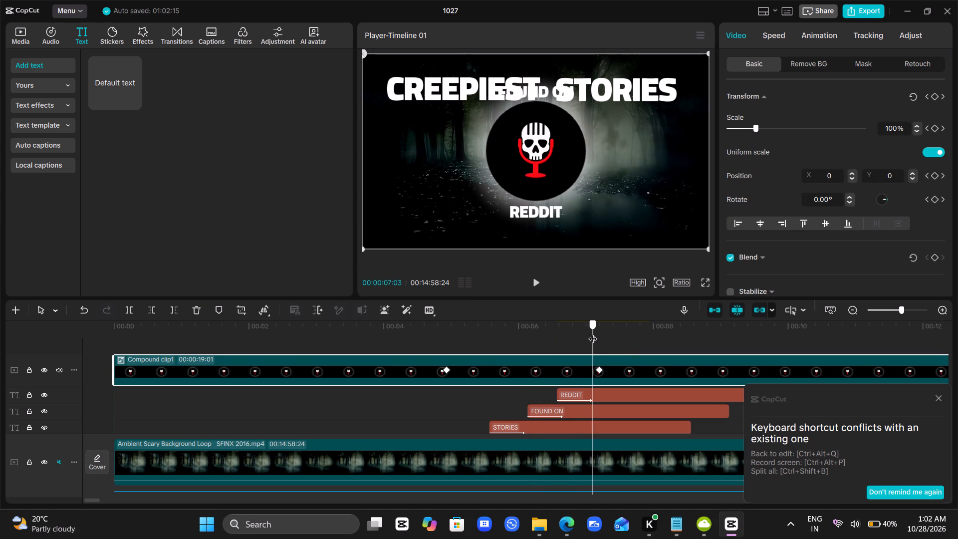
pyautogui.moveTo(593, 332); pyautogui.dragTo(594, 332)
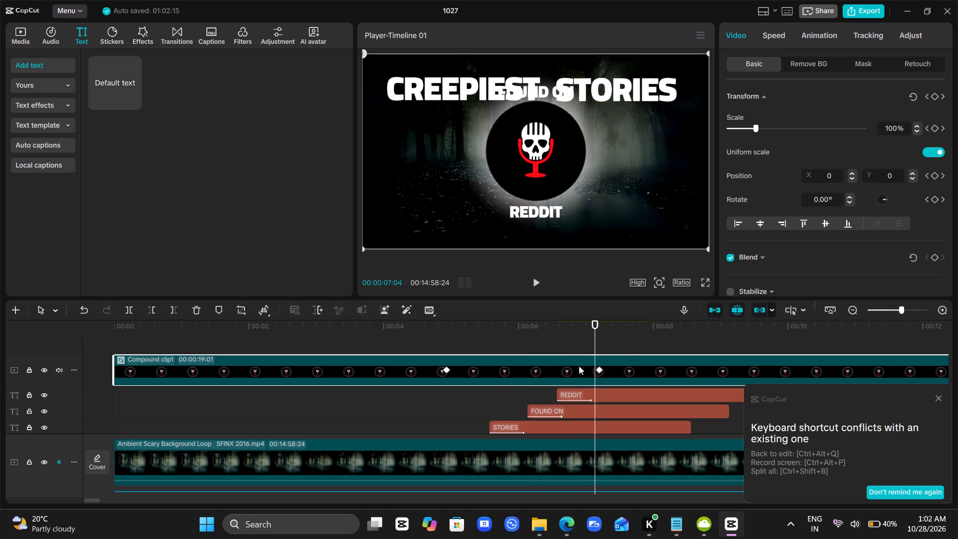
# Add another Transform keyframe to the logo's compound clip at 00:00:04:24, just before its 00:00:04:28 keyframe.
pyautogui.click(470, 339)
pyautogui.moveTo(470, 339); pyautogui.dragTo(447, 345)
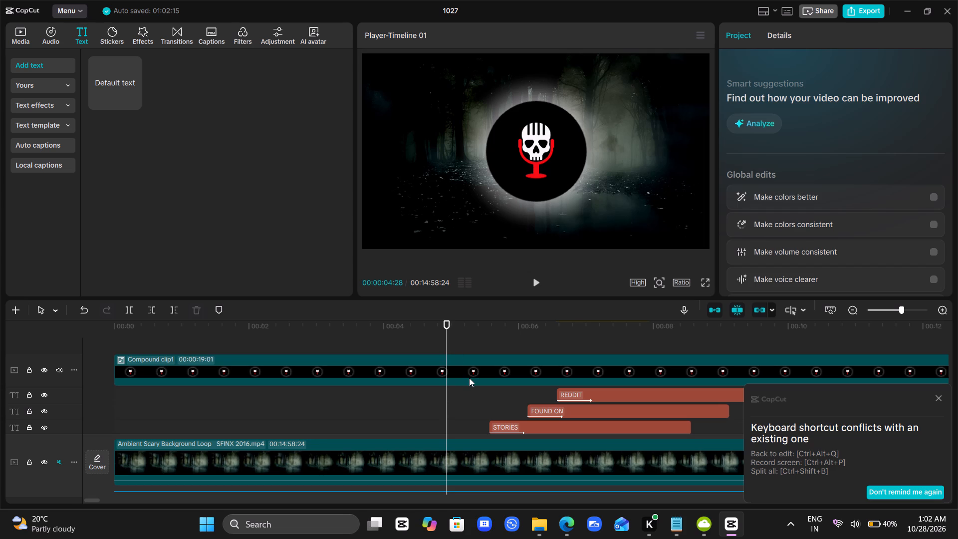
pyautogui.click(469, 378)
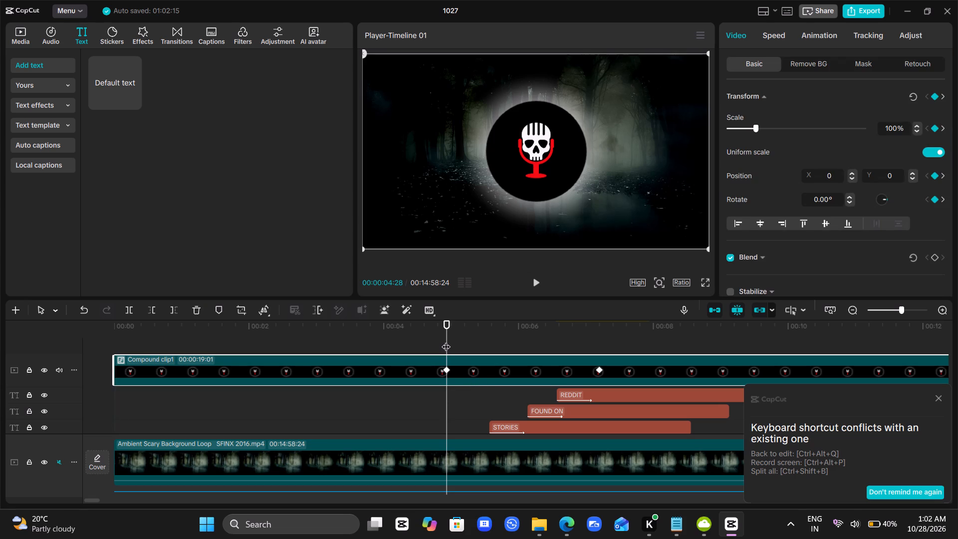
pyautogui.moveTo(447, 340); pyautogui.dragTo(438, 341)
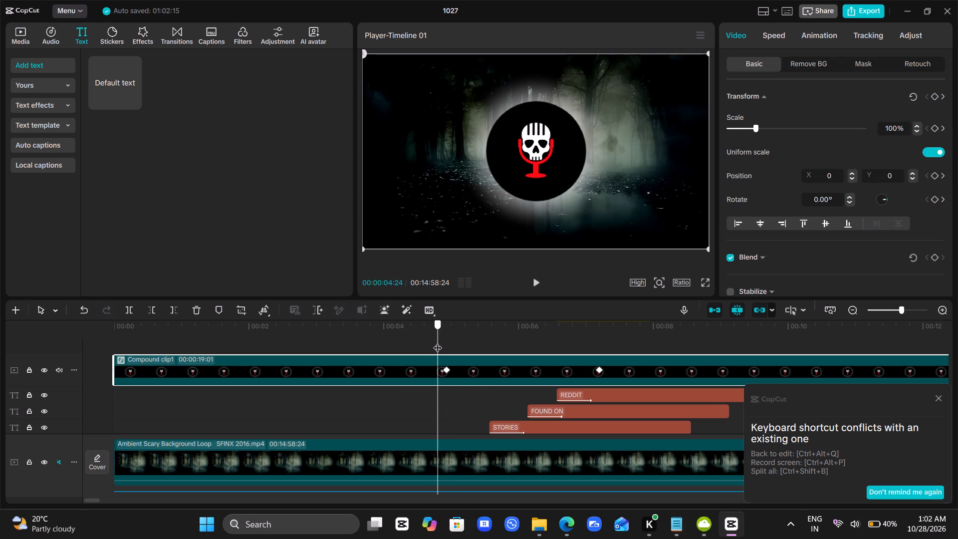
pyautogui.moveTo(438, 341); pyautogui.dragTo(437, 342)
pyautogui.click(934, 95)
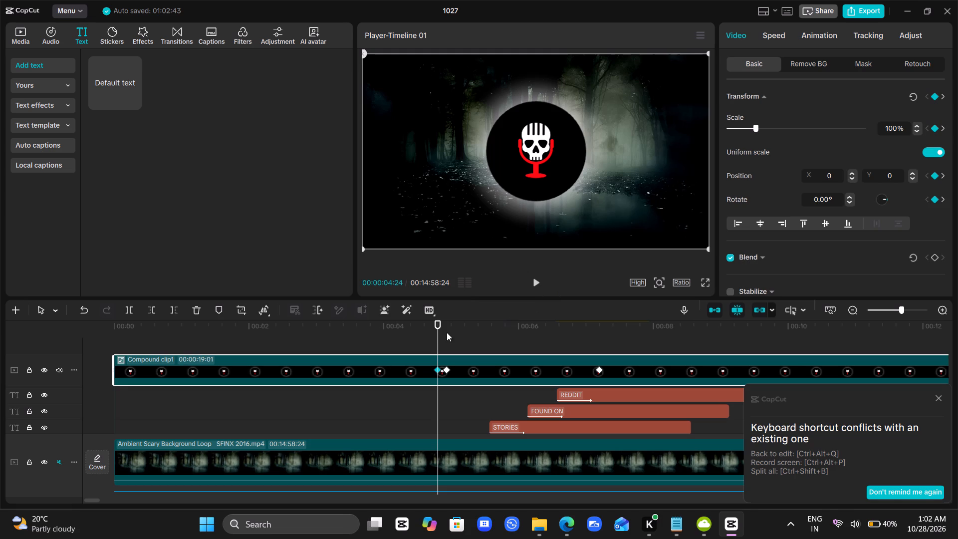
# Set the compound clip's scale to 86% at the 00:00:04:28 keyframe.
pyautogui.moveTo(437, 342); pyautogui.dragTo(441, 340)
pyautogui.moveTo(441, 340); pyautogui.dragTo(447, 340)
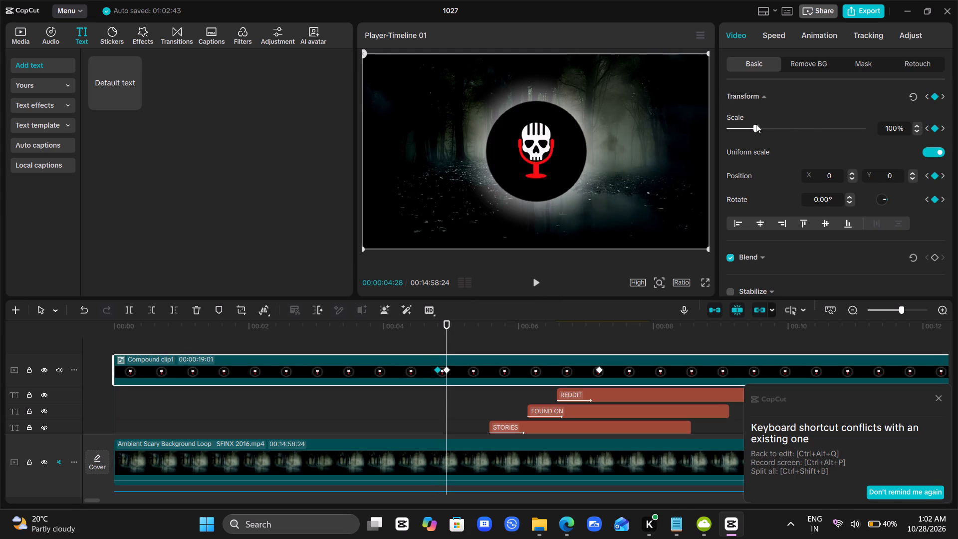
pyautogui.click(749, 126)
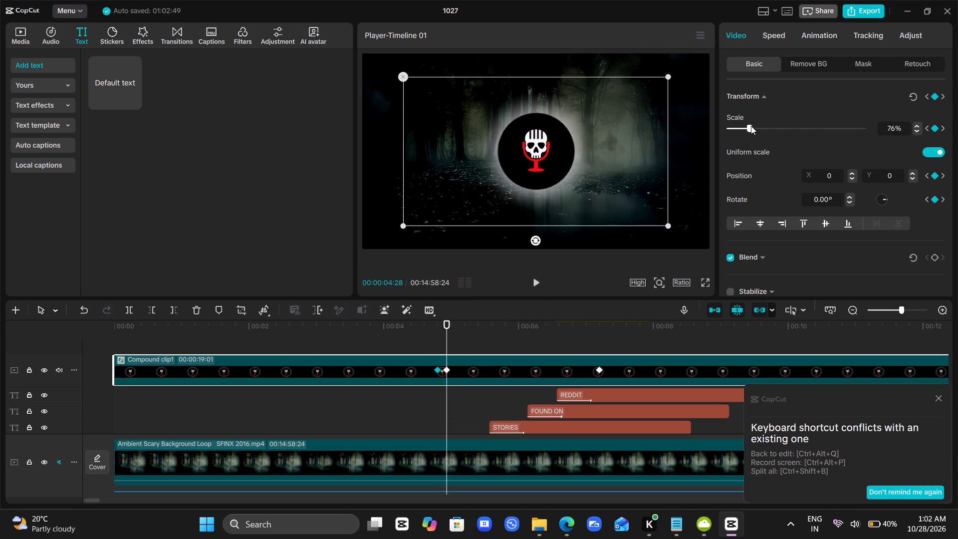
pyautogui.click(752, 126)
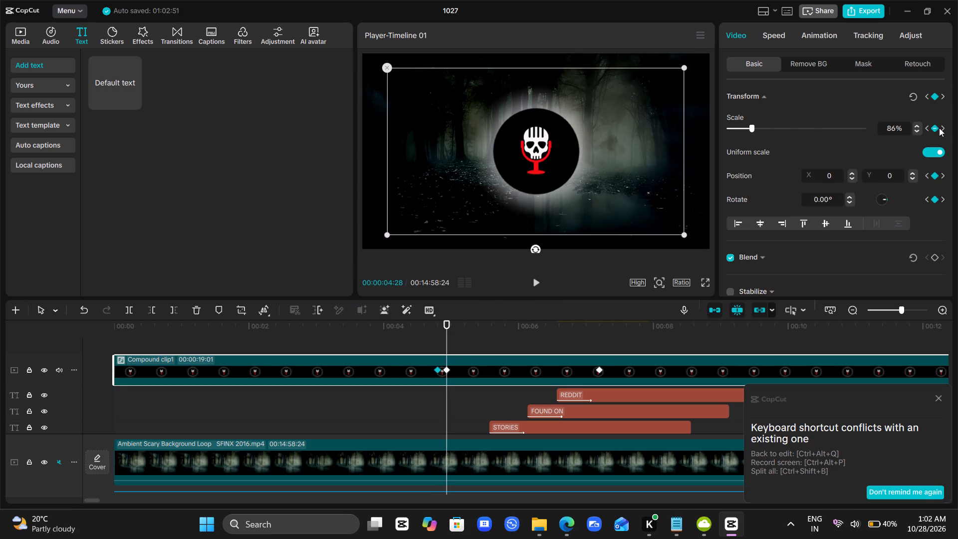
# Play the intro repeatedly from about 00:00:04 to 00:00:07 to check the logo's scale animation as the title words appear.
pyautogui.click(421, 343)
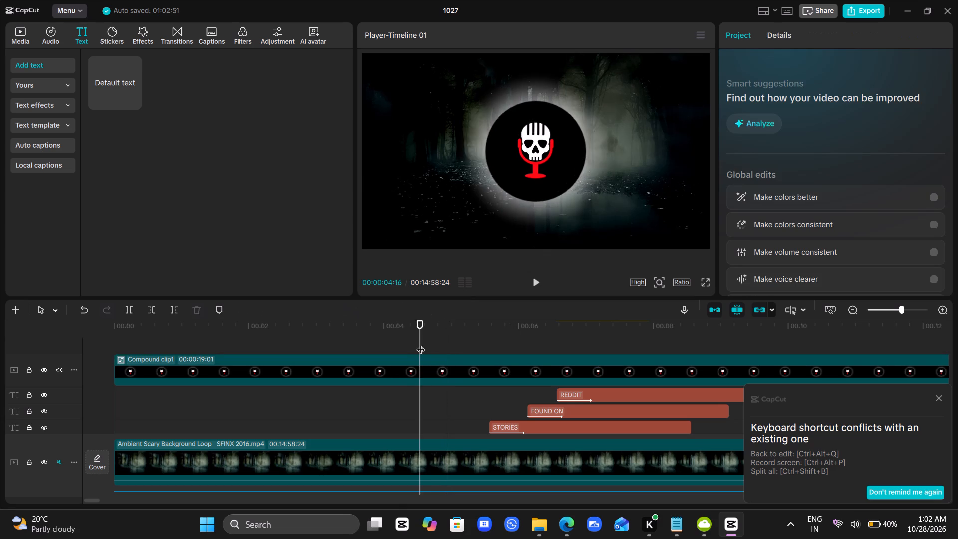
pyautogui.press('space')
pyautogui.press('space')
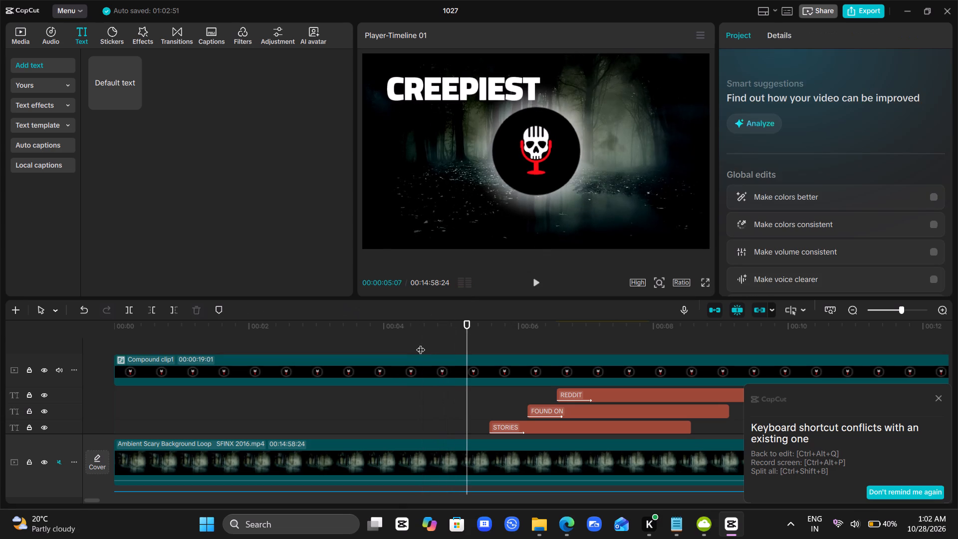
pyautogui.click(382, 341)
pyautogui.press('space')
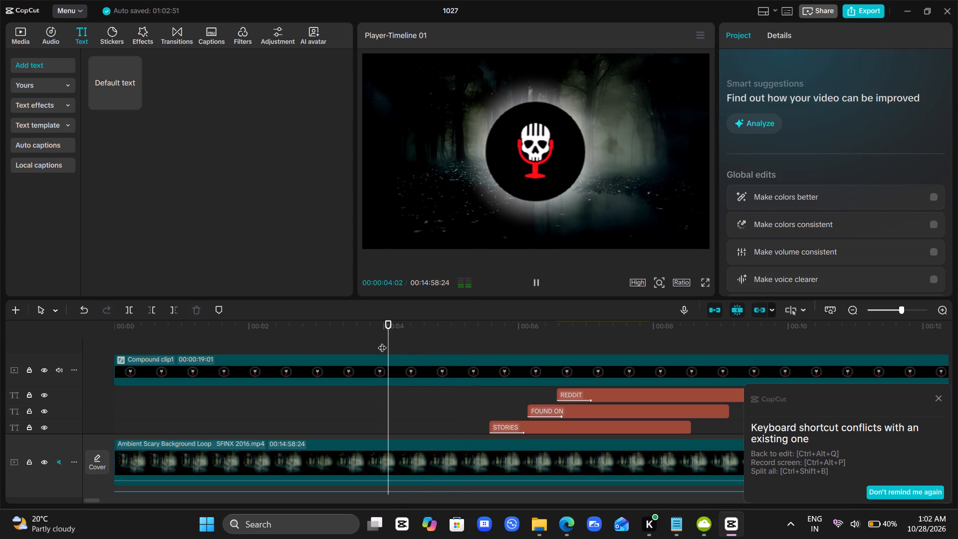
pyautogui.press('space')
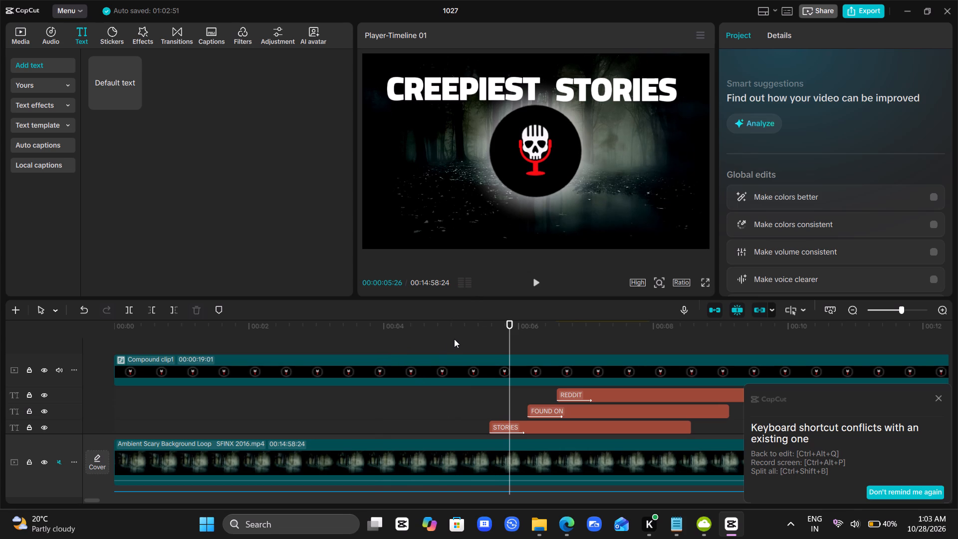
pyautogui.click(396, 336)
pyautogui.press('space')
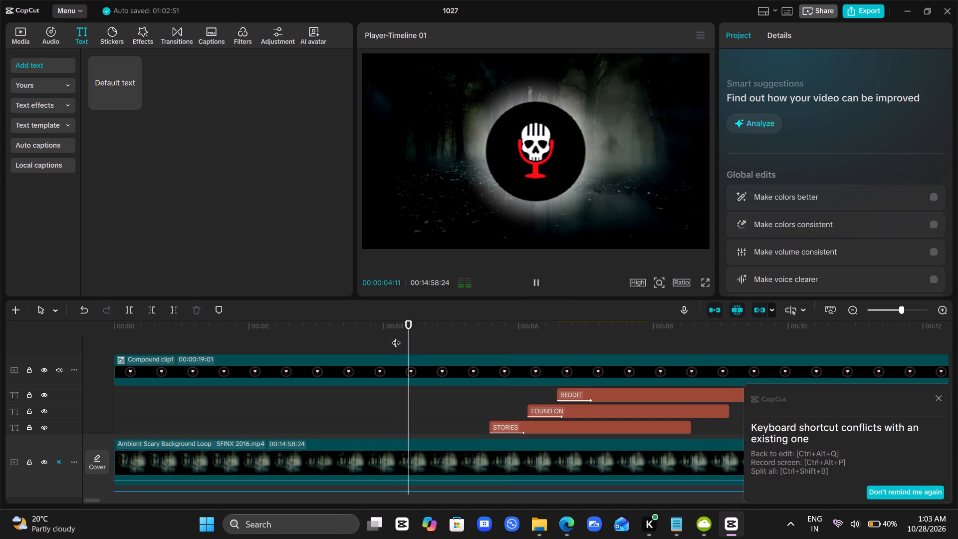
pyautogui.press('space')
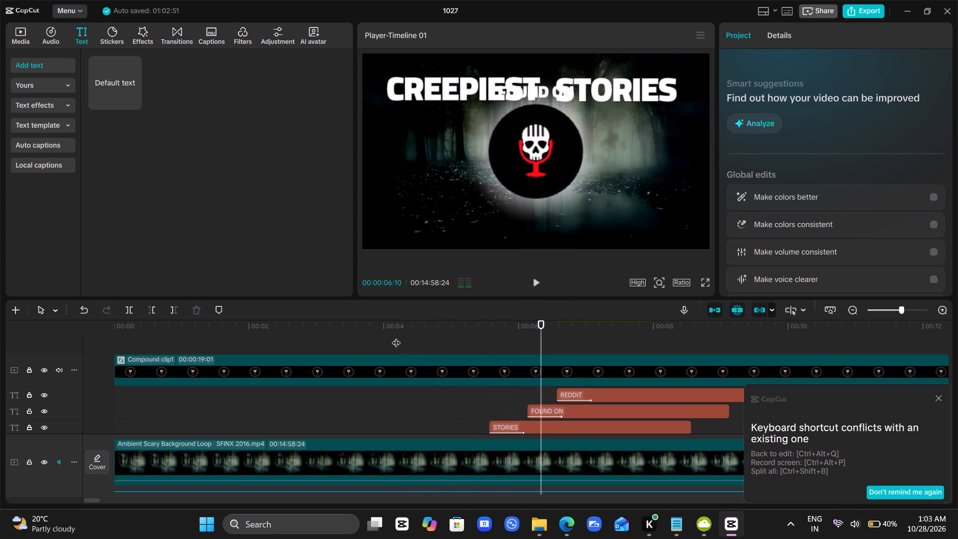
pyautogui.press('space')
pyautogui.press('space')
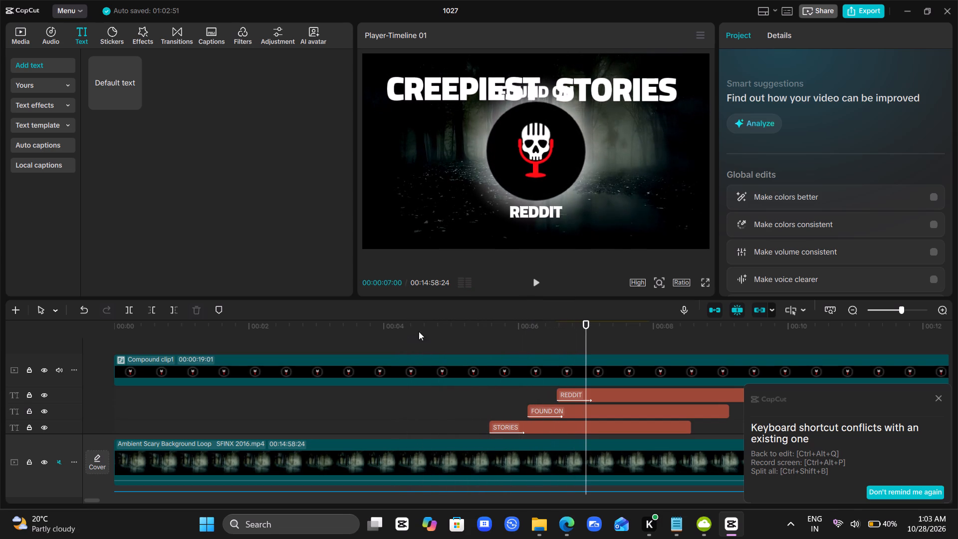
pyautogui.click(429, 347)
pyautogui.moveTo(429, 347); pyautogui.dragTo(375, 334)
pyautogui.press('space')
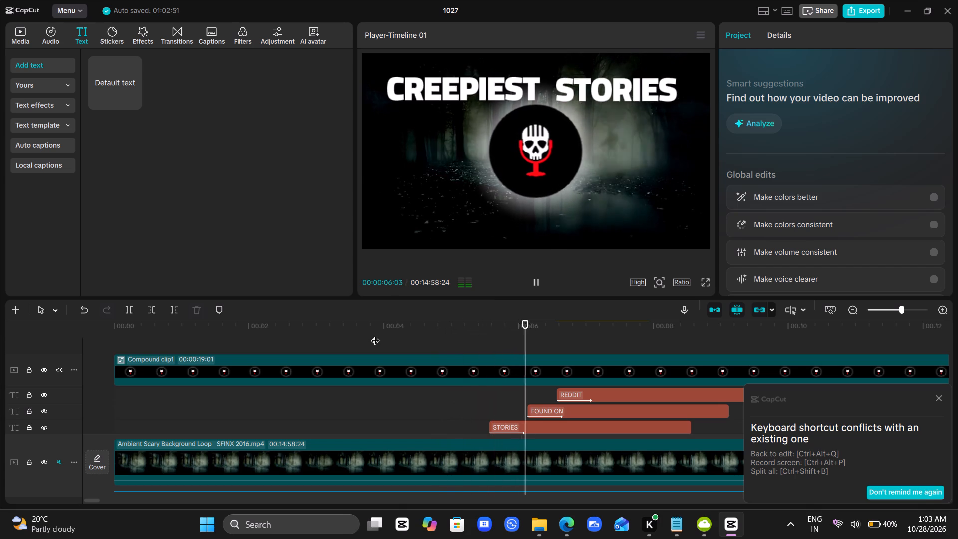
pyautogui.press('space')
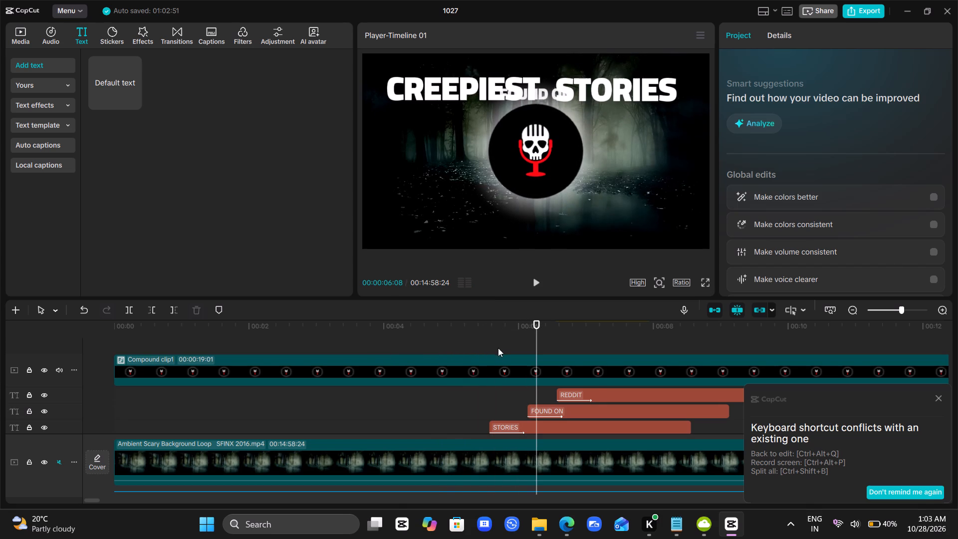
# Switch to Microsoft Edge and replace the audio cutter search query on Bing with REDDIT.
pyautogui.click(575, 534)
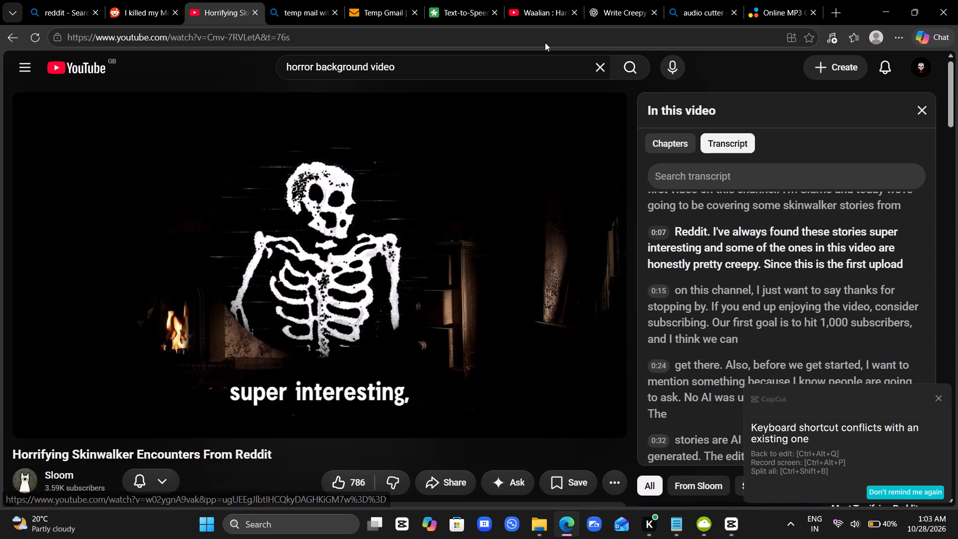
pyautogui.click(618, 0)
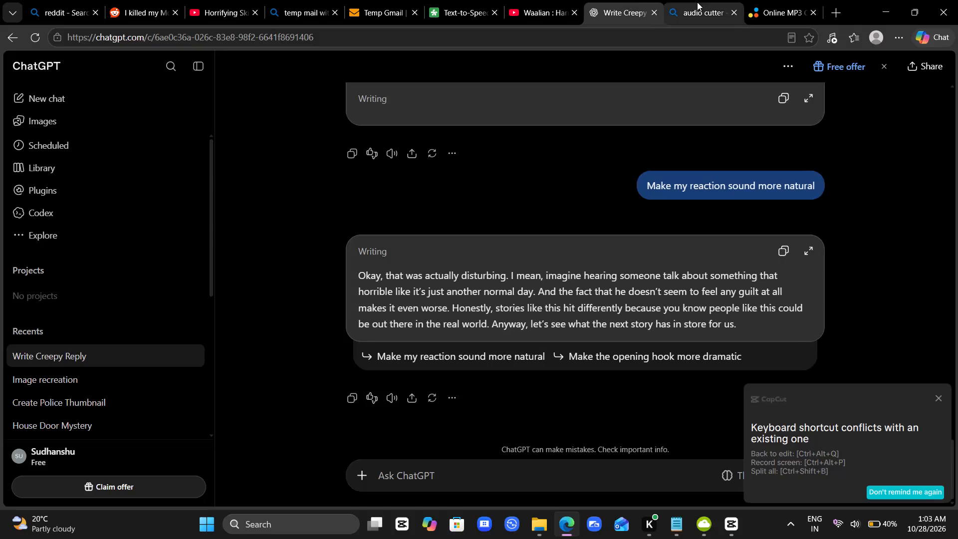
pyautogui.click(697, 2)
pyautogui.moveTo(216, 79); pyautogui.dragTo(64, 100)
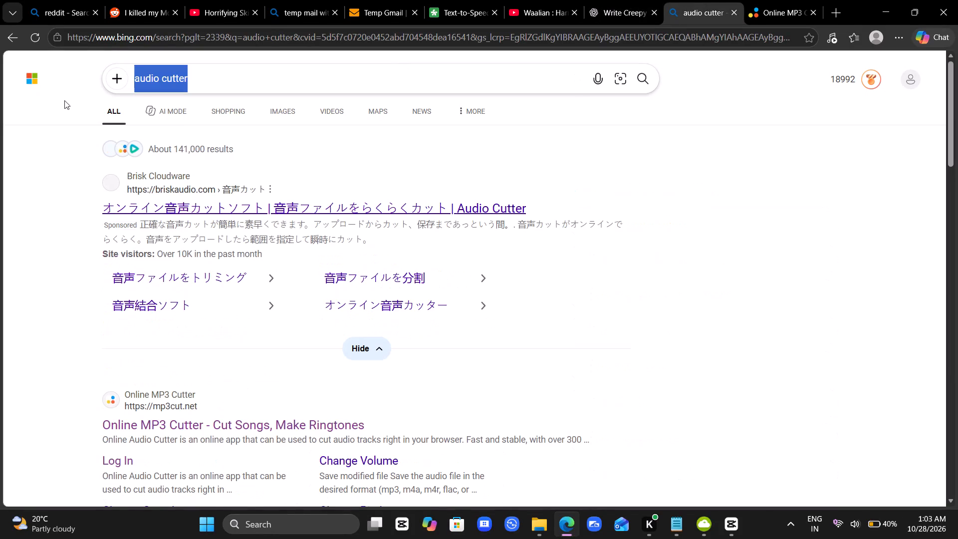
pyautogui.write('RE')
pyautogui.write('DDI')
pyautogui.press('t')
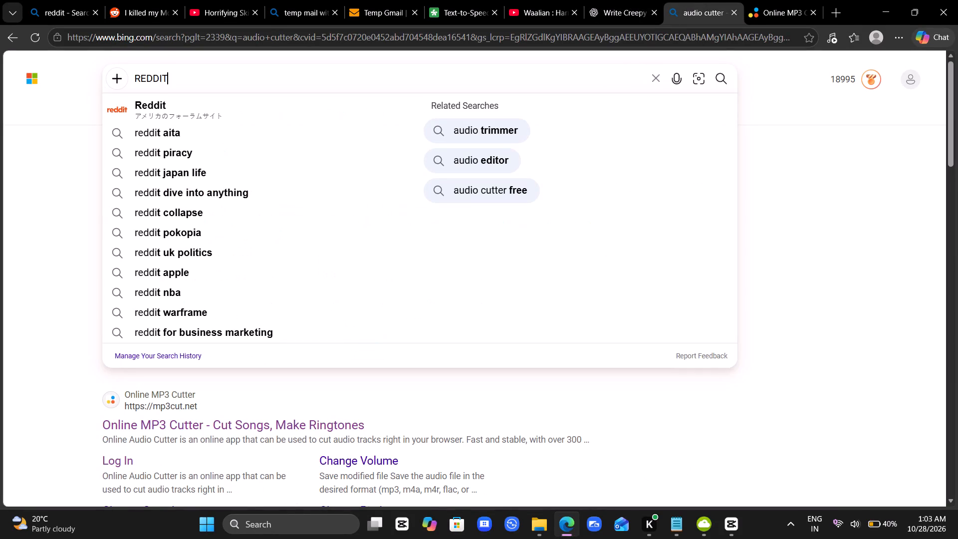
# Search the web for "REDDIT LOGO" and show the image results.
pyautogui.press('space')
pyautogui.write('LOGO')
pyautogui.press('Return')
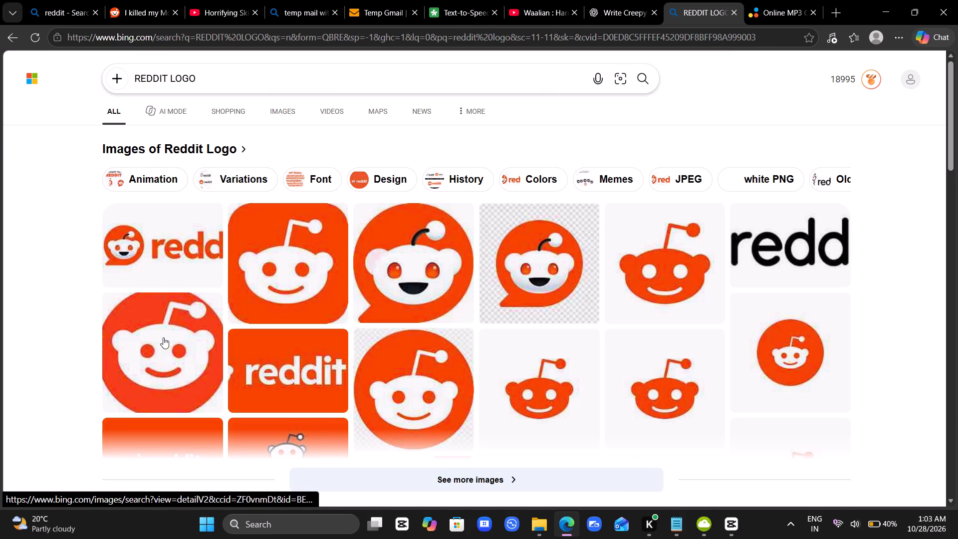
pyautogui.click(286, 118)
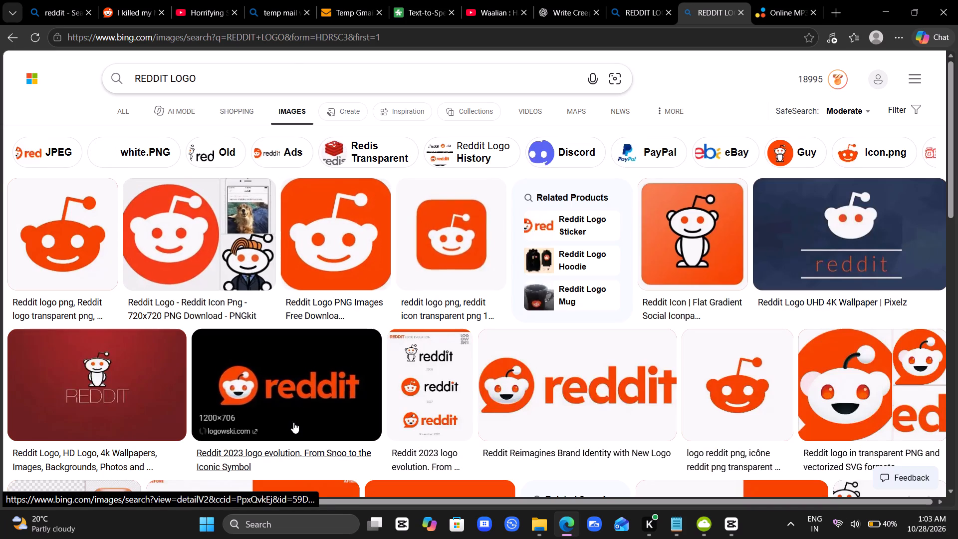
# Save the round Reddit icon from pngkit.com as a PNG file in the Downloads folder under its suggested name.
pyautogui.click(182, 235)
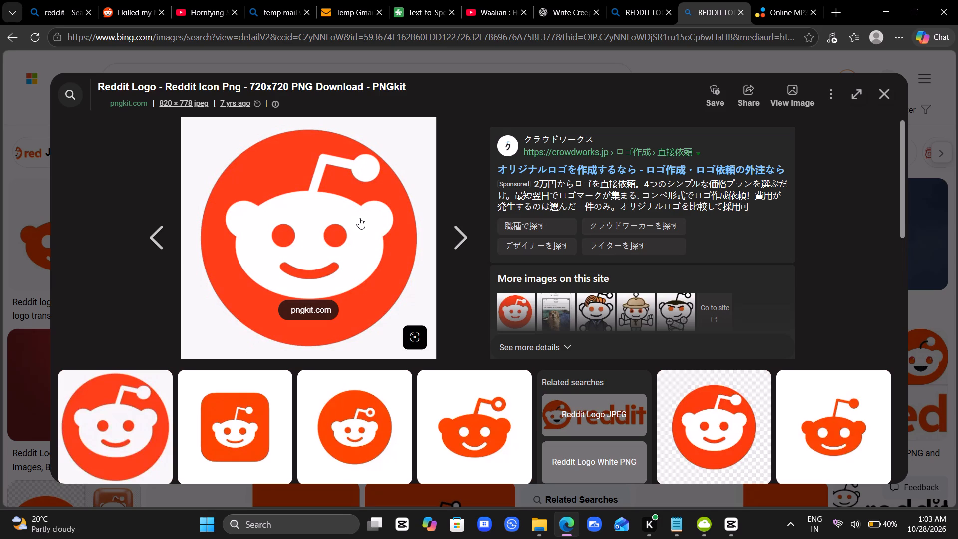
pyautogui.rightClick(359, 218)
pyautogui.click(438, 258)
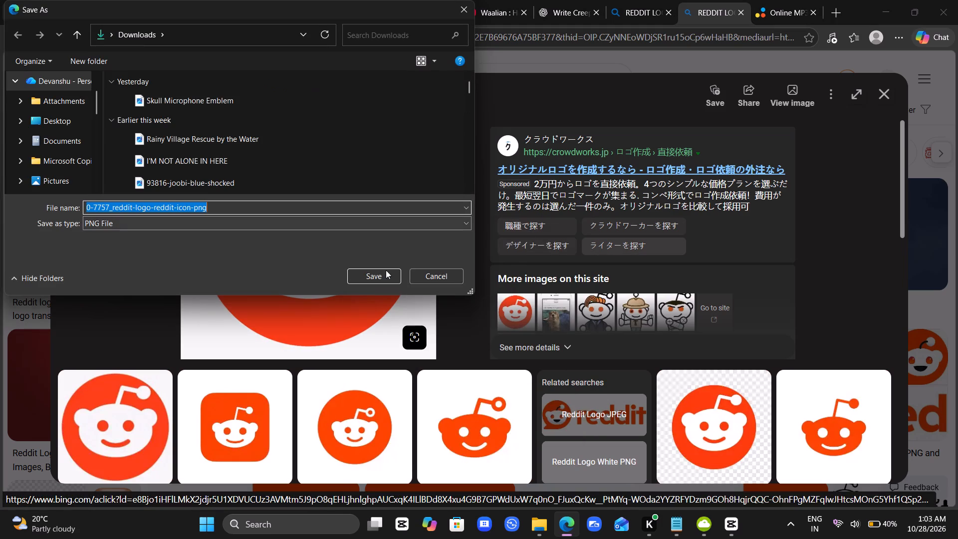
pyautogui.click(377, 271)
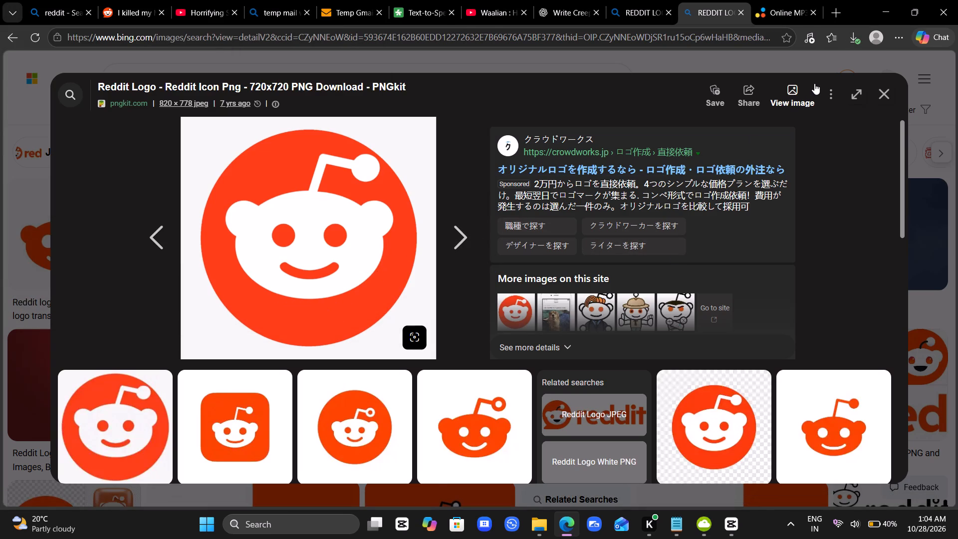
# Bring the downloaded Reddit logo PNG into the CapCut project, placing it on the timeline above Compound clip1 at 00:00:06:08.
pyautogui.hotkey('ctrl', 'j')
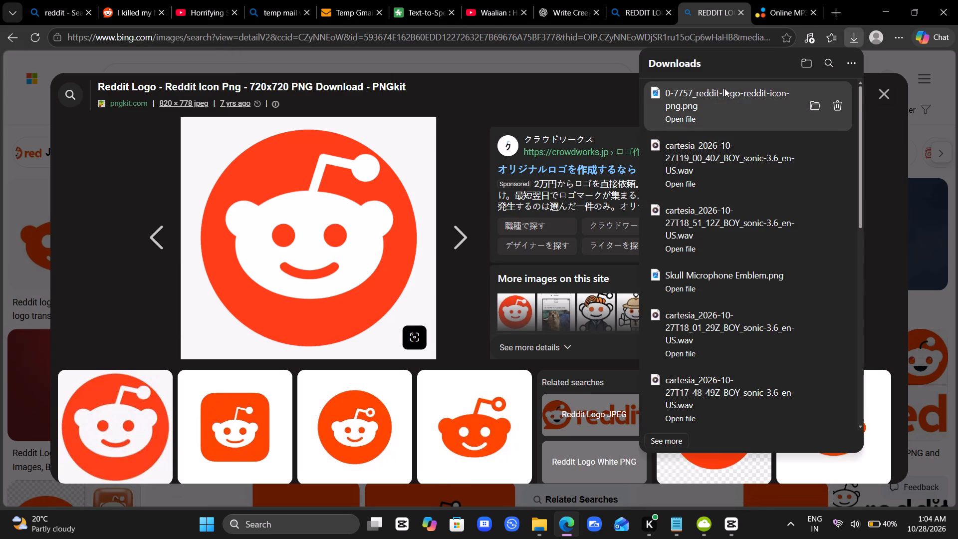
pyautogui.moveTo(724, 88); pyautogui.dragTo(734, 528)
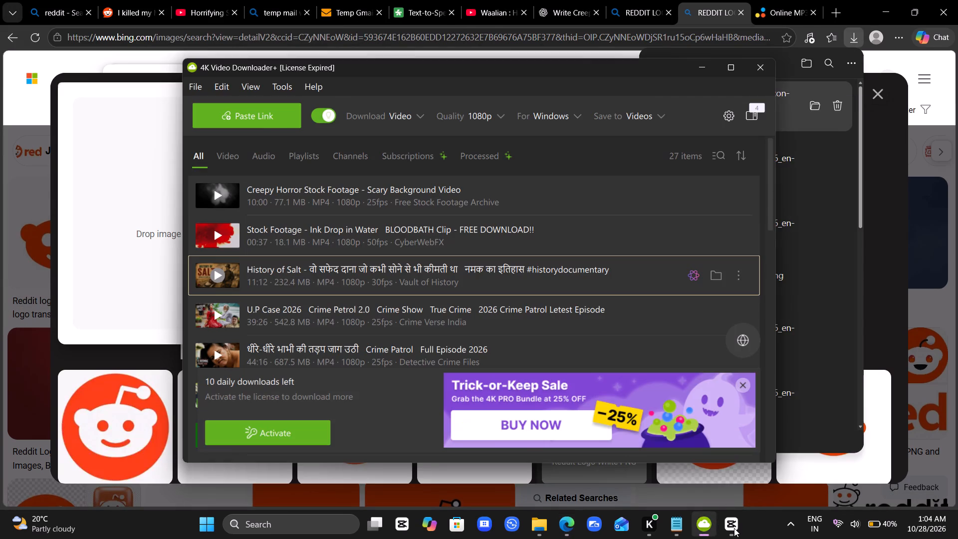
pyautogui.moveTo(734, 528); pyautogui.dragTo(282, 179)
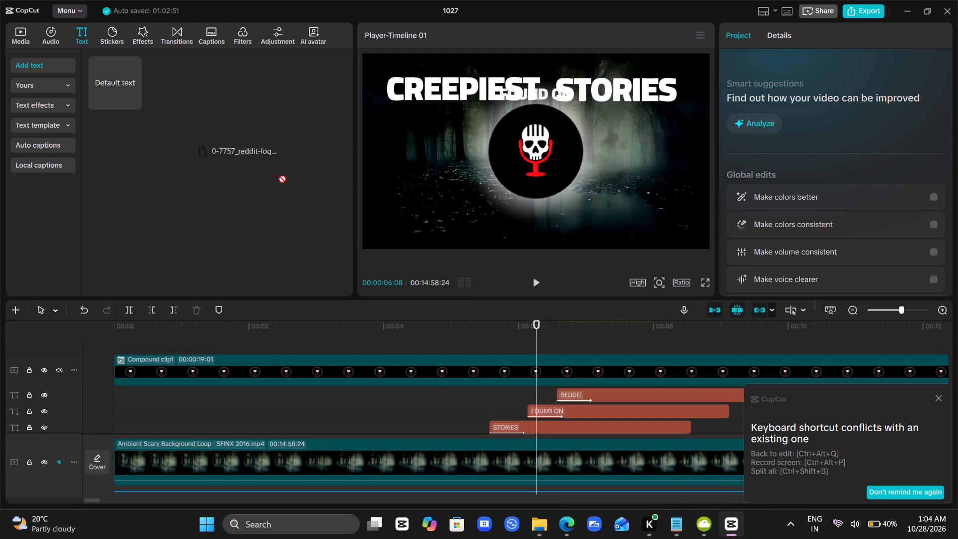
pyautogui.moveTo(282, 179); pyautogui.dragTo(556, 346)
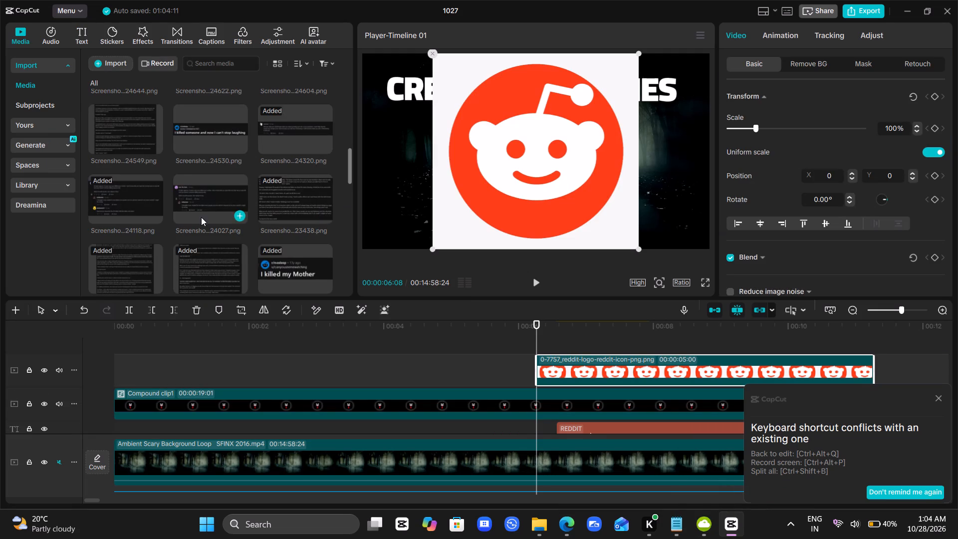
# Delete the Reddit logo clip from the timeline.
pyautogui.scroll(-4, 201, 217)
pyautogui.press('BackSpace')
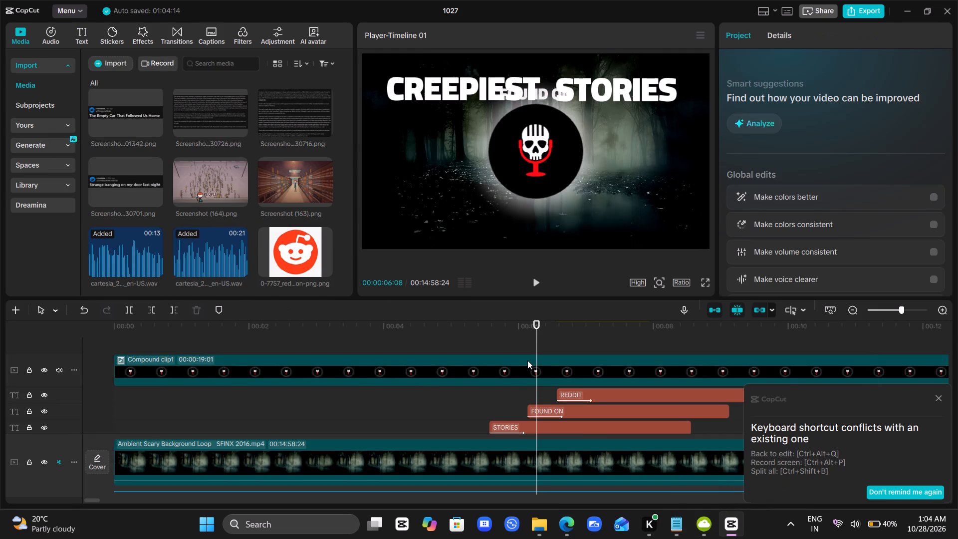
# Delete the REDDIT and FOUND ON text clips from the timeline.
pyautogui.click(480, 399)
pyautogui.moveTo(480, 399); pyautogui.dragTo(472, 399)
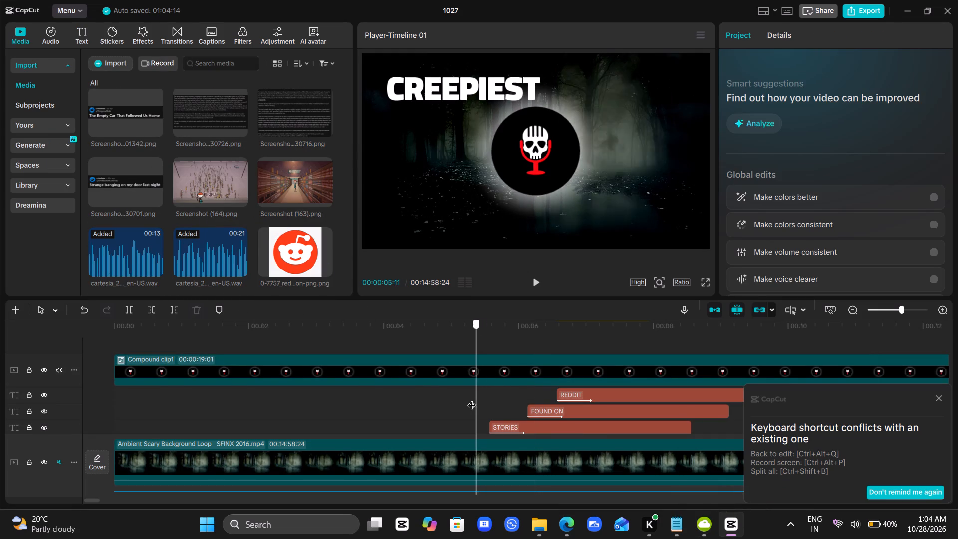
pyautogui.moveTo(472, 399); pyautogui.dragTo(471, 405)
pyautogui.scroll(-1, 471, 405)
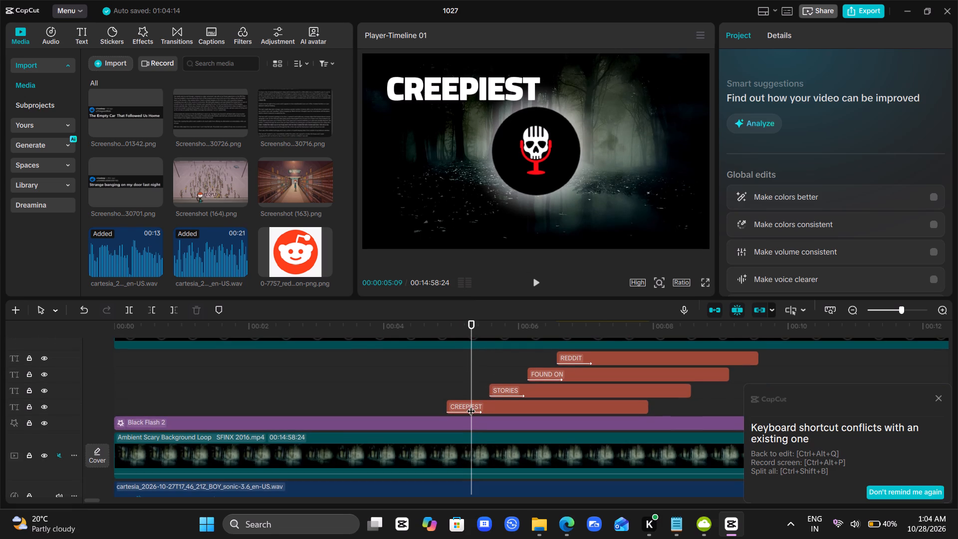
pyautogui.scroll(-1, 471, 405)
pyautogui.moveTo(743, 378); pyautogui.dragTo(719, 373)
pyautogui.moveTo(719, 373); pyautogui.dragTo(692, 355)
pyautogui.press('BackSpace')
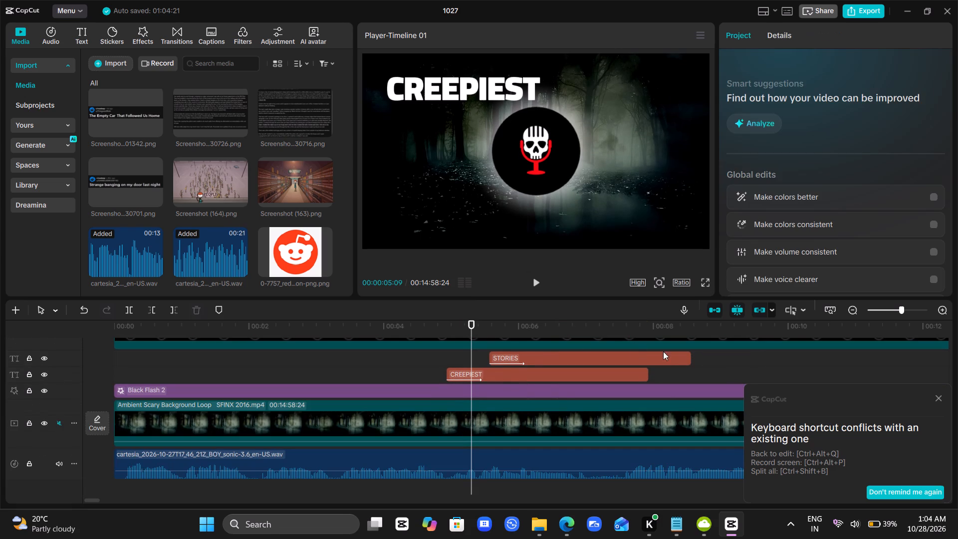
# Scrub and play back the intro around the CREEPIEST and STORIES titles to check their timing.
pyautogui.click(427, 356)
pyautogui.moveTo(427, 356); pyautogui.dragTo(594, 350)
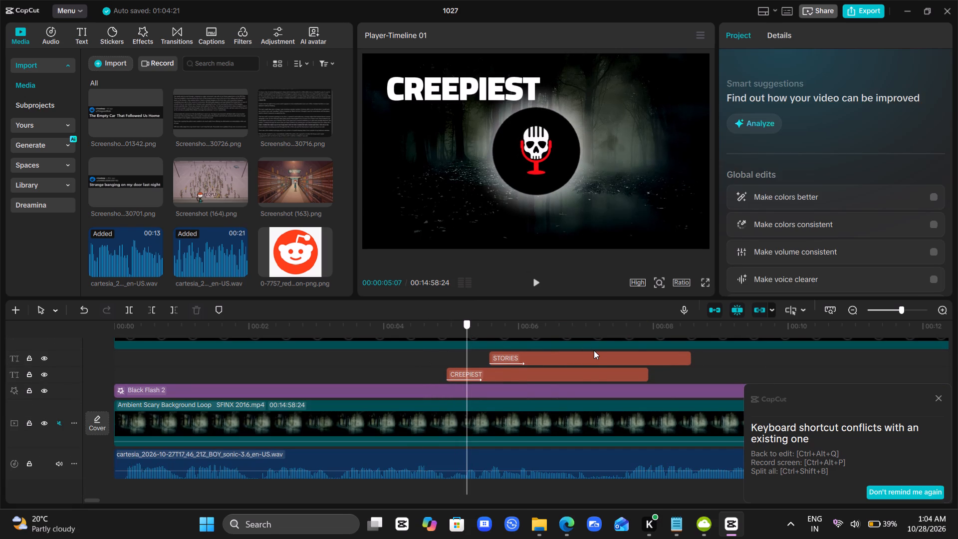
pyautogui.moveTo(594, 350); pyautogui.dragTo(560, 357)
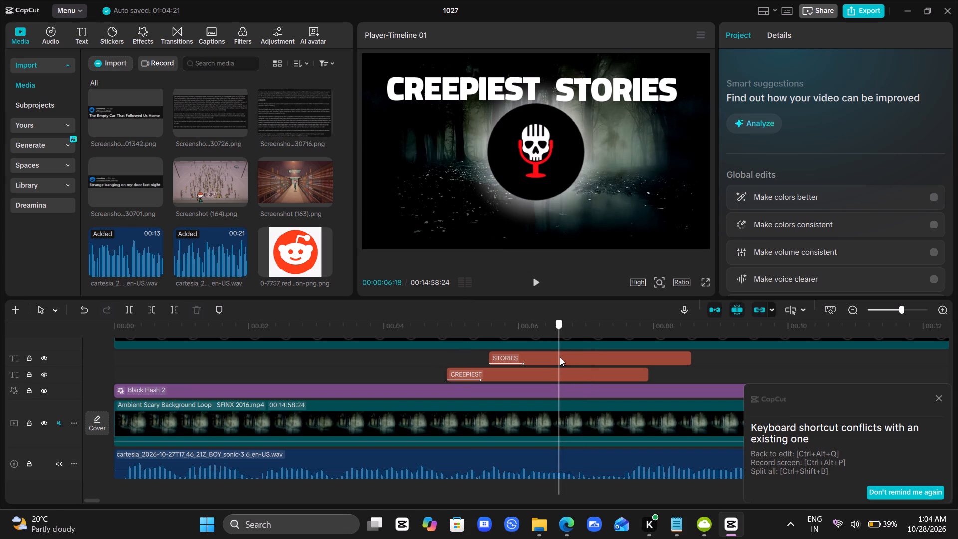
pyautogui.moveTo(560, 357); pyautogui.dragTo(412, 376)
pyautogui.press('space')
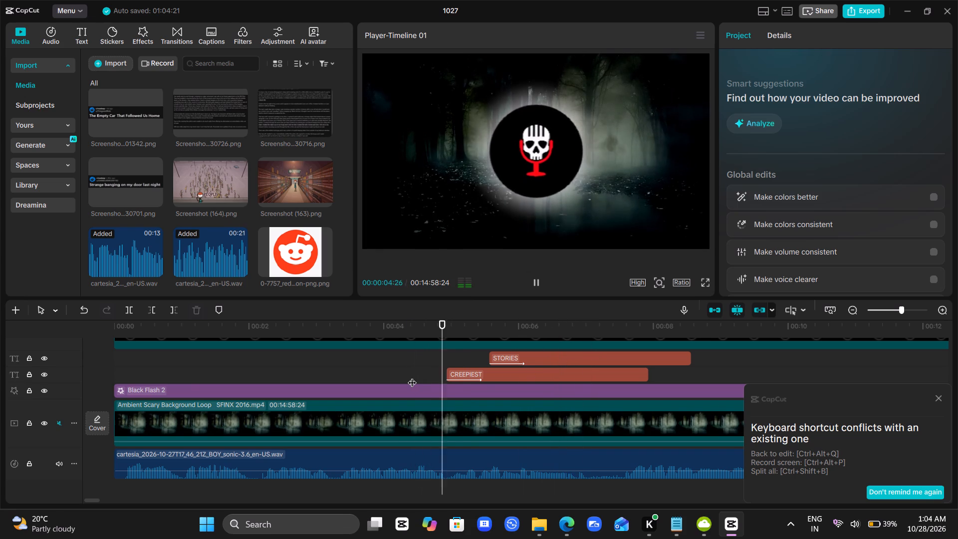
pyautogui.press('space')
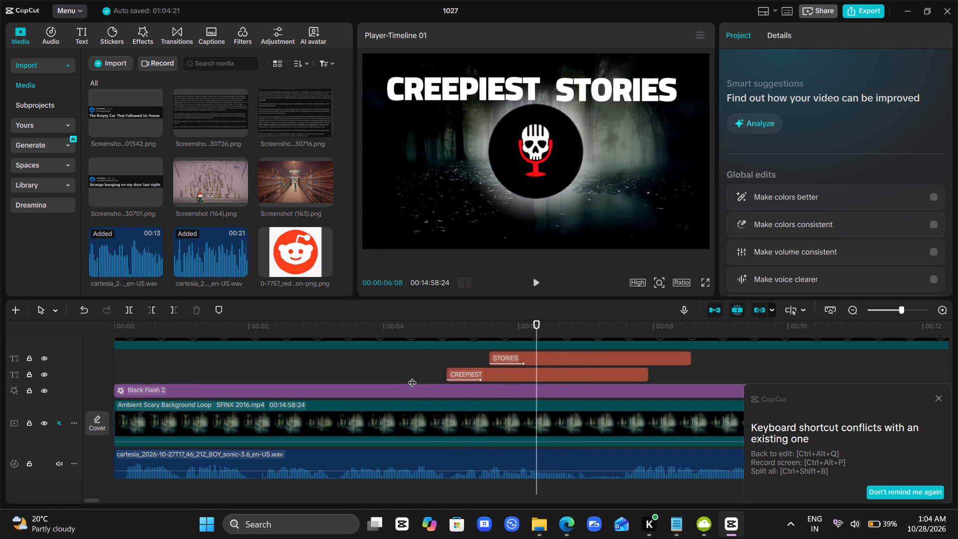
pyautogui.press('space')
pyautogui.press('space')
pyautogui.press('space')
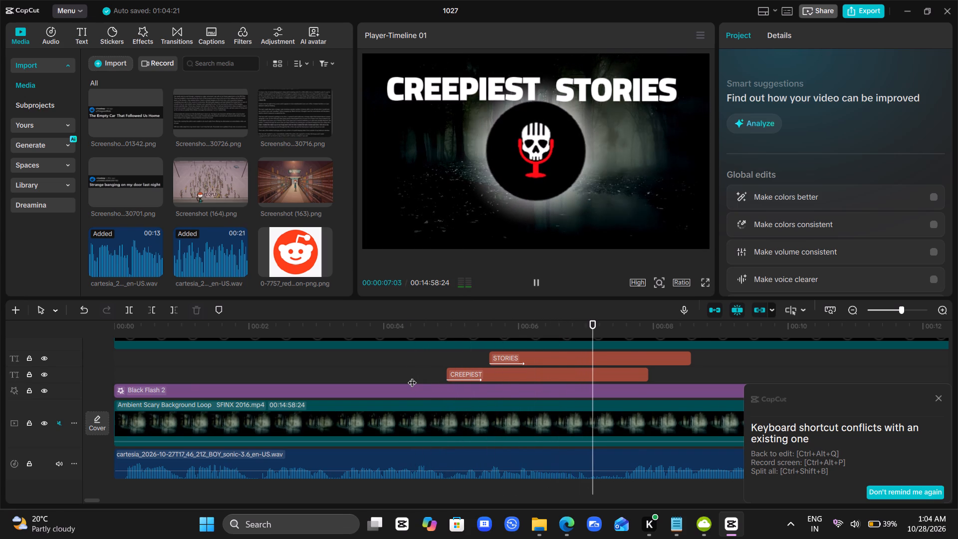
pyautogui.press('space')
# Examine Compound clip1's scale keyframes and preview its zoom animation behind the CREEPIEST and STORIES titles.
pyautogui.scroll(1, 412, 376)
pyautogui.click(519, 348)
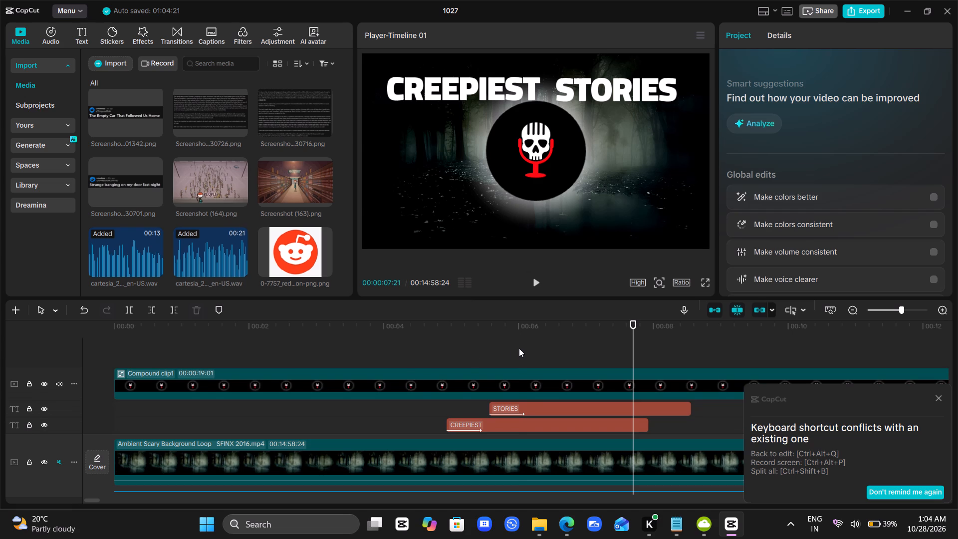
pyautogui.moveTo(519, 348); pyautogui.dragTo(530, 357)
pyautogui.click(535, 405)
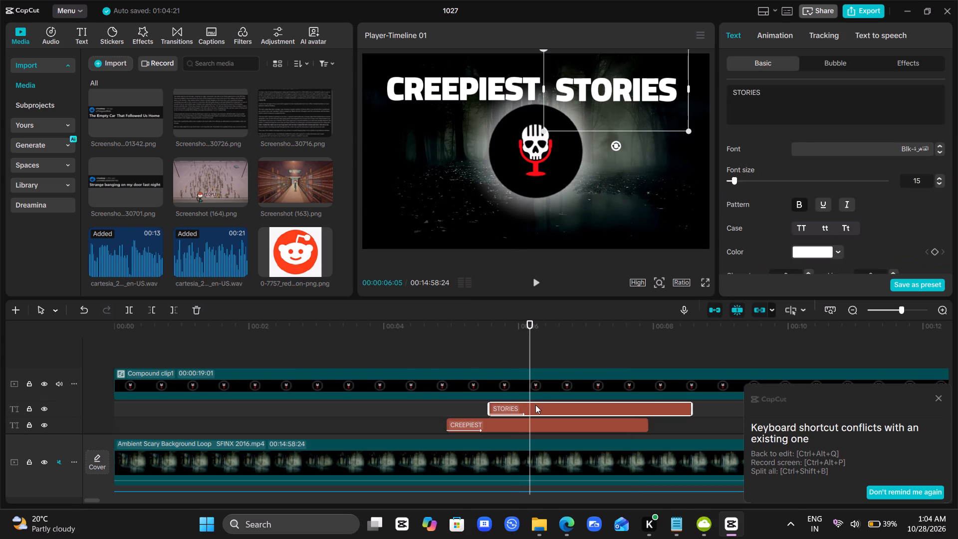
pyautogui.click(535, 405)
pyautogui.click(547, 379)
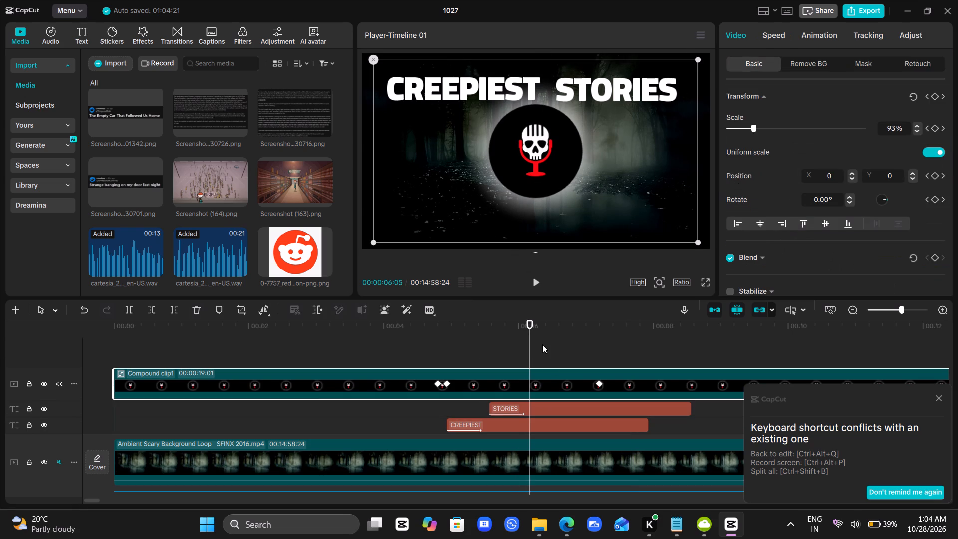
pyautogui.click(541, 344)
pyautogui.moveTo(541, 344); pyautogui.dragTo(590, 348)
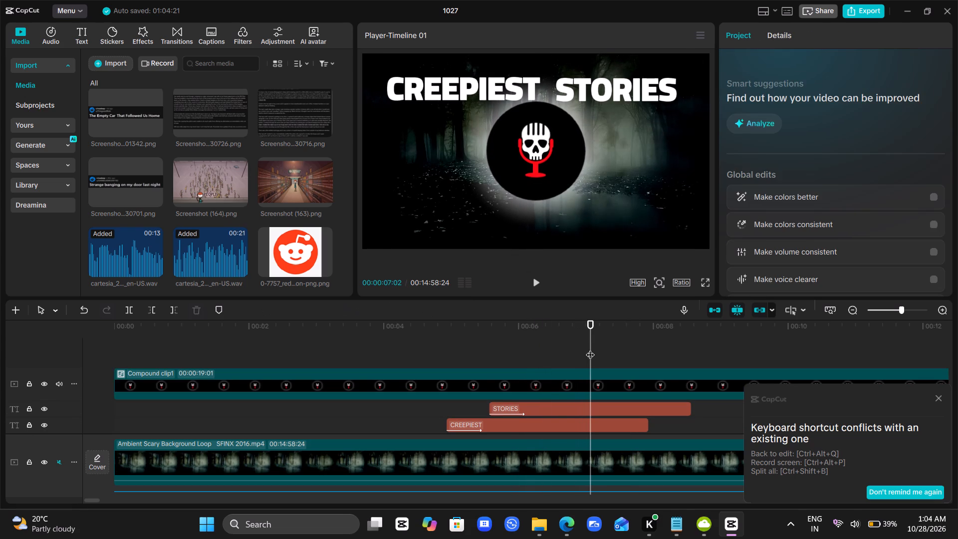
pyautogui.click(567, 370)
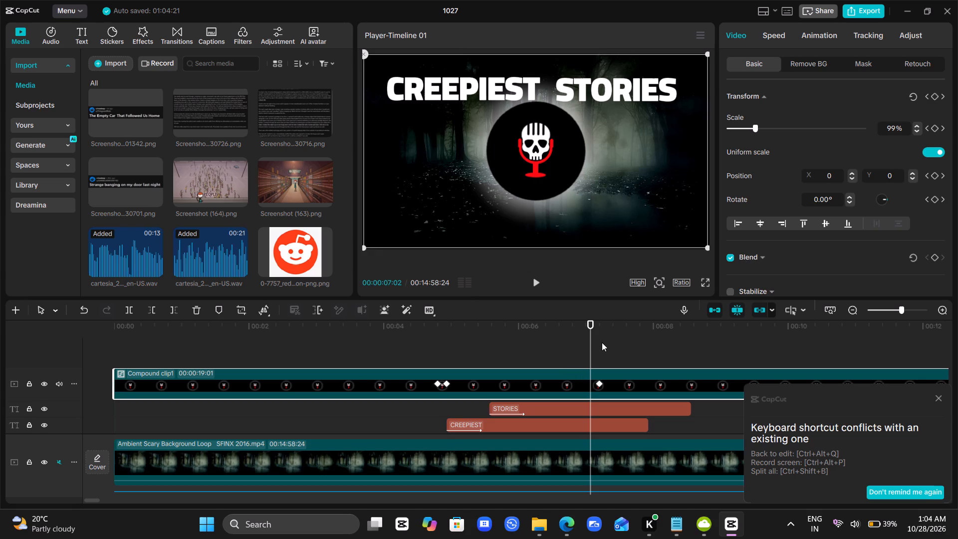
pyautogui.moveTo(592, 347); pyautogui.dragTo(599, 347)
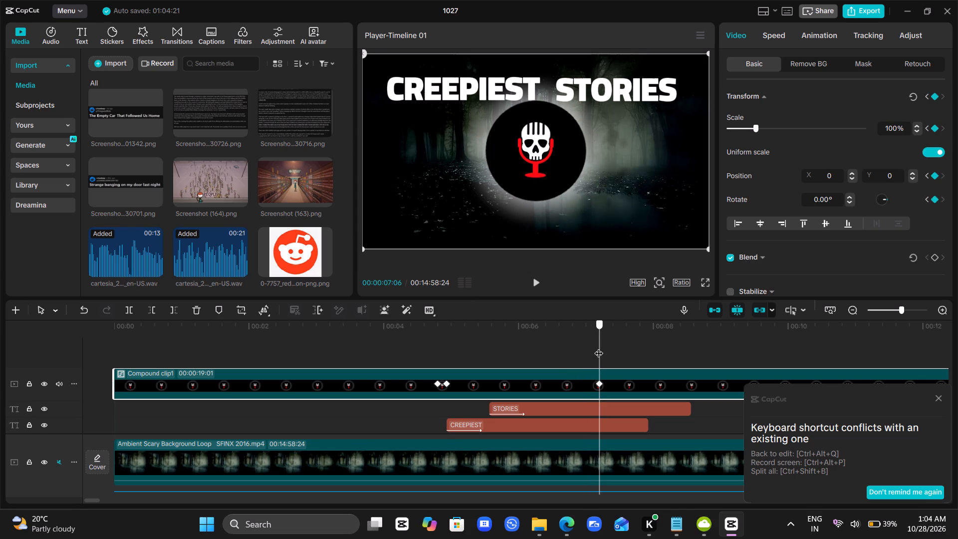
pyautogui.moveTo(599, 347); pyautogui.dragTo(407, 367)
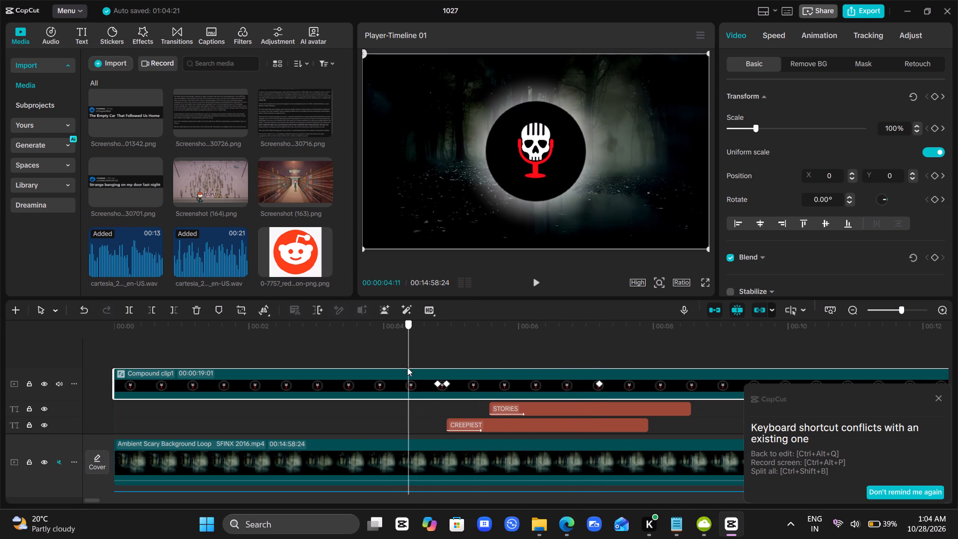
pyautogui.moveTo(407, 367); pyautogui.dragTo(404, 366)
pyautogui.press('space')
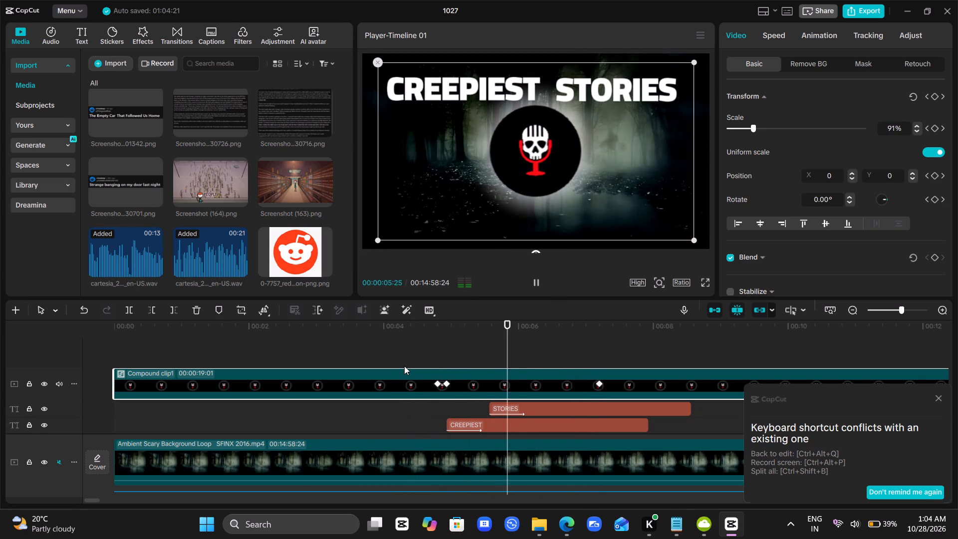
pyautogui.press('space')
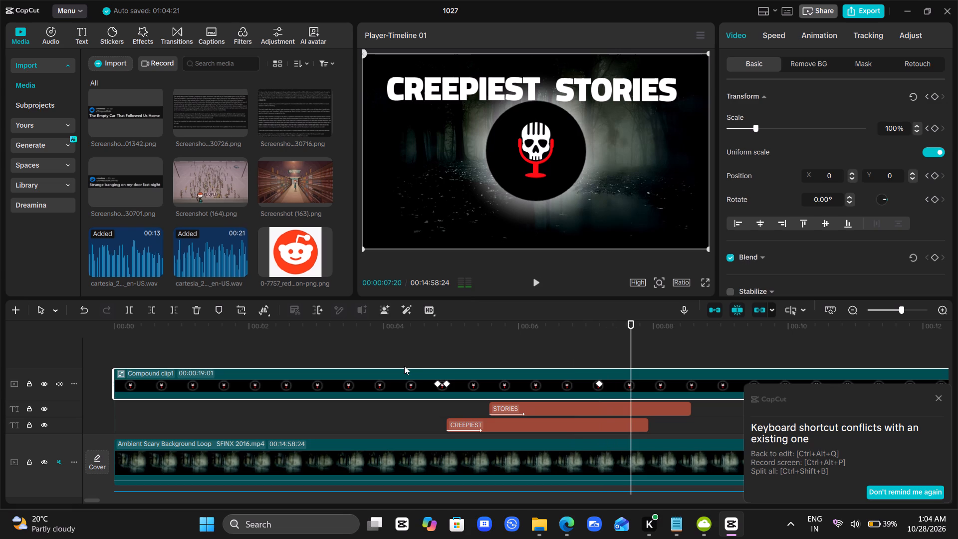
# Remove Compound clip1's transform keyframes at 00:00:04:24 and 00:00:04:28.
pyautogui.click(485, 337)
pyautogui.moveTo(485, 337); pyautogui.dragTo(476, 342)
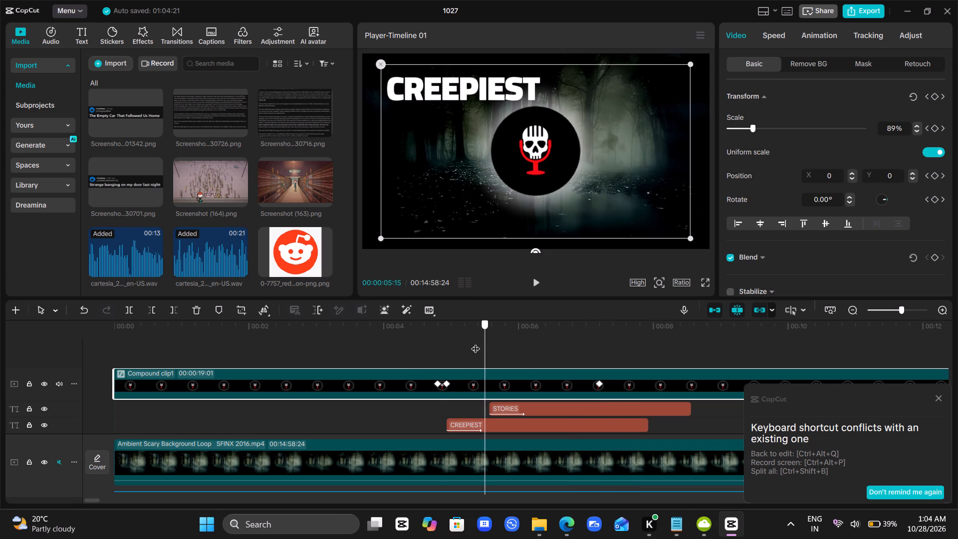
pyautogui.moveTo(476, 342); pyautogui.dragTo(441, 357)
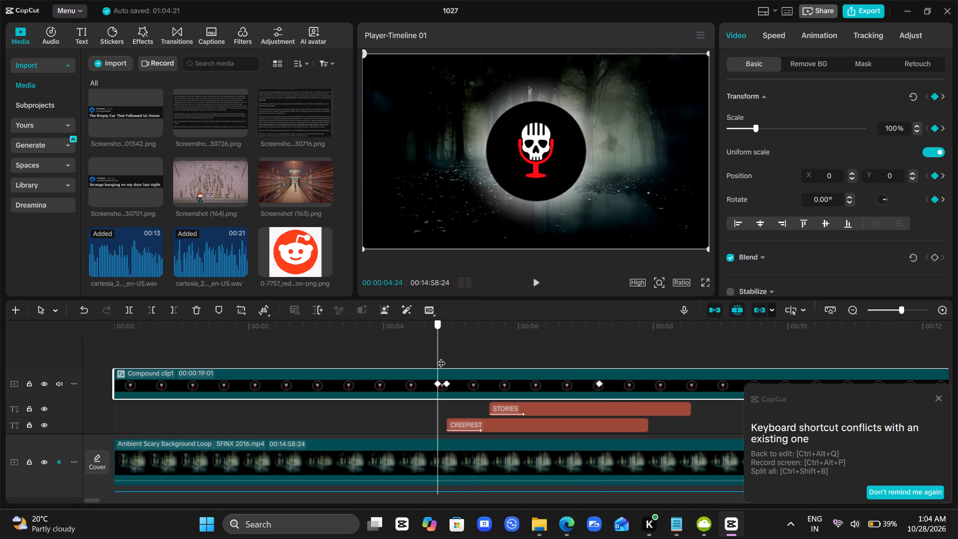
pyautogui.moveTo(441, 357); pyautogui.dragTo(439, 359)
pyautogui.click(935, 96)
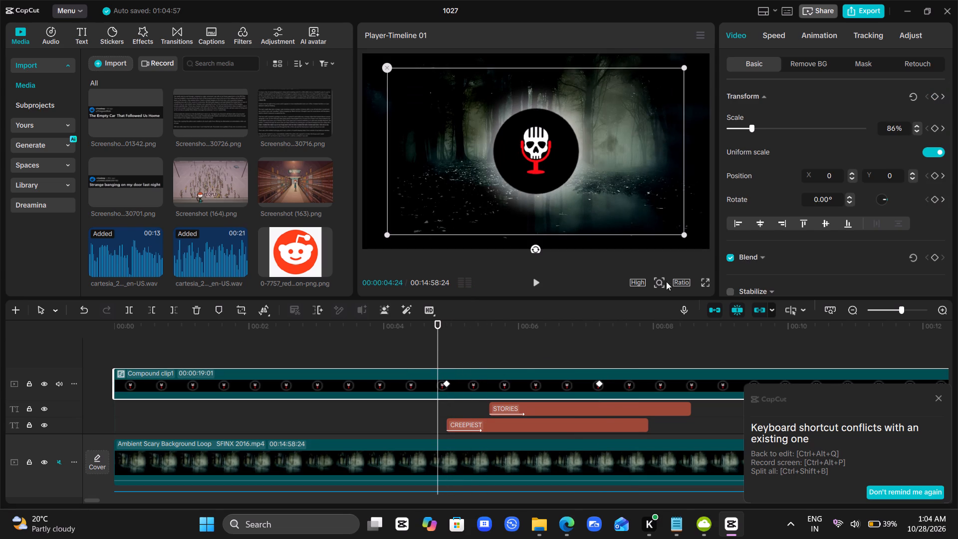
pyautogui.moveTo(437, 346); pyautogui.dragTo(444, 346)
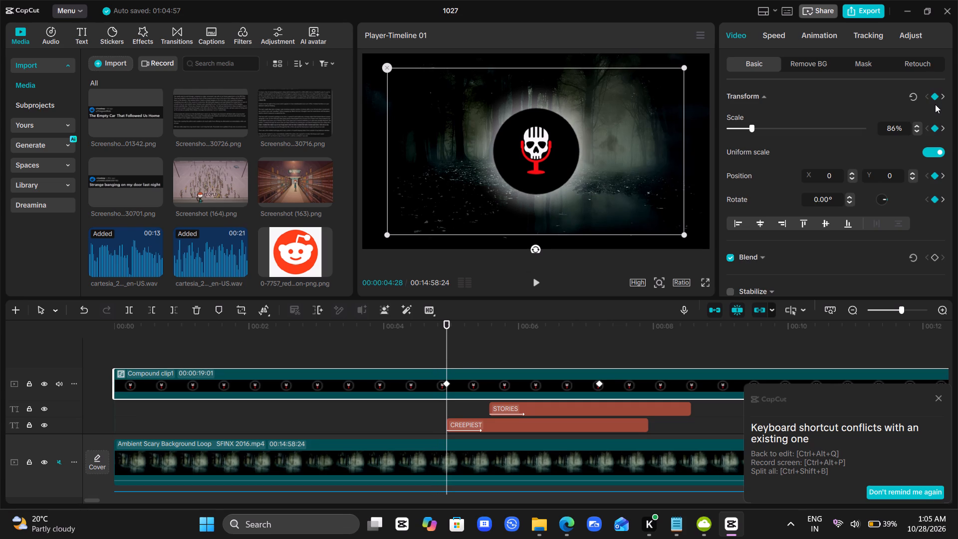
pyautogui.click(935, 99)
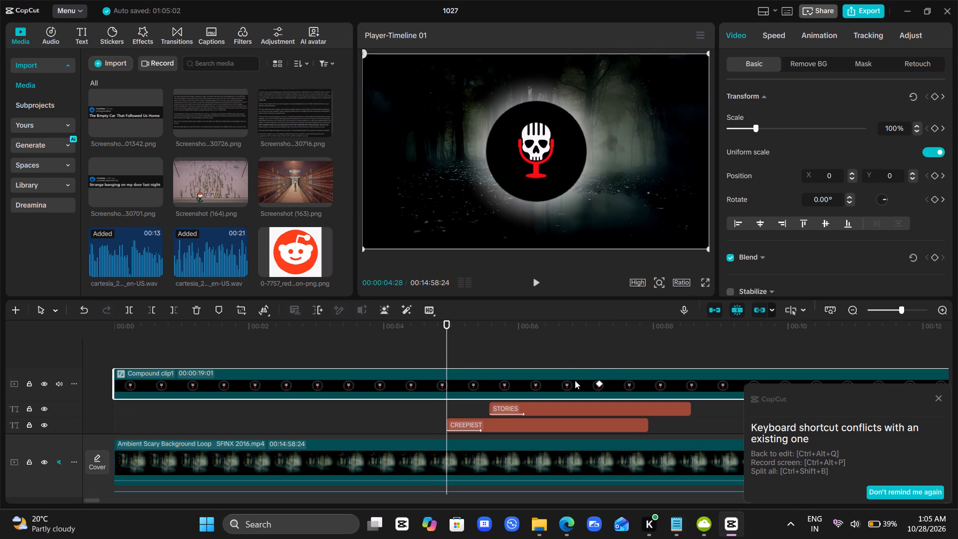
# Remove Compound clip1's transform keyframe at 00:00:07:06.
pyautogui.click(602, 359)
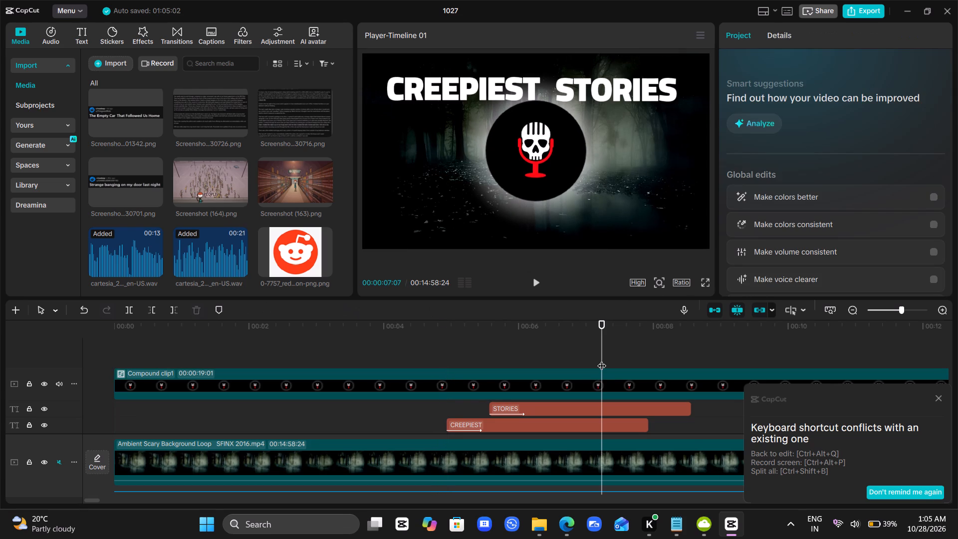
pyautogui.doubleClick(602, 359)
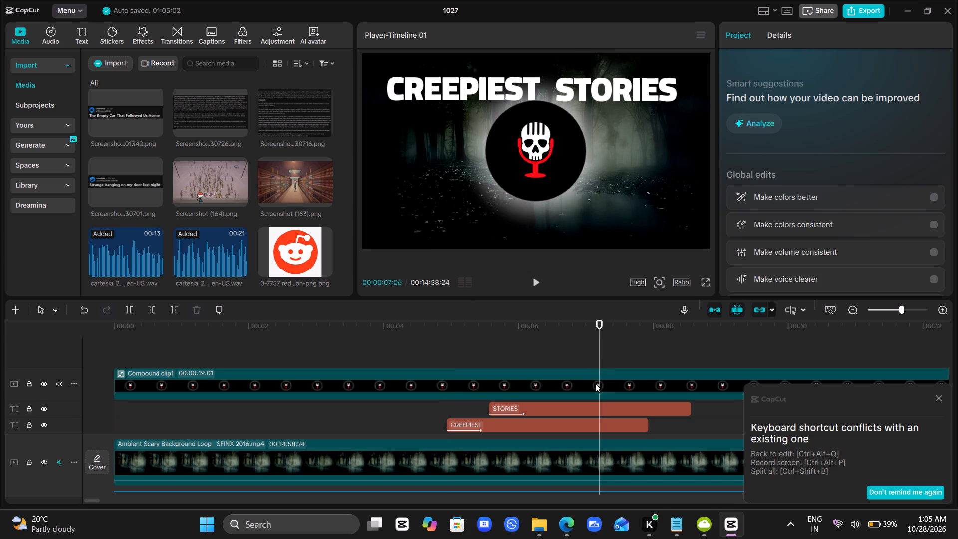
pyautogui.click(595, 383)
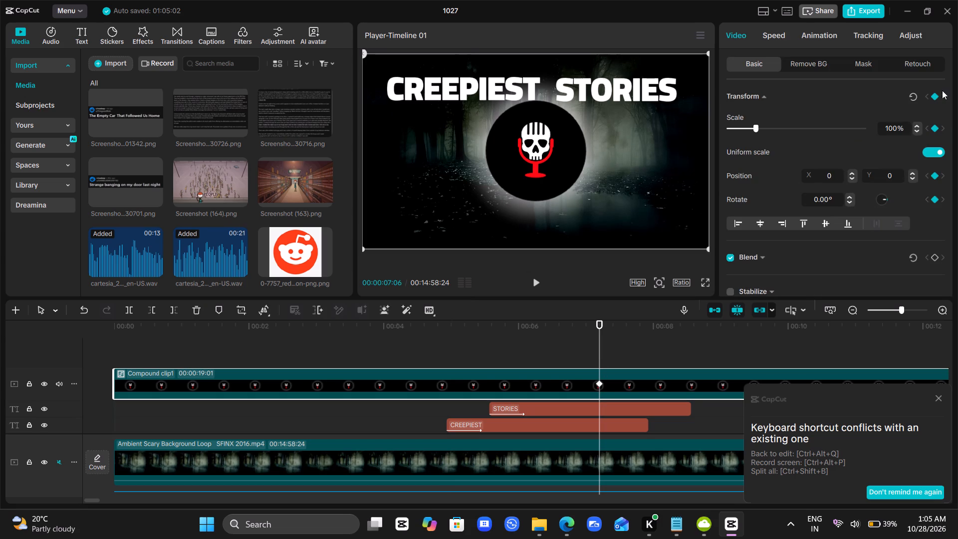
pyautogui.click(933, 99)
# Move the CREEPIEST title to the left of the skull-microphone logo at X -1207, Y 0, and scale it to 110%.
pyautogui.click(507, 348)
pyautogui.moveTo(507, 348); pyautogui.dragTo(437, 371)
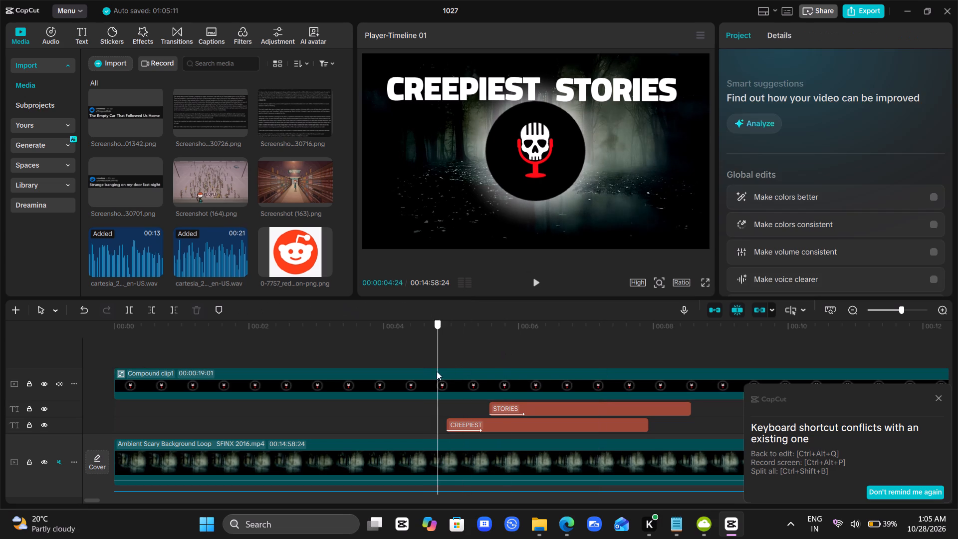
pyautogui.moveTo(437, 371); pyautogui.dragTo(450, 375)
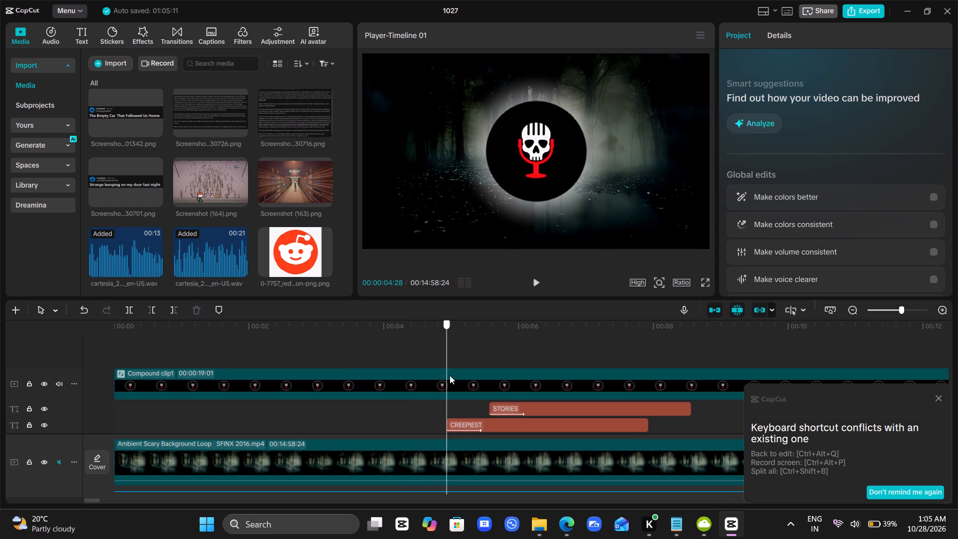
pyautogui.moveTo(450, 375); pyautogui.dragTo(461, 396)
pyautogui.moveTo(461, 396); pyautogui.dragTo(455, 397)
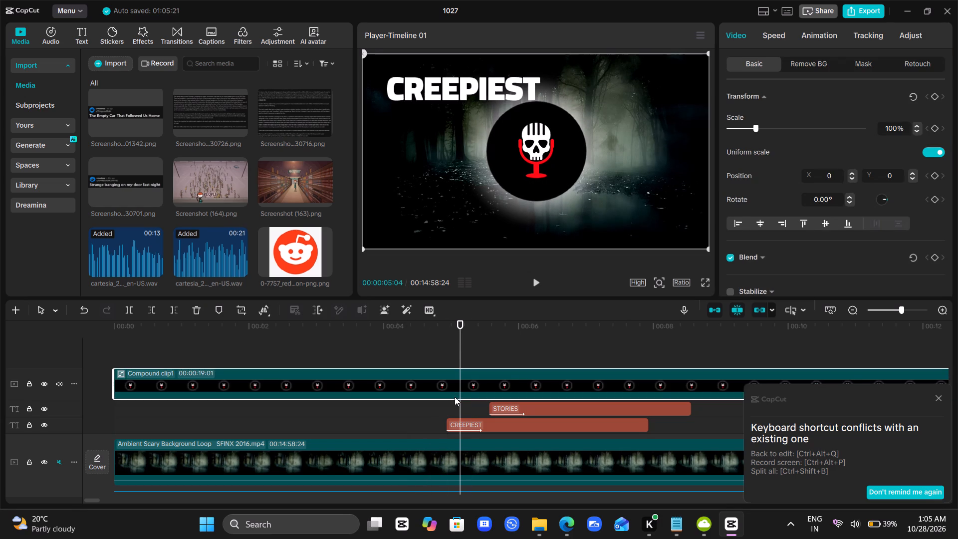
pyautogui.moveTo(456, 340); pyautogui.dragTo(450, 349)
pyautogui.click(463, 420)
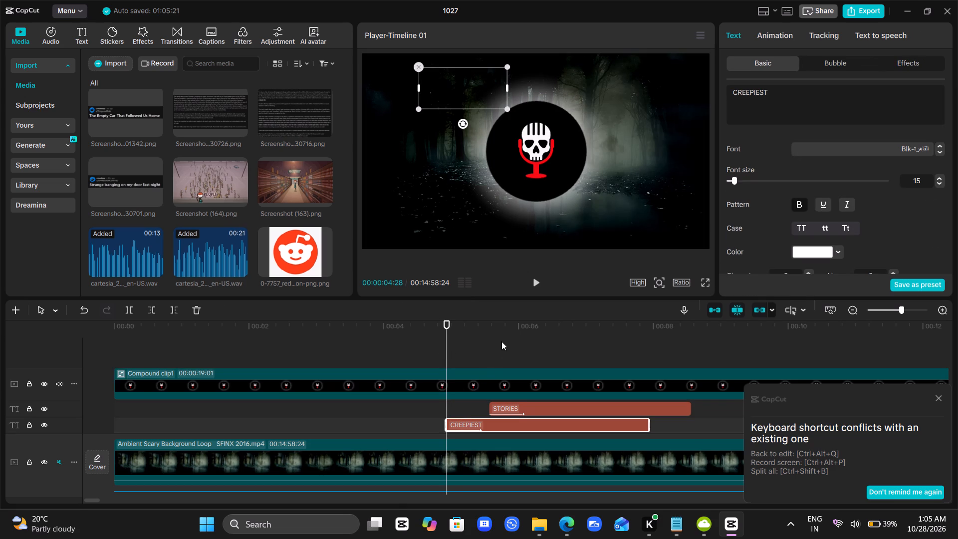
pyautogui.moveTo(460, 98); pyautogui.dragTo(444, 163)
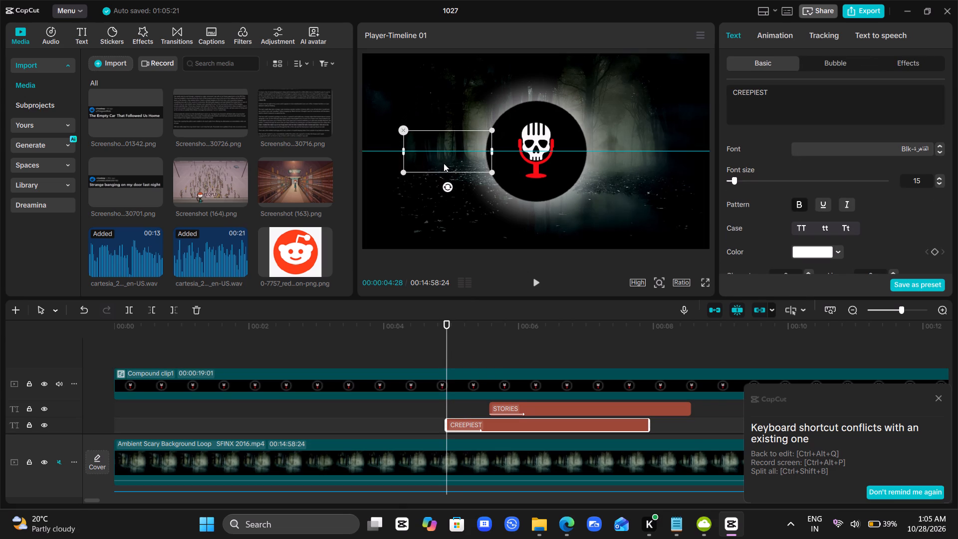
pyautogui.moveTo(444, 163); pyautogui.dragTo(424, 164)
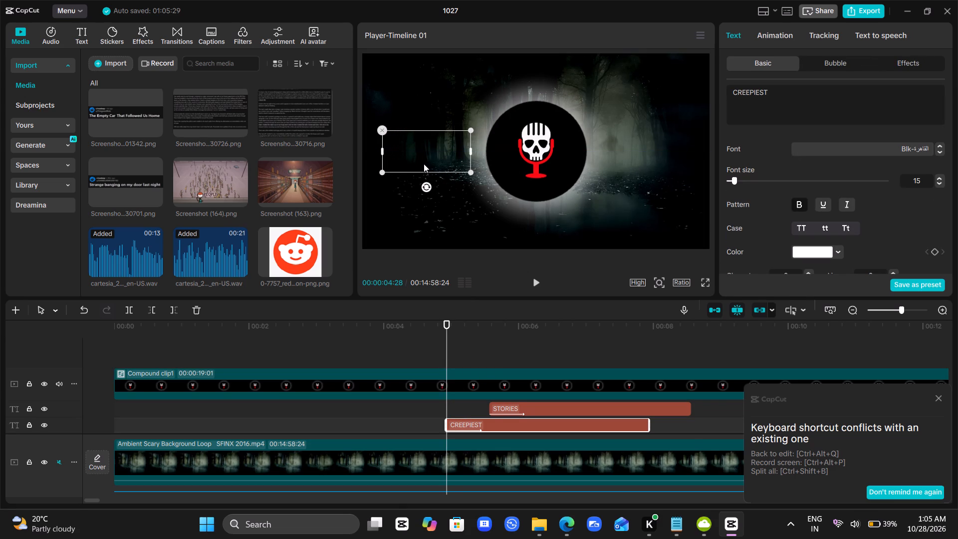
pyautogui.moveTo(444, 335); pyautogui.dragTo(483, 332)
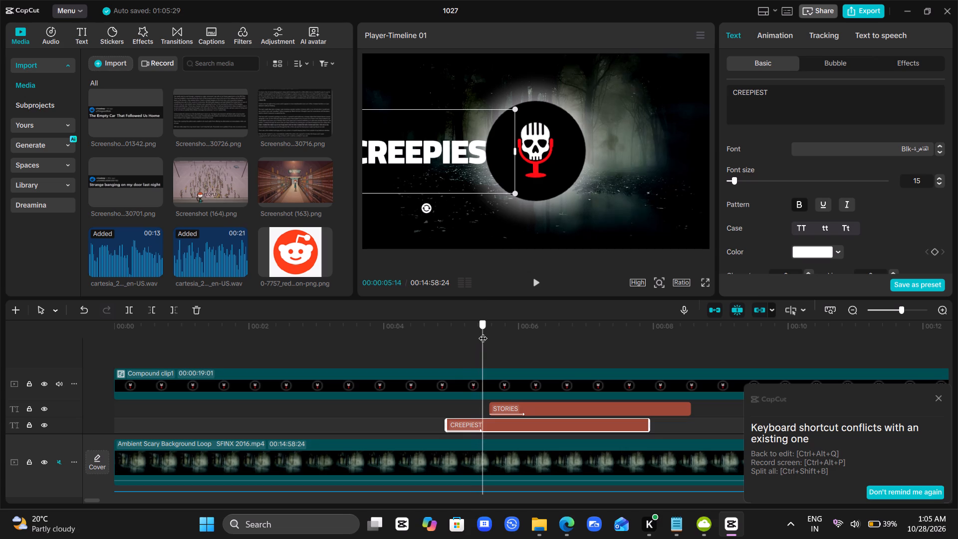
pyautogui.moveTo(483, 332); pyautogui.dragTo(487, 333)
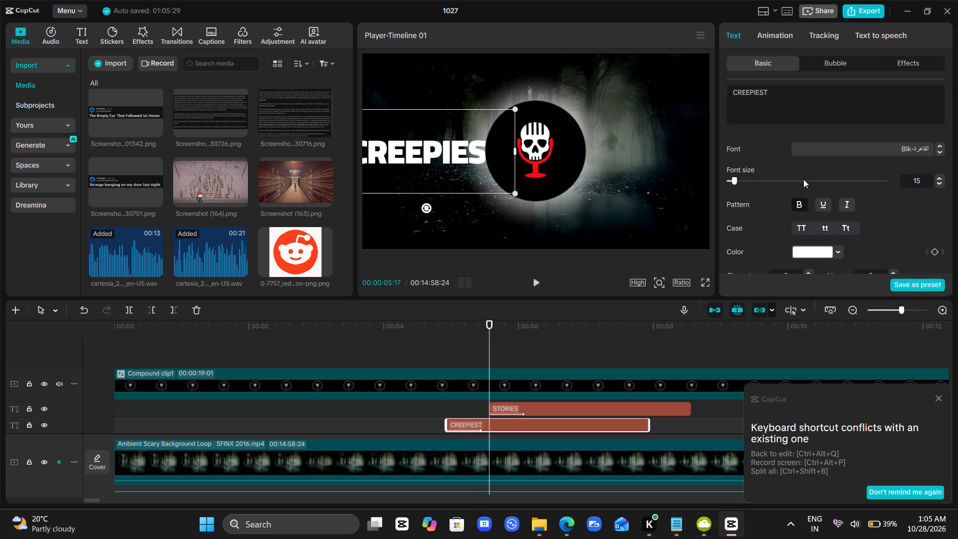
pyautogui.scroll(-1, 803, 179)
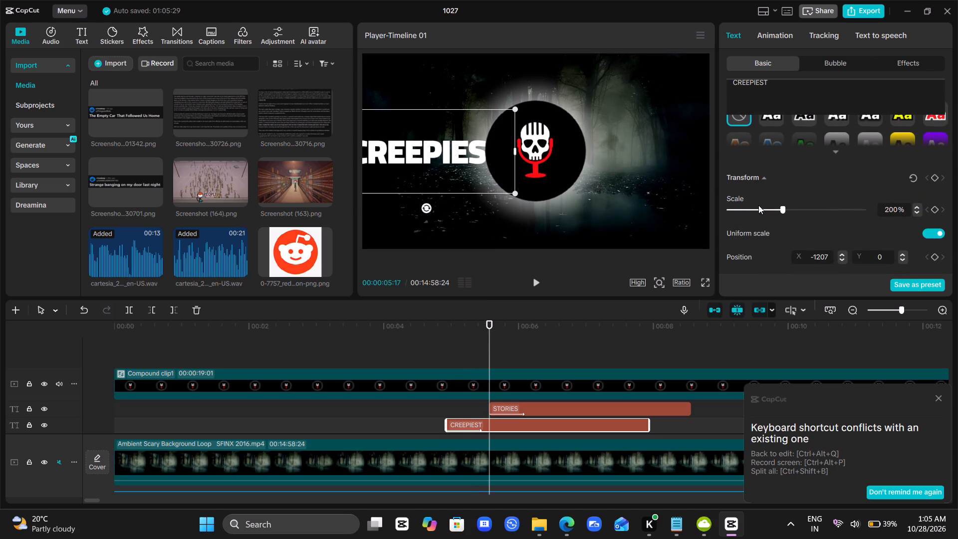
pyautogui.click(758, 205)
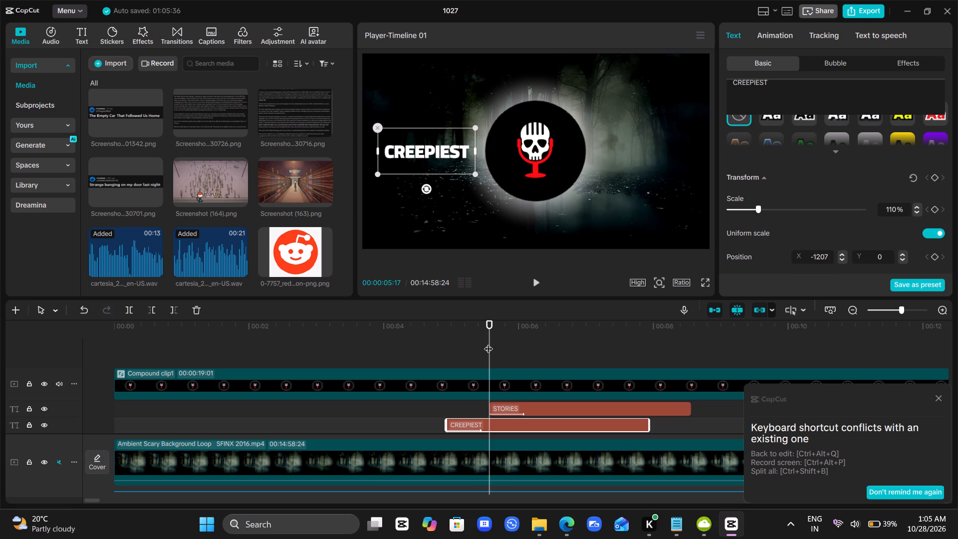
# Move the STORIES title to the right side of the skull-microphone logo, at about X 1118, Y 65.
pyautogui.moveTo(488, 342); pyautogui.dragTo(526, 330)
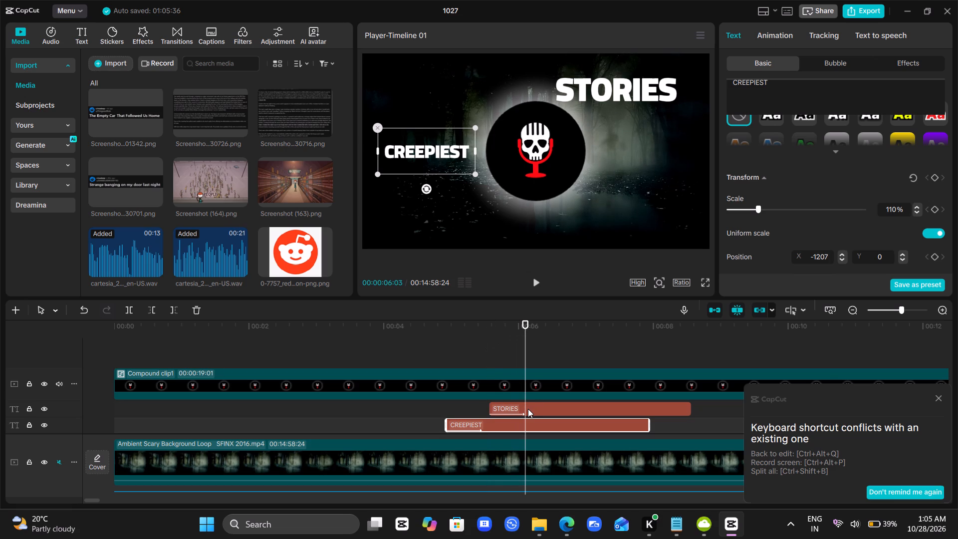
pyautogui.click(527, 409)
pyautogui.moveTo(629, 110); pyautogui.dragTo(636, 155)
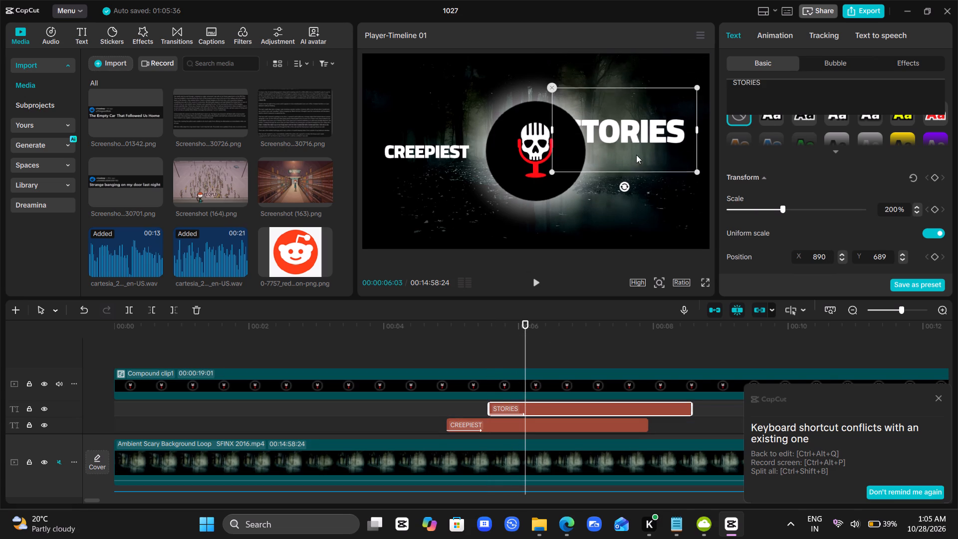
pyautogui.moveTo(636, 155); pyautogui.dragTo(653, 166)
# Check the CREEPIEST title's scale and set the STORIES title's scale to the matching 110%.
pyautogui.click(452, 160)
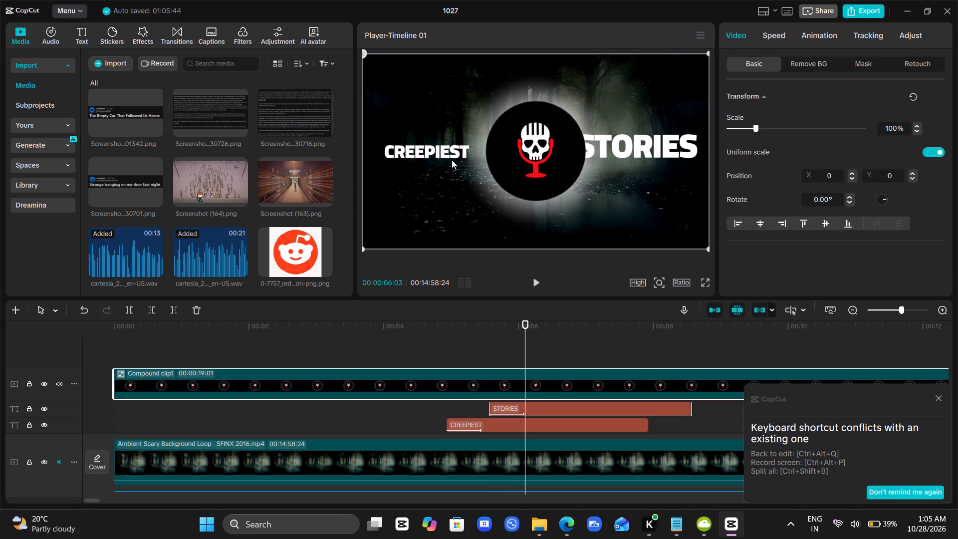
pyautogui.click(436, 151)
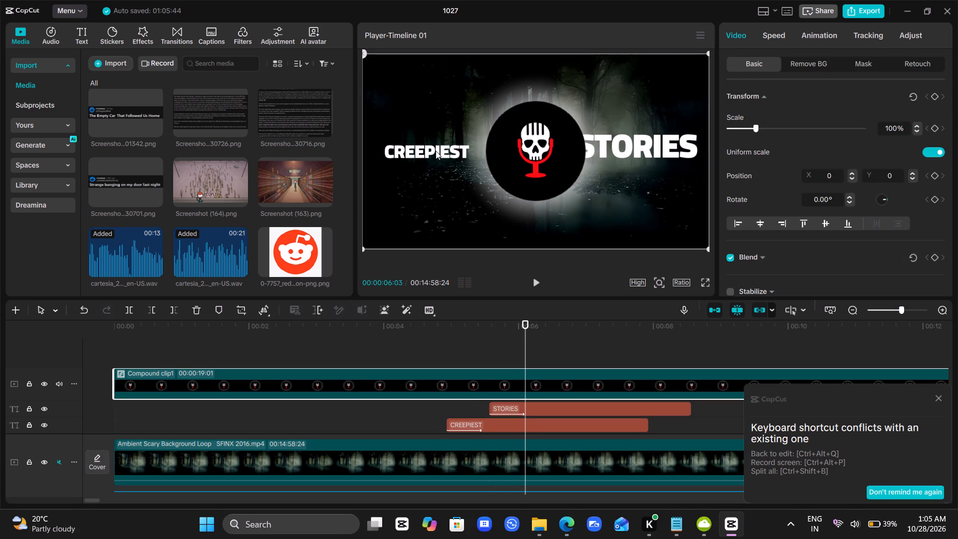
pyautogui.click(478, 430)
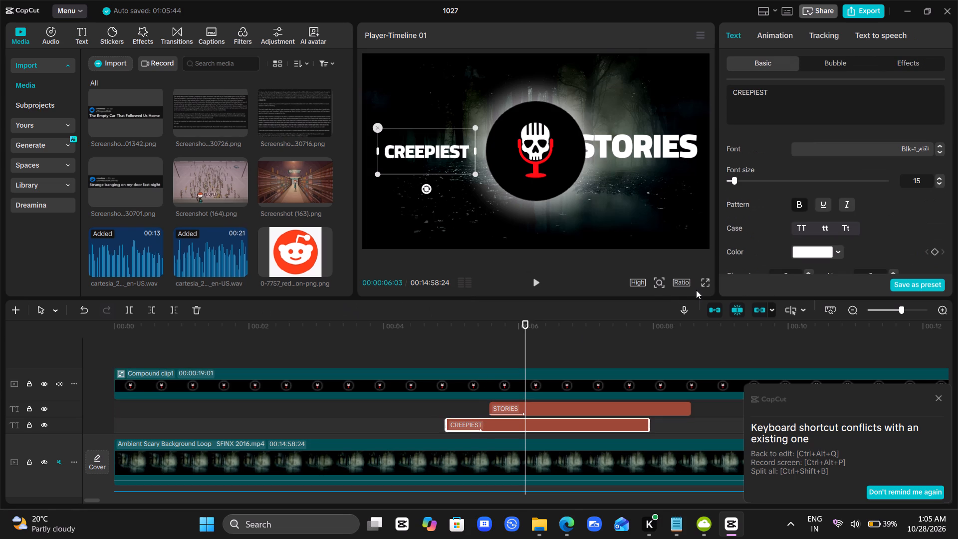
pyautogui.scroll(-1, 763, 227)
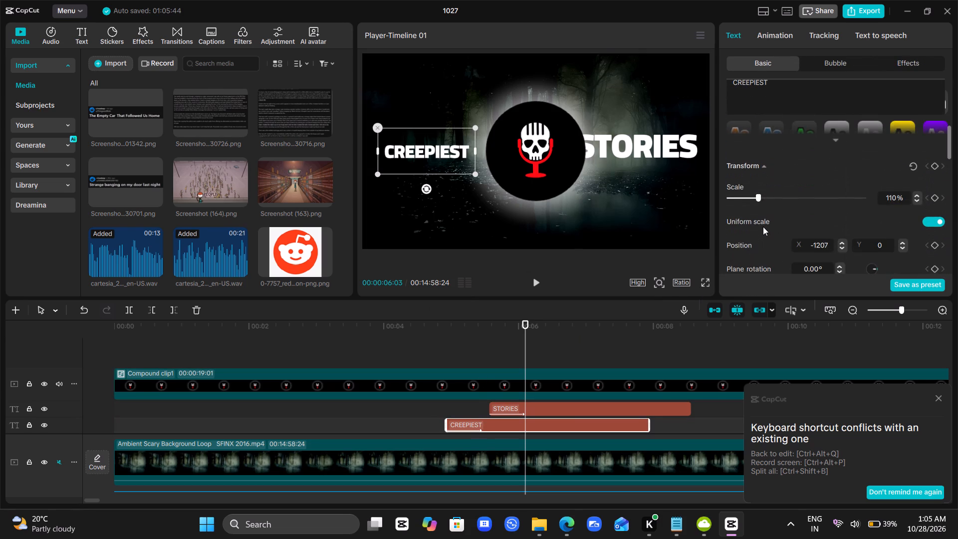
pyautogui.scroll(-1, 763, 227)
pyautogui.click(583, 405)
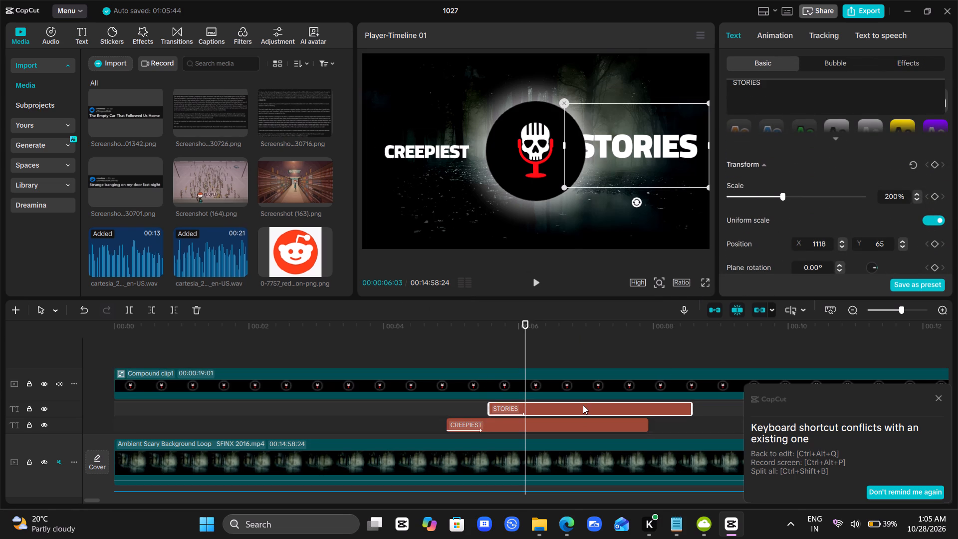
pyautogui.click(763, 194)
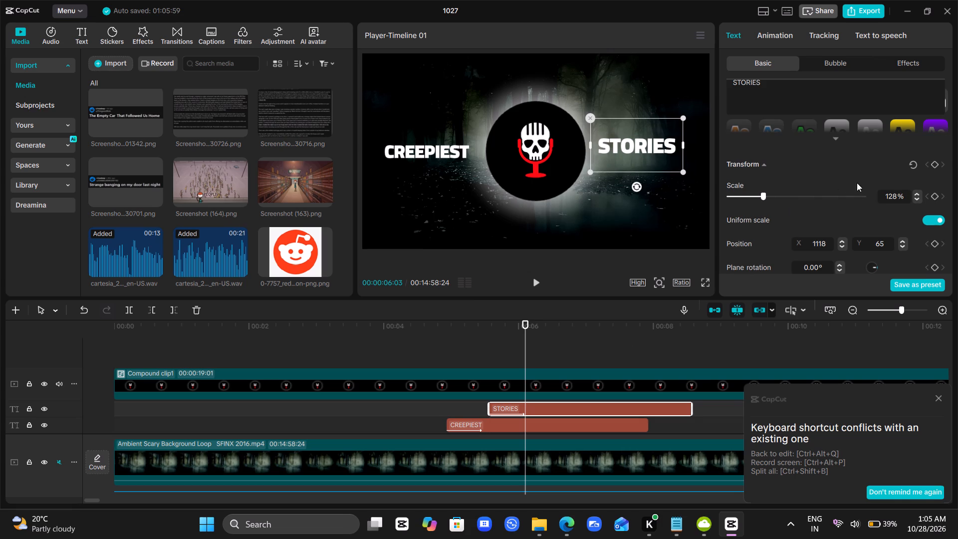
pyautogui.click(758, 195)
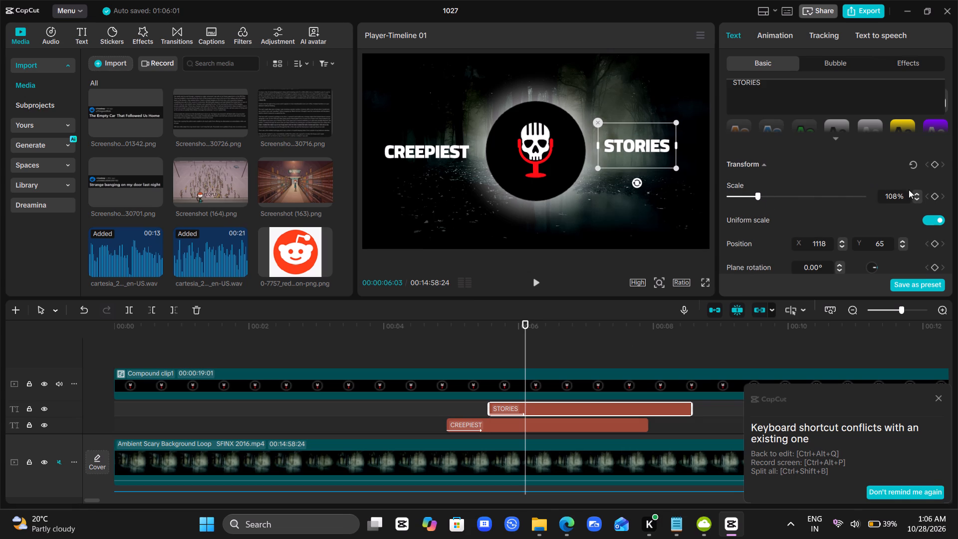
pyautogui.click(916, 193)
pyautogui.click(916, 193)
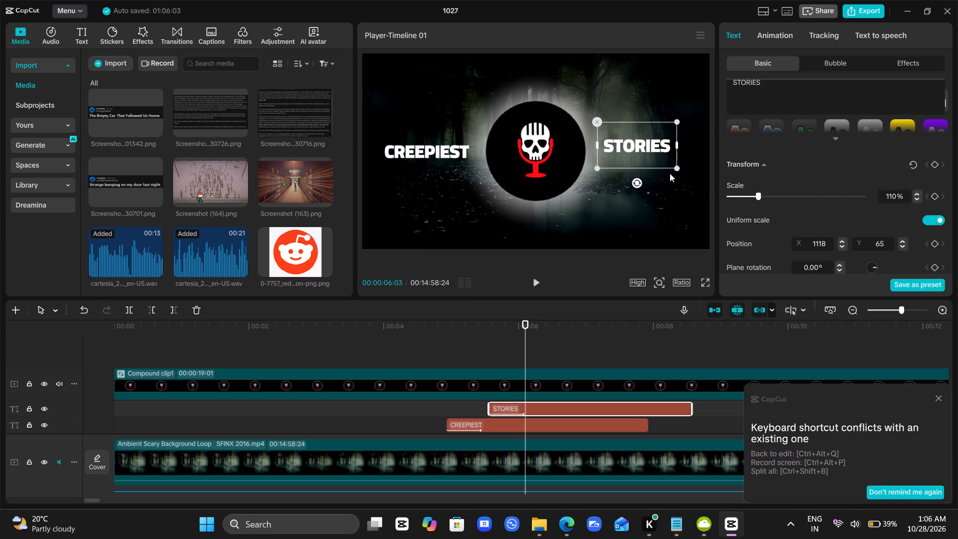
# Align the STORIES title vertically with CREEPIEST, to the right of the logo at X 1083, Y 0.
pyautogui.moveTo(654, 142); pyautogui.dragTo(659, 153)
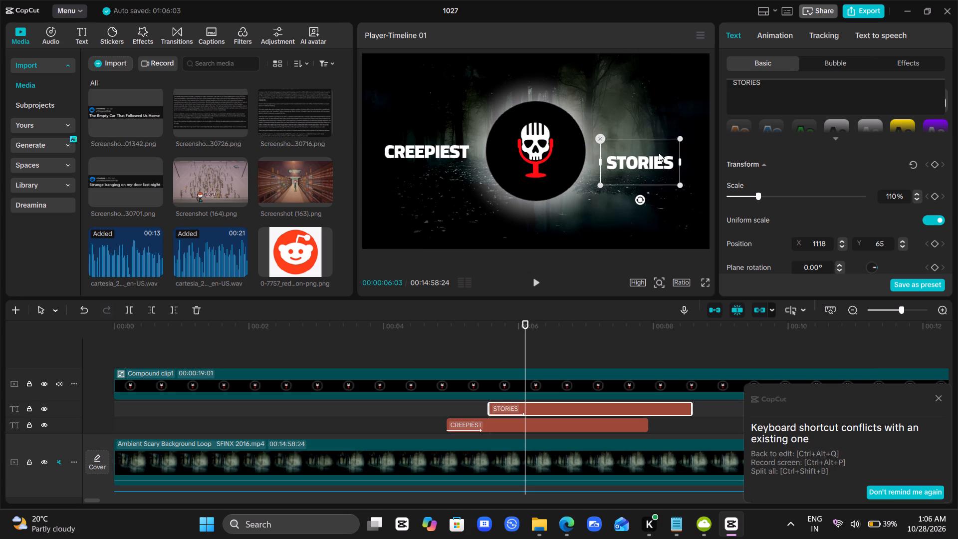
pyautogui.moveTo(659, 153); pyautogui.dragTo(663, 149)
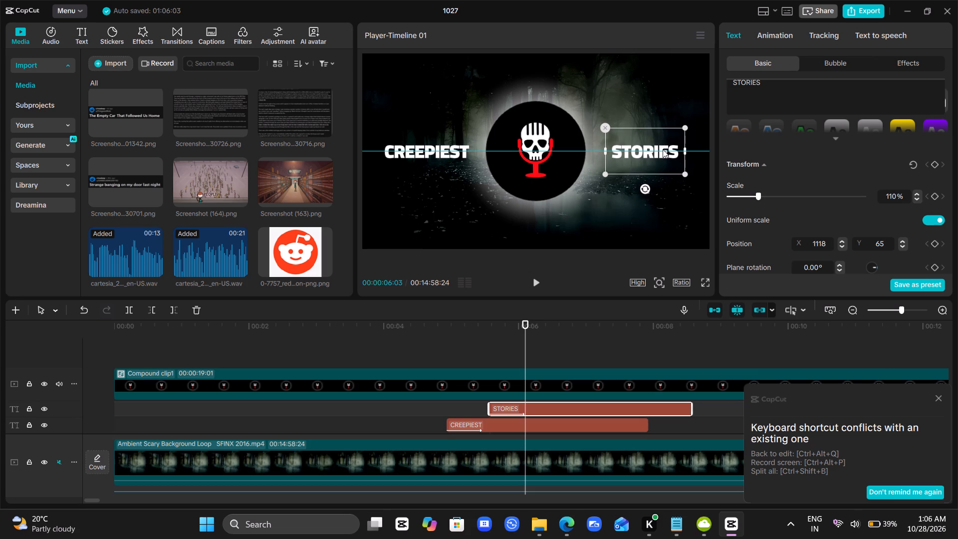
pyautogui.moveTo(663, 149); pyautogui.dragTo(664, 149)
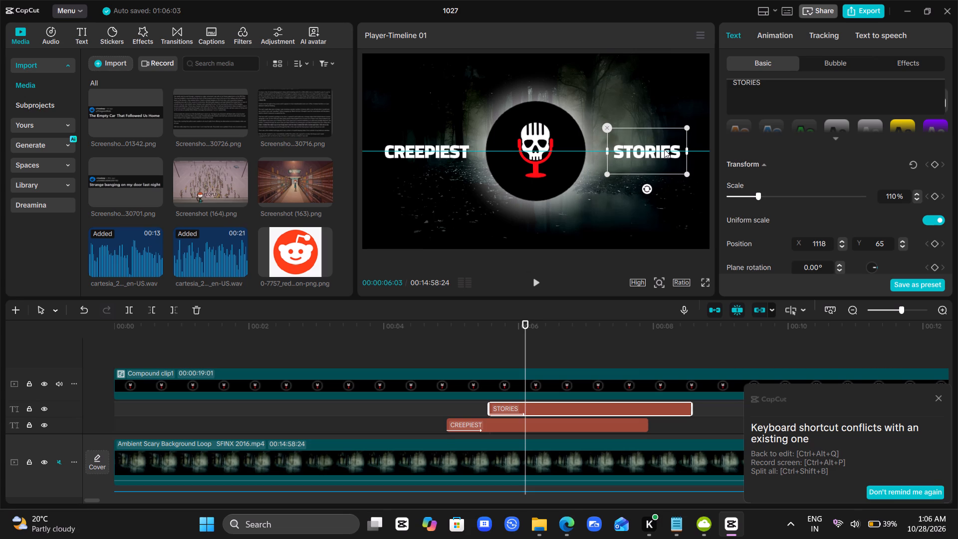
pyautogui.moveTo(664, 149); pyautogui.dragTo(651, 150)
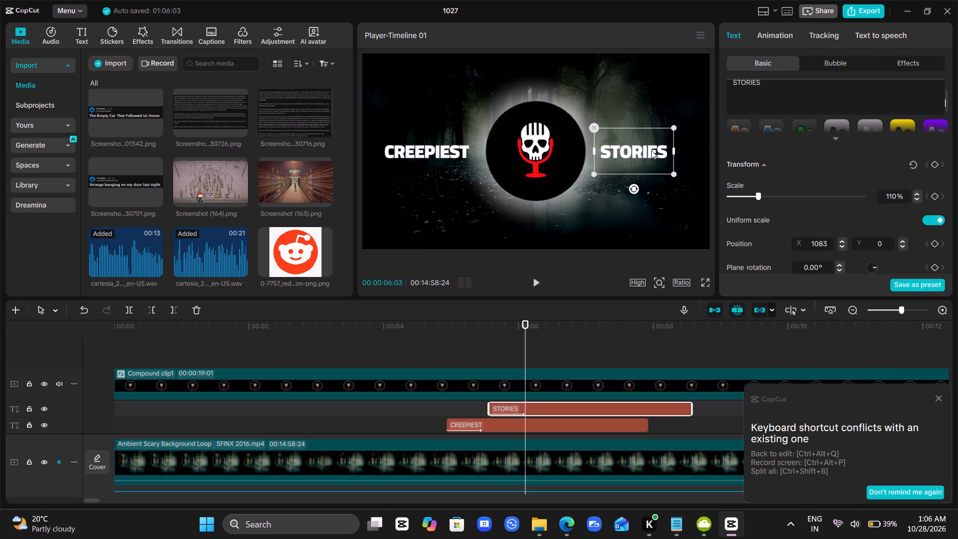
pyautogui.click(411, 155)
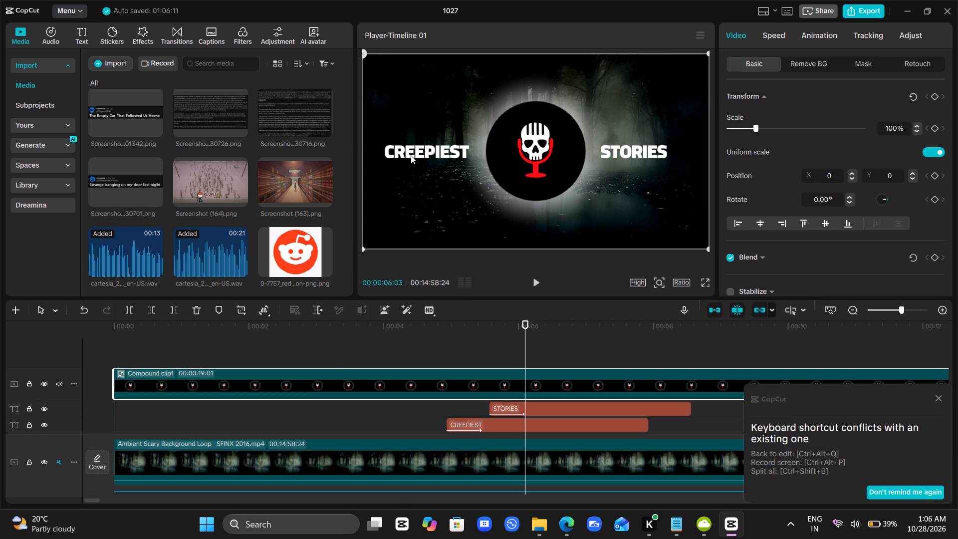
# Place the Reddit logo image on a new track above Compound clip1, starting at 00:00:06:08.
pyautogui.click(407, 422)
pyautogui.press('space')
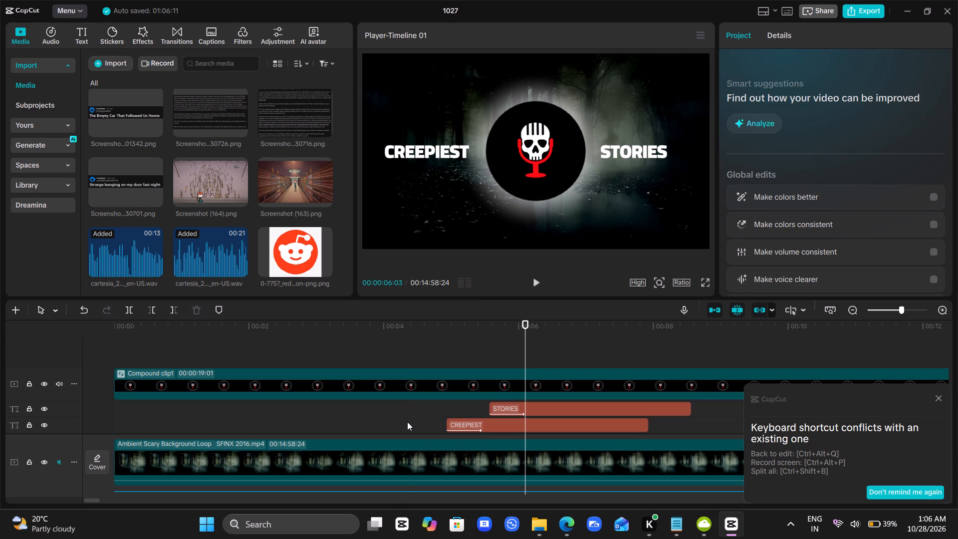
pyautogui.press('space')
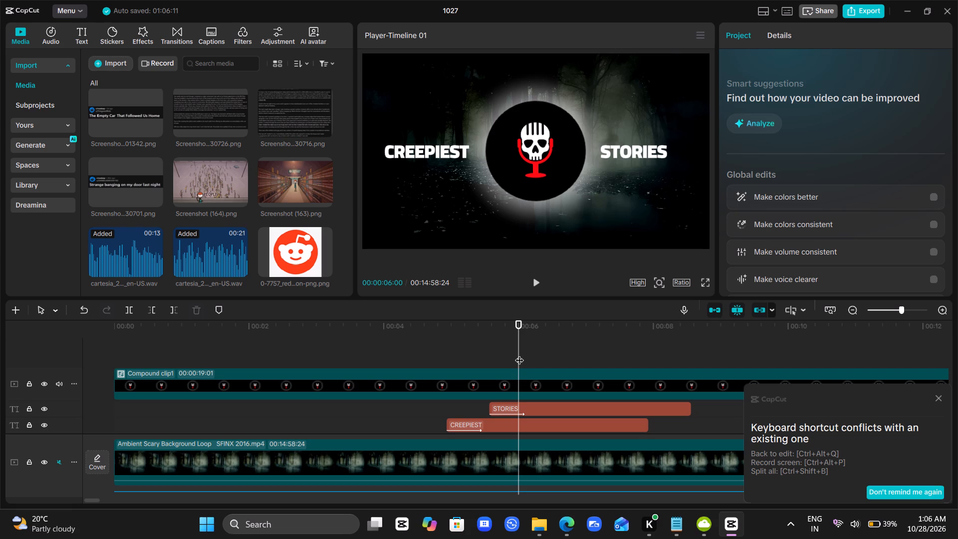
pyautogui.press('space')
pyautogui.press('space')
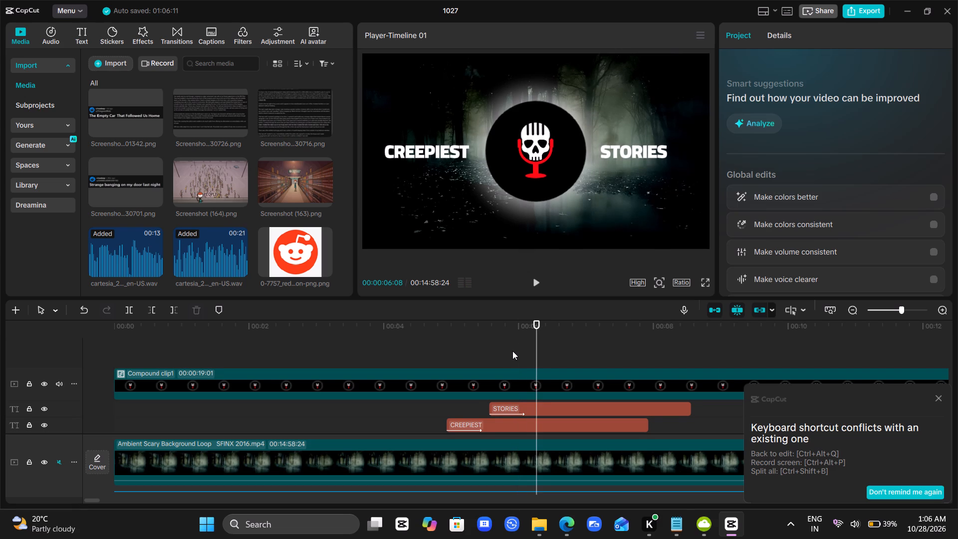
pyautogui.hscroll(-2, 512, 351)
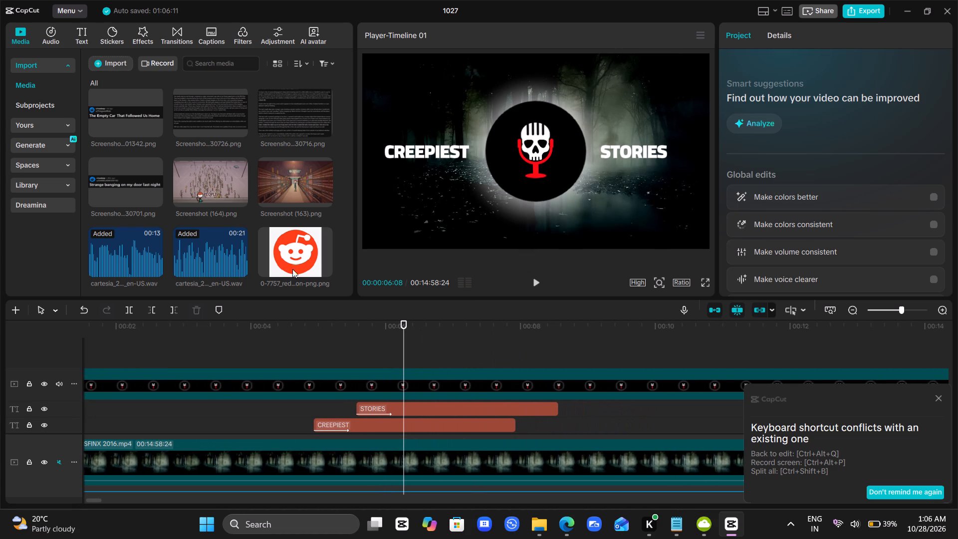
pyautogui.moveTo(296, 256); pyautogui.dragTo(404, 353)
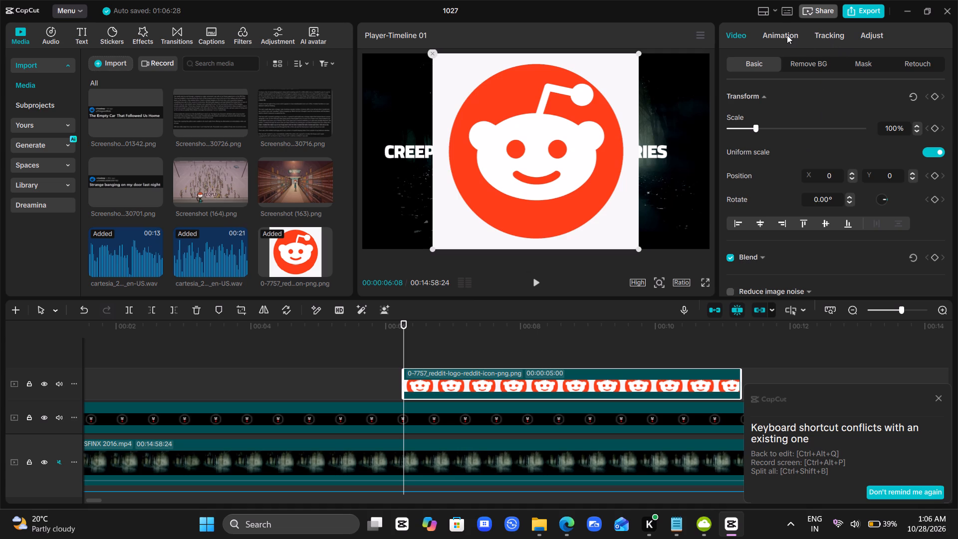
# Add a Circle mask to the Reddit logo image and size it just inside the red disc, hiding the white background.
pyautogui.click(861, 64)
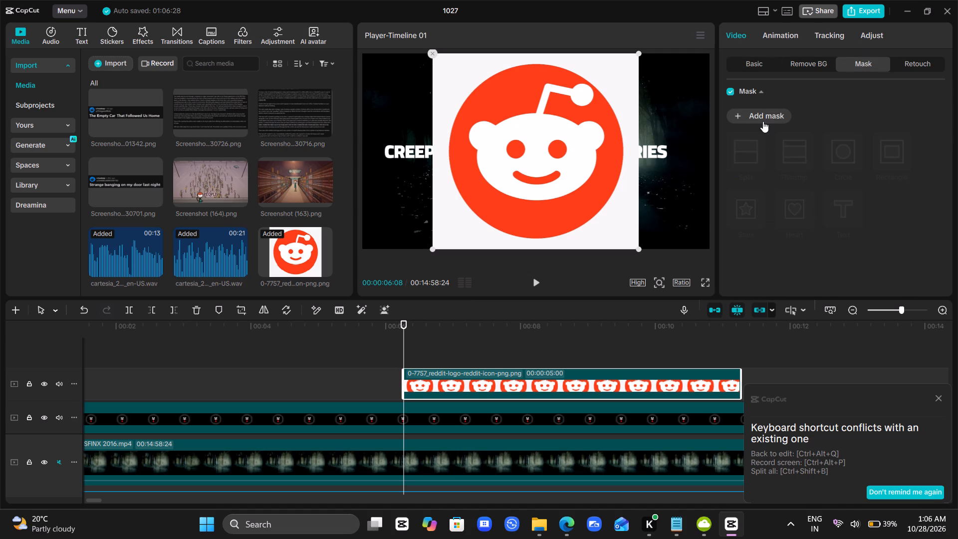
pyautogui.click(762, 121)
pyautogui.click(837, 158)
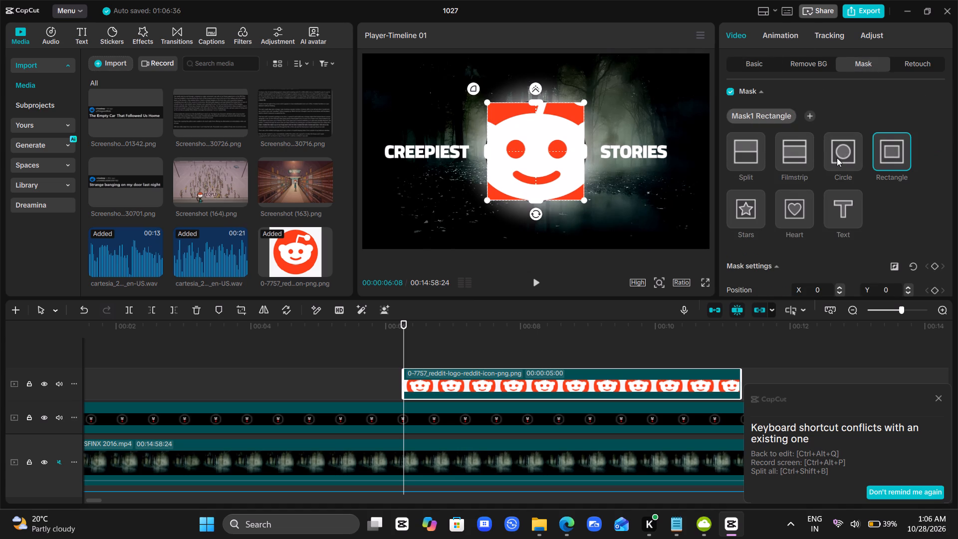
pyautogui.click(837, 158)
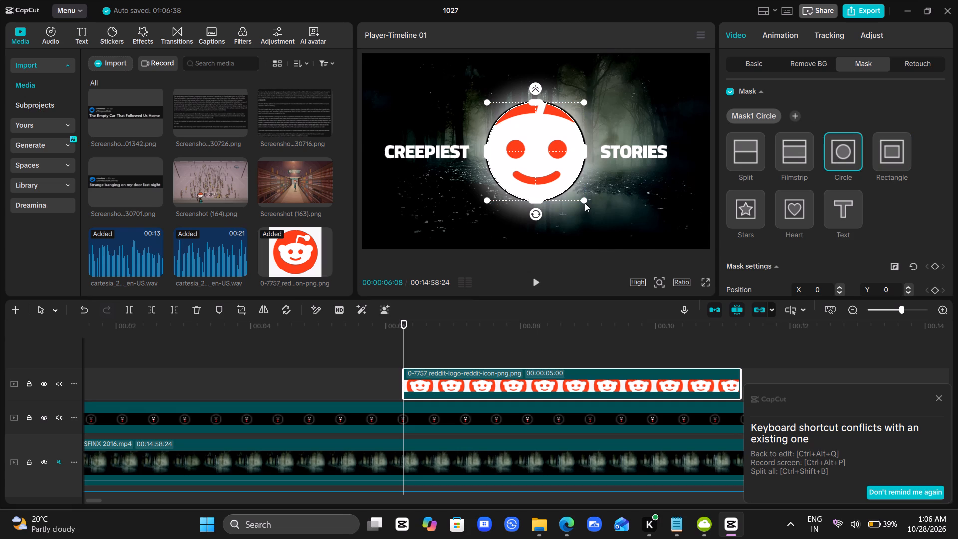
pyautogui.moveTo(585, 201); pyautogui.dragTo(630, 223)
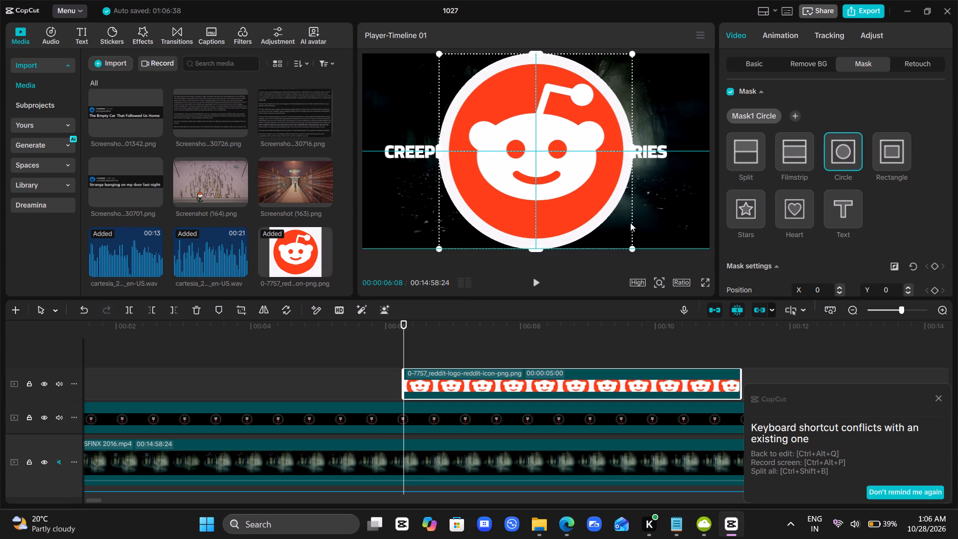
pyautogui.moveTo(630, 223); pyautogui.dragTo(624, 226)
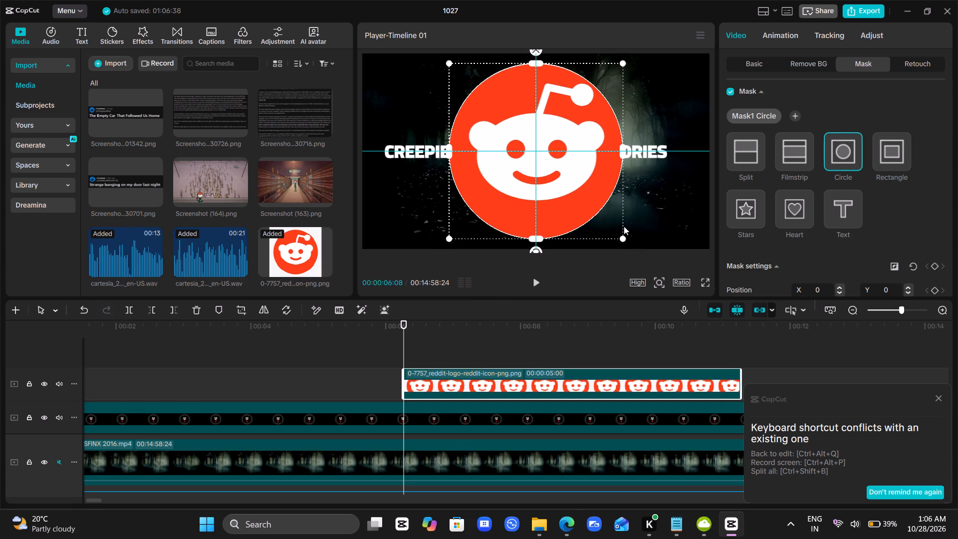
pyautogui.moveTo(624, 226); pyautogui.dragTo(622, 227)
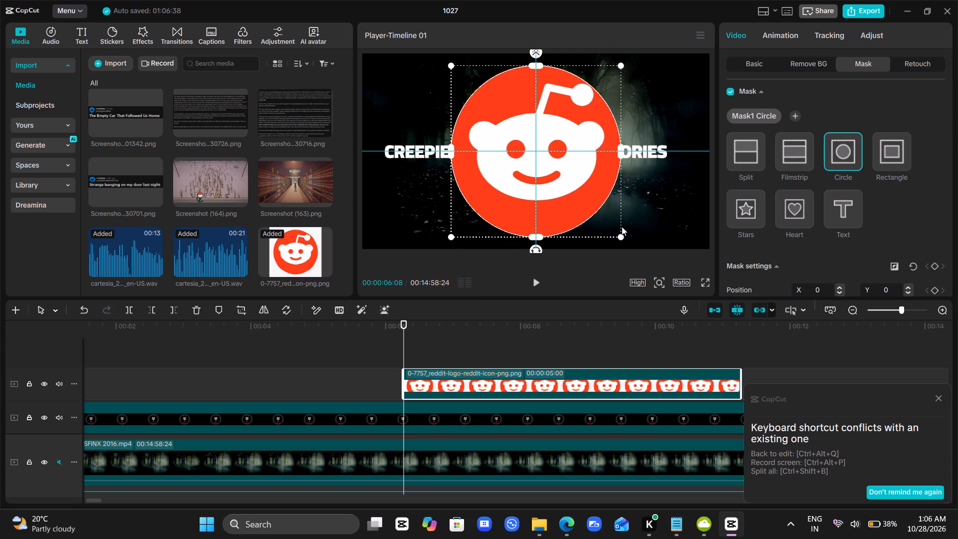
pyautogui.moveTo(622, 227); pyautogui.dragTo(621, 227)
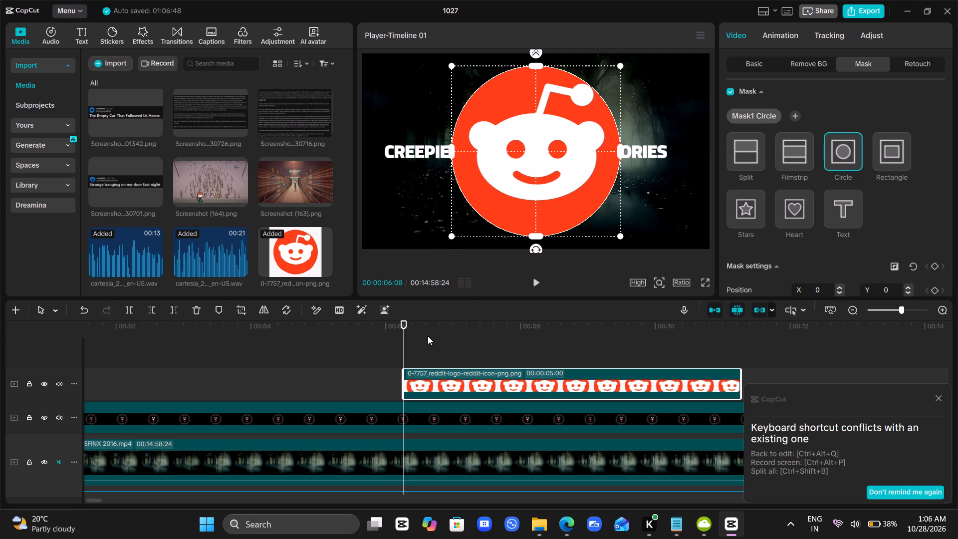
# Scale the masked Reddit logo down to slightly larger than the skull-microphone disc, covering it between the CREEPIEST and STORIES titles.
pyautogui.click(429, 337)
pyautogui.moveTo(429, 337); pyautogui.dragTo(396, 350)
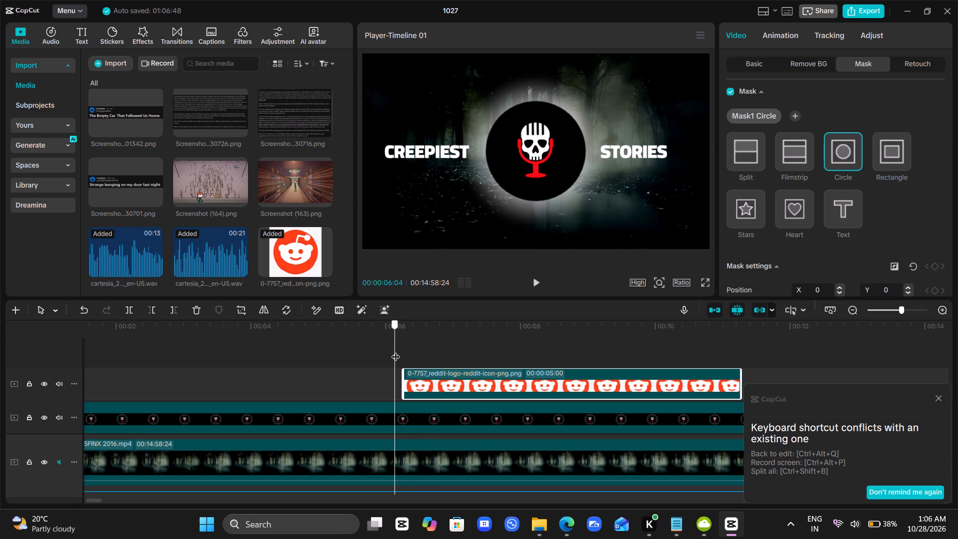
pyautogui.moveTo(396, 350); pyautogui.dragTo(430, 365)
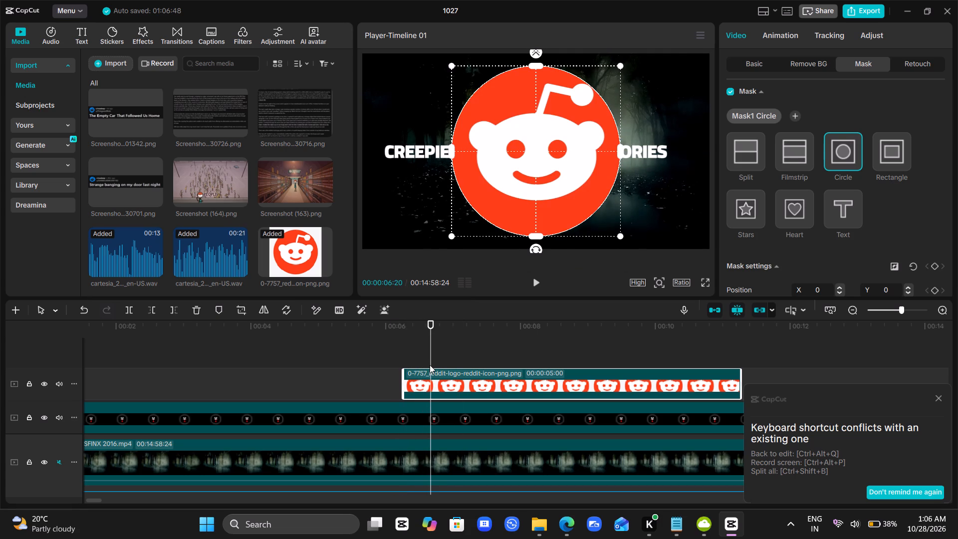
pyautogui.click(758, 62)
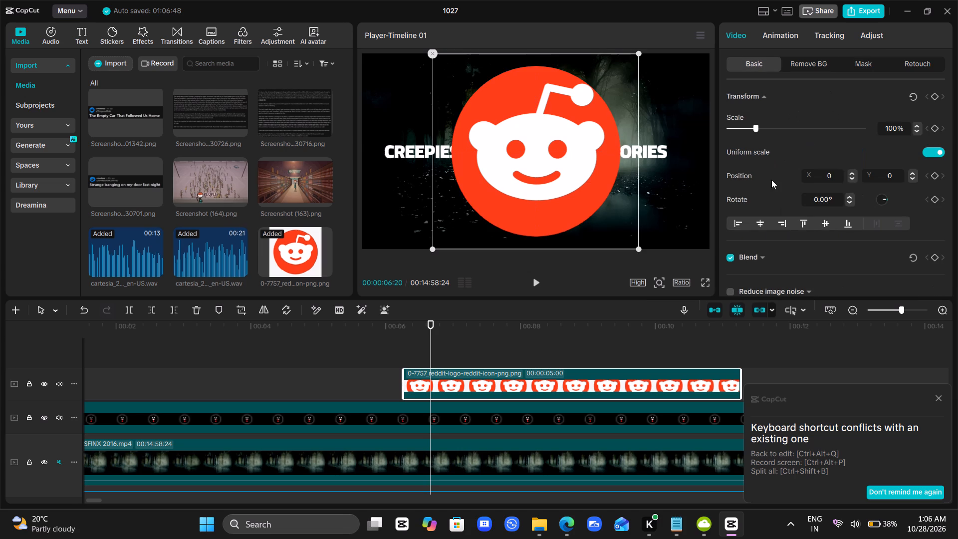
pyautogui.hscroll(1, 771, 180)
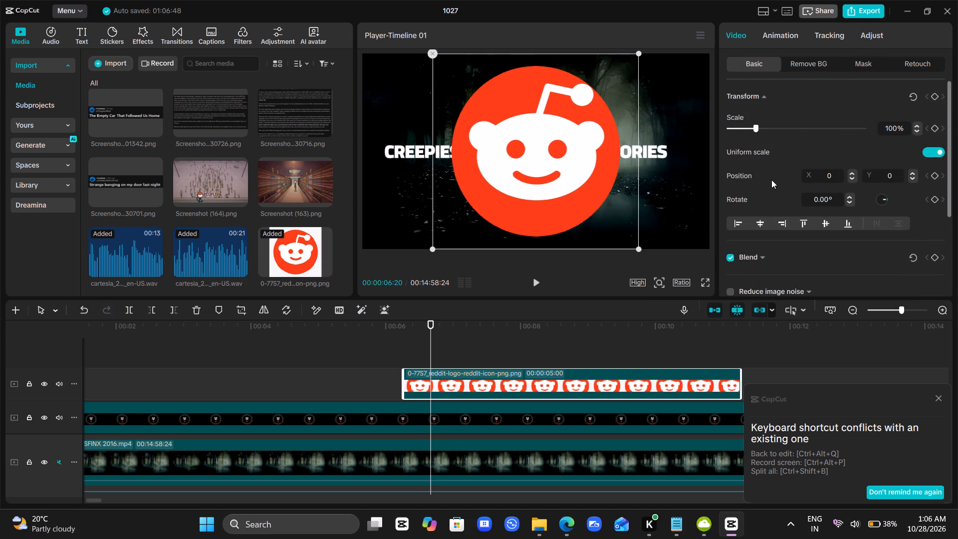
pyautogui.doubleClick(915, 130)
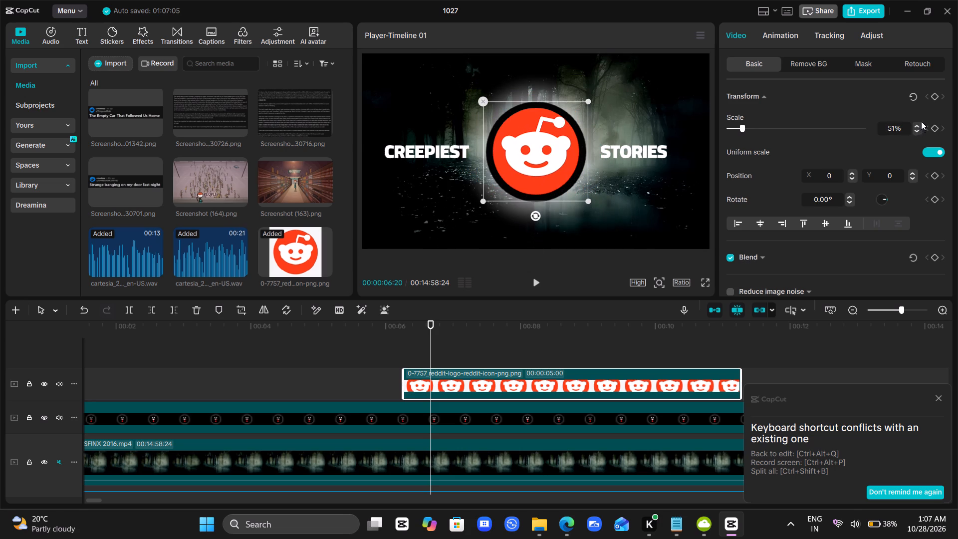
pyautogui.tripleClick(917, 125)
pyautogui.tripleClick(917, 125)
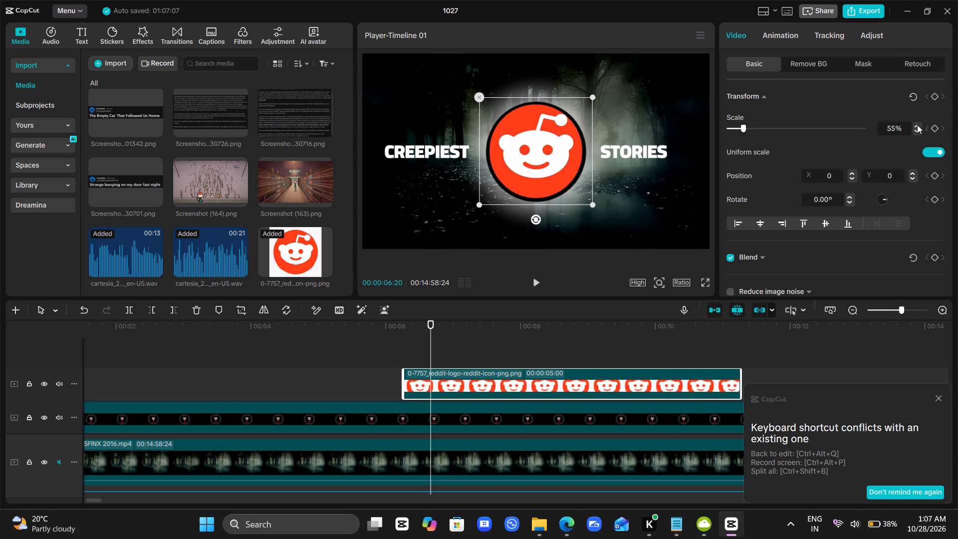
pyautogui.doubleClick(917, 125)
pyautogui.tripleClick(917, 125)
pyautogui.tripleClick(917, 125)
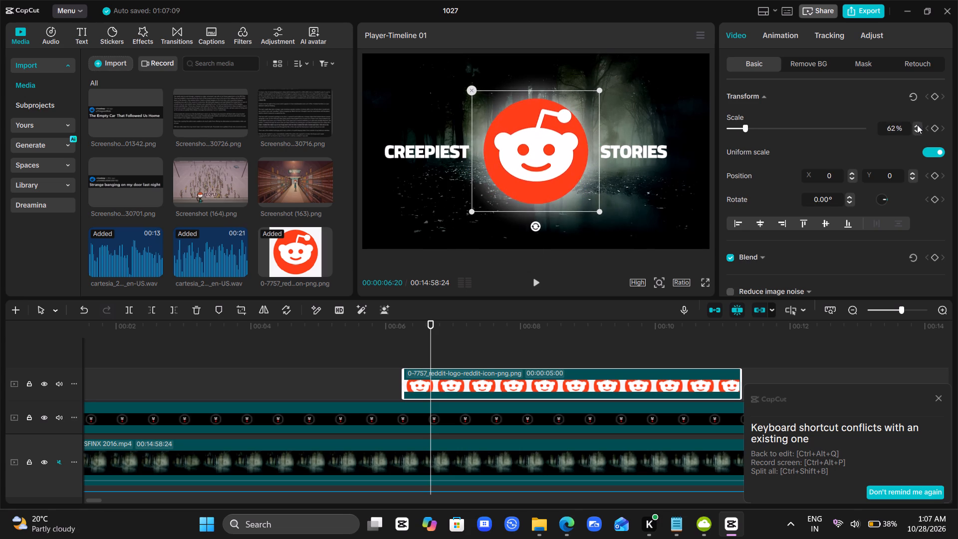
pyautogui.click(917, 125)
pyautogui.click(343, 340)
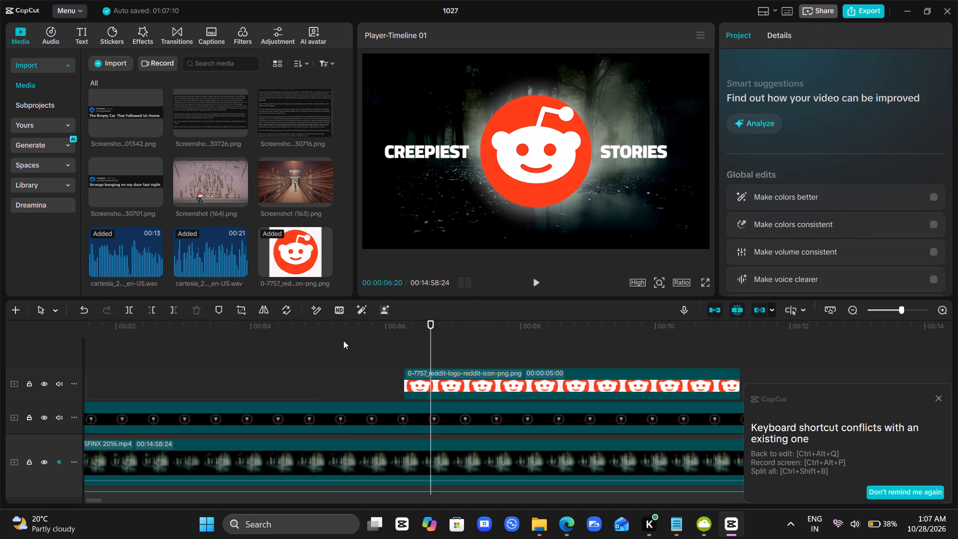
# Play back the intro from the start and around the titles to check the timing of the Reddit logo's appearance.
pyautogui.press('space')
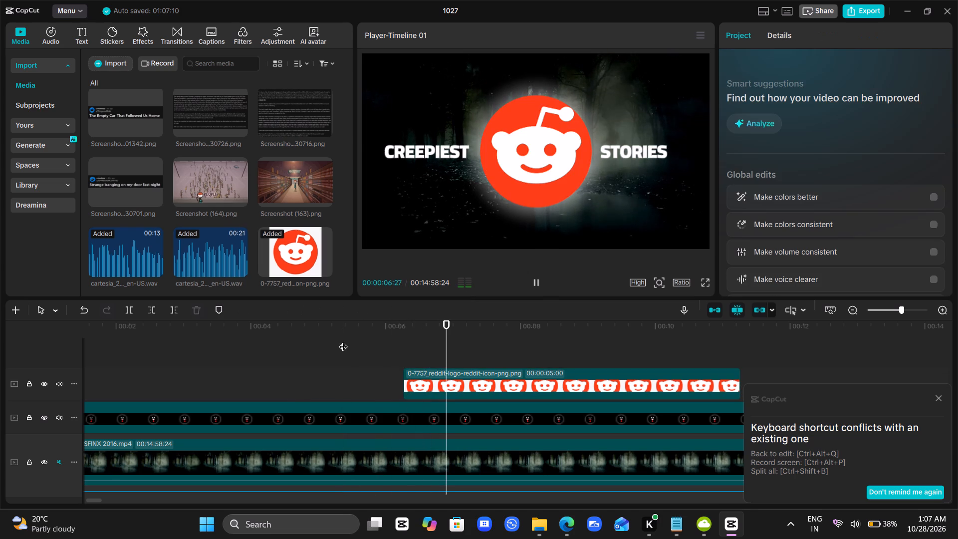
pyautogui.press('space')
pyautogui.scroll(-2, 343, 340)
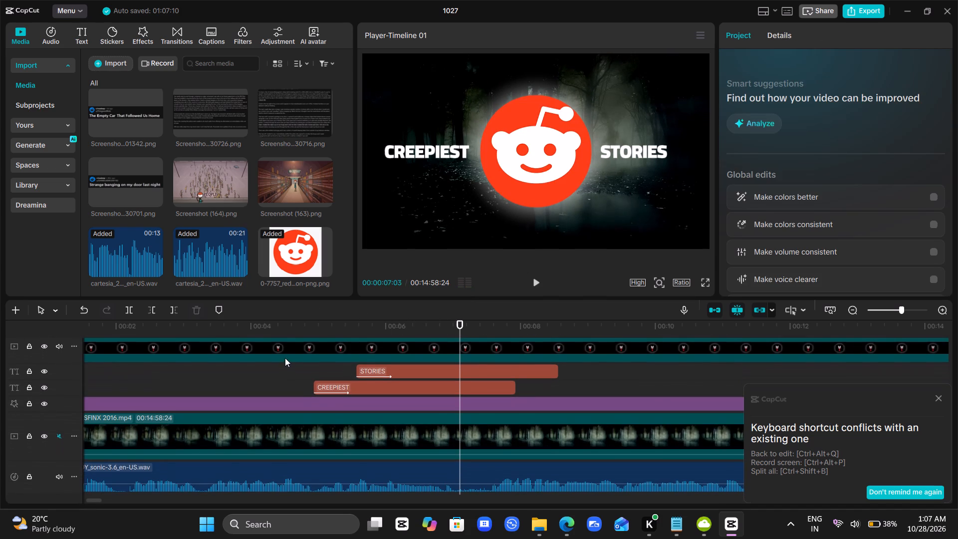
pyautogui.click(287, 372)
pyautogui.press('space')
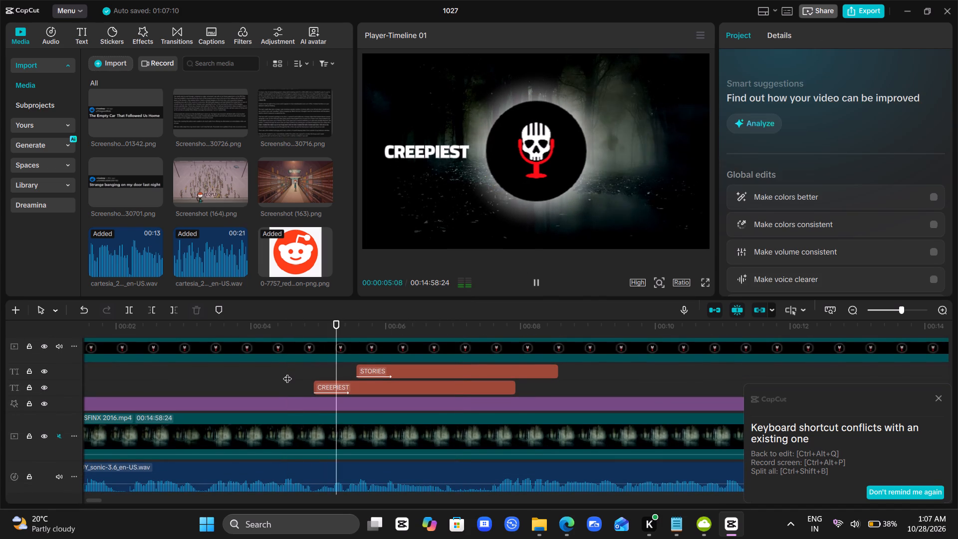
pyautogui.press('space')
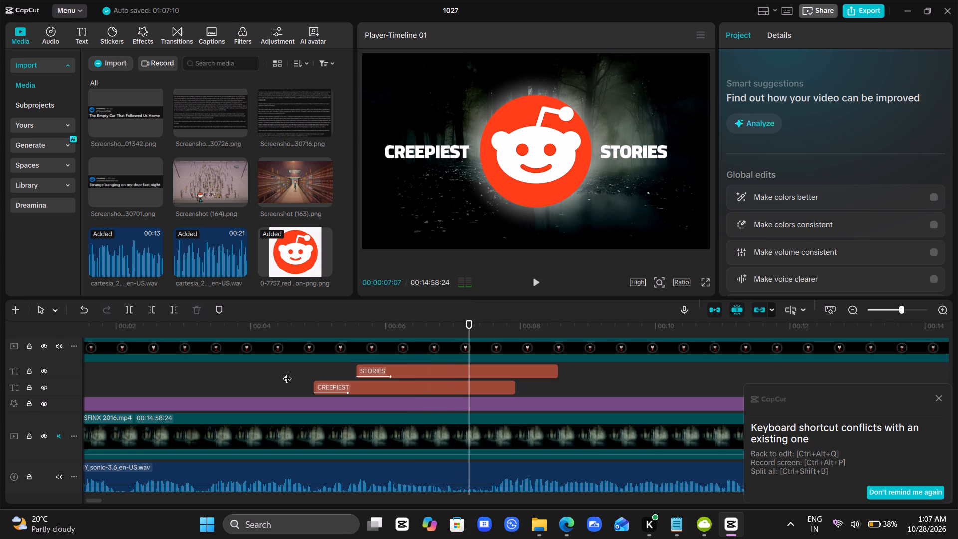
pyautogui.hscroll(1, 287, 372)
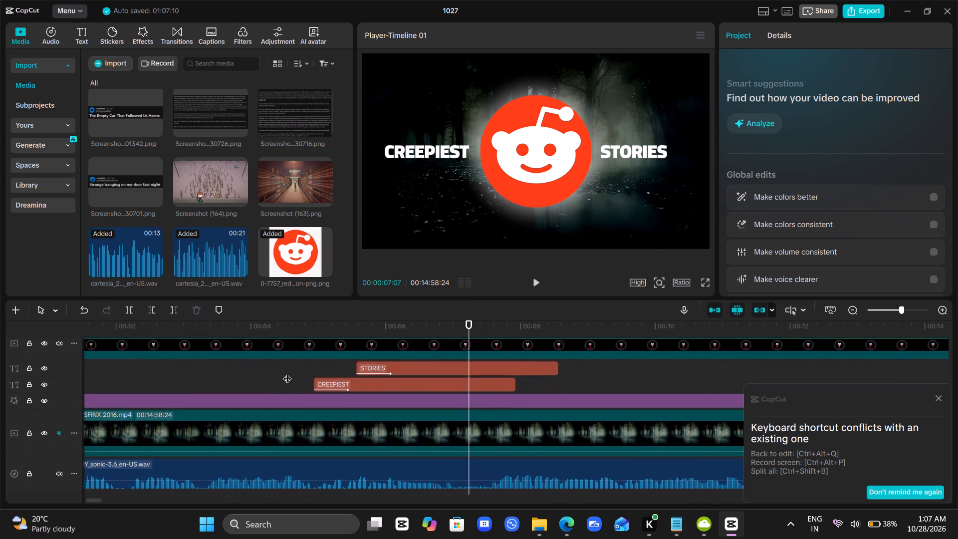
pyautogui.hscroll(2, 287, 372)
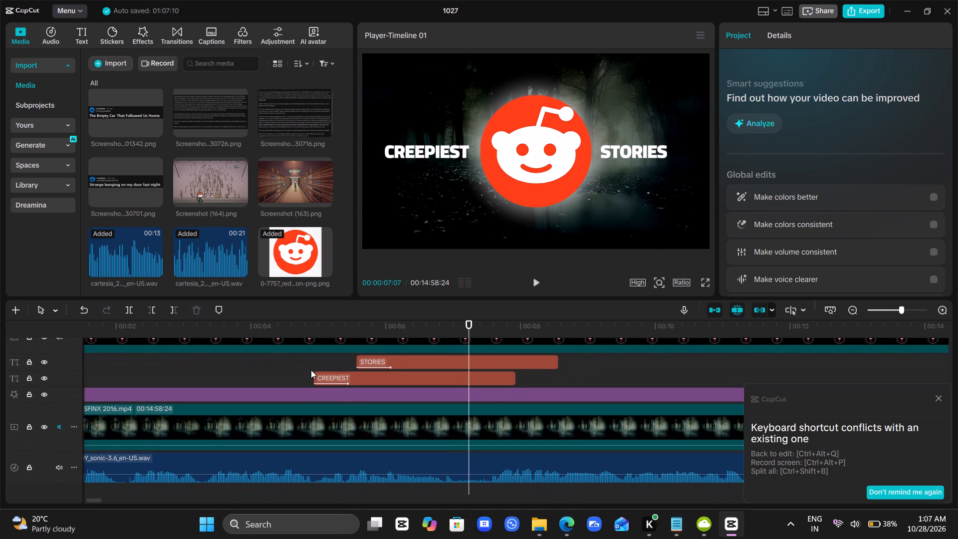
pyautogui.scroll(1, 280, 370)
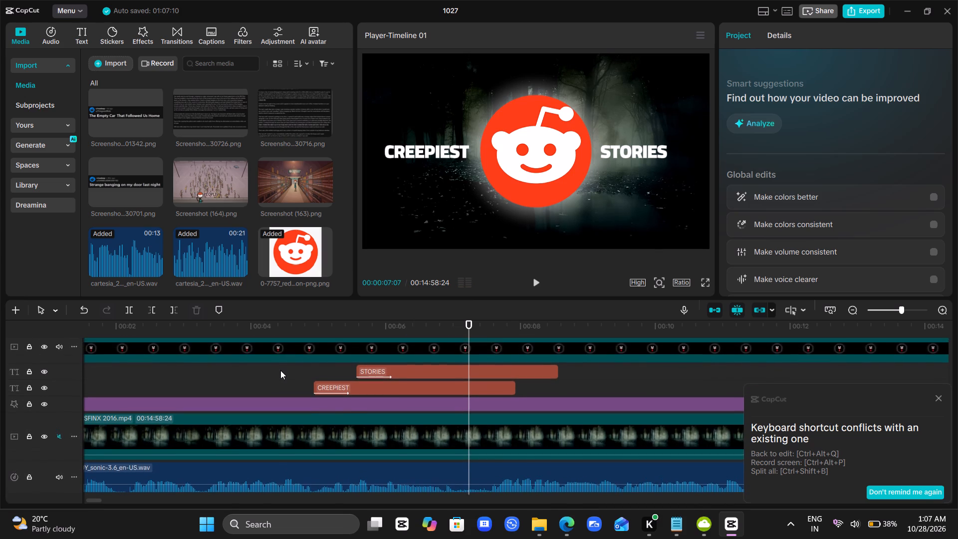
pyautogui.scroll(1, 280, 370)
pyautogui.keyDown('ctrl'); pyautogui.scroll(-8, 280, 370); pyautogui.keyUp('ctrl')
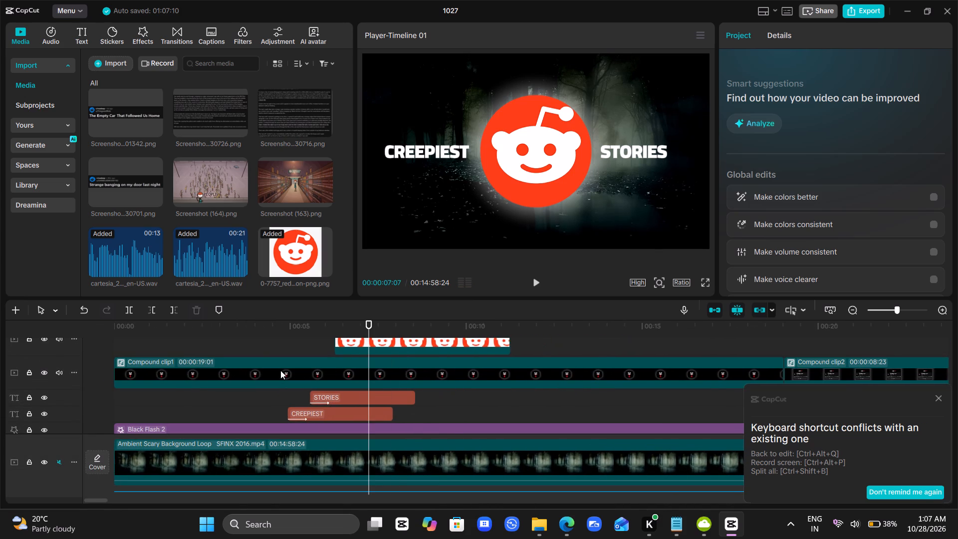
pyautogui.click(266, 340)
pyautogui.moveTo(266, 340); pyautogui.dragTo(9, 316)
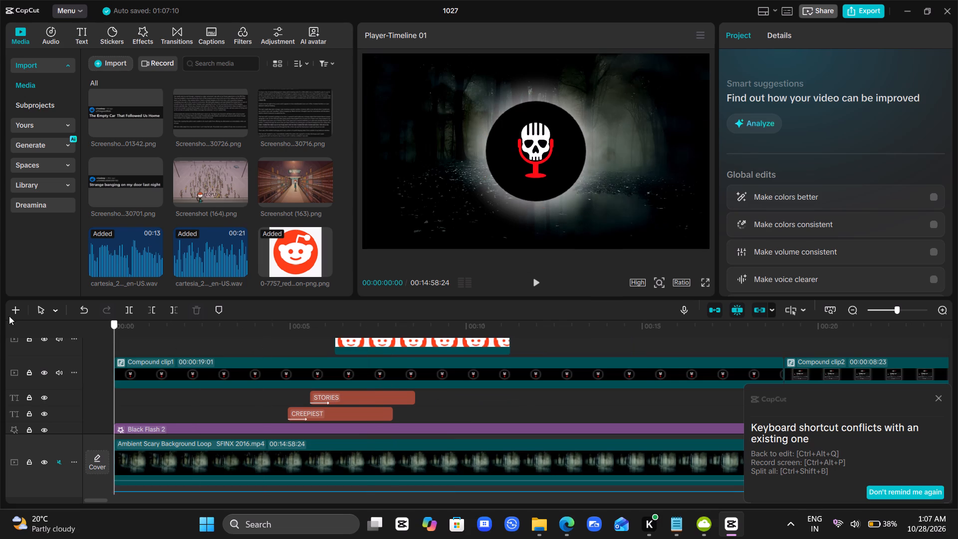
pyautogui.moveTo(9, 316); pyautogui.dragTo(3, 306)
pyautogui.press('space')
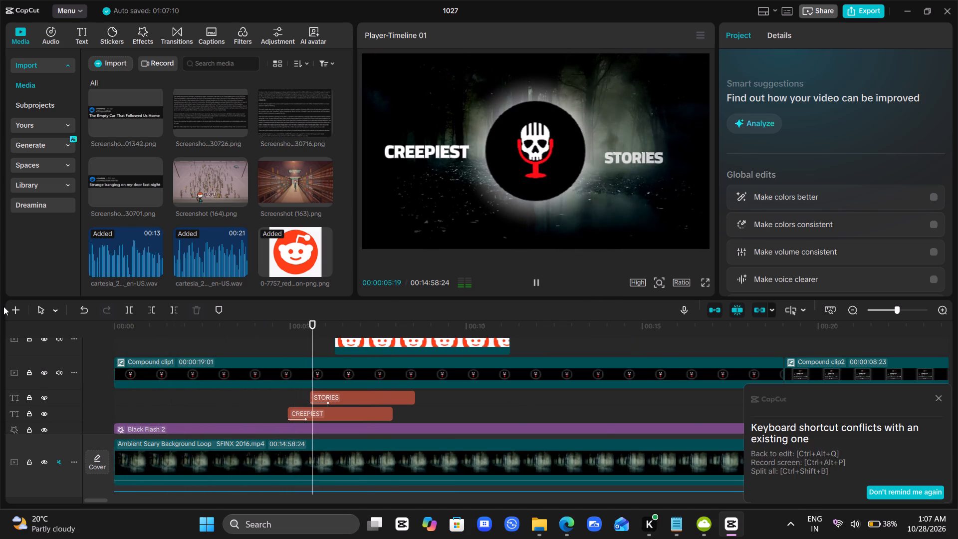
pyautogui.press('space')
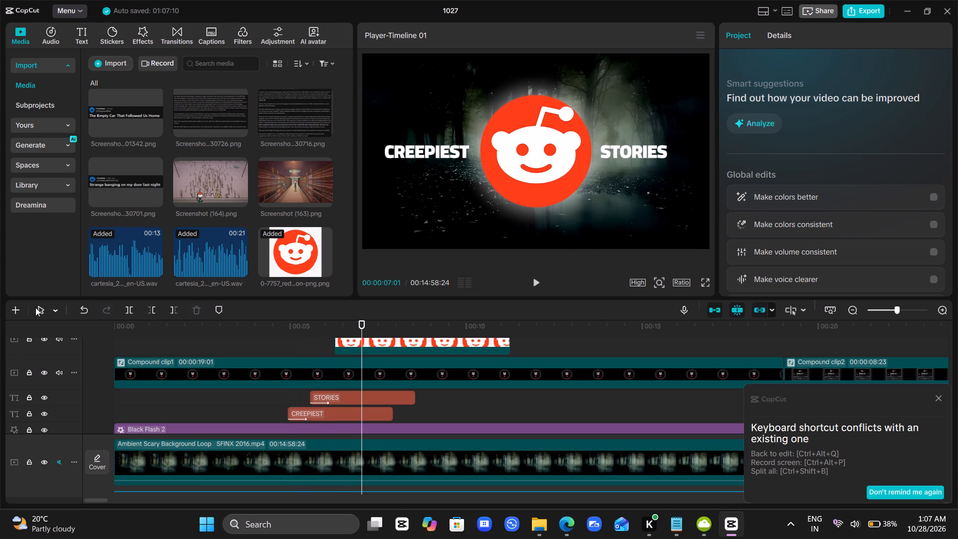
pyautogui.scroll(1, 231, 384)
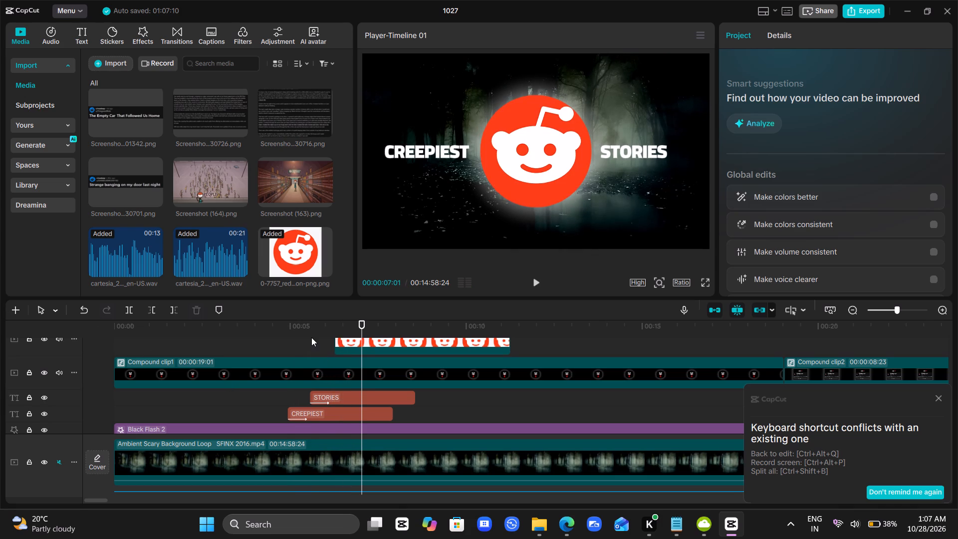
pyautogui.click(311, 337)
pyautogui.press('space')
pyautogui.press('space')
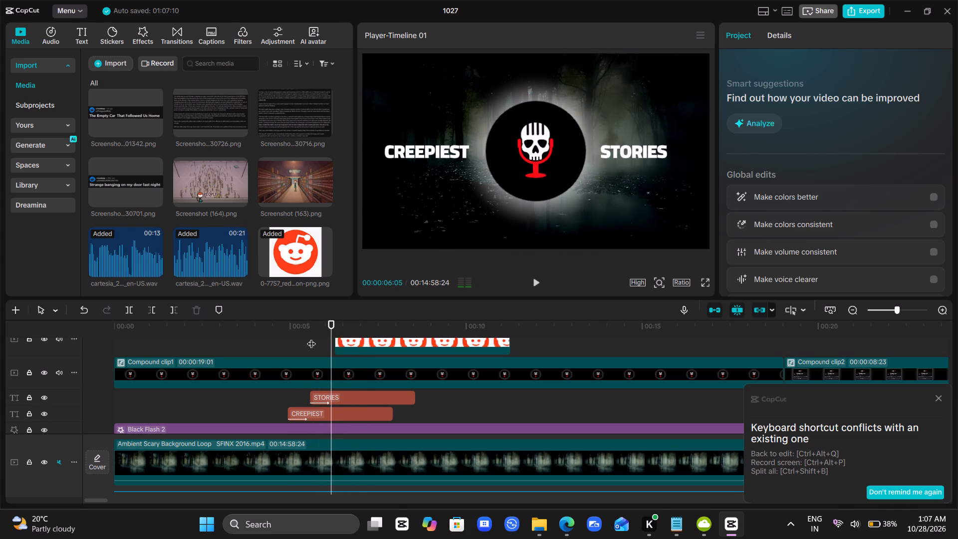
pyautogui.press('space')
pyautogui.press('space')
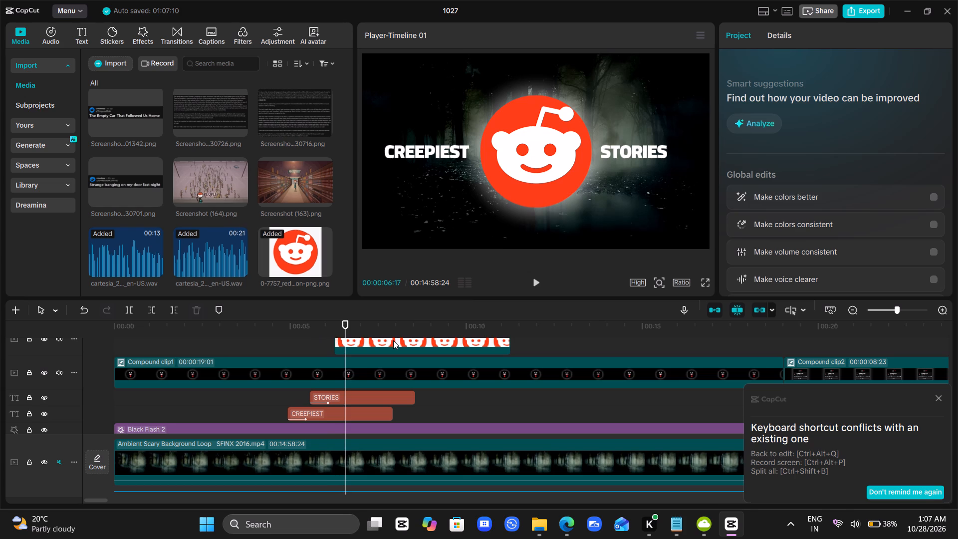
# Search the In animations for ZOOM, try Zoom 1 on the Reddit logo clip, and apply Zoom Out instead.
pyautogui.click(393, 340)
pyautogui.click(791, 36)
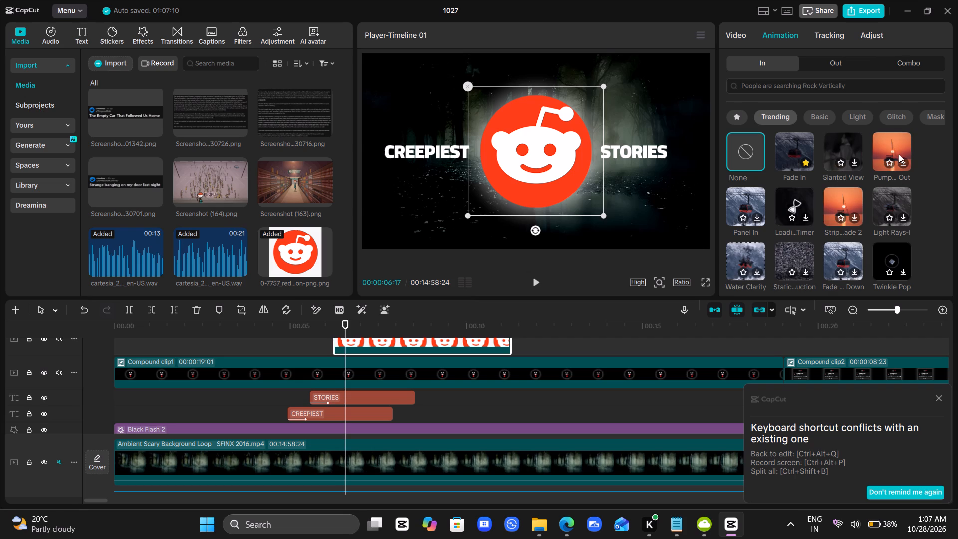
pyautogui.click(800, 89)
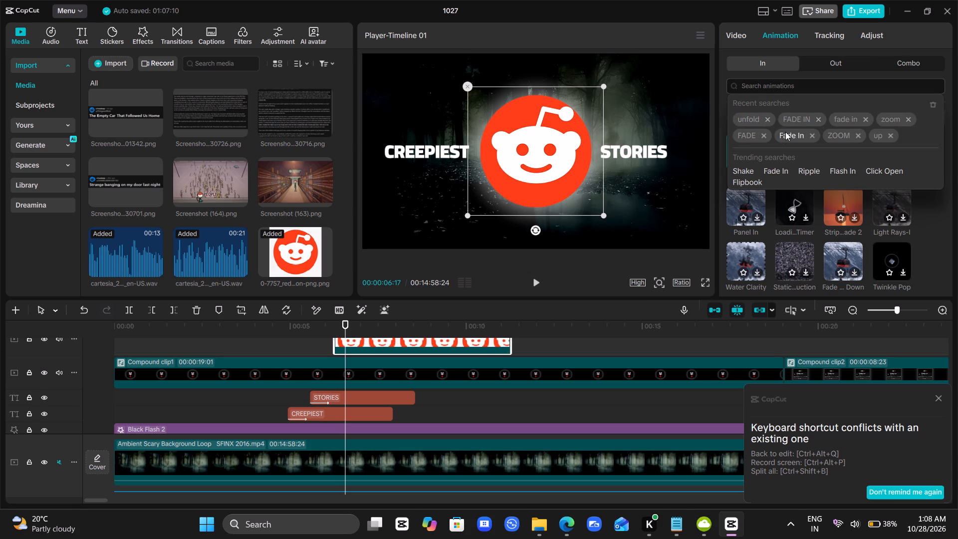
pyautogui.click(839, 139)
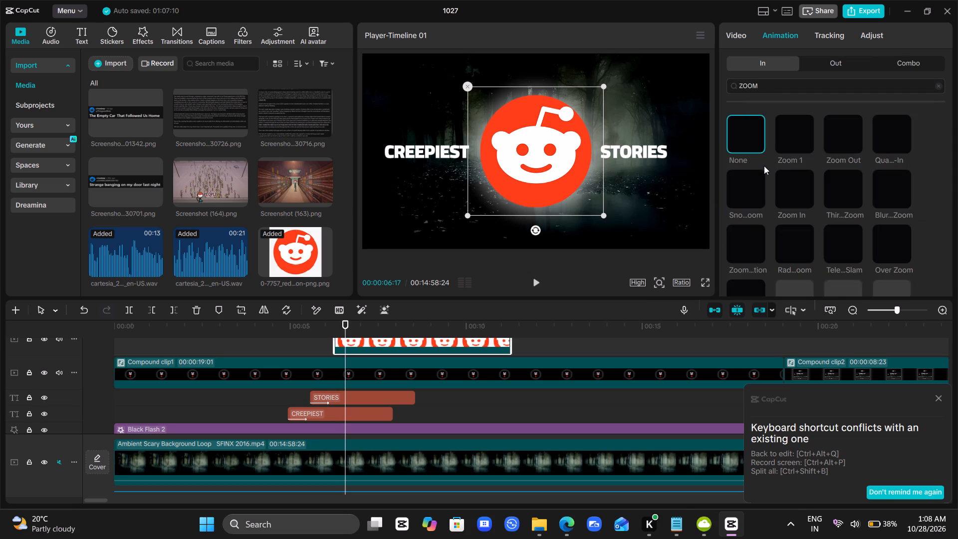
pyautogui.click(794, 140)
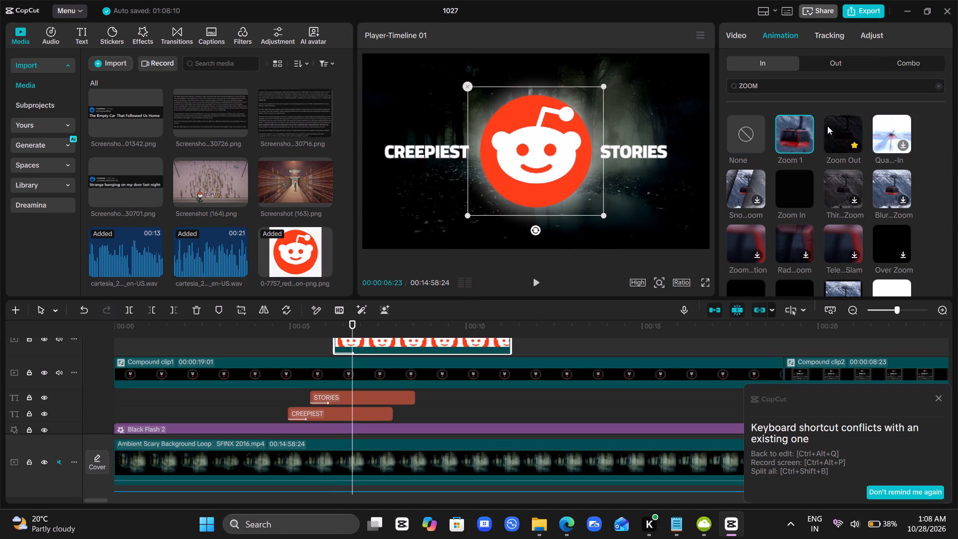
pyautogui.click(827, 132)
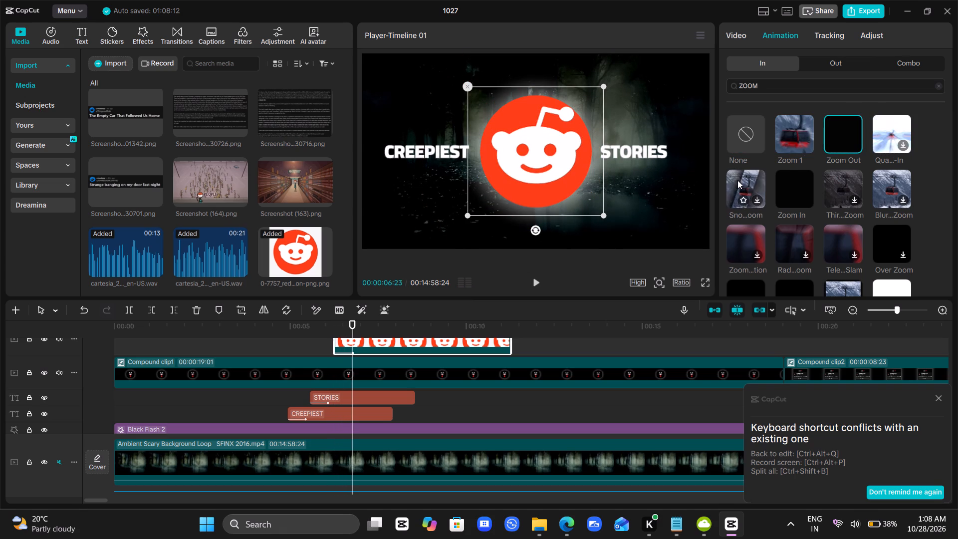
# Apply the Zoom In entrance animation to the Reddit logo clip in place of Zoom Out.
pyautogui.click(791, 178)
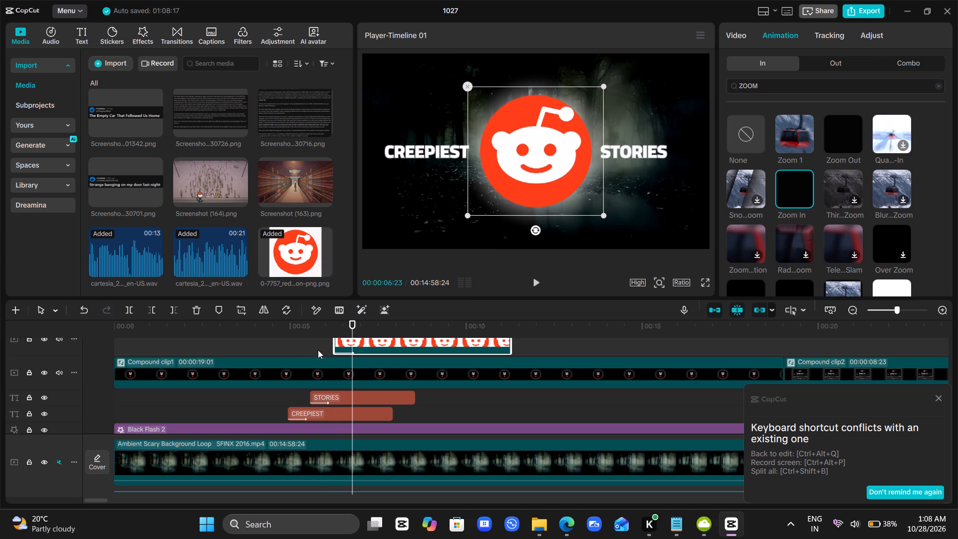
# Play back the section around the titles repeatedly to check the Reddit logo's zoom entrance and when it should end.
pyautogui.click(304, 339)
pyautogui.press('space')
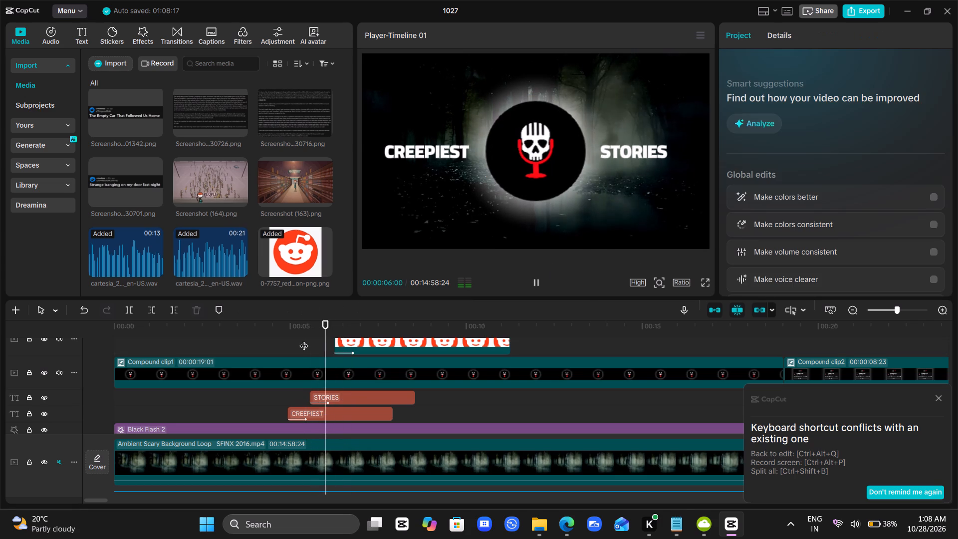
pyautogui.press('space')
pyautogui.press('space')
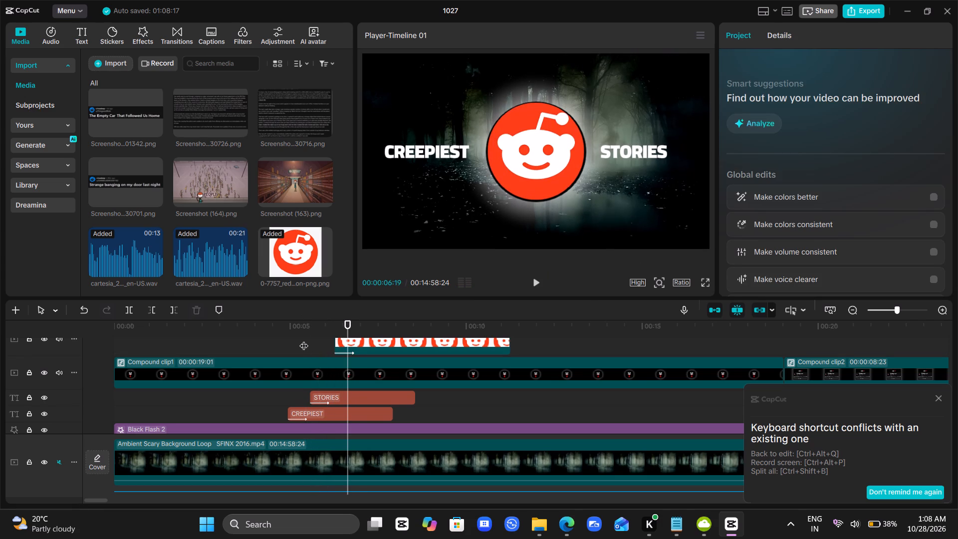
pyautogui.press('space')
pyautogui.scroll(1, 324, 359)
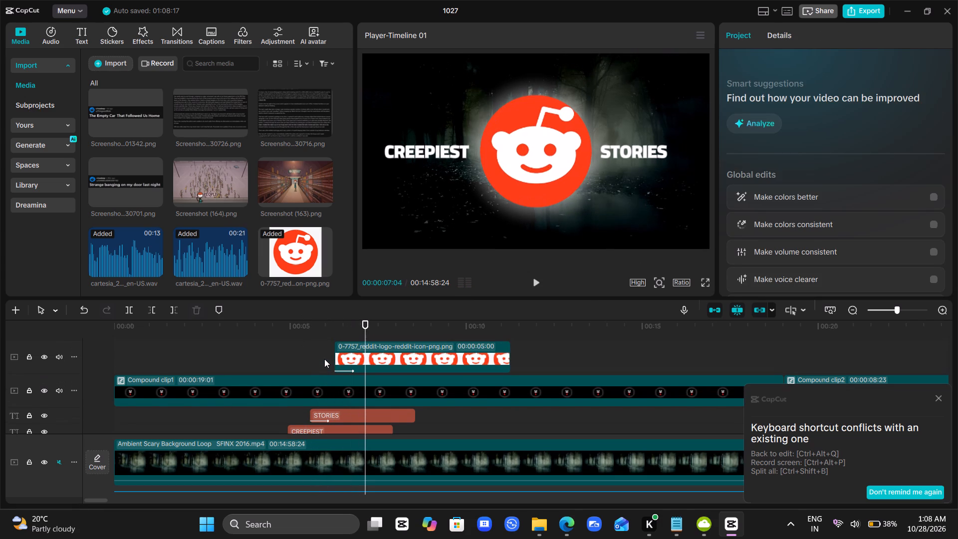
pyautogui.click(308, 354)
pyautogui.moveTo(308, 354); pyautogui.dragTo(257, 352)
pyautogui.press('space')
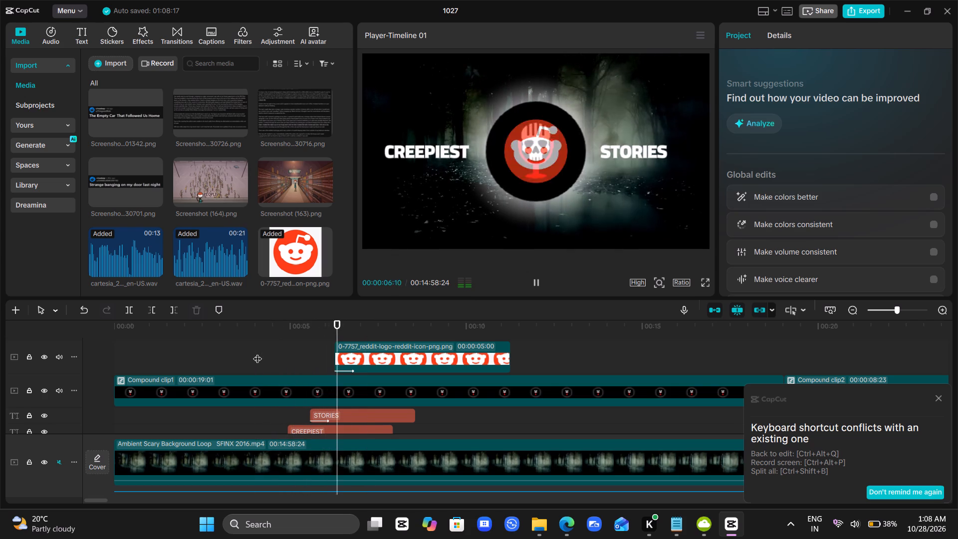
pyautogui.press('space')
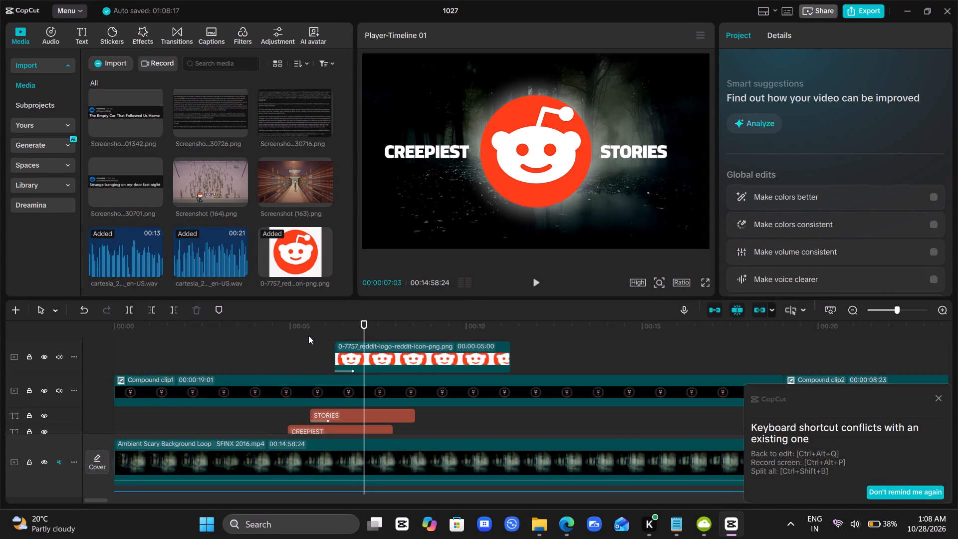
pyautogui.click(290, 345)
pyautogui.moveTo(290, 345); pyautogui.dragTo(0, 431)
pyautogui.press('space')
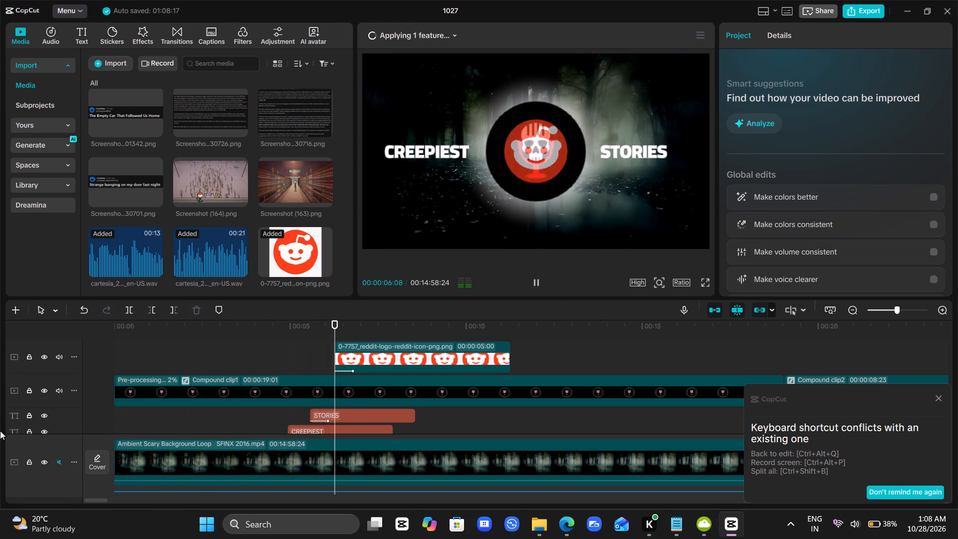
pyautogui.press('space')
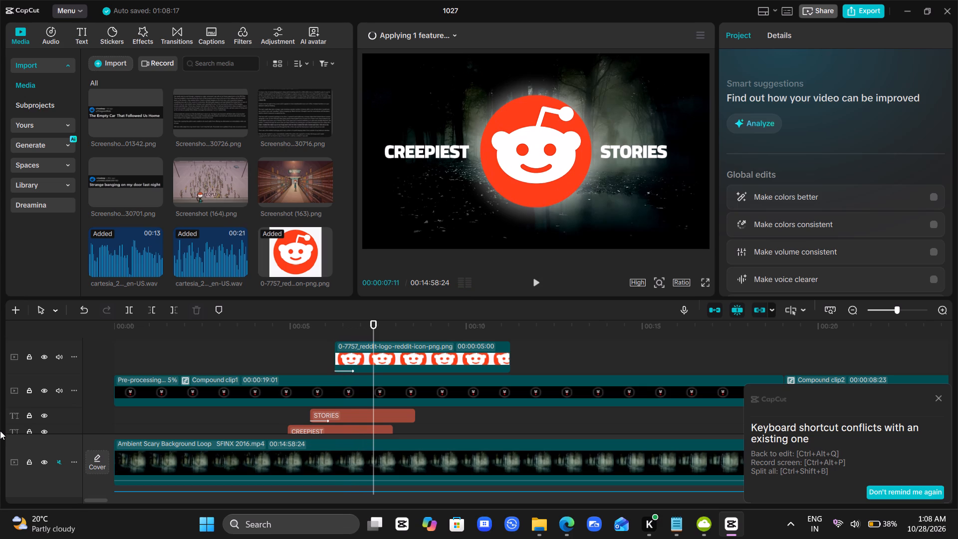
pyautogui.press('space')
pyautogui.press('space')
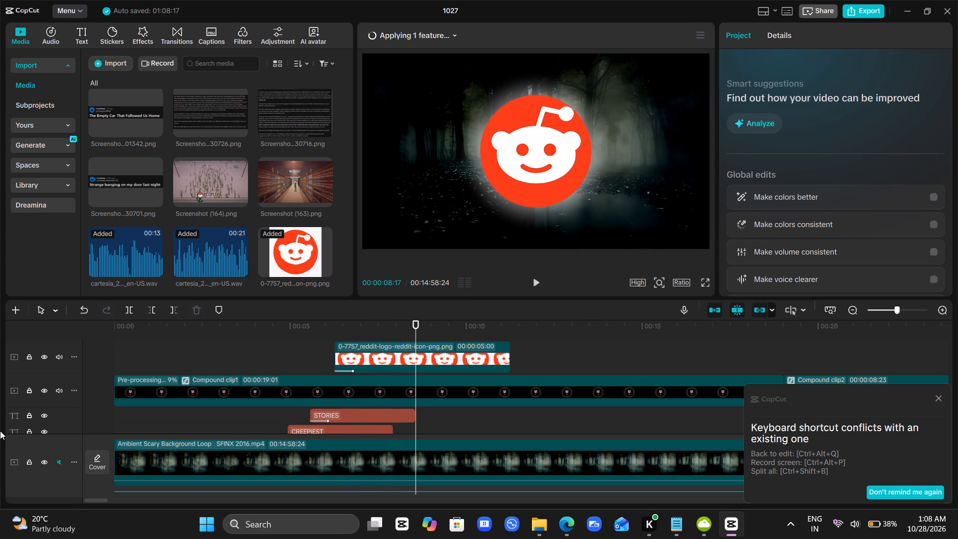
pyautogui.click(288, 357)
pyautogui.press('space')
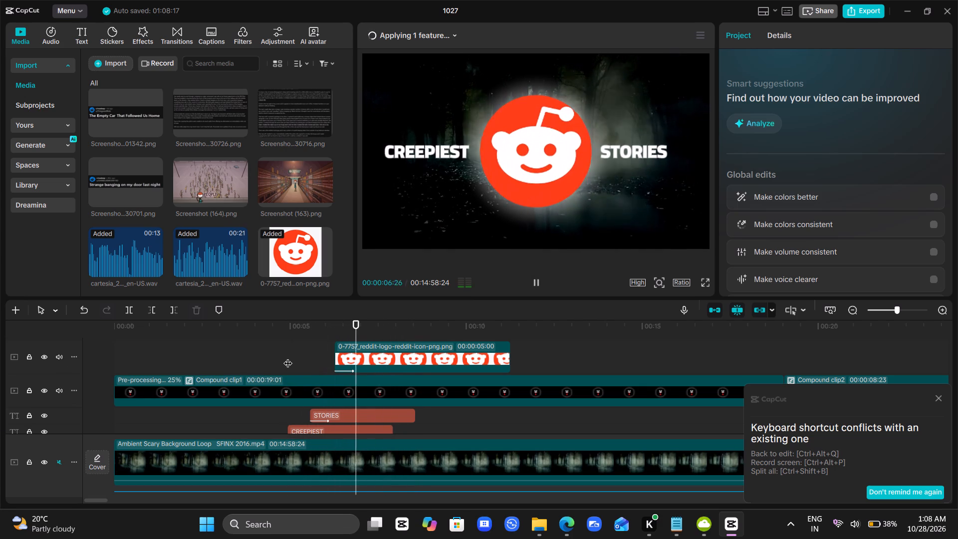
pyautogui.press('space')
pyautogui.press('space')
pyautogui.press('space')
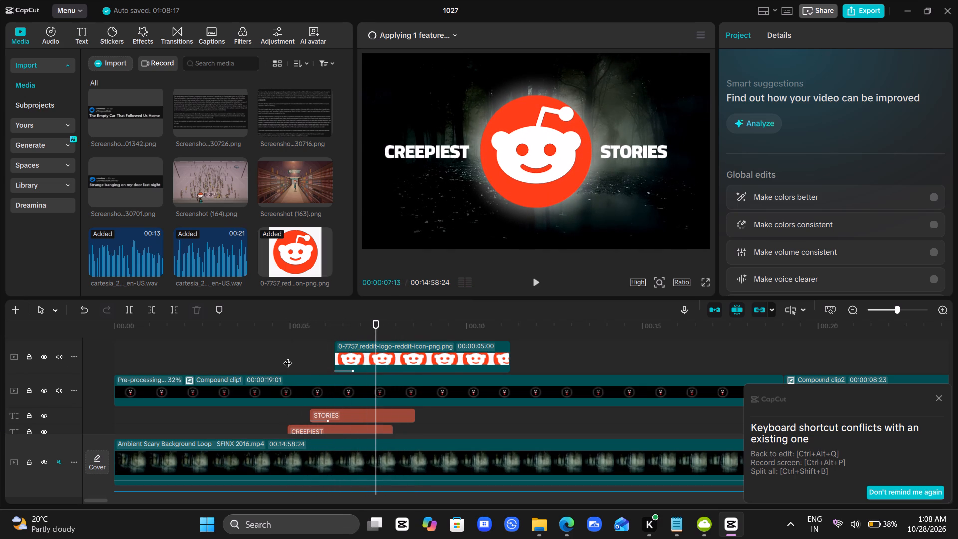
# Trim the end of the Reddit logo clip to 00:00:07:11.
pyautogui.press('Left')
pyautogui.press('Left')
pyautogui.scroll(-1, 288, 357)
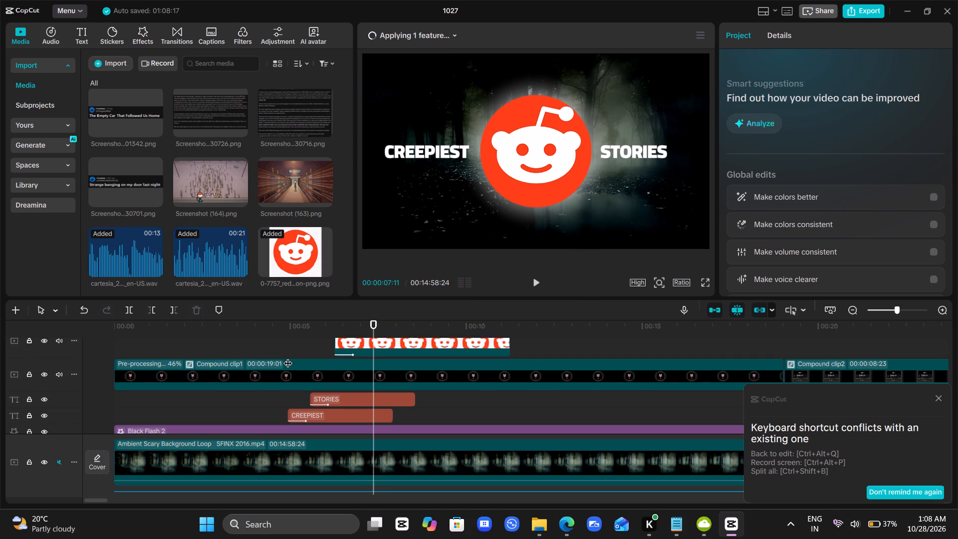
pyautogui.click(406, 345)
pyautogui.press('w')
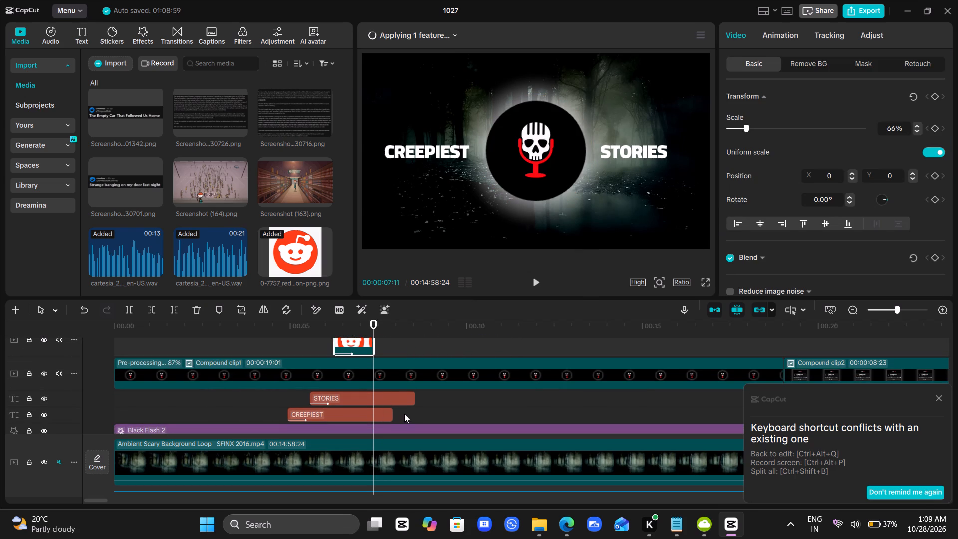
# Trim the ends of the CREEPIEST and STORIES titles together to 00:00:07:11, level with the Reddit logo clip's end.
pyautogui.moveTo(404, 414); pyautogui.dragTo(380, 392)
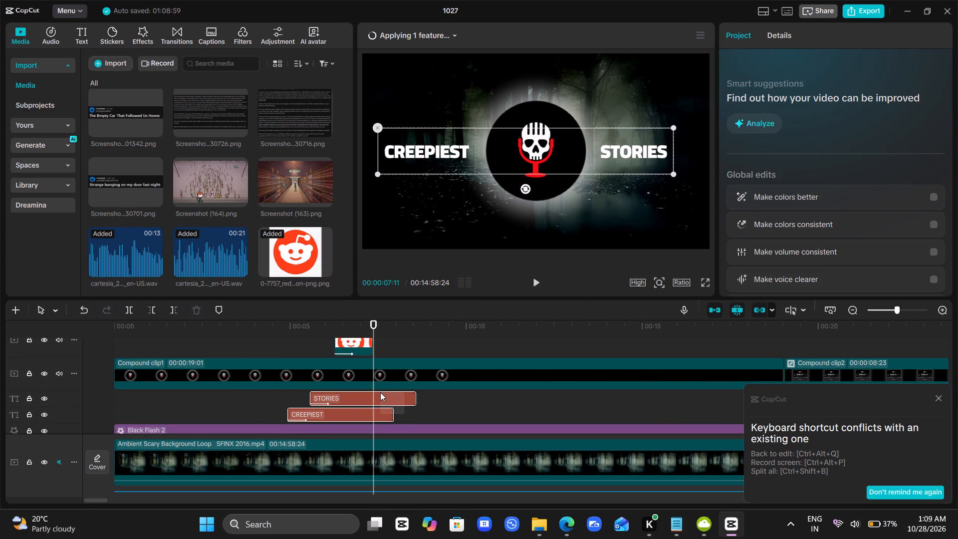
pyautogui.moveTo(380, 392); pyautogui.dragTo(380, 397)
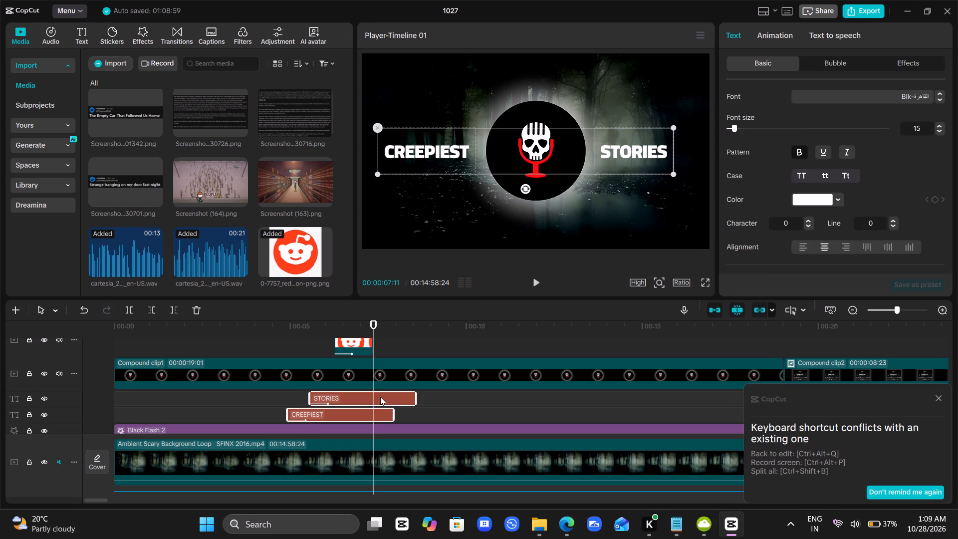
pyautogui.press('w')
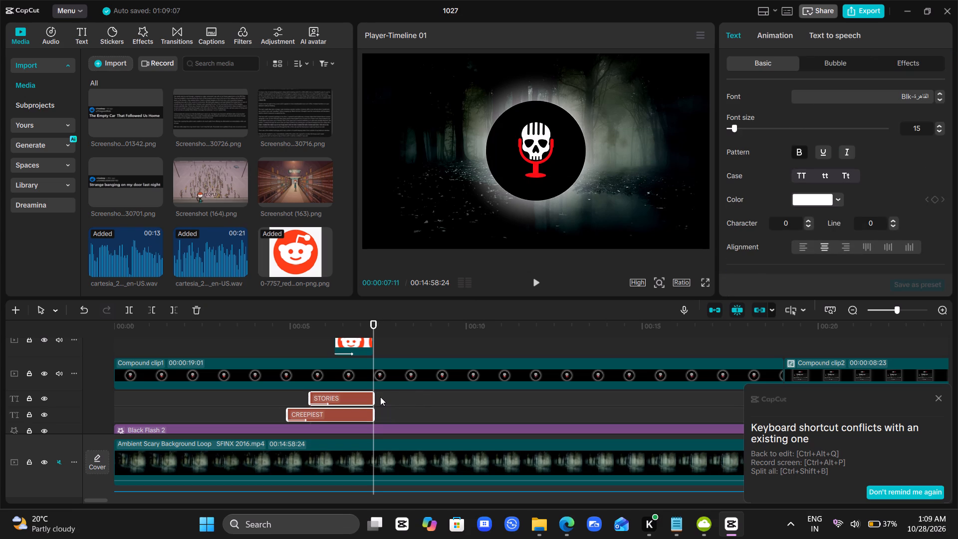
# Play back the intro from the start and around the titles to check the timing of the trimmed titles and Reddit logo.
pyautogui.click(240, 342)
pyautogui.moveTo(240, 342); pyautogui.dragTo(46, 342)
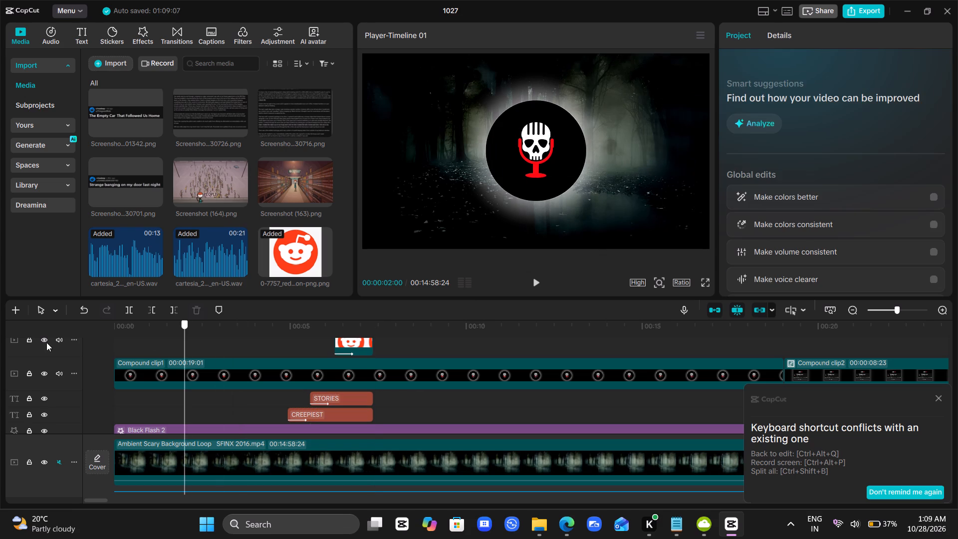
pyautogui.moveTo(46, 342); pyautogui.dragTo(18, 328)
pyautogui.press('space')
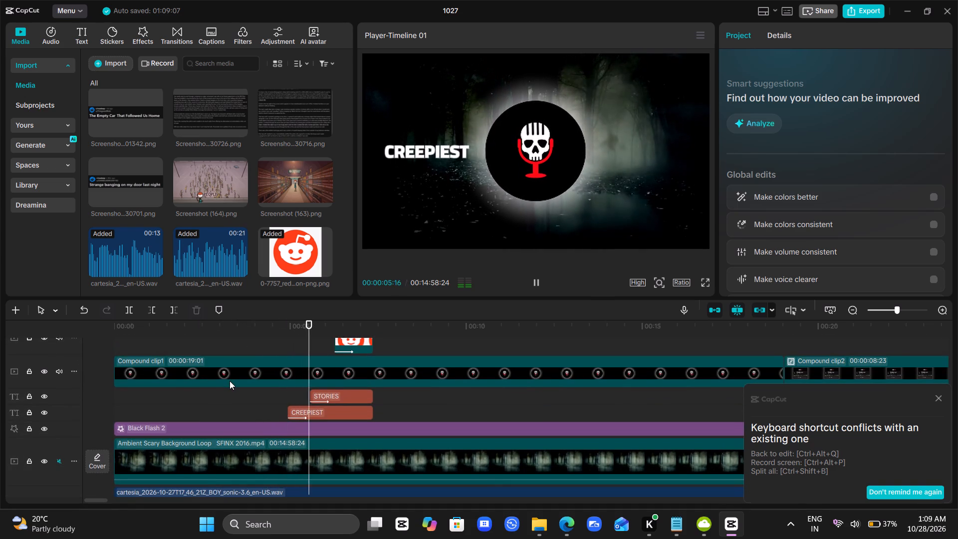
pyautogui.press('space')
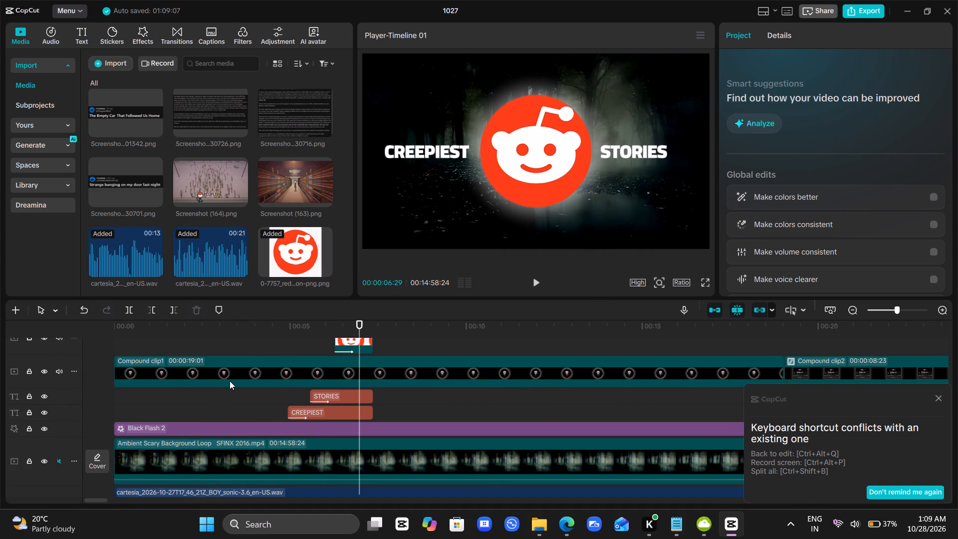
pyautogui.scroll(1, 230, 381)
pyautogui.click(298, 337)
pyautogui.press('space')
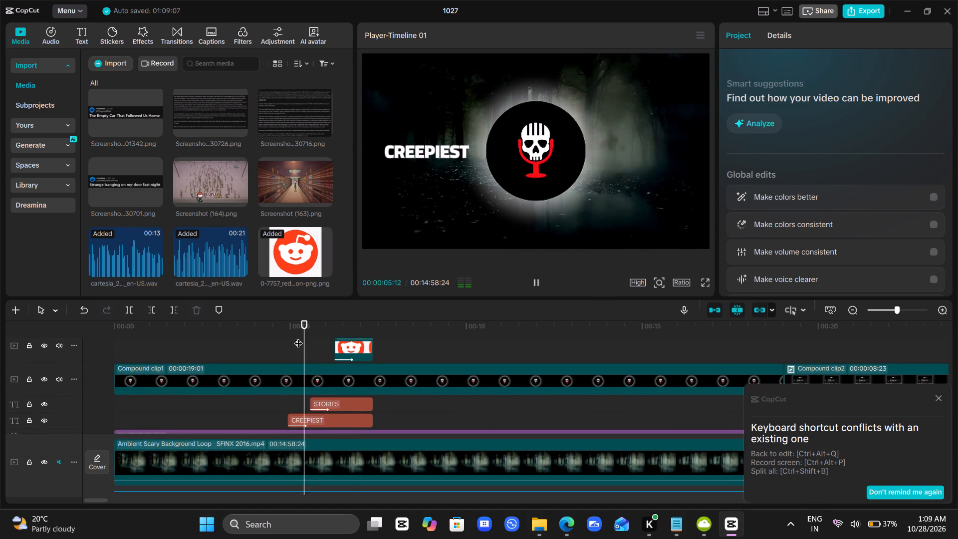
pyautogui.press('space')
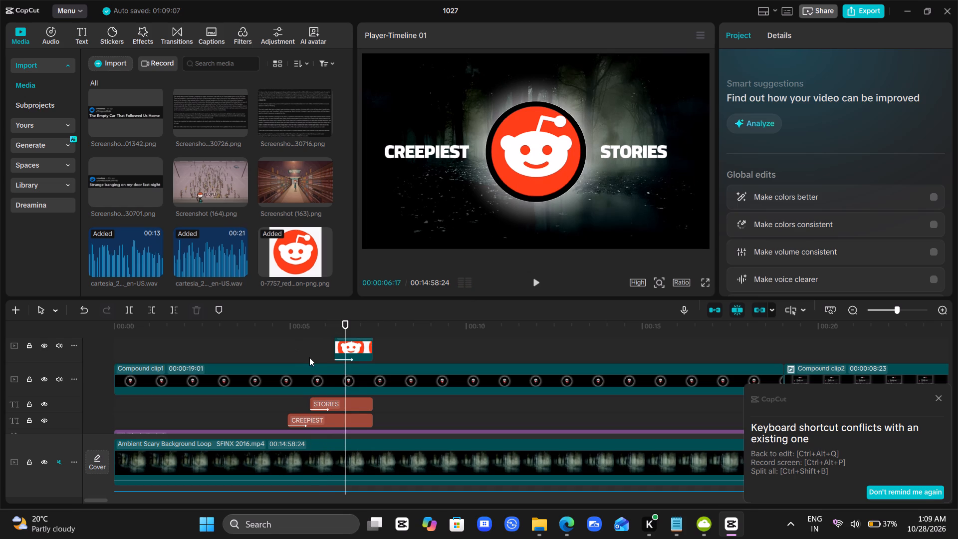
pyautogui.click(309, 357)
pyautogui.press('space')
pyautogui.press('space')
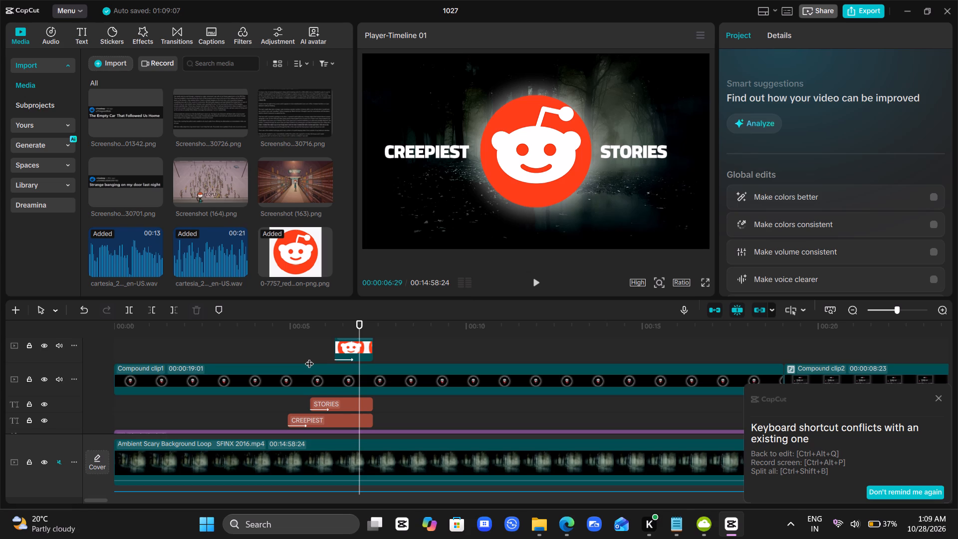
pyautogui.click(307, 348)
pyautogui.press('space')
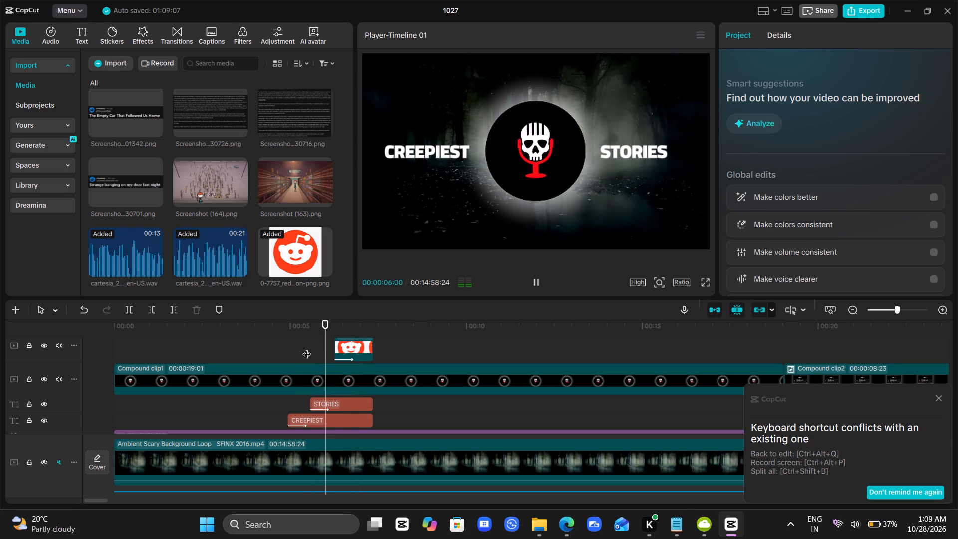
pyautogui.press('space')
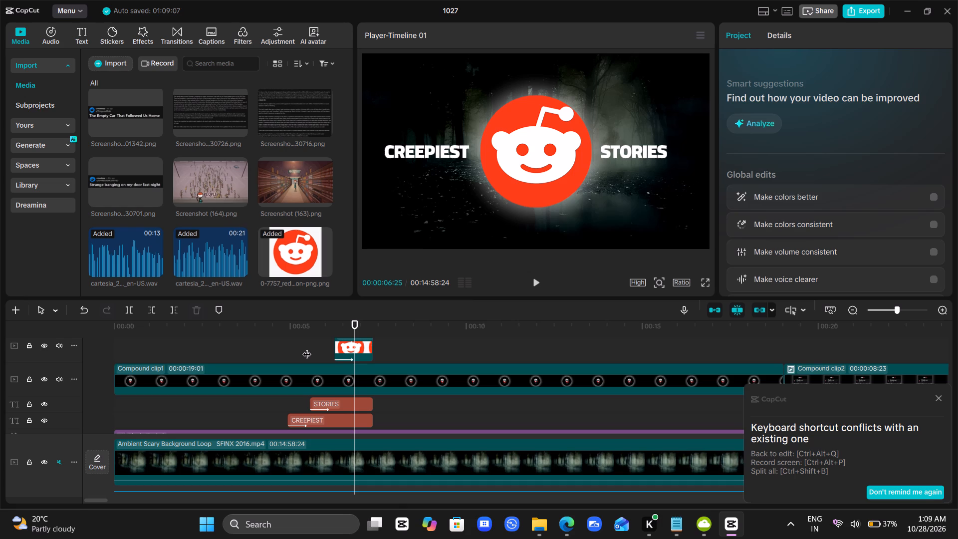
pyautogui.click(310, 423)
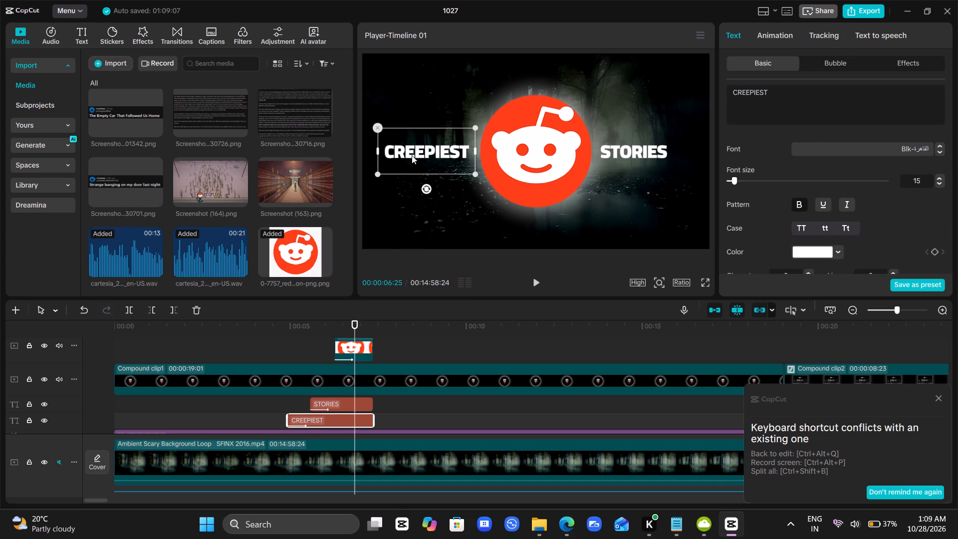
pyautogui.click(320, 357)
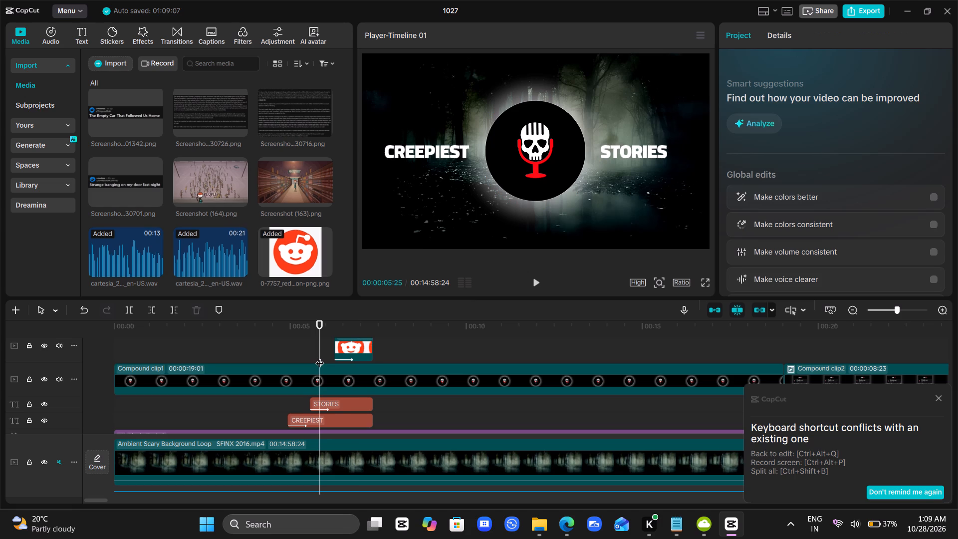
pyautogui.press('space')
pyautogui.press('space')
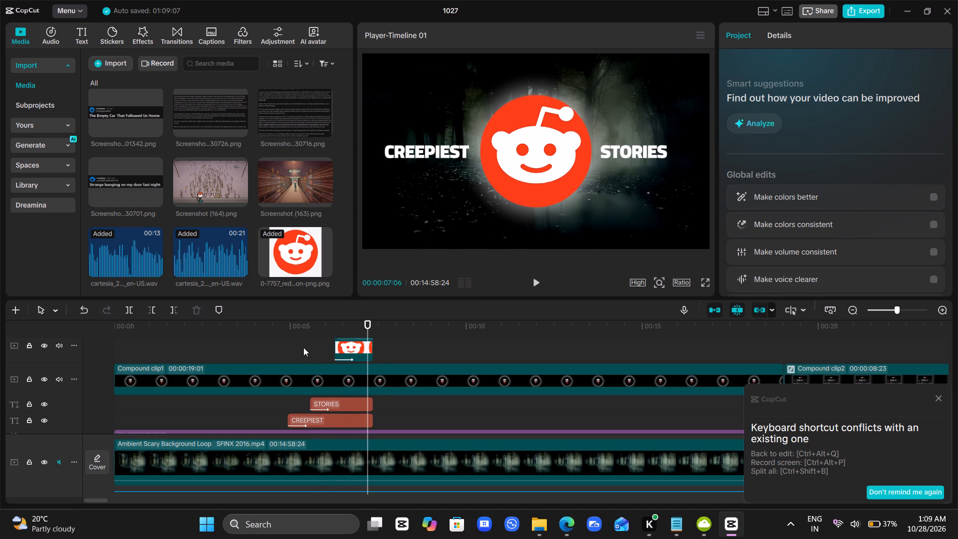
pyautogui.press('space')
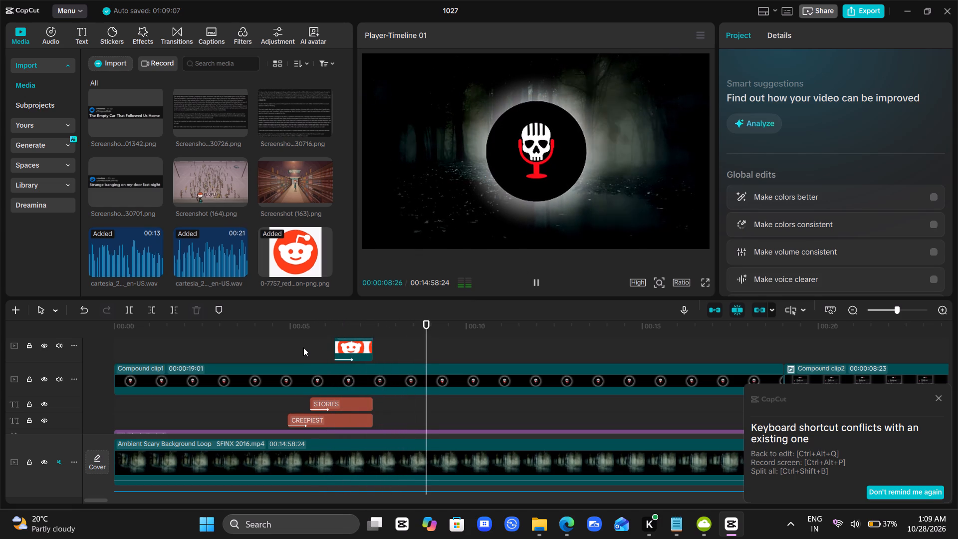
pyautogui.press('space')
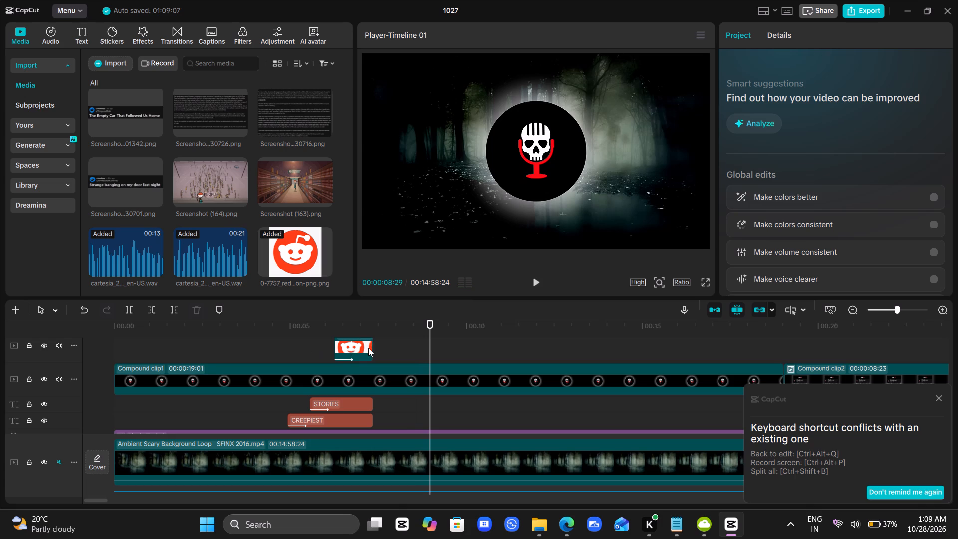
# Apply the Fade Out exit animation to the Reddit logo clip with a duration of 0.3 s.
pyautogui.click(368, 348)
pyautogui.click(778, 38)
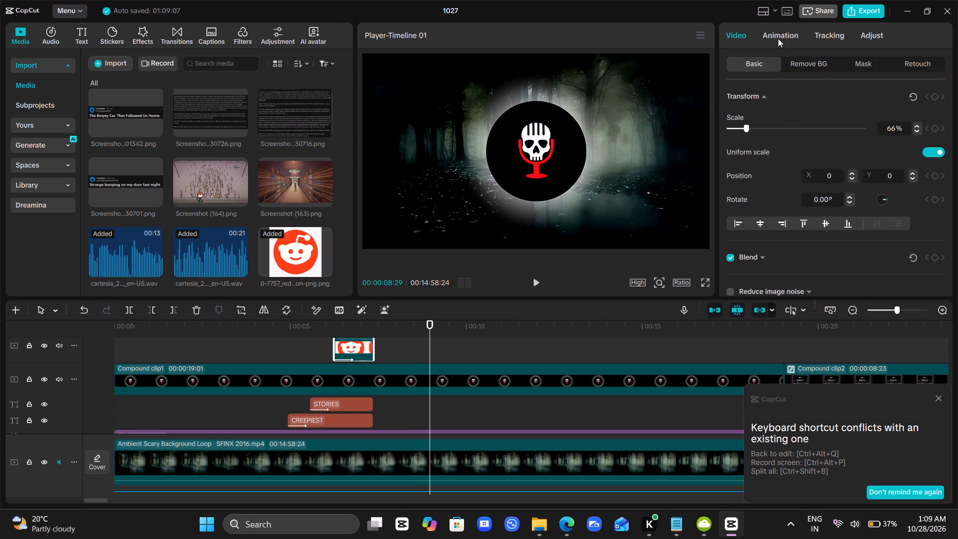
pyautogui.click(818, 63)
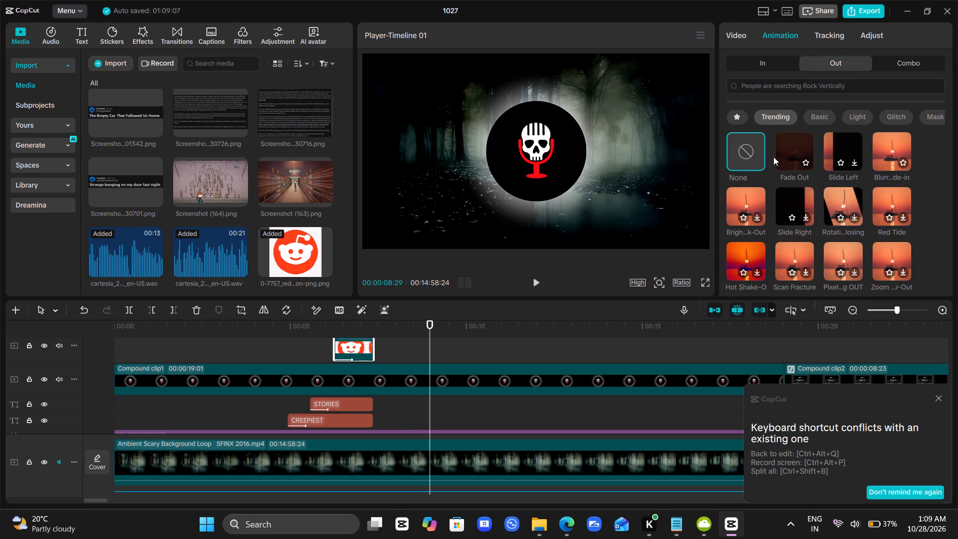
pyautogui.click(784, 151)
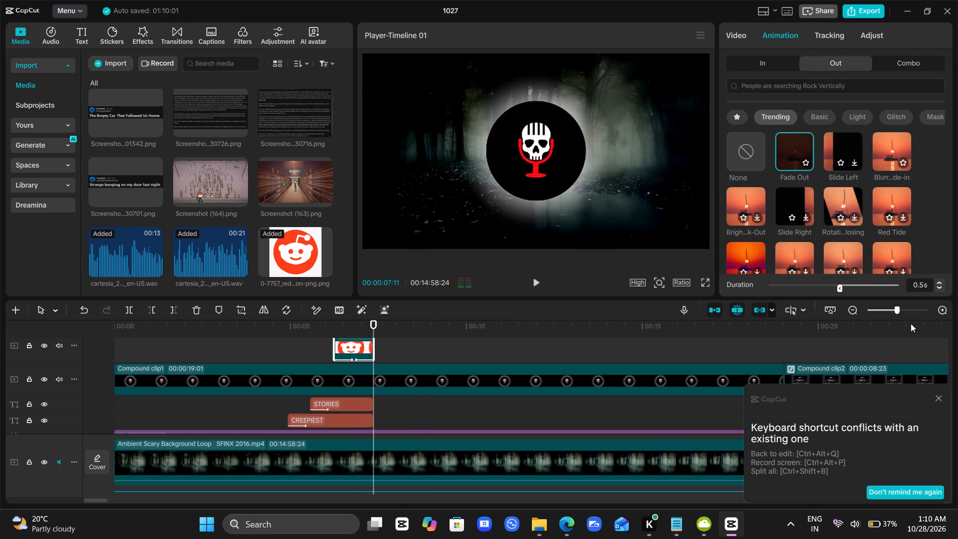
pyautogui.doubleClick(945, 288)
# Apply the Fade Out exit animation to the CREEPIEST and STORIES titles together with a duration of 0.3 s.
pyautogui.moveTo(394, 422); pyautogui.dragTo(369, 407)
pyautogui.click(781, 36)
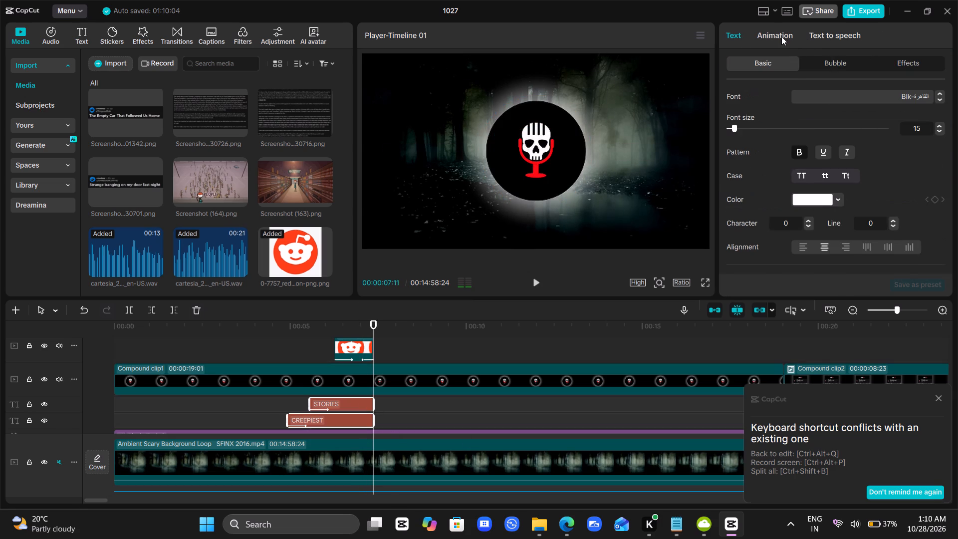
pyautogui.moveTo(840, 57); pyautogui.dragTo(836, 66)
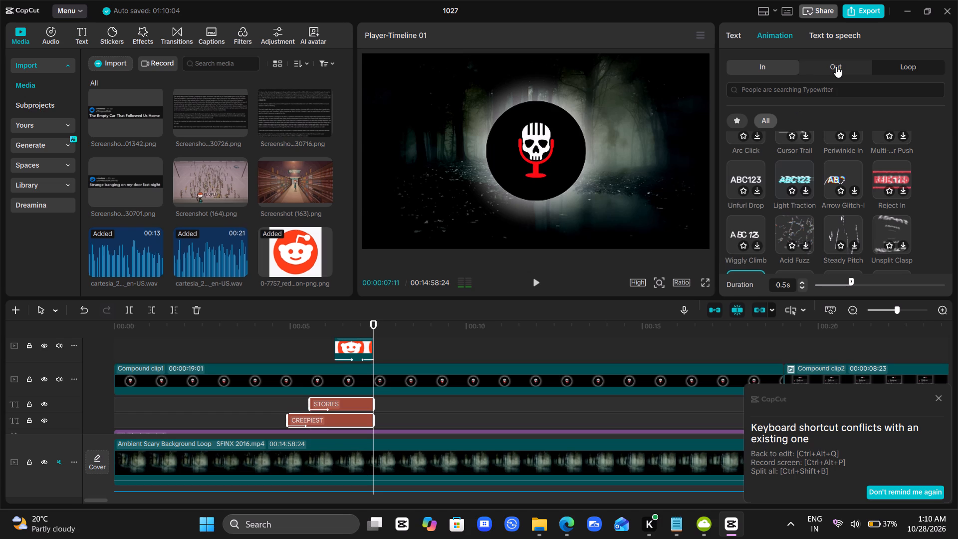
pyautogui.click(836, 66)
pyautogui.click(789, 161)
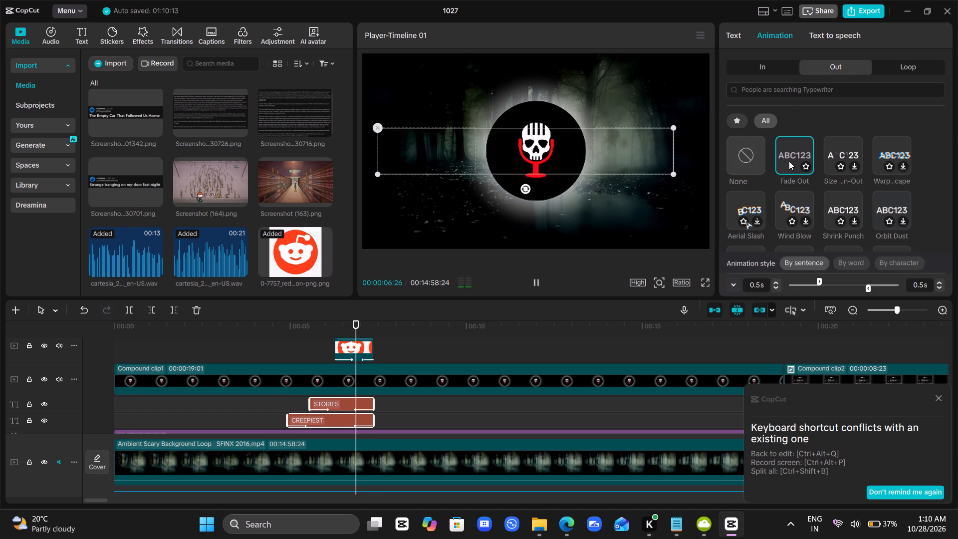
pyautogui.click(940, 286)
pyautogui.click(940, 286)
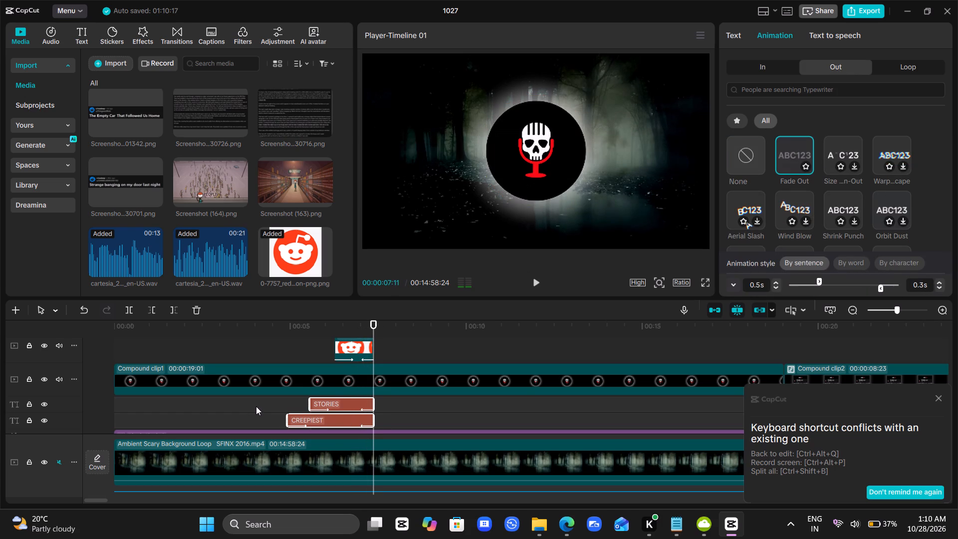
# Play back the timeline from the titles through Compound clip2 to the start of Compound clip3 to check the animations and transitions.
pyautogui.click(251, 407)
pyautogui.press('space')
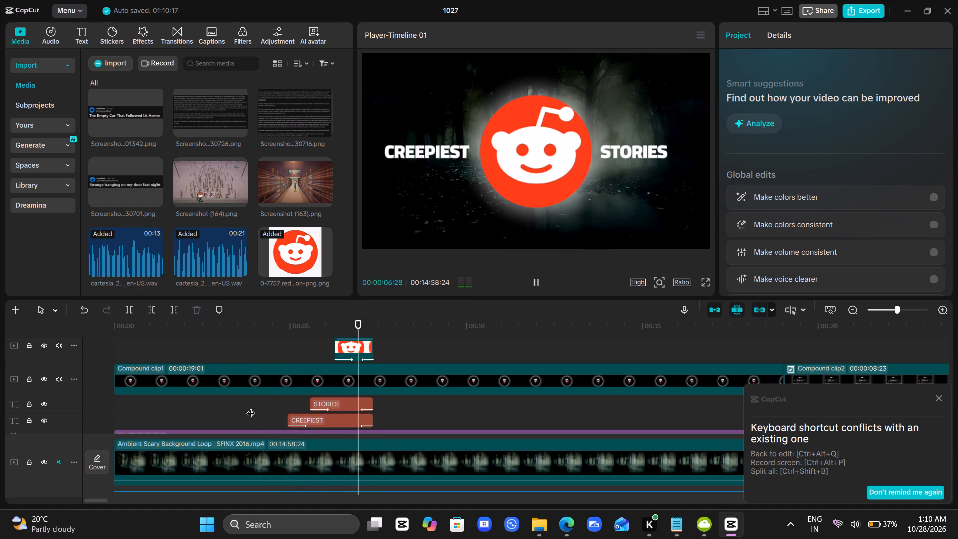
pyautogui.press('space')
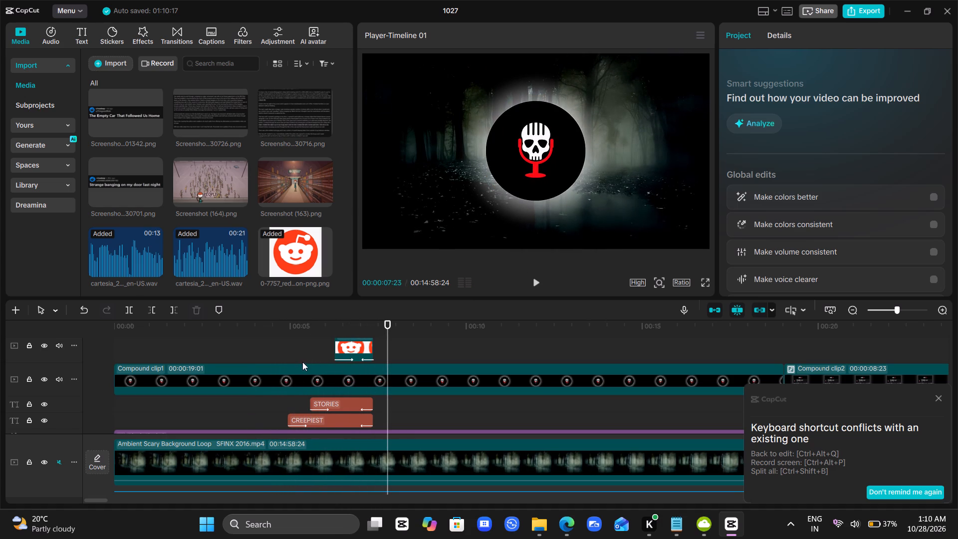
pyautogui.click(306, 339)
pyautogui.press('space')
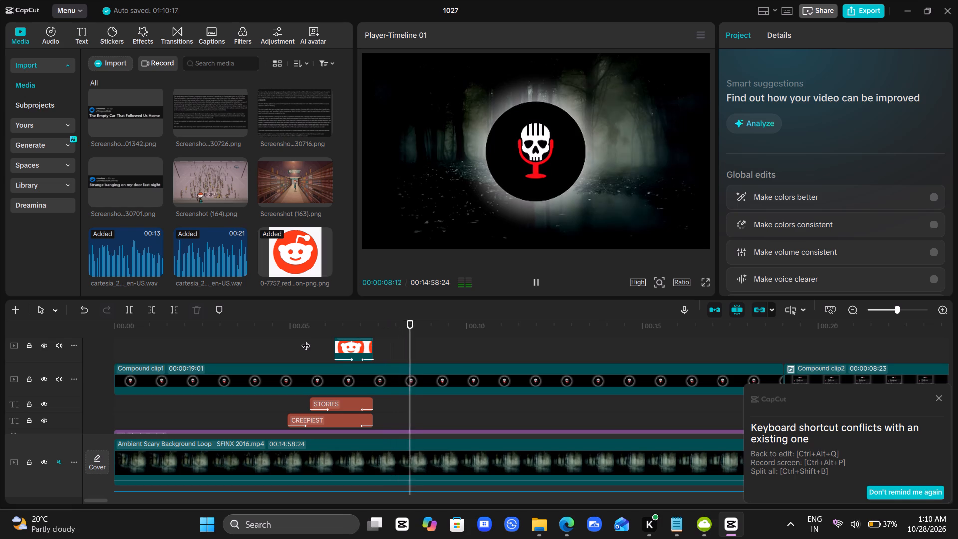
pyautogui.press('space')
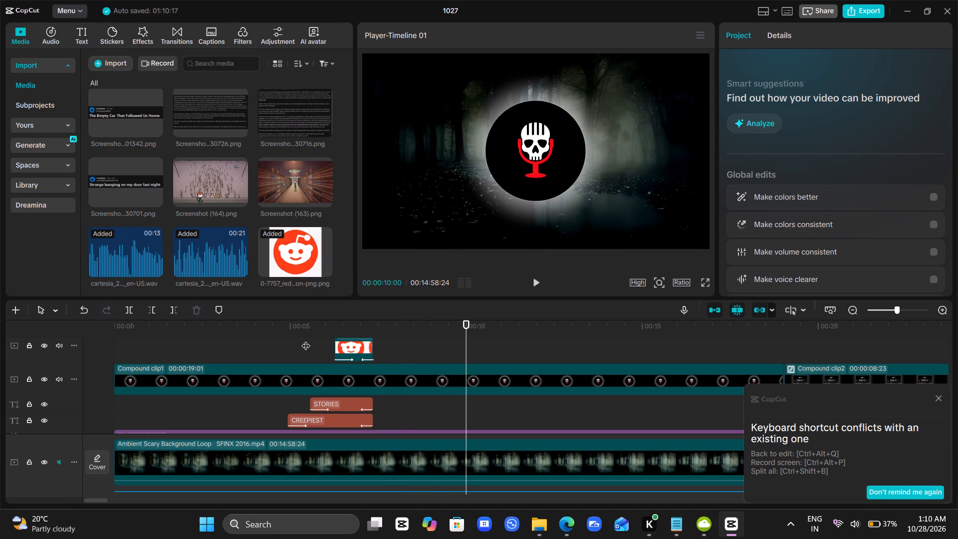
pyautogui.press('space')
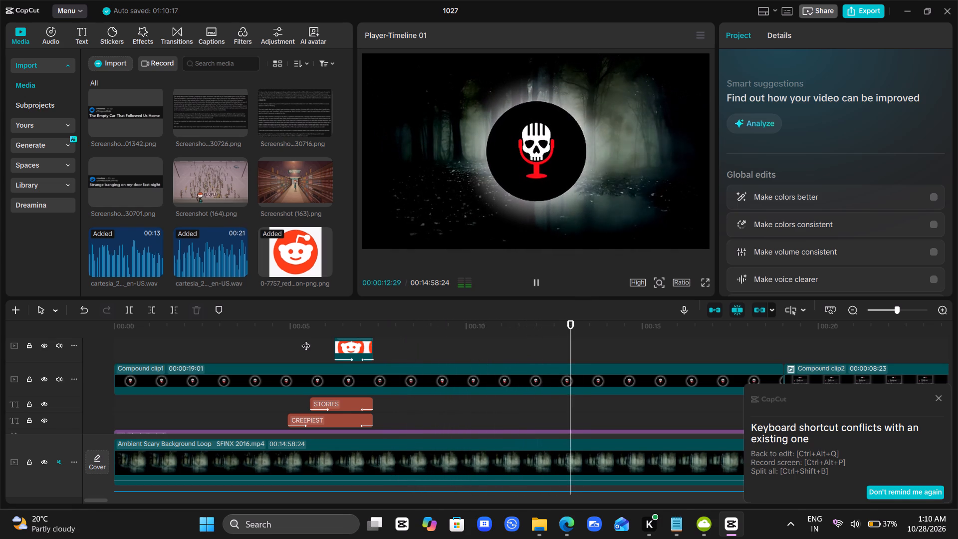
pyautogui.hscroll(-1, 558, 379)
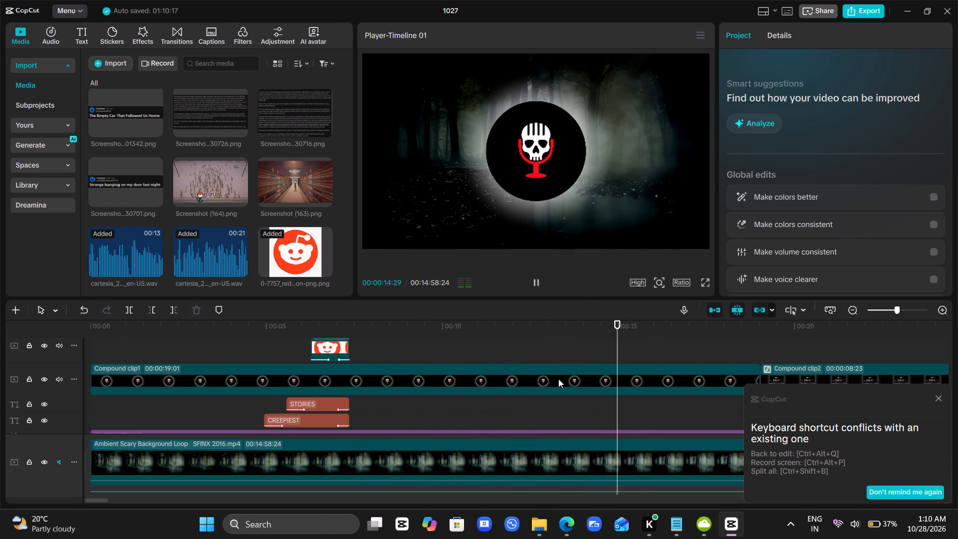
pyautogui.hscroll(-1, 558, 379)
pyautogui.scroll(-1, 558, 379)
pyautogui.hscroll(-1, 558, 379)
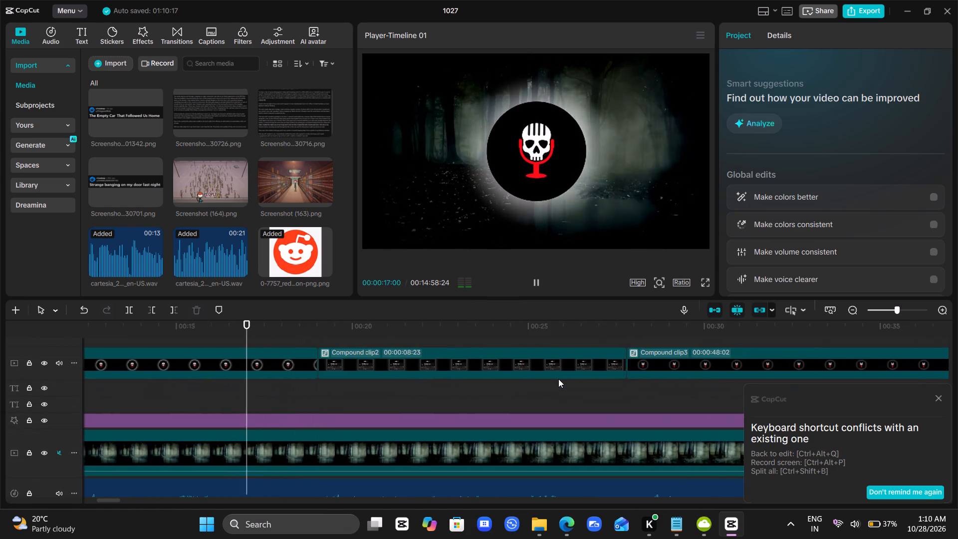
pyautogui.hscroll(-2, 558, 379)
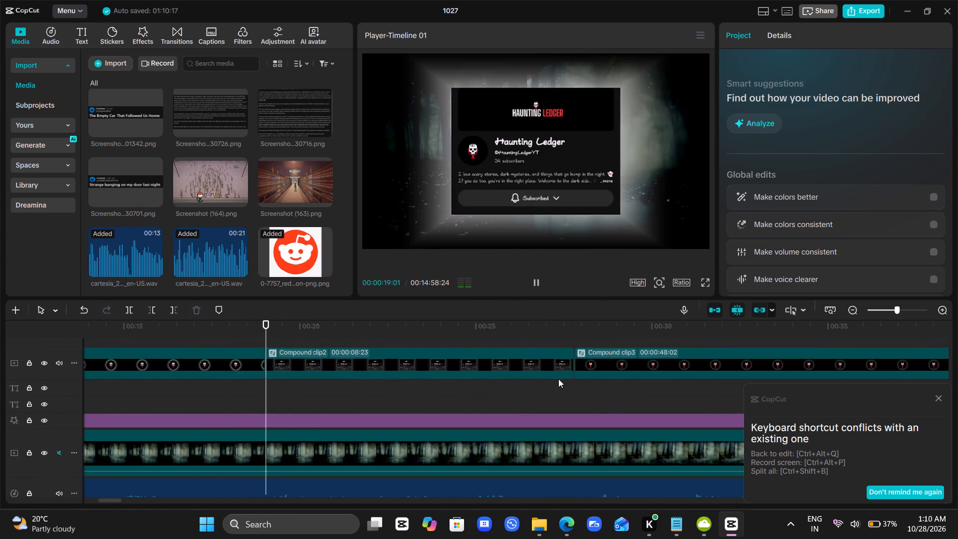
pyautogui.hscroll(-1, 558, 379)
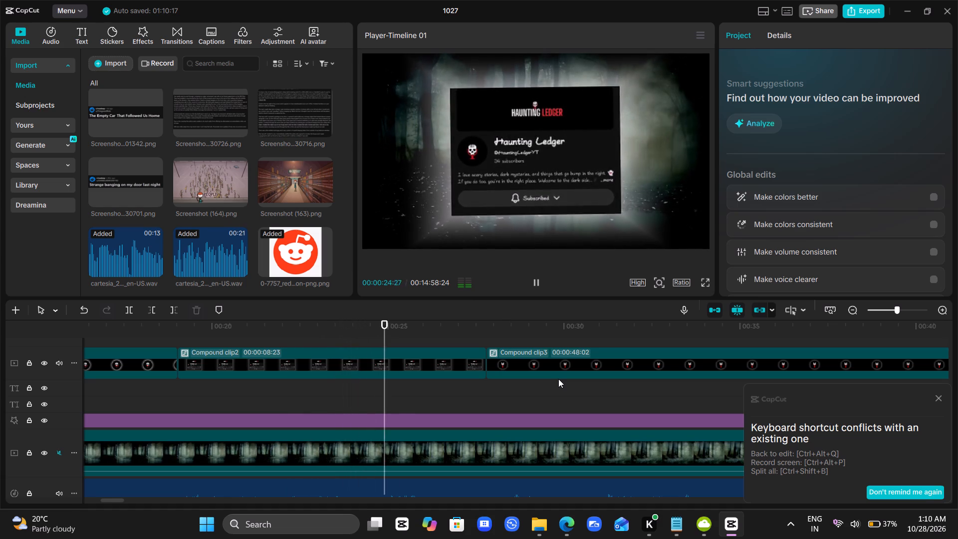
pyautogui.hscroll(-1, 558, 379)
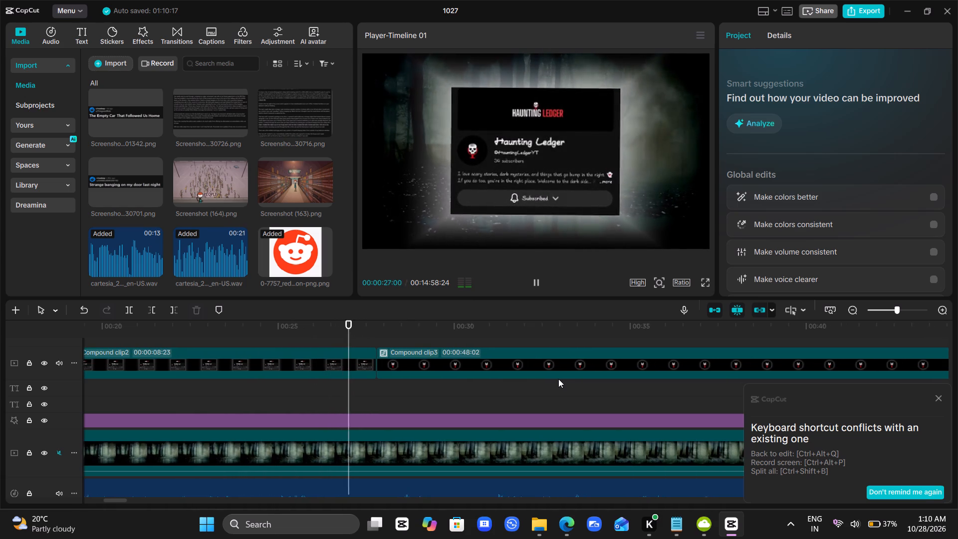
pyautogui.hscroll(-2, 558, 379)
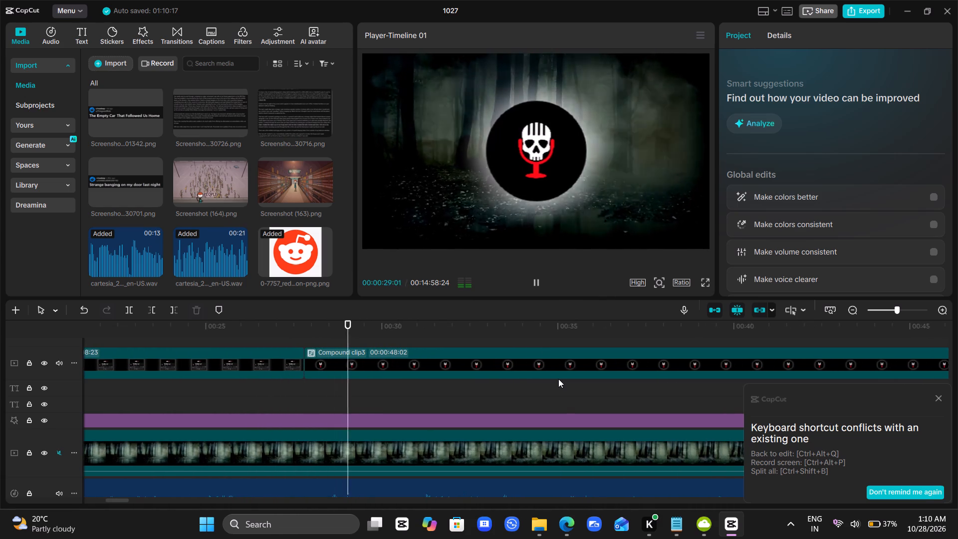
pyautogui.hscroll(1, 558, 379)
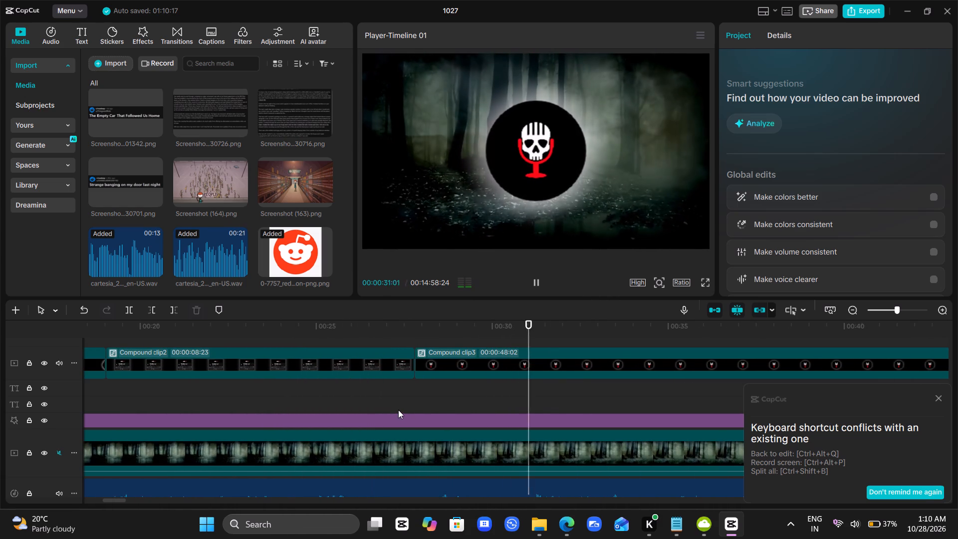
# Search the library for "like and subscribe" and place the blue thumb, red Subscribe button and bell video above the start of Compound clip2 at 00:00:19:01.
pyautogui.click(367, 404)
pyautogui.moveTo(367, 404); pyautogui.dragTo(115, 410)
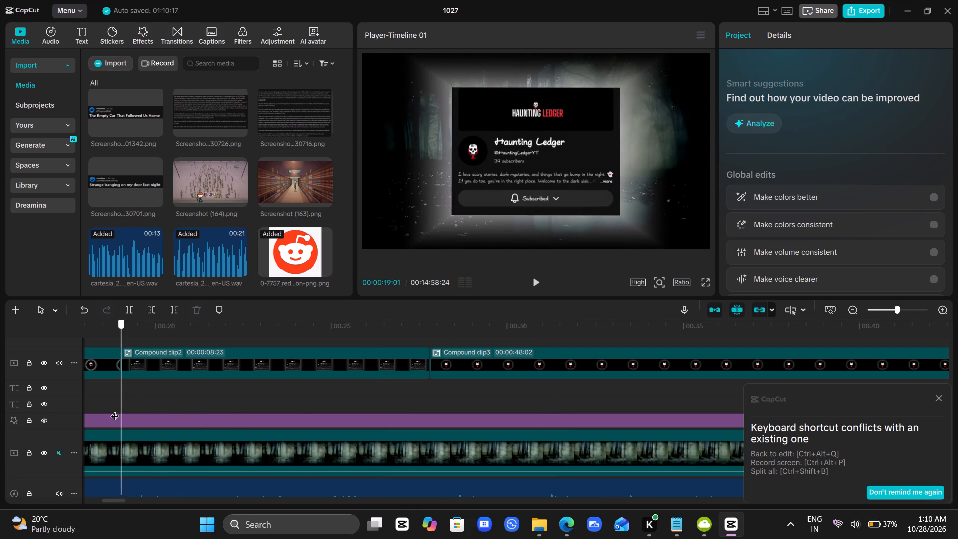
pyautogui.moveTo(115, 410); pyautogui.dragTo(295, 405)
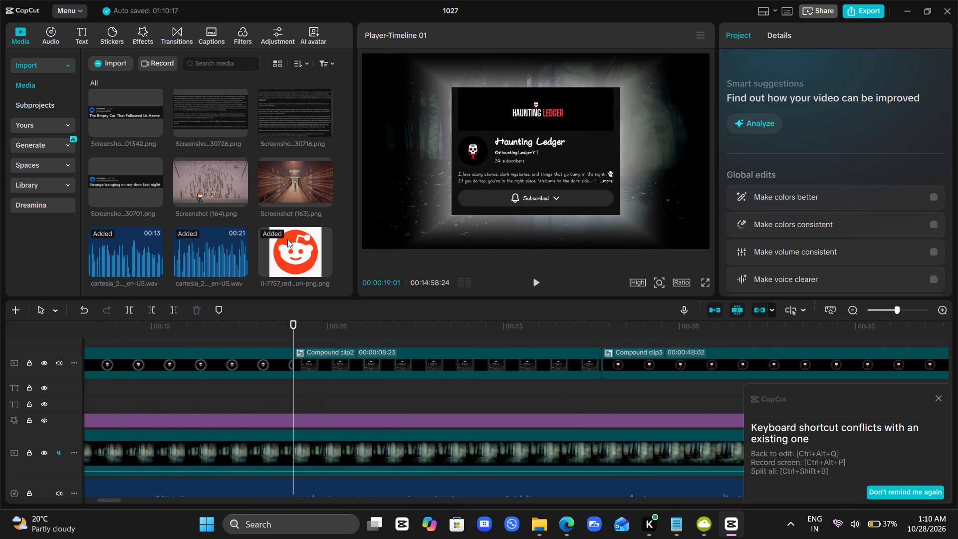
pyautogui.click(43, 191)
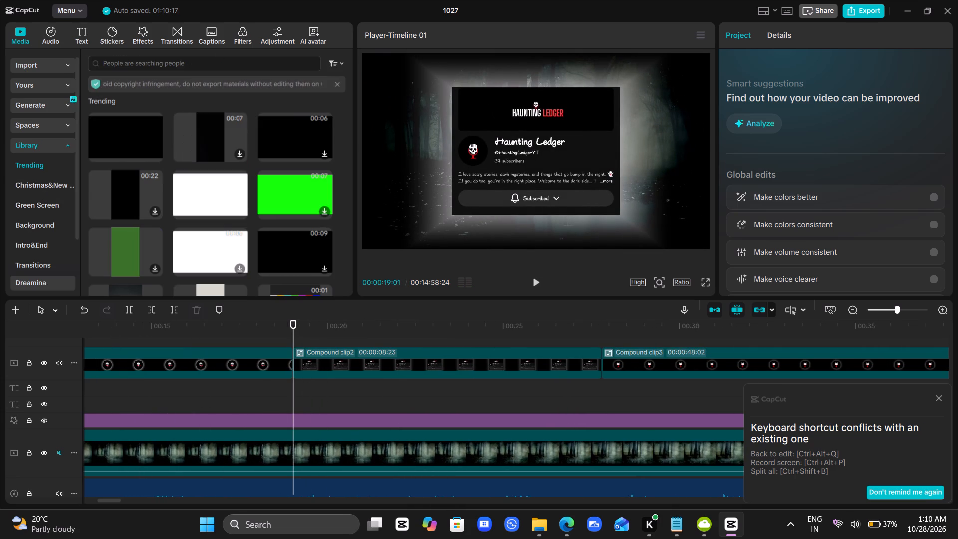
pyautogui.click(203, 64)
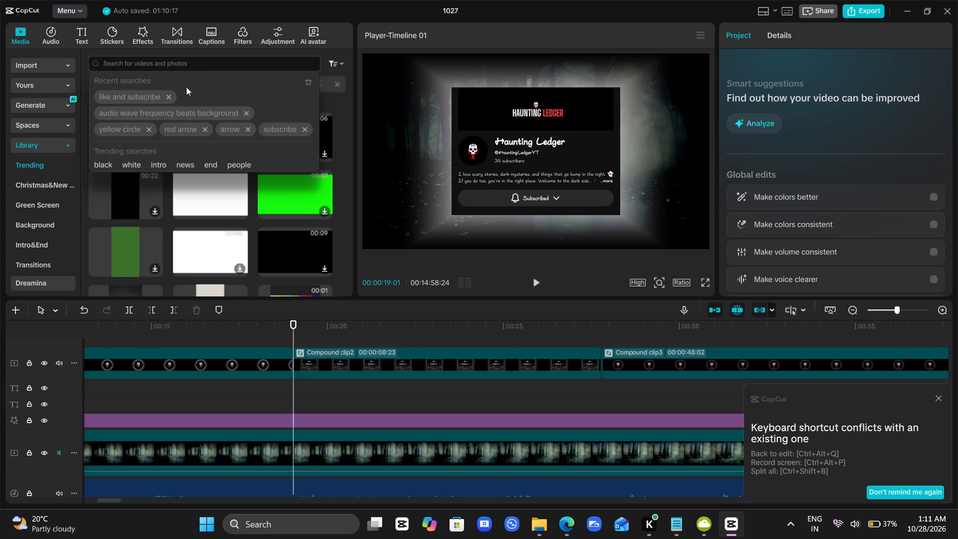
pyautogui.click(131, 98)
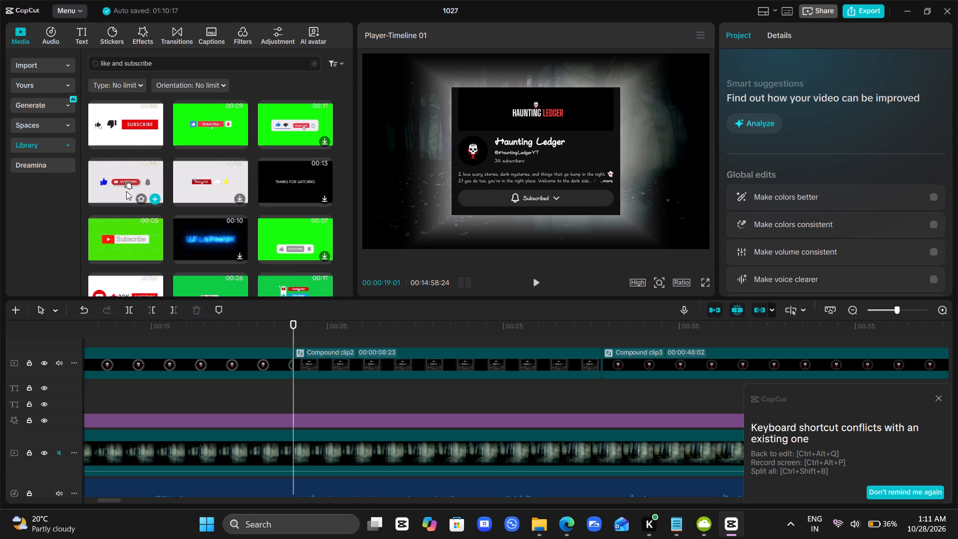
pyautogui.click(126, 191)
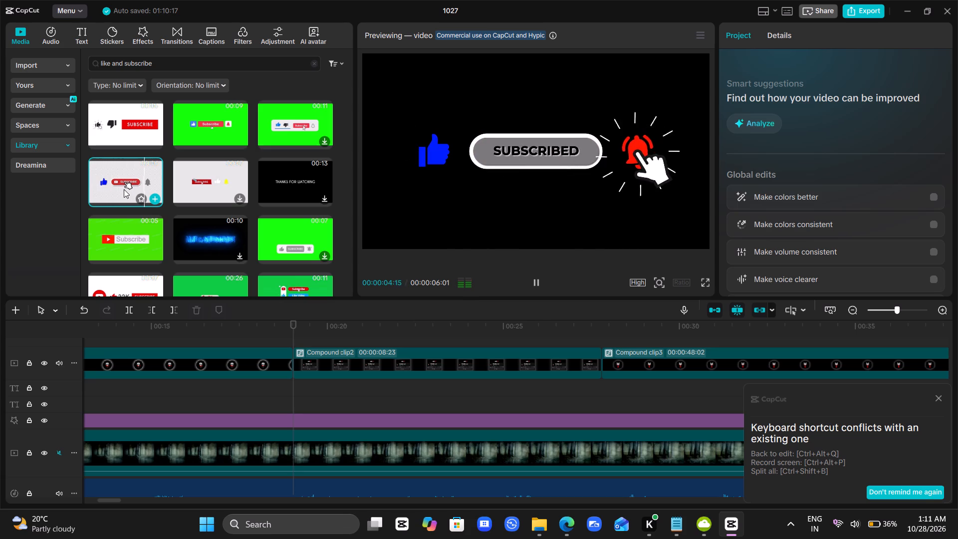
pyautogui.moveTo(120, 183); pyautogui.dragTo(296, 330)
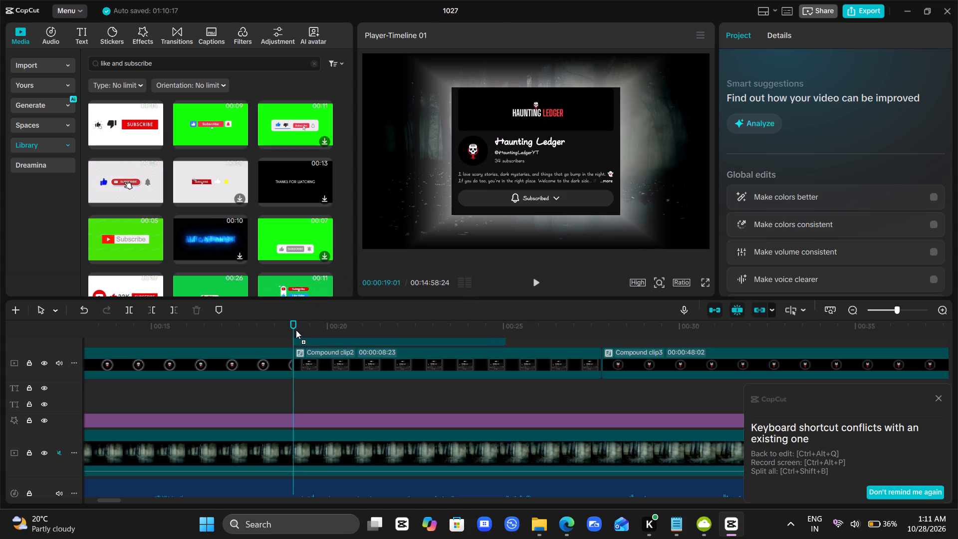
pyautogui.moveTo(296, 330); pyautogui.dragTo(299, 330)
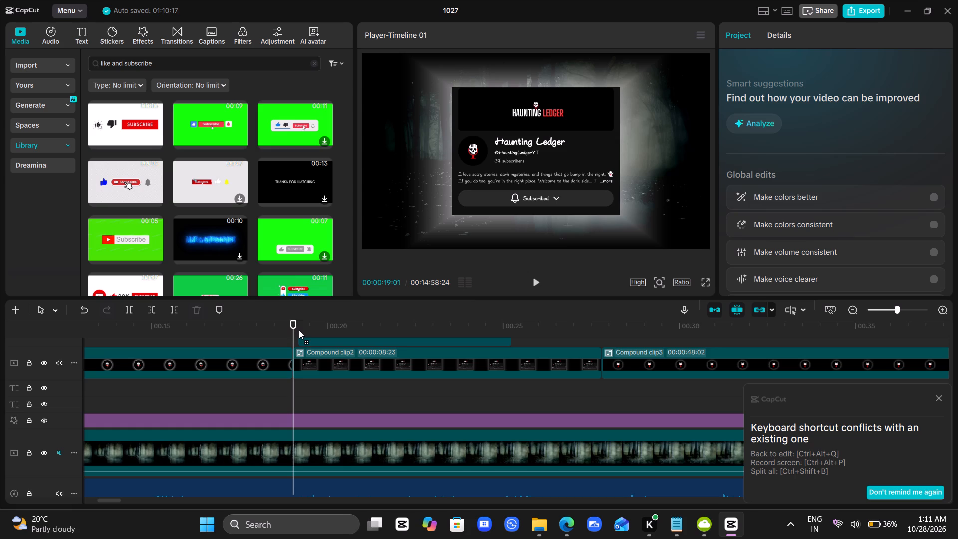
pyautogui.moveTo(299, 330); pyautogui.dragTo(295, 330)
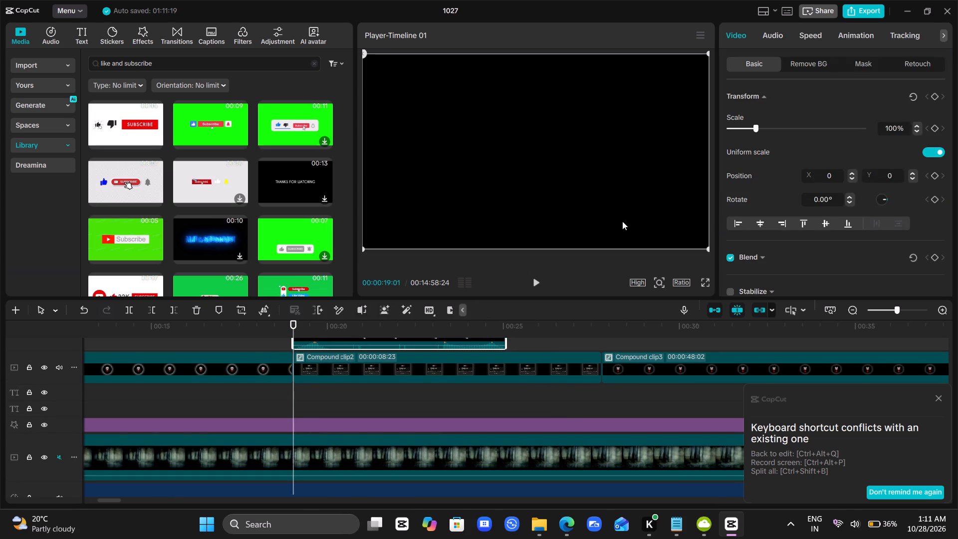
# Remove the subscribe video's black background with Chroma key, picking black as the key colour.
pyautogui.click(805, 62)
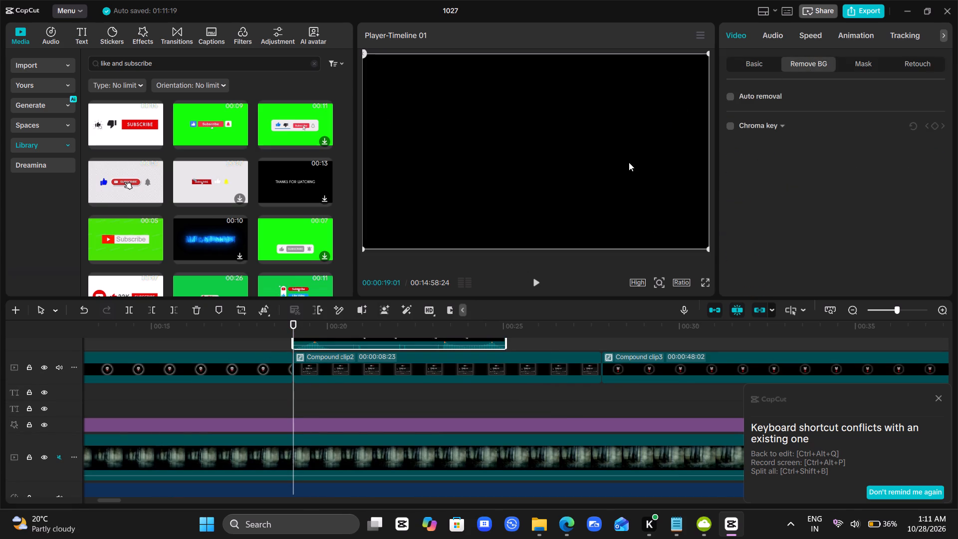
pyautogui.click(732, 124)
pyautogui.click(661, 87)
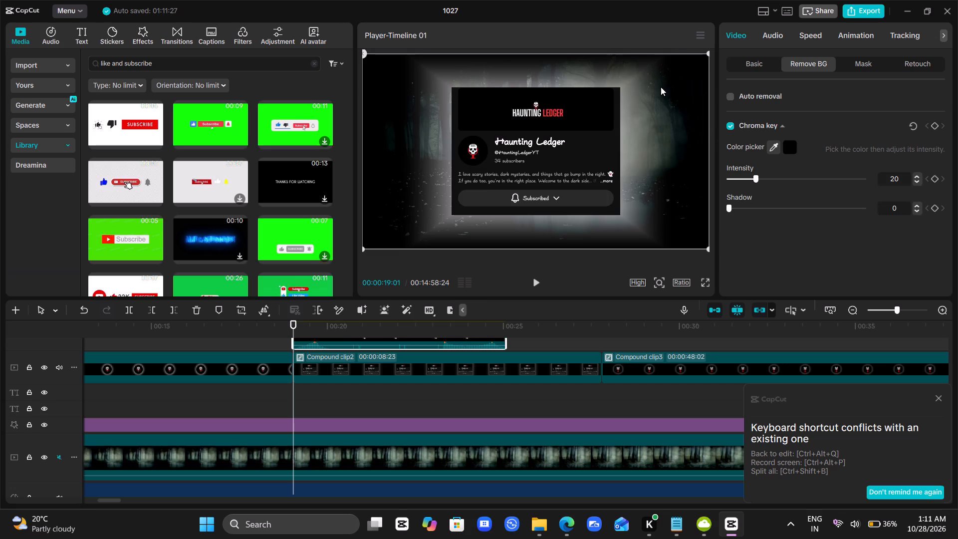
# Play back the keyed subscribe overlay, and shift its clip along the timeline so it ends level with Compound clip2's end.
pyautogui.press('space')
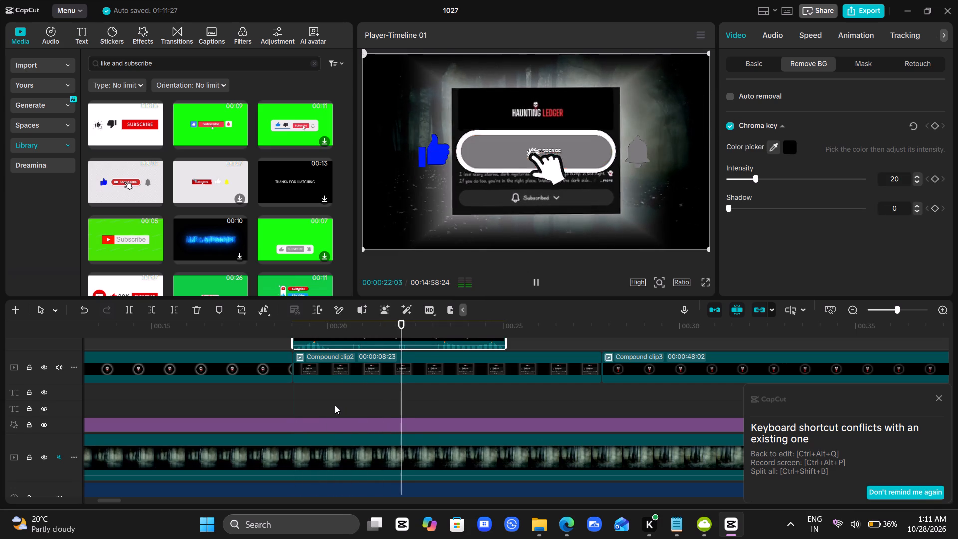
pyautogui.press('space')
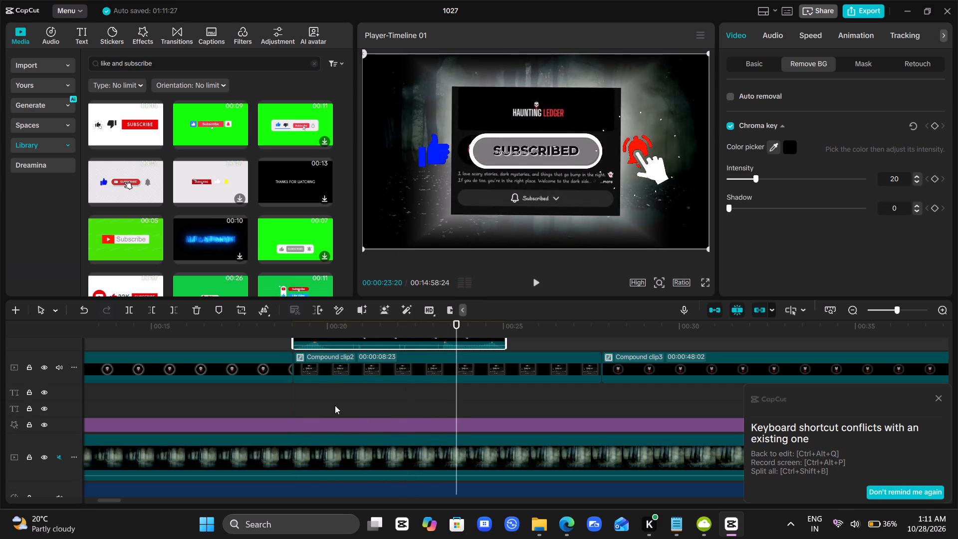
pyautogui.press('space')
pyautogui.press('space')
pyautogui.press('space')
pyautogui.press('space')
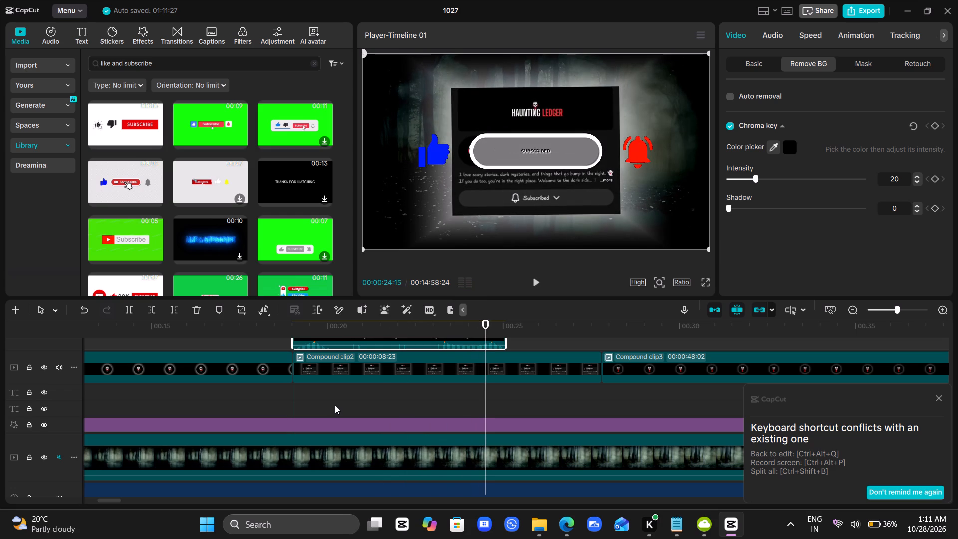
pyautogui.scroll(1, 428, 408)
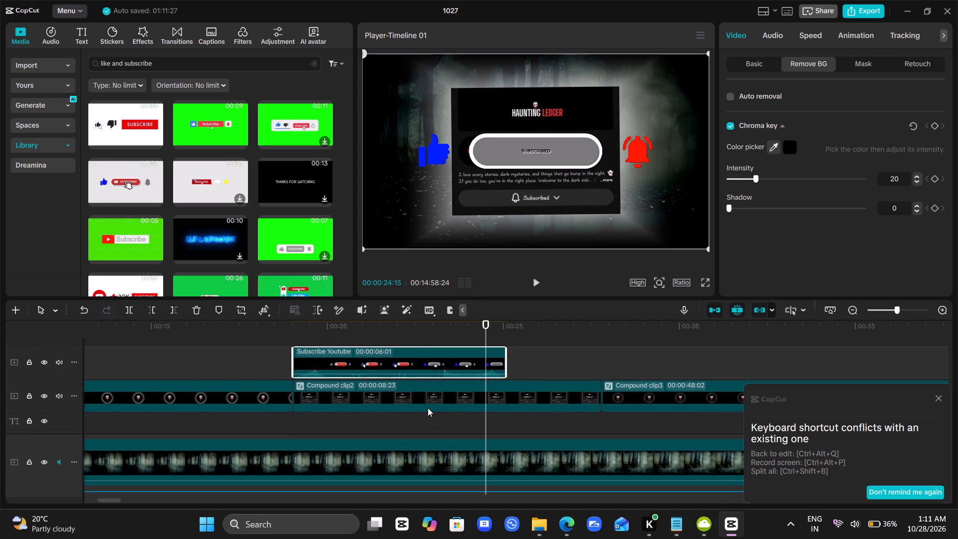
pyautogui.scroll(1, 428, 408)
pyautogui.moveTo(414, 362); pyautogui.dragTo(478, 357)
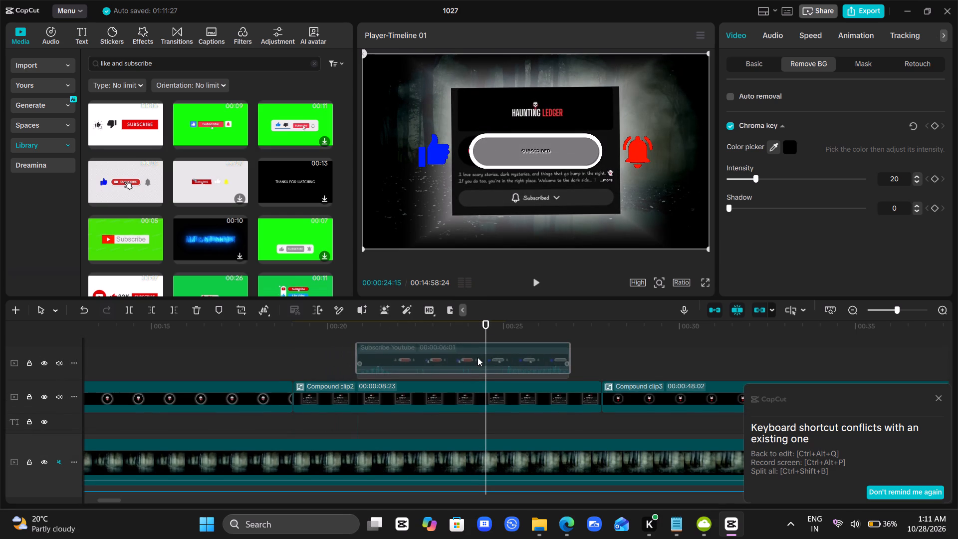
pyautogui.moveTo(478, 357); pyautogui.dragTo(508, 363)
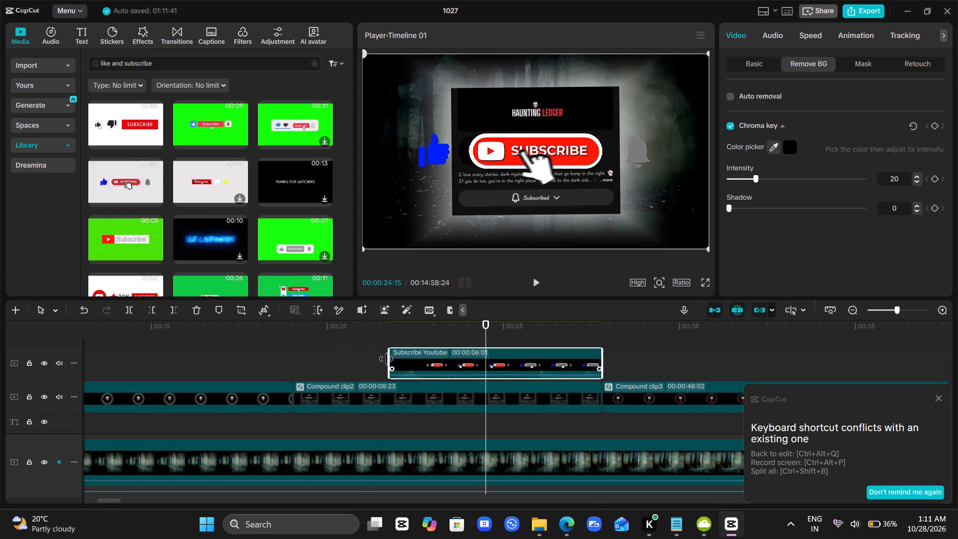
# Play back and scrub through the Subscribe Youtube overlay to check how it sits over the channel page.
pyautogui.click(366, 362)
pyautogui.press('space')
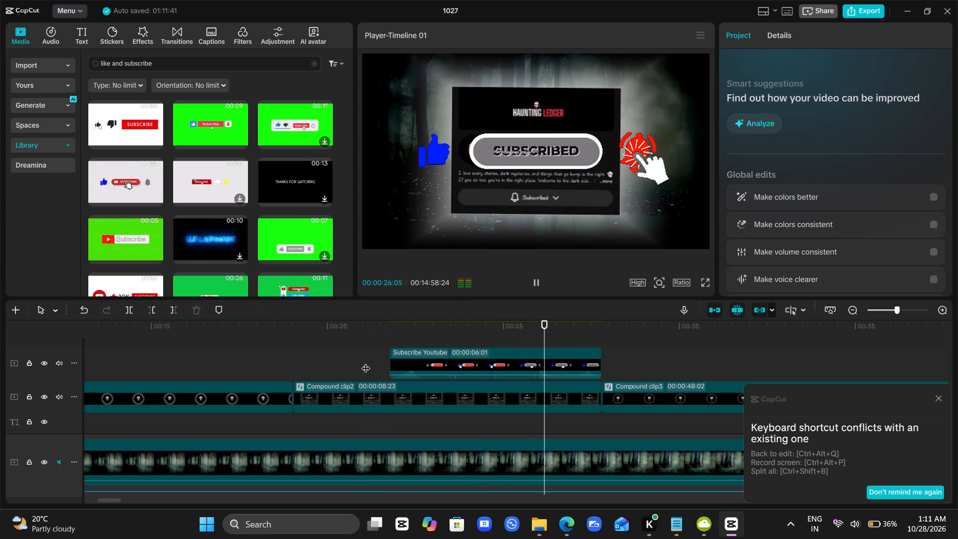
pyautogui.press('space')
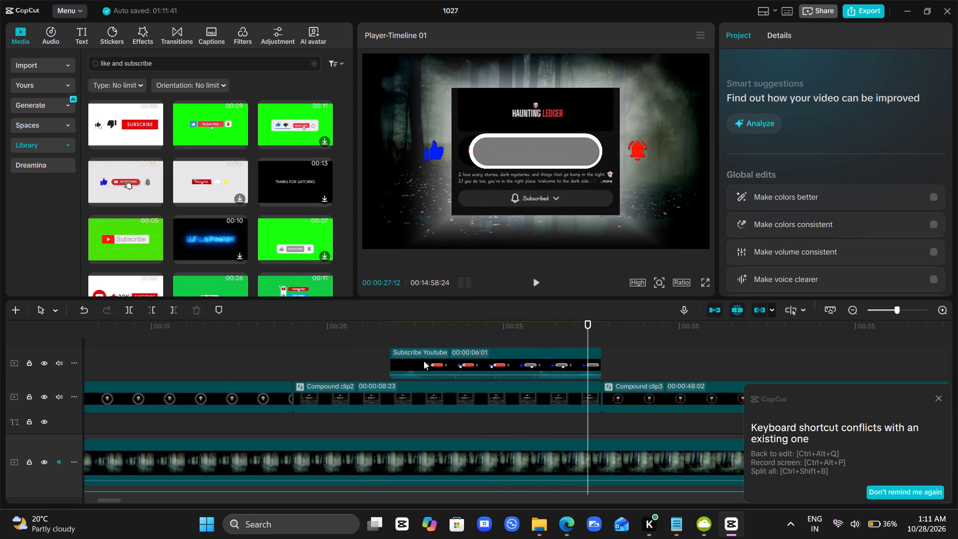
pyautogui.click(543, 328)
pyautogui.moveTo(543, 328); pyautogui.dragTo(449, 349)
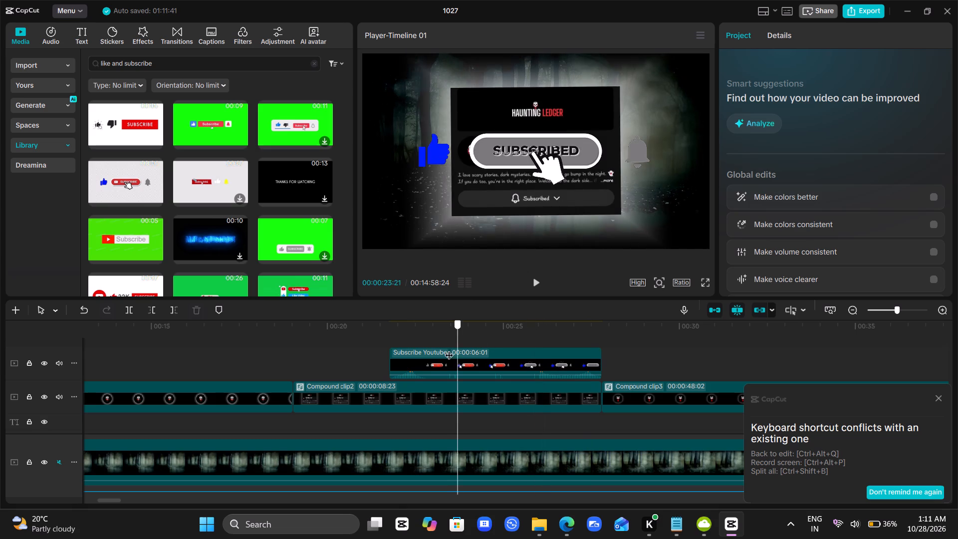
pyautogui.moveTo(449, 349); pyautogui.dragTo(454, 349)
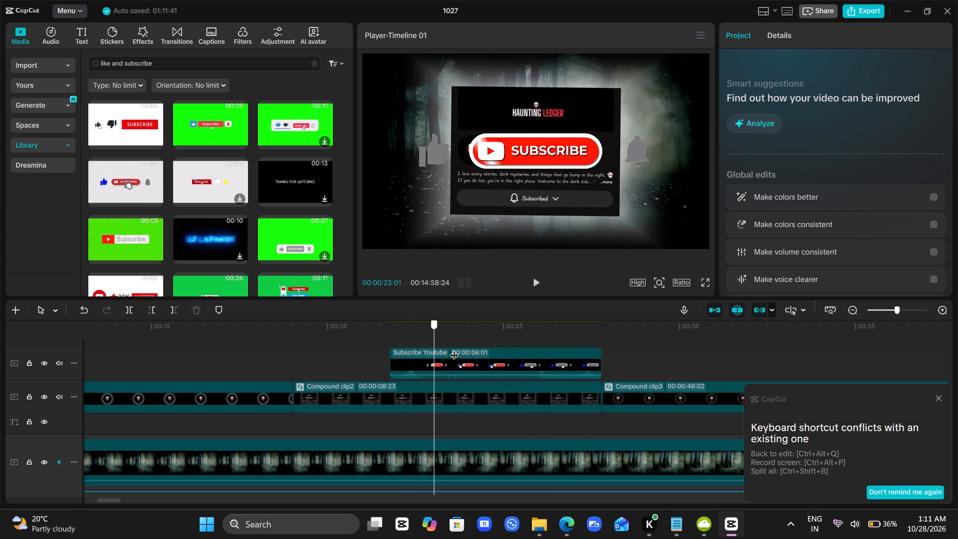
pyautogui.moveTo(454, 349); pyautogui.dragTo(524, 357)
# Shrink the Subscribe Youtube overlay and centre it horizontally just below the channel page card.
pyautogui.click(526, 371)
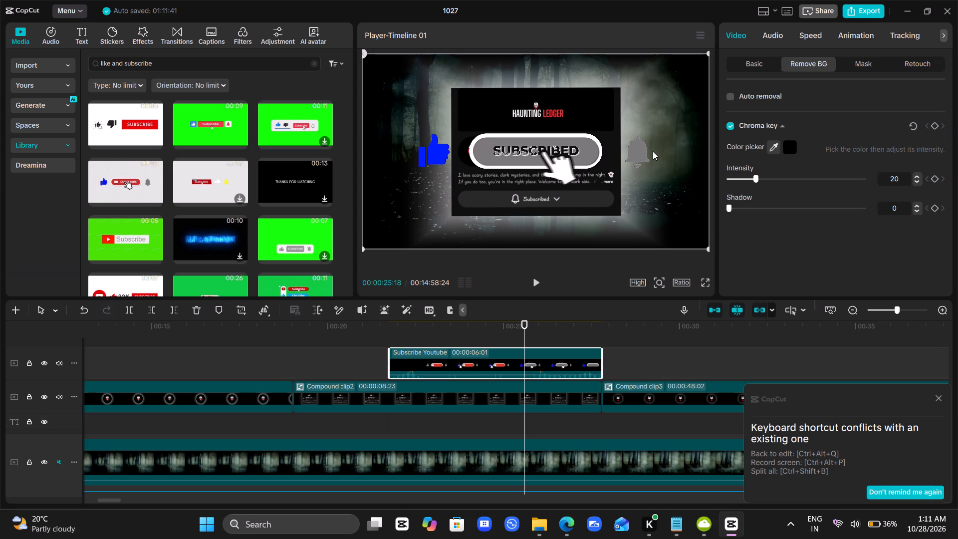
pyautogui.moveTo(653, 151); pyautogui.dragTo(651, 147)
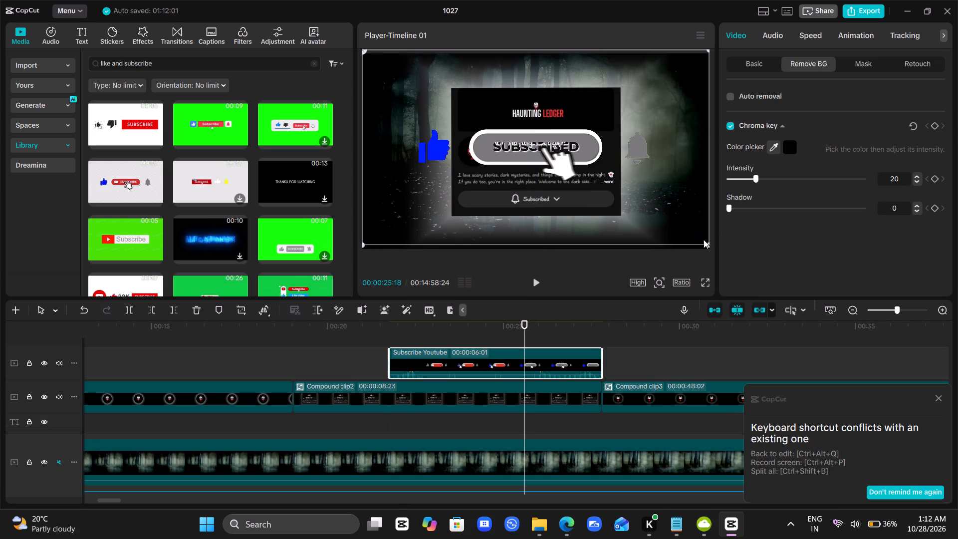
pyautogui.moveTo(707, 244); pyautogui.dragTo(618, 202)
pyautogui.moveTo(594, 159); pyautogui.dragTo(592, 245)
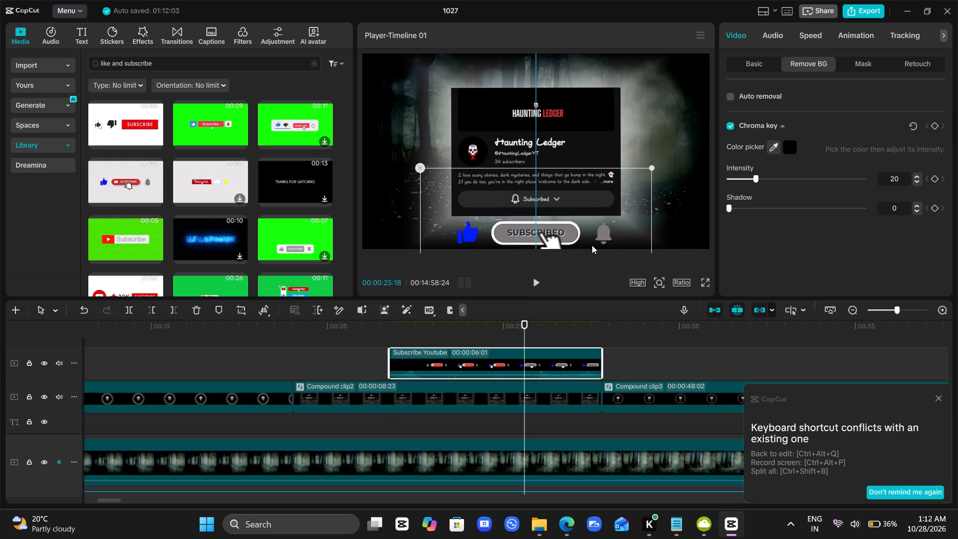
pyautogui.moveTo(592, 245); pyautogui.dragTo(590, 234)
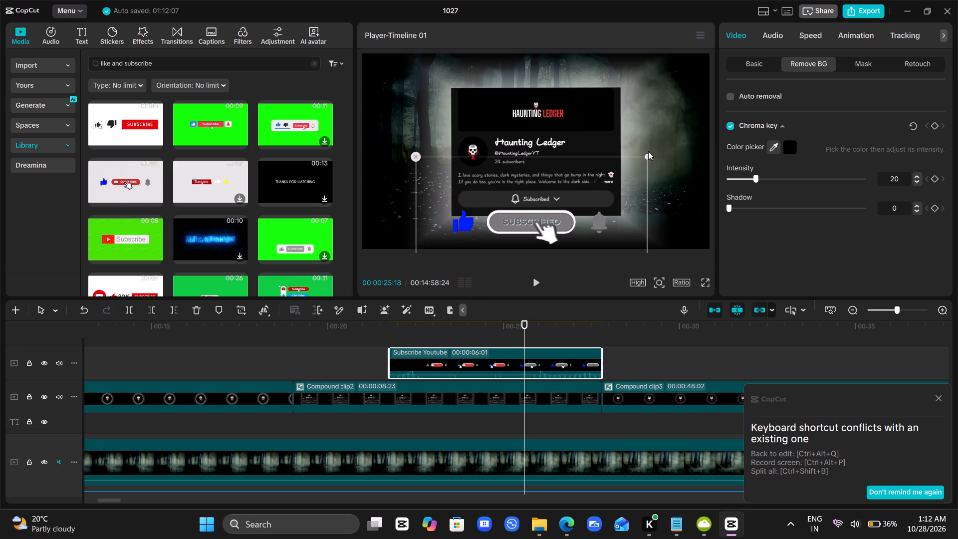
pyautogui.moveTo(648, 156); pyautogui.dragTo(619, 195)
pyautogui.moveTo(579, 204); pyautogui.dragTo(585, 212)
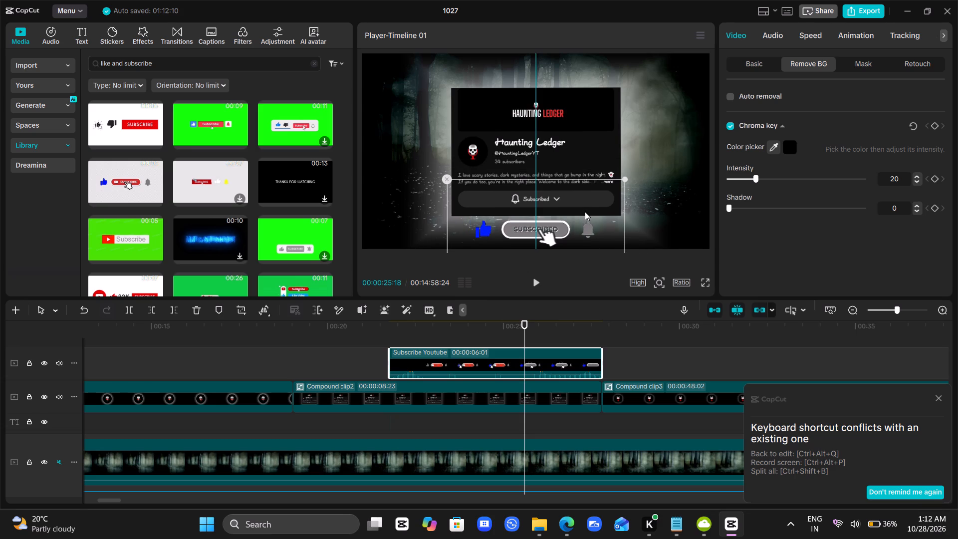
pyautogui.moveTo(585, 212); pyautogui.dragTo(586, 211)
# Play back the resized subscribe overlay, the change to Compound clip3 and the start of Compound clip2 to check them.
pyautogui.click(373, 357)
pyautogui.press('space')
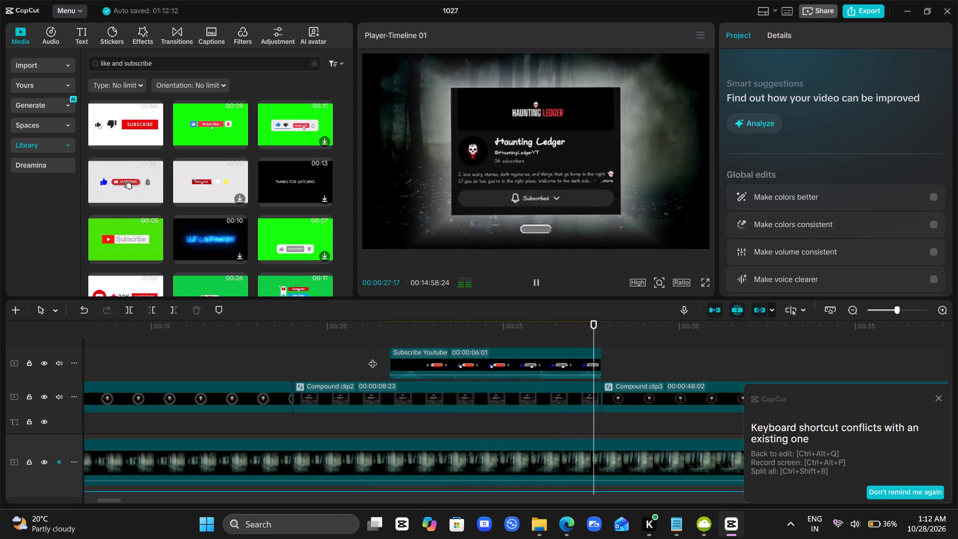
pyautogui.press('space')
pyautogui.hscroll(-1, 373, 357)
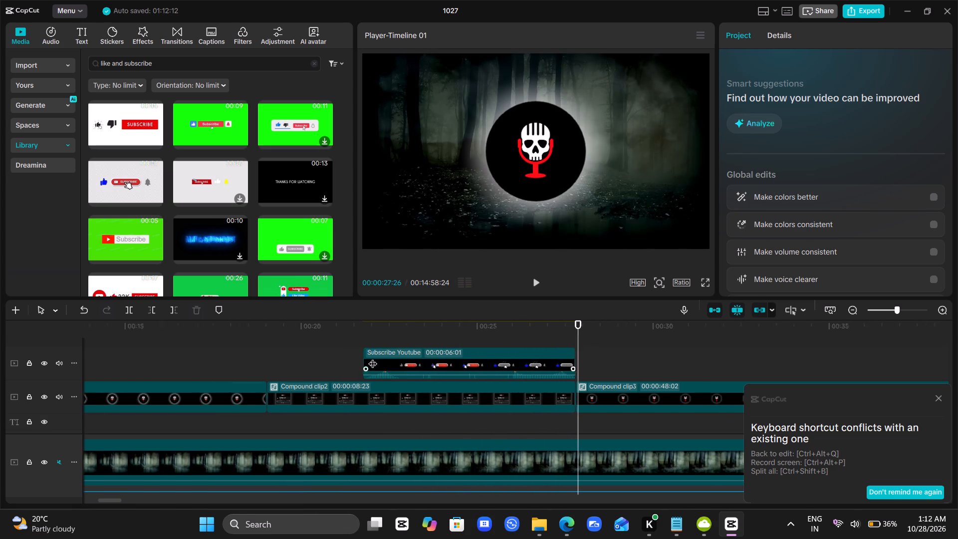
pyautogui.hscroll(-1, 373, 357)
pyautogui.press('space')
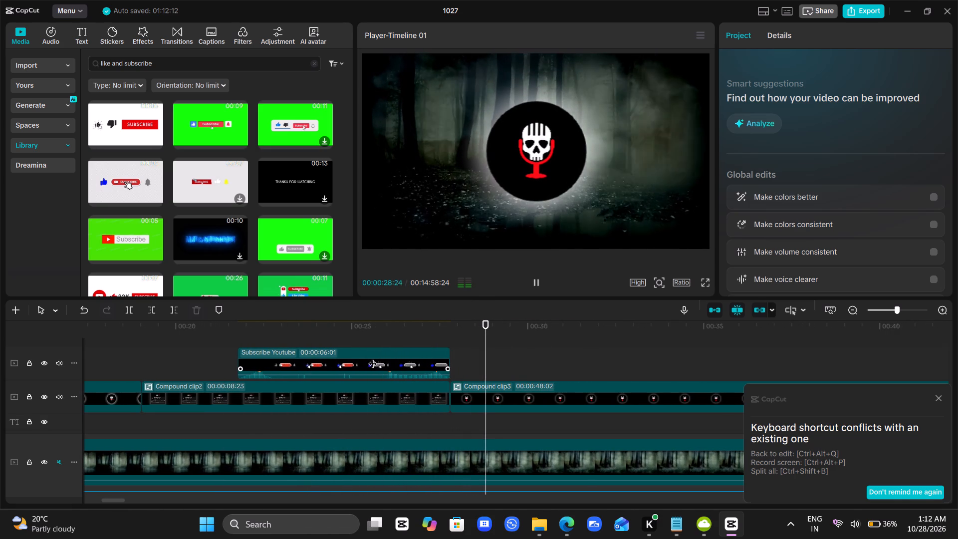
pyautogui.press('space')
pyautogui.hscroll(1, 381, 386)
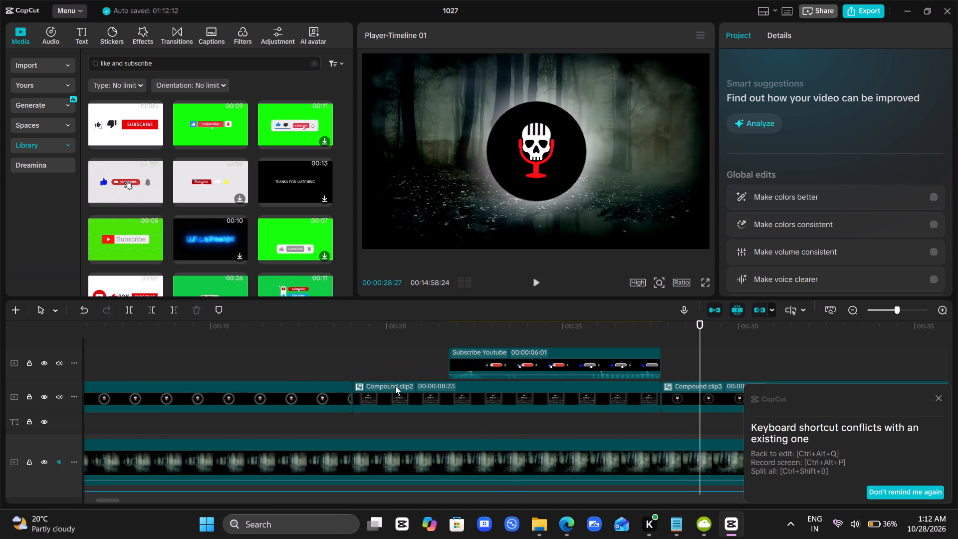
pyautogui.click(332, 358)
pyautogui.press('space')
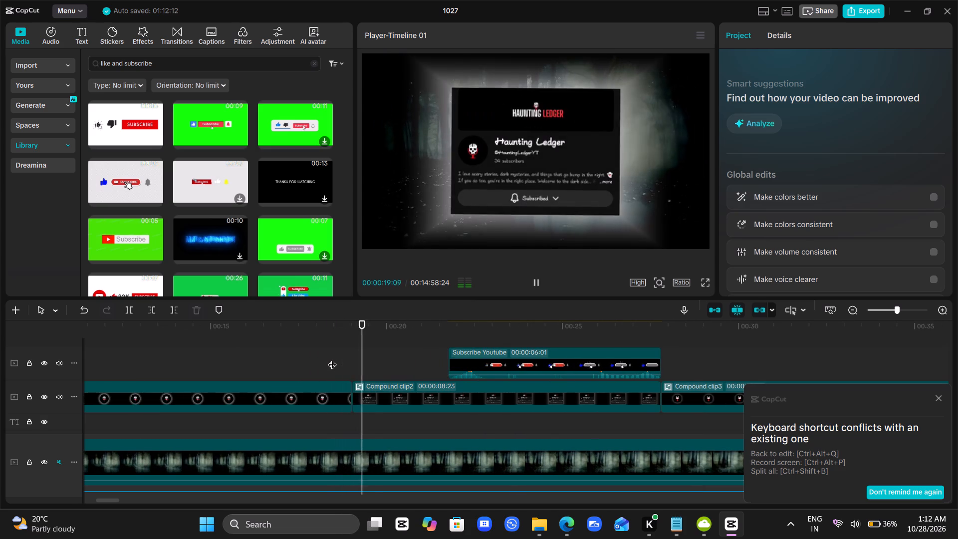
pyautogui.press('space')
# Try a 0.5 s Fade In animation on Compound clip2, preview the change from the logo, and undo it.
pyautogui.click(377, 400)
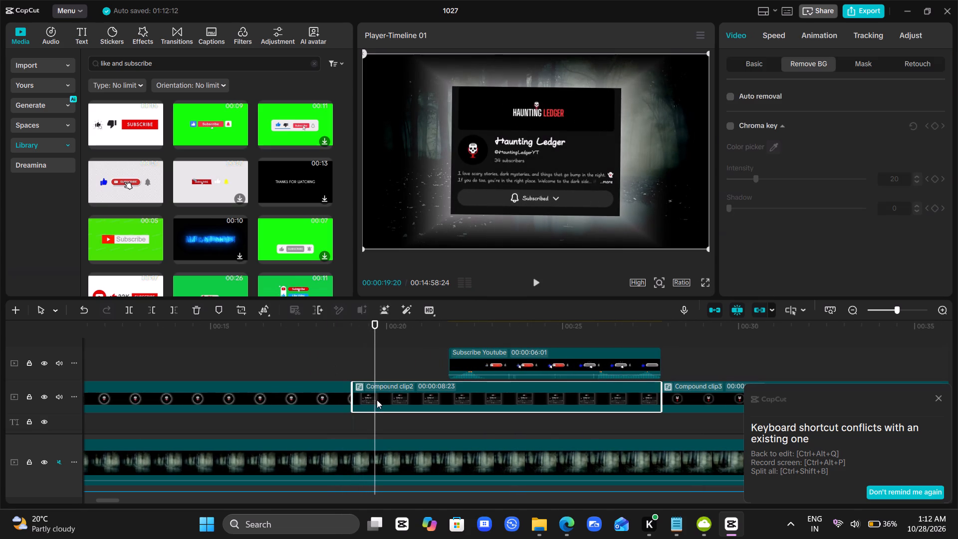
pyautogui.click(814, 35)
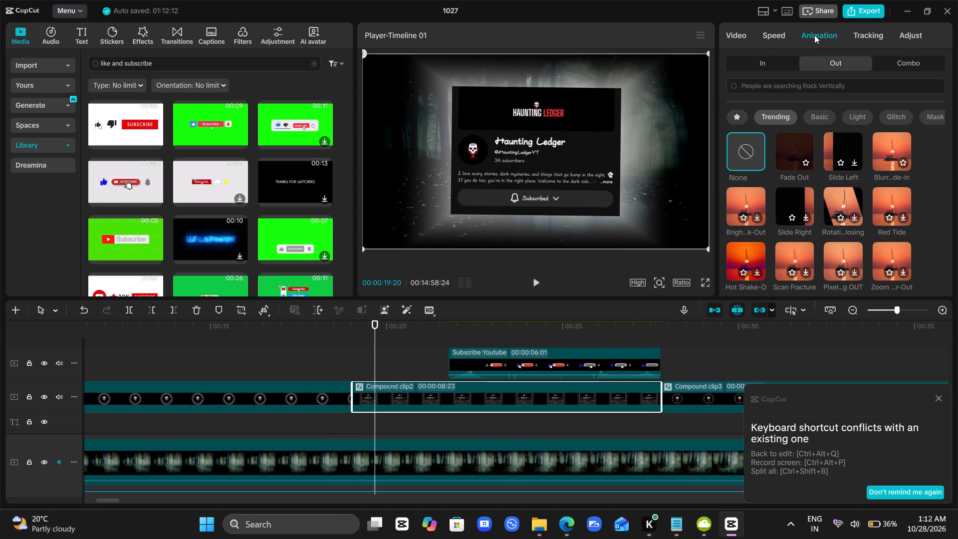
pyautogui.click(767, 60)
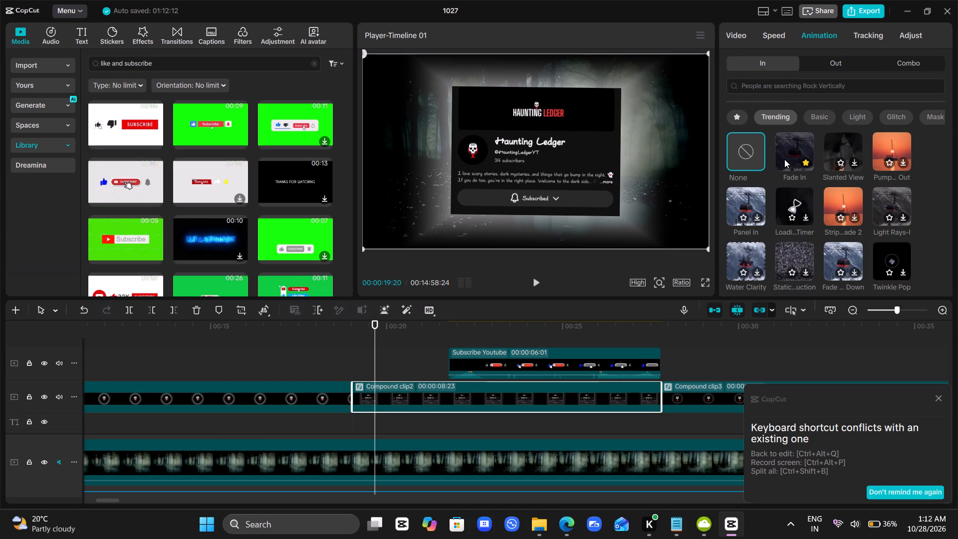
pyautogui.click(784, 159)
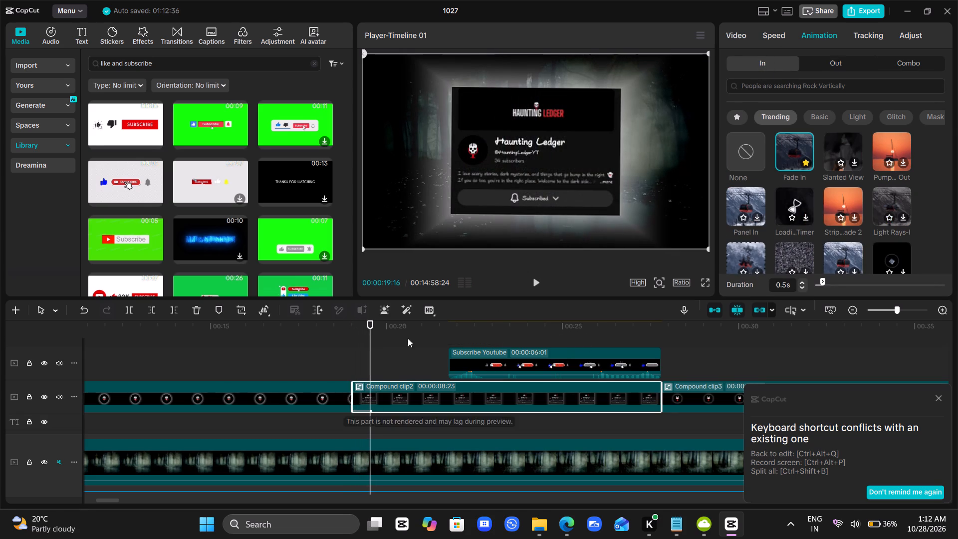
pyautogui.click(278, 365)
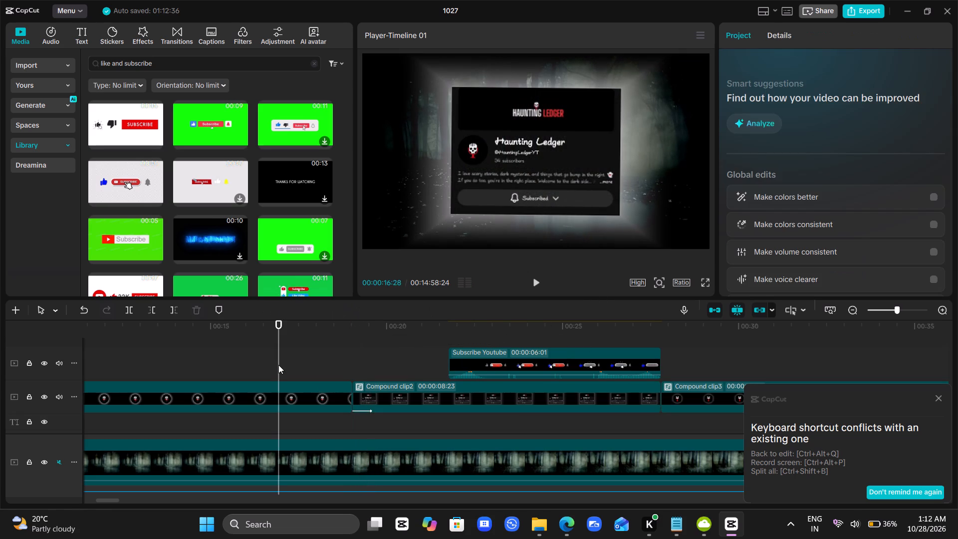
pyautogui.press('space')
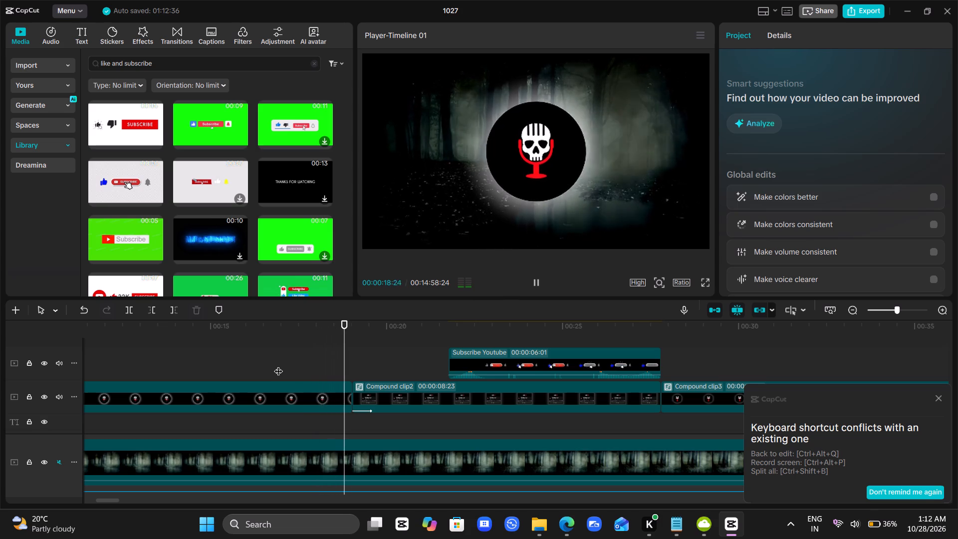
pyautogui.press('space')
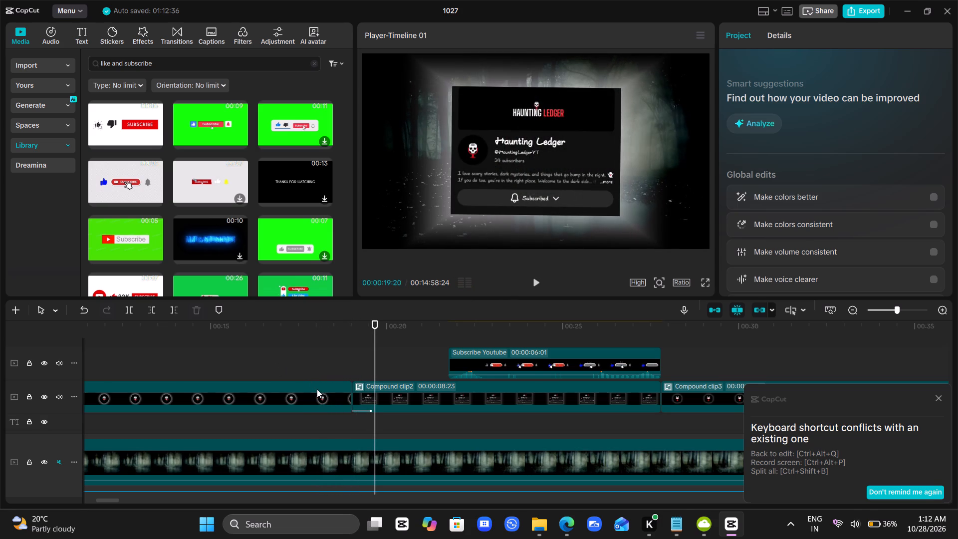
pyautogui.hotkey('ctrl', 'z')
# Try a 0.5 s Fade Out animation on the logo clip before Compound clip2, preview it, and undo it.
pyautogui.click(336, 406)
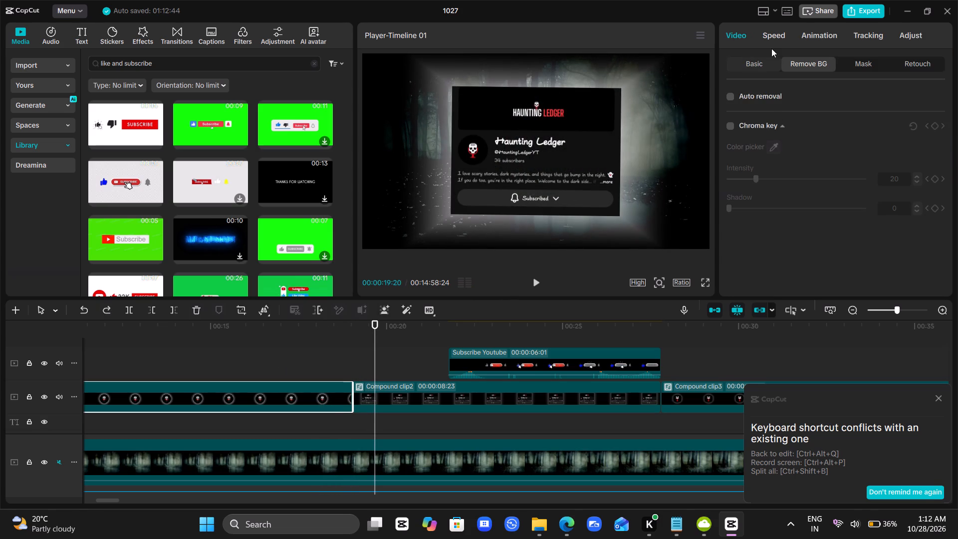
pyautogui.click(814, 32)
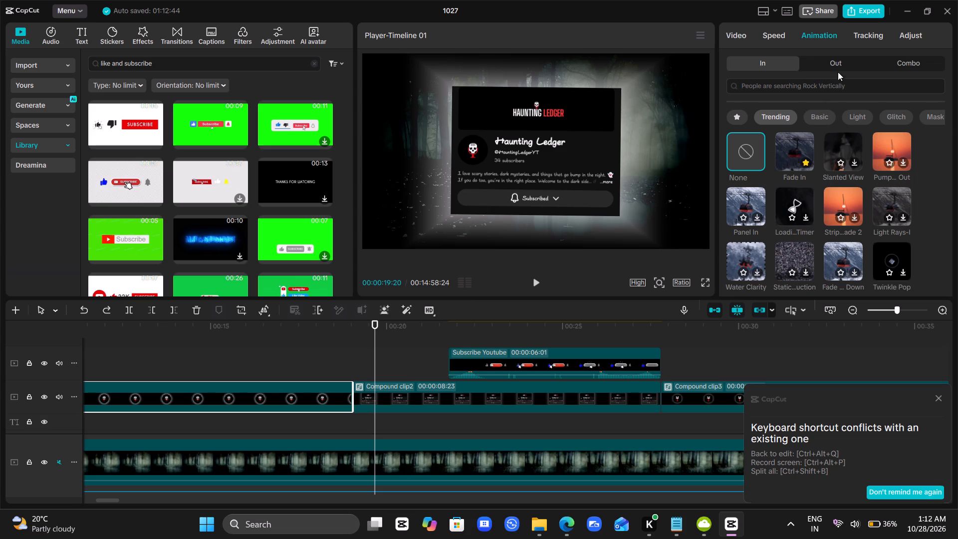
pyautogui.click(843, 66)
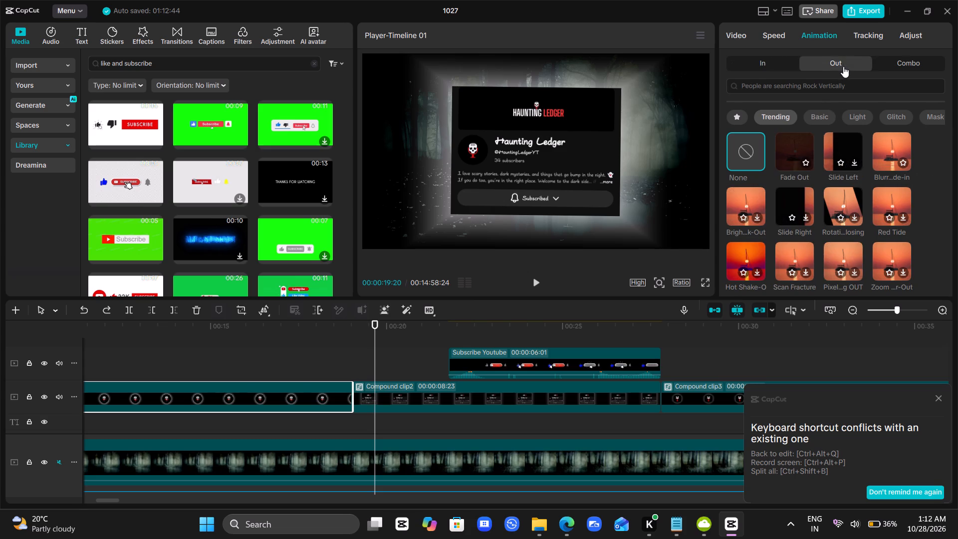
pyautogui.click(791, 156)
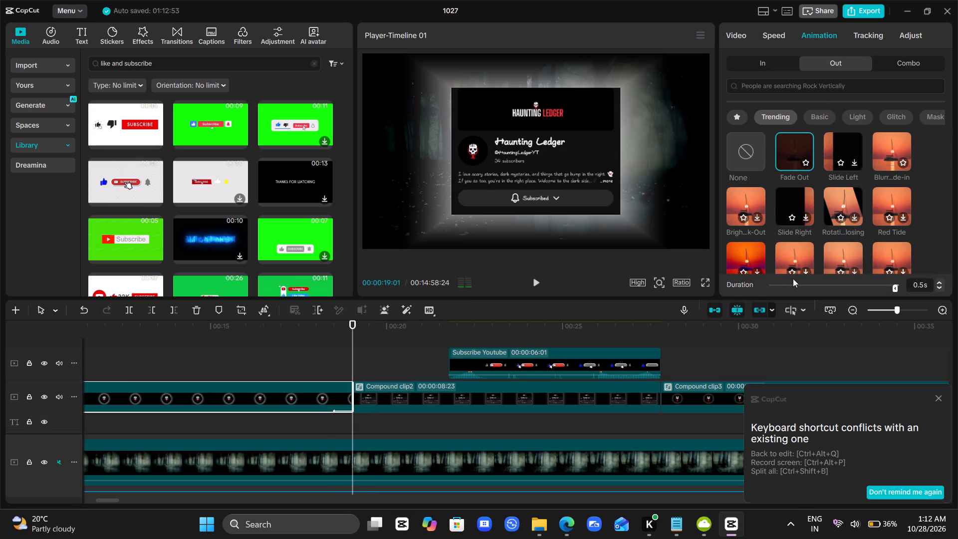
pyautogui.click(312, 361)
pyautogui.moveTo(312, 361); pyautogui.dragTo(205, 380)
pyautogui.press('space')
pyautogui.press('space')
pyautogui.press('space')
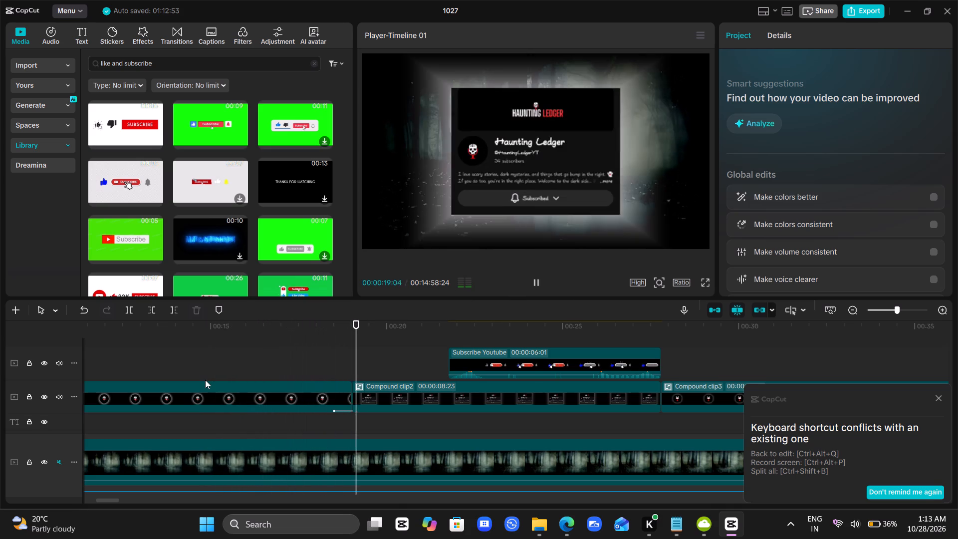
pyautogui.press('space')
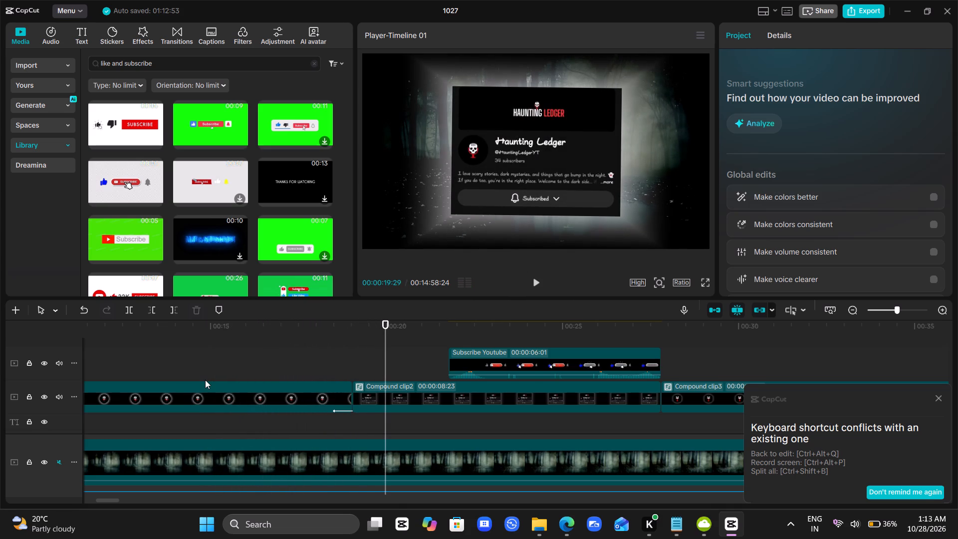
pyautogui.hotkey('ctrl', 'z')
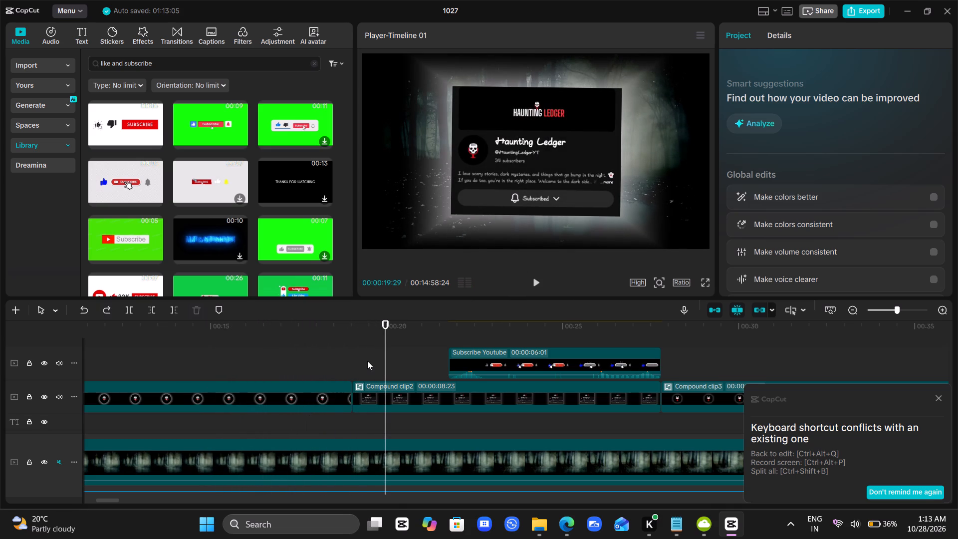
# Replay the cut into Compound clip2, and give that clip a Fade In animation lasting 0.3 s.
pyautogui.click(367, 361)
pyautogui.moveTo(367, 361); pyautogui.dragTo(340, 366)
pyautogui.press('space')
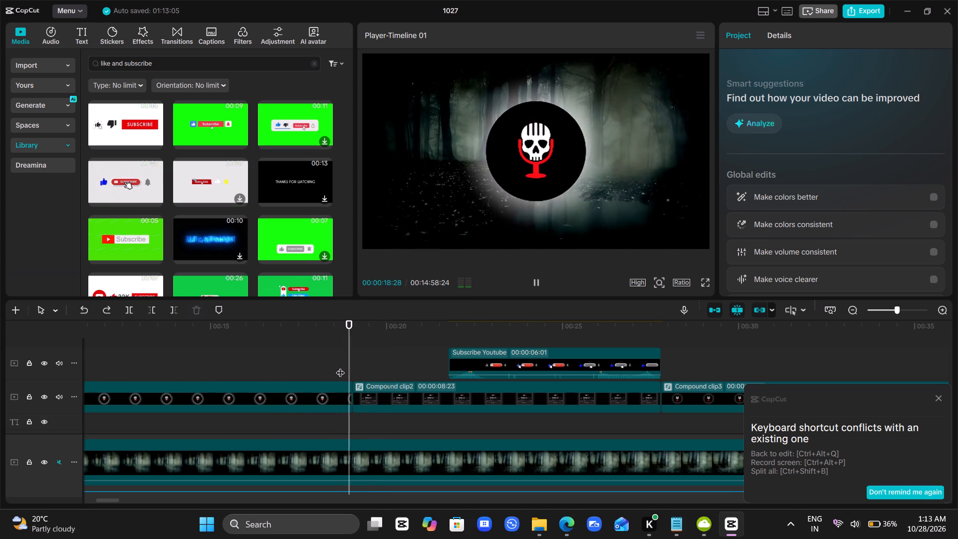
pyautogui.press('space')
pyautogui.click(366, 396)
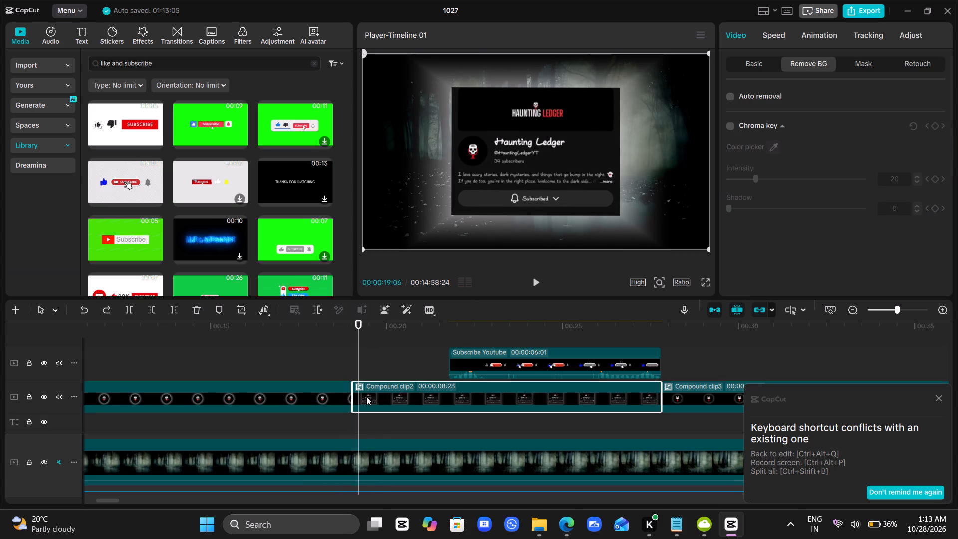
pyautogui.click(775, 35)
pyautogui.click(824, 42)
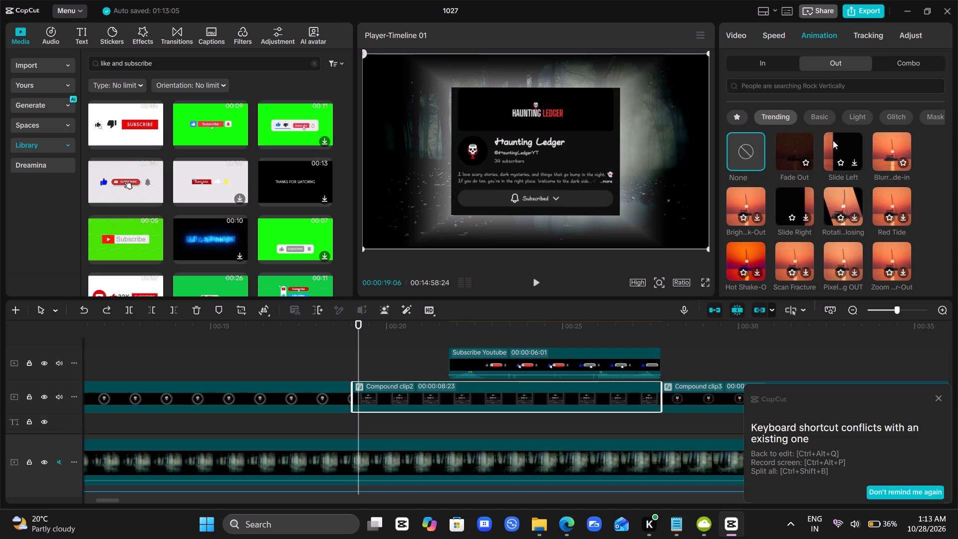
pyautogui.click(772, 61)
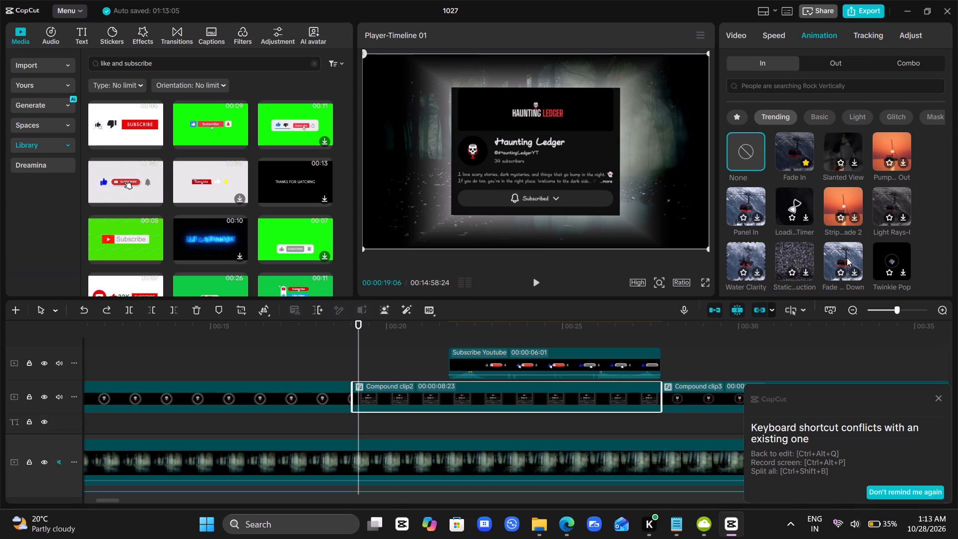
pyautogui.click(785, 150)
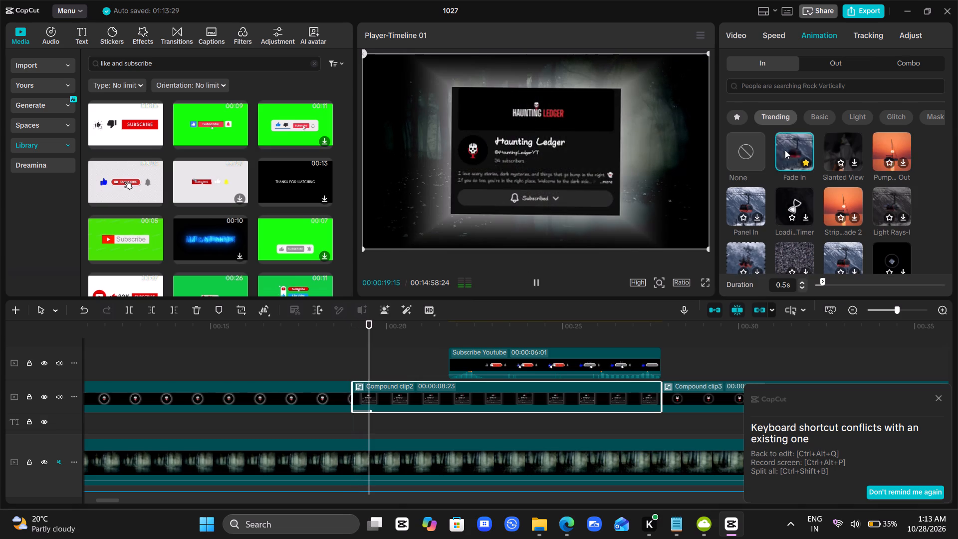
pyautogui.doubleClick(801, 288)
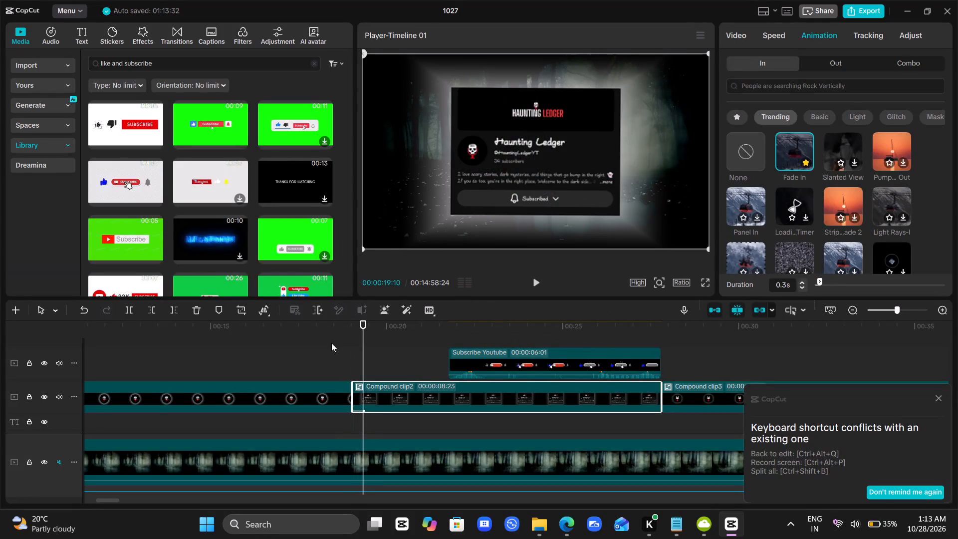
# Play back from just before Compound clip2 through the subscribe overlay and into Compound clip3 to check the clip changes.
pyautogui.click(331, 343)
pyautogui.moveTo(331, 343); pyautogui.dragTo(290, 345)
pyautogui.press('space')
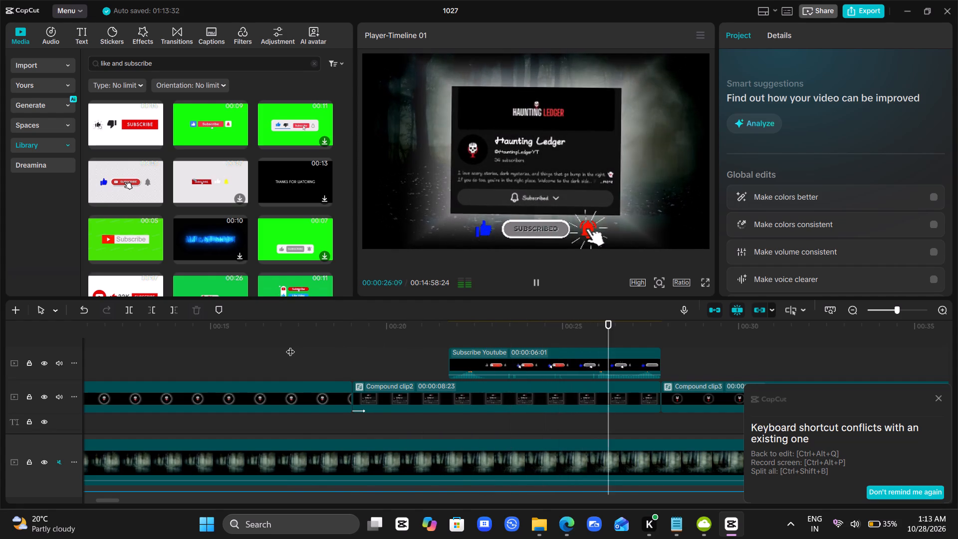
pyautogui.press('space')
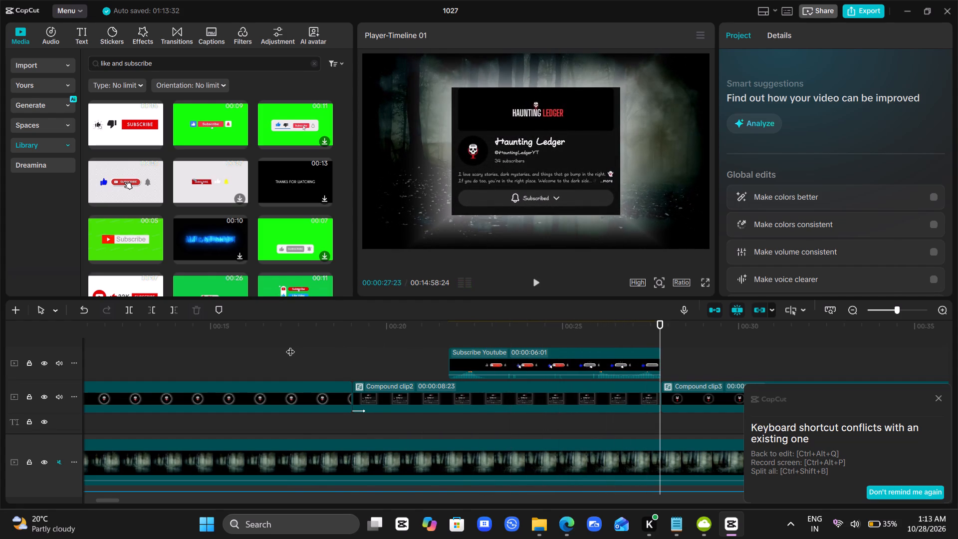
pyautogui.hscroll(-1, 290, 345)
pyautogui.press('space')
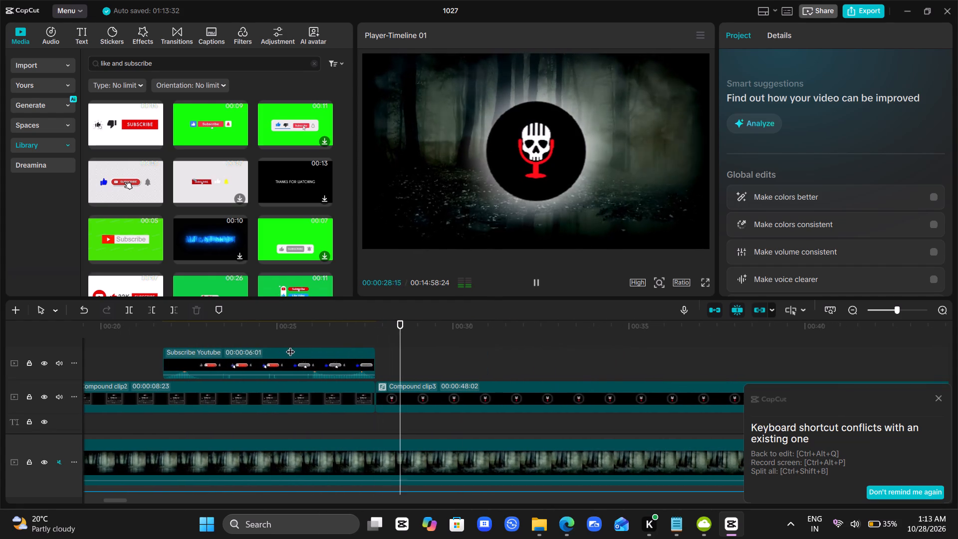
pyautogui.press('space')
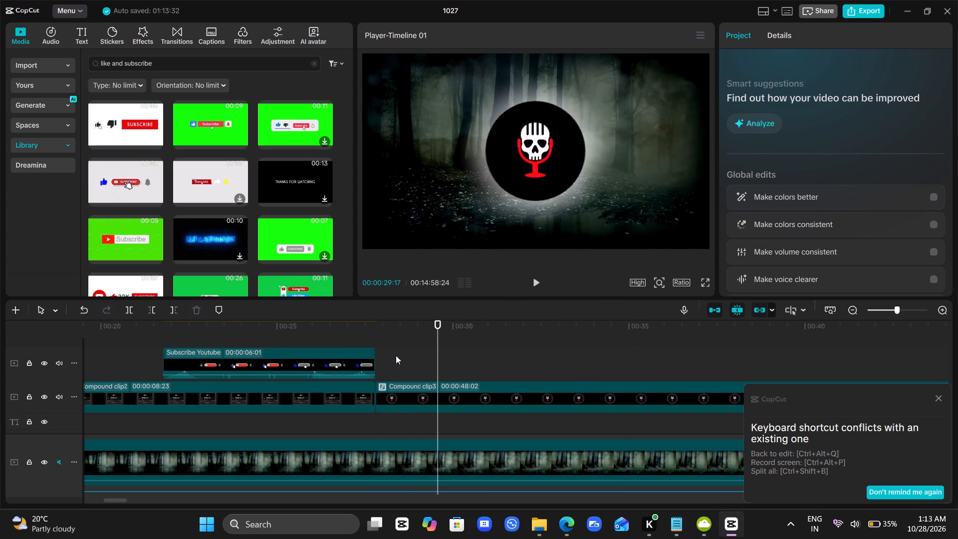
pyautogui.click(442, 357)
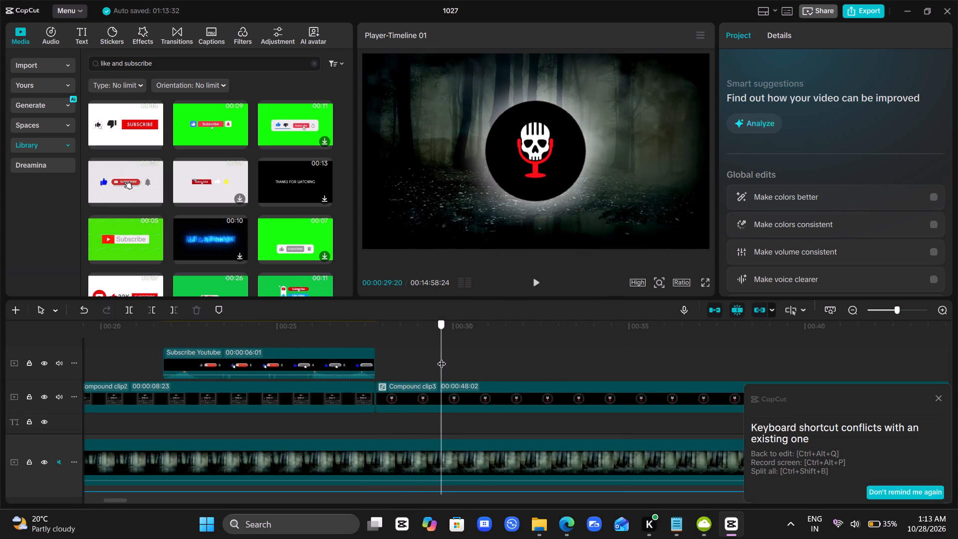
pyautogui.moveTo(442, 357); pyautogui.dragTo(360, 365)
pyautogui.press('space')
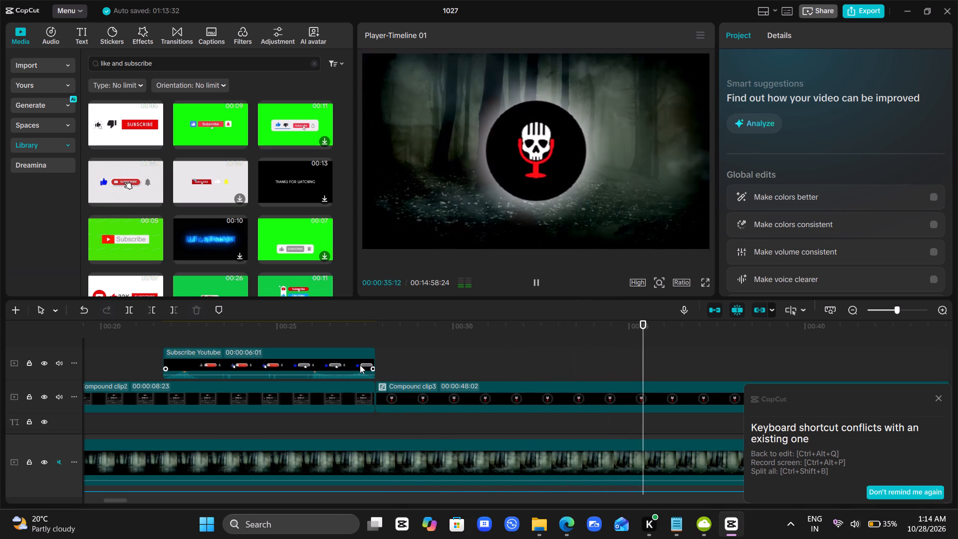
pyautogui.hscroll(-2, 360, 365)
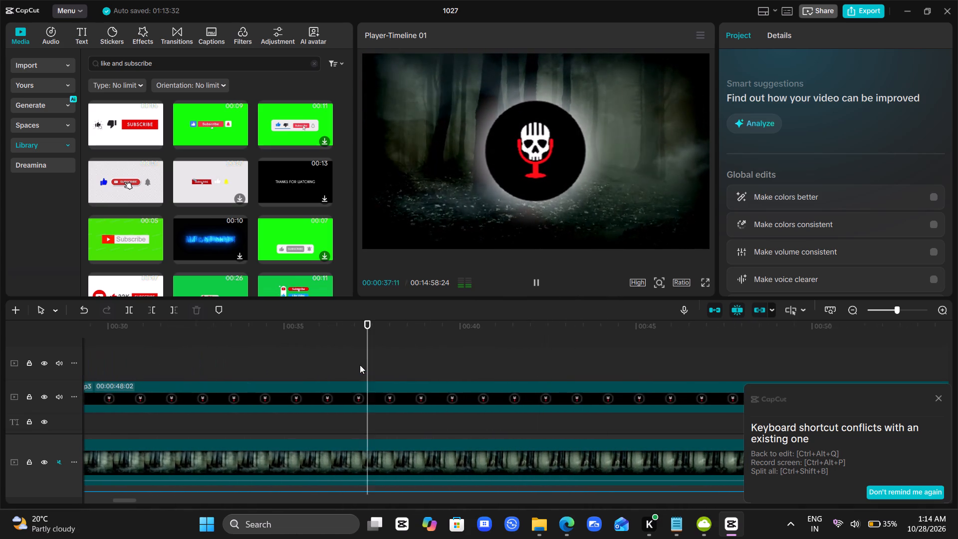
pyautogui.hscroll(-1, 360, 365)
pyautogui.press('space')
# Return to the start of the timeline and generate English auto captions for the video.
pyautogui.hscroll(5, 360, 365)
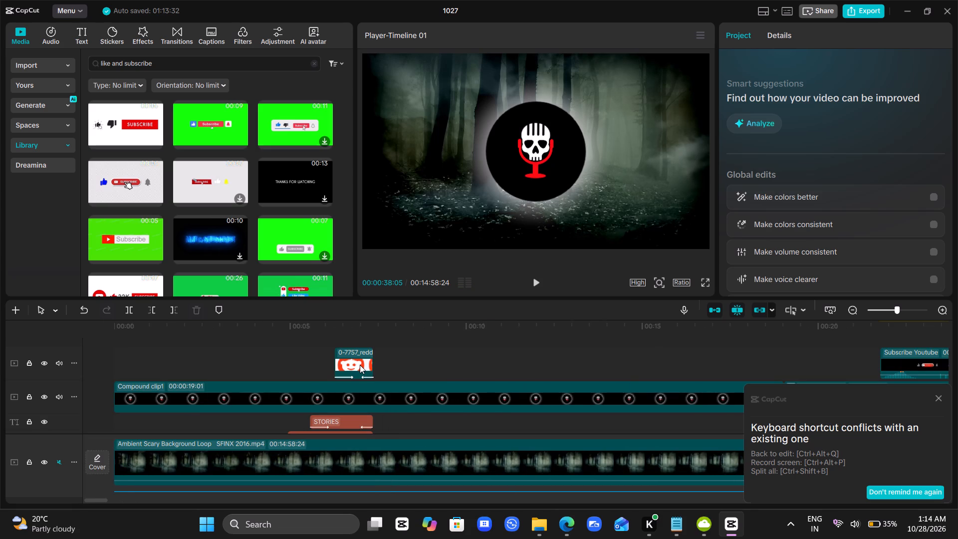
pyautogui.hscroll(1, 360, 365)
pyautogui.click(271, 367)
pyautogui.moveTo(271, 367); pyautogui.dragTo(35, 425)
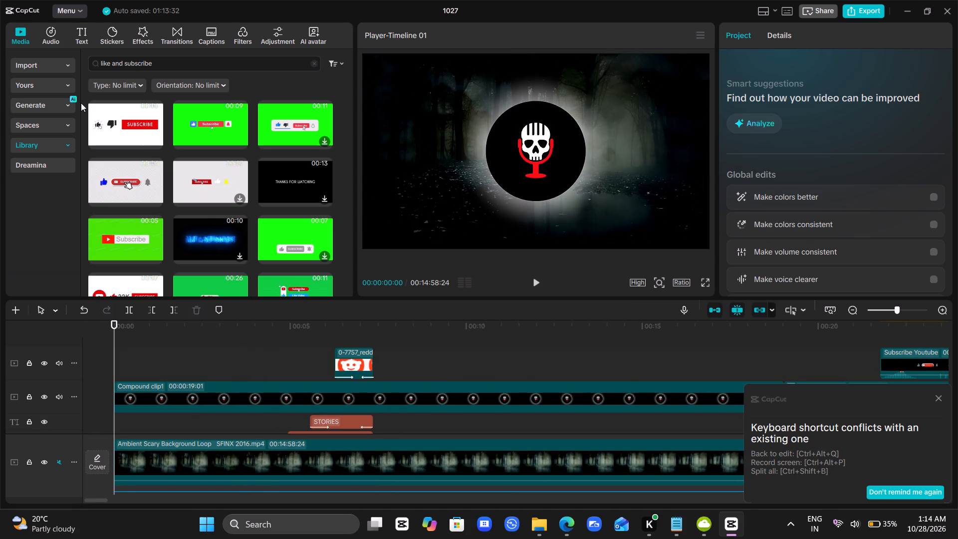
pyautogui.click(47, 36)
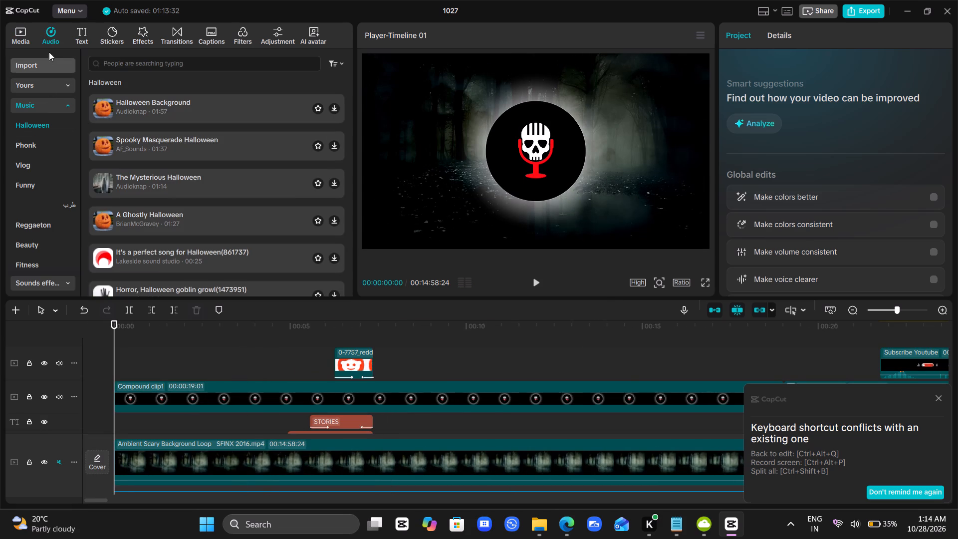
pyautogui.click(78, 32)
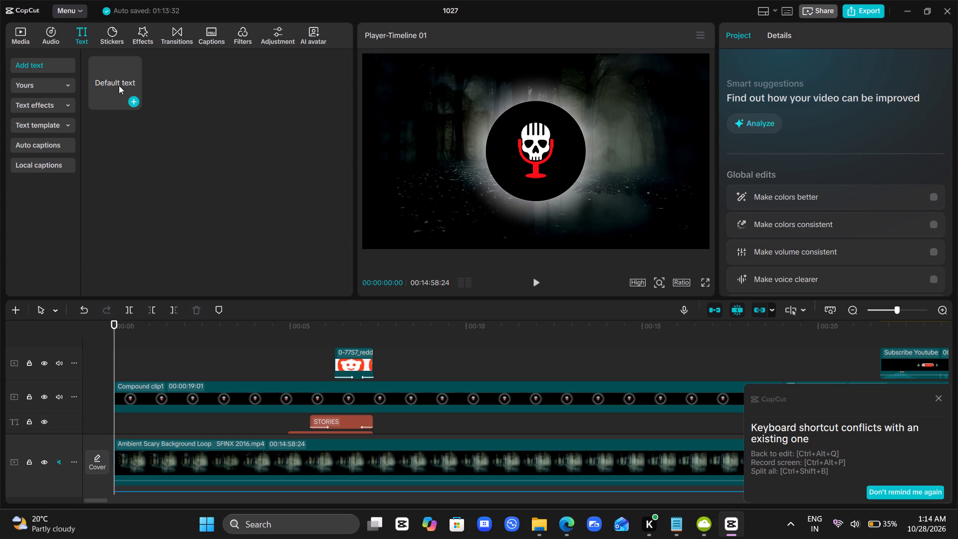
pyautogui.click(49, 151)
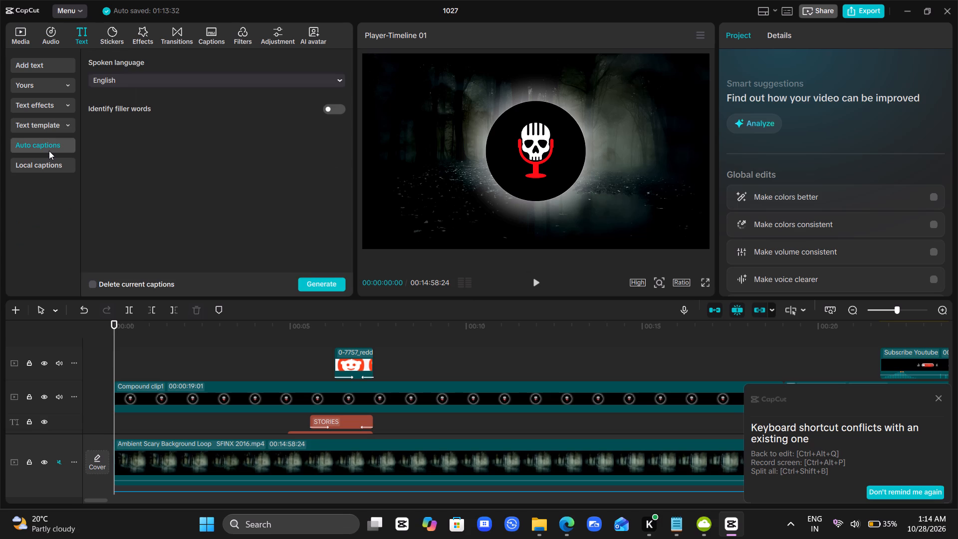
pyautogui.click(317, 286)
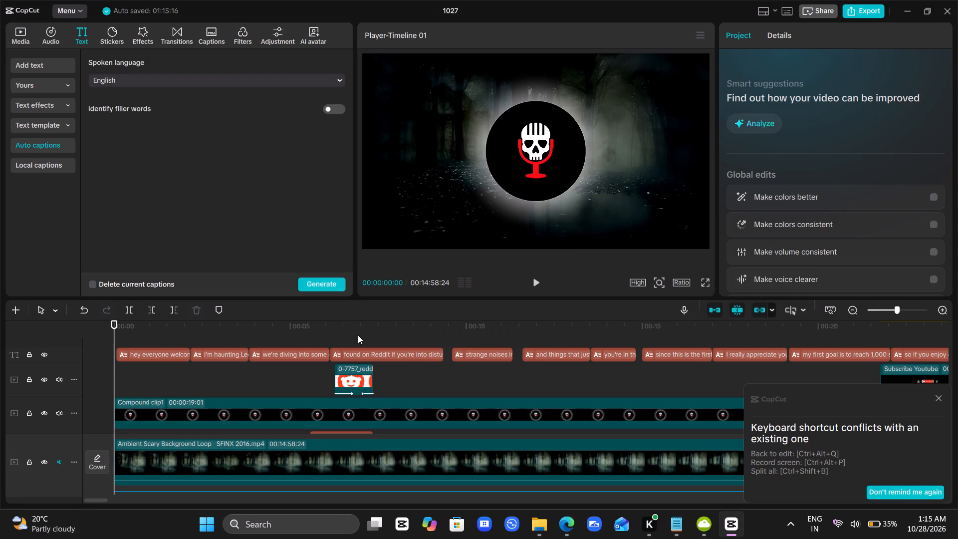
# Play back the generated captions over the intro, then return to the first caption and select it.
pyautogui.press('space')
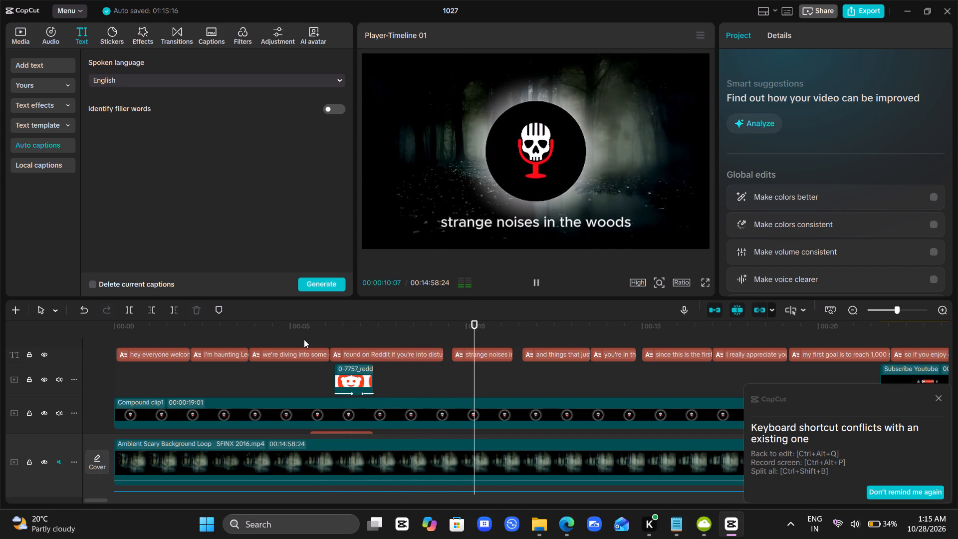
pyautogui.press('space')
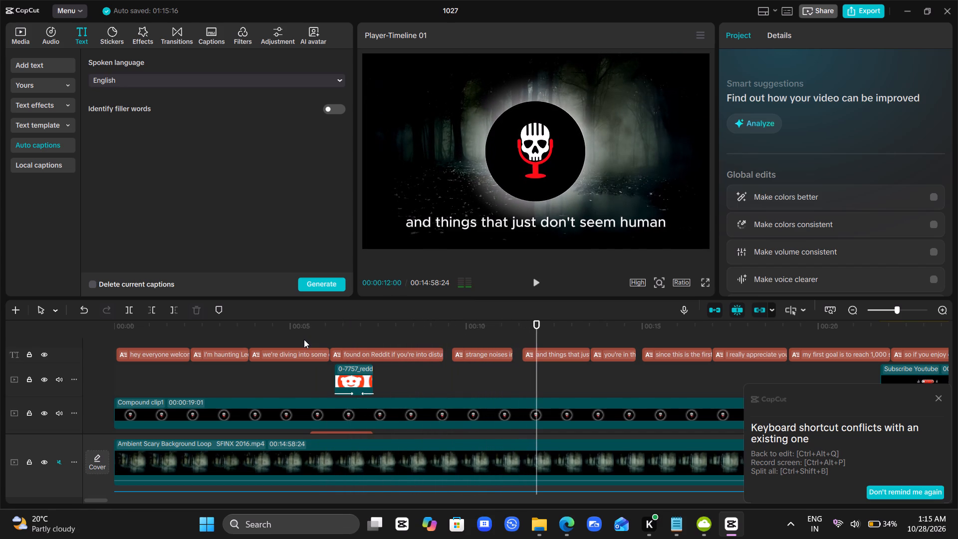
pyautogui.click(165, 333)
pyautogui.moveTo(165, 333); pyautogui.dragTo(138, 355)
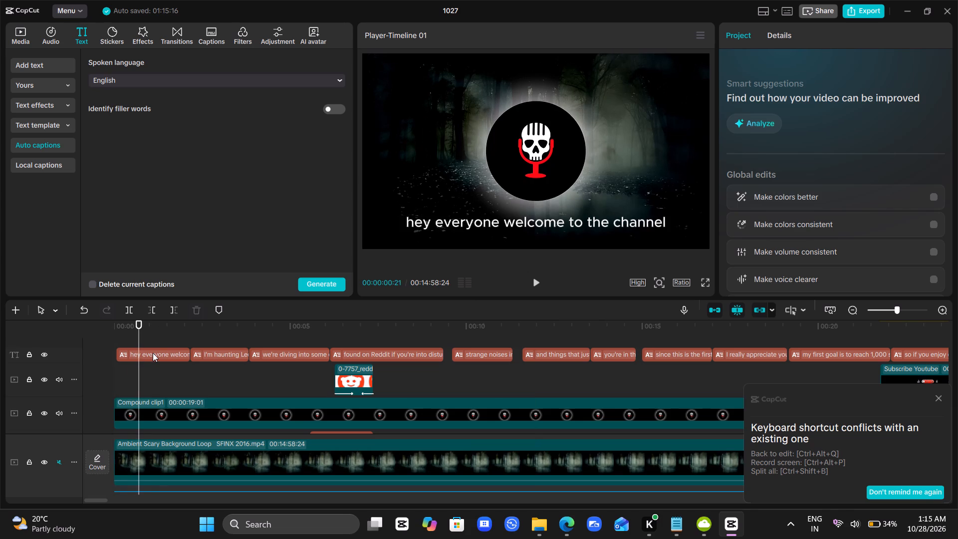
pyautogui.click(153, 353)
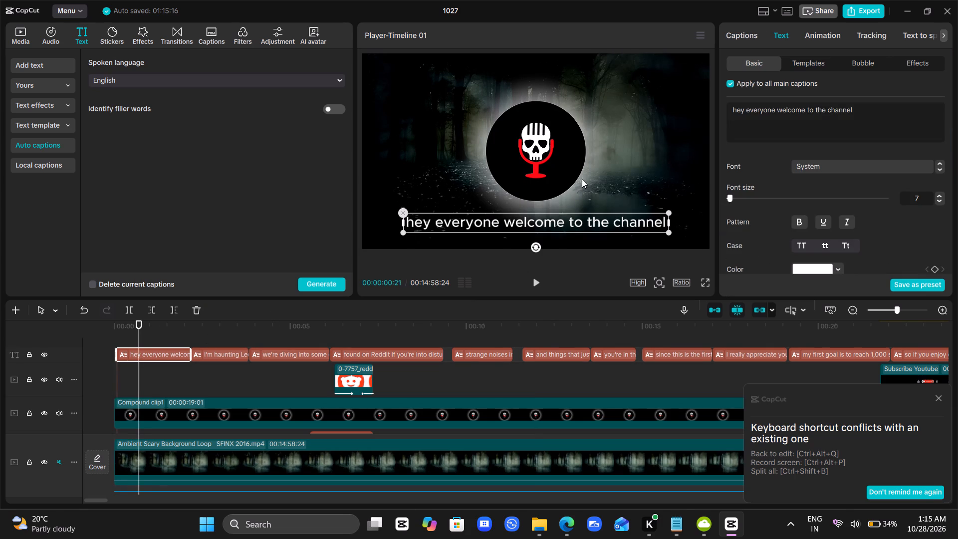
# Delete all captions from "story 1 I killed my mother" through the last one, keeping only the intro captions.
pyautogui.hscroll(-3, 470, 358)
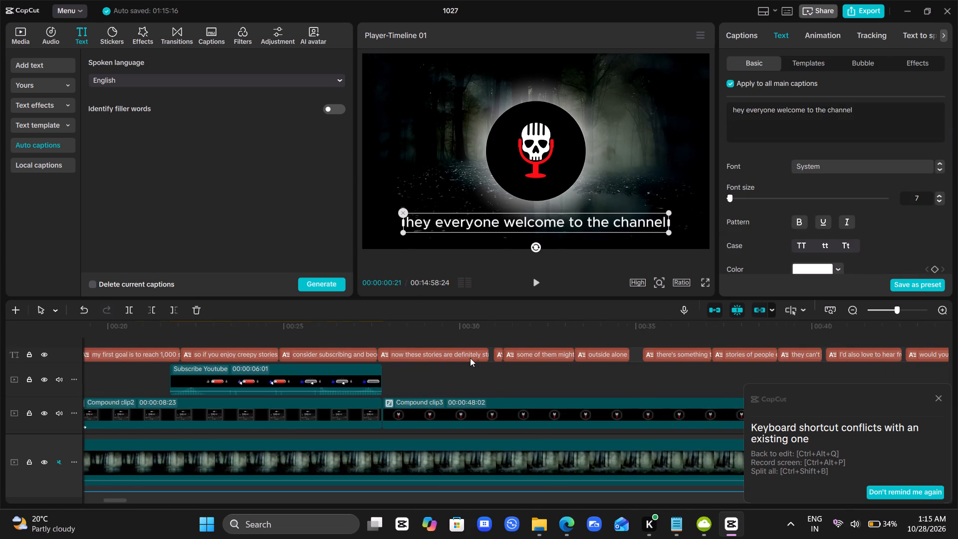
pyautogui.hscroll(-6, 470, 358)
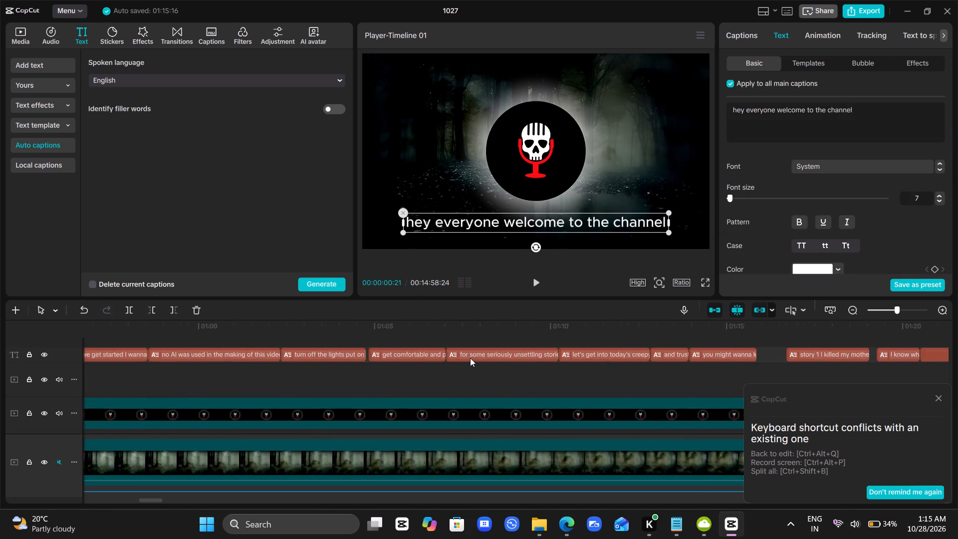
pyautogui.hscroll(-2, 470, 358)
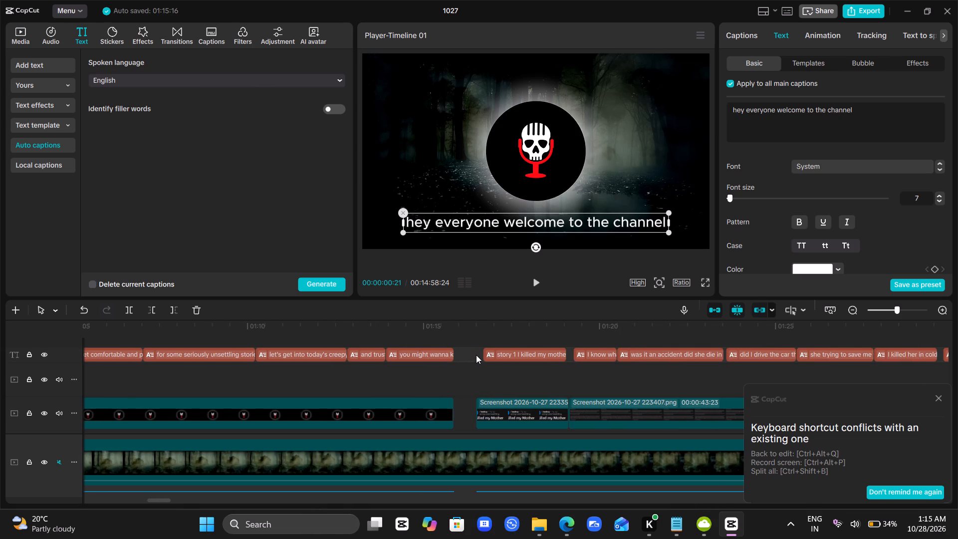
pyautogui.moveTo(476, 354); pyautogui.dragTo(957, 356)
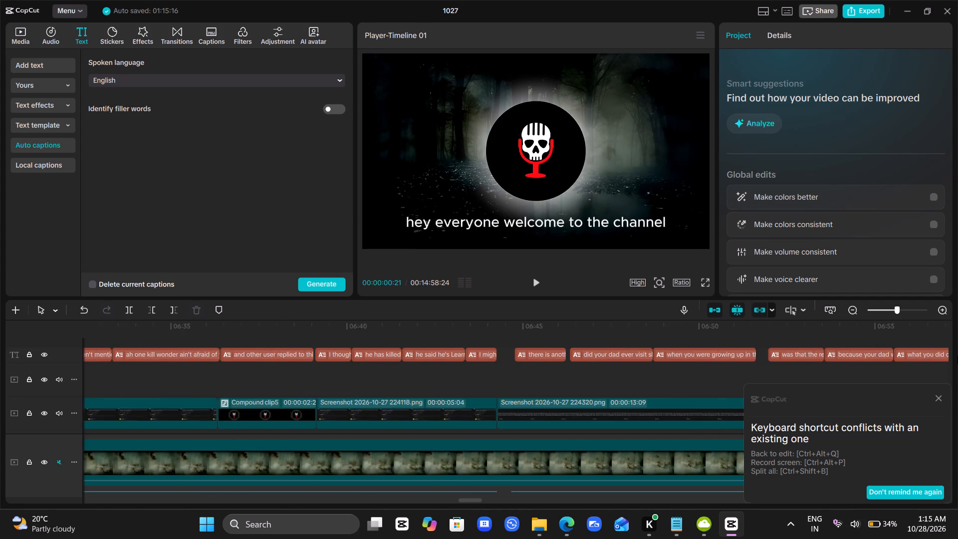
pyautogui.moveTo(957, 356); pyautogui.dragTo(171, 359)
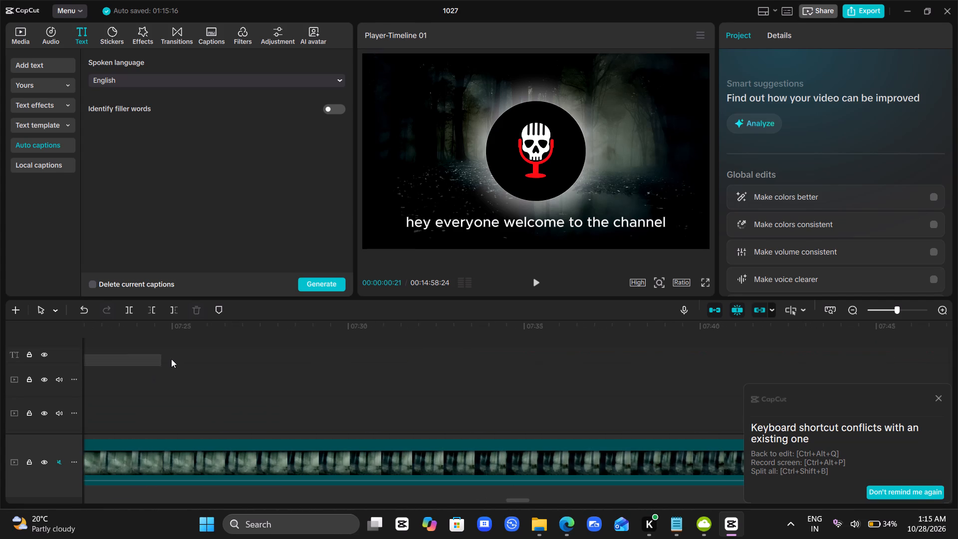
pyautogui.moveTo(171, 359); pyautogui.dragTo(173, 357)
pyautogui.hscroll(3, 173, 357)
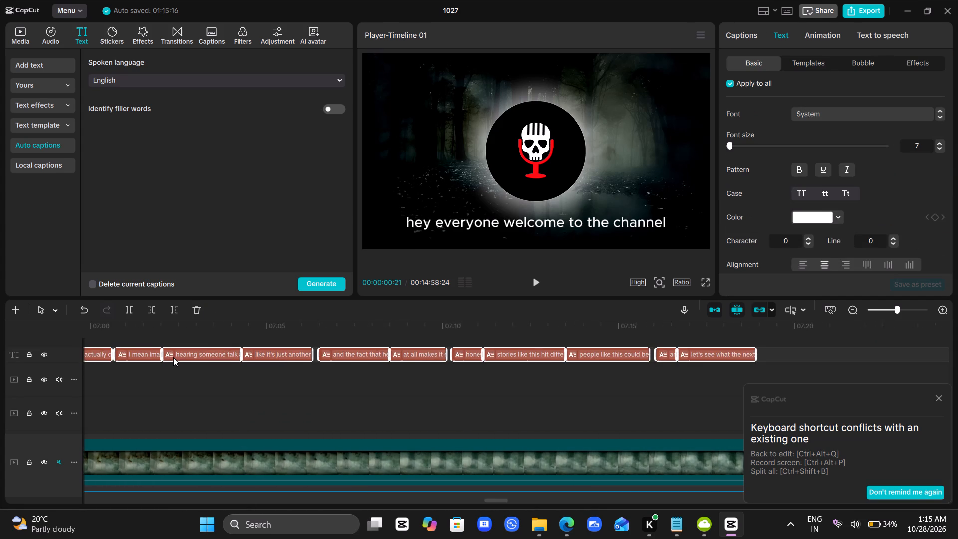
pyautogui.press('BackSpace')
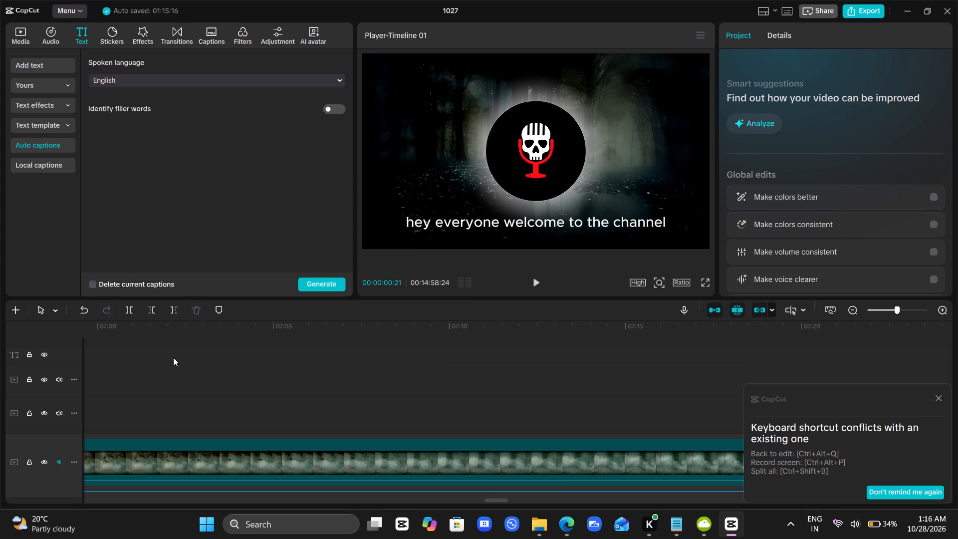
# Select the first caption, "hey everyone welcome to the channel", and browse the text templates available for it.
pyautogui.hscroll(17, 219, 387)
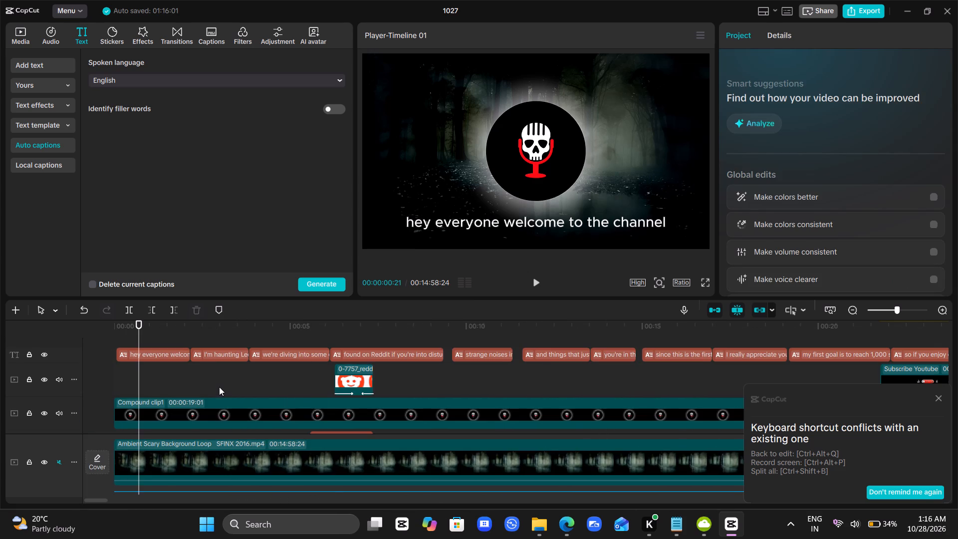
pyautogui.hscroll(4, 219, 387)
pyautogui.click(172, 358)
pyautogui.click(819, 60)
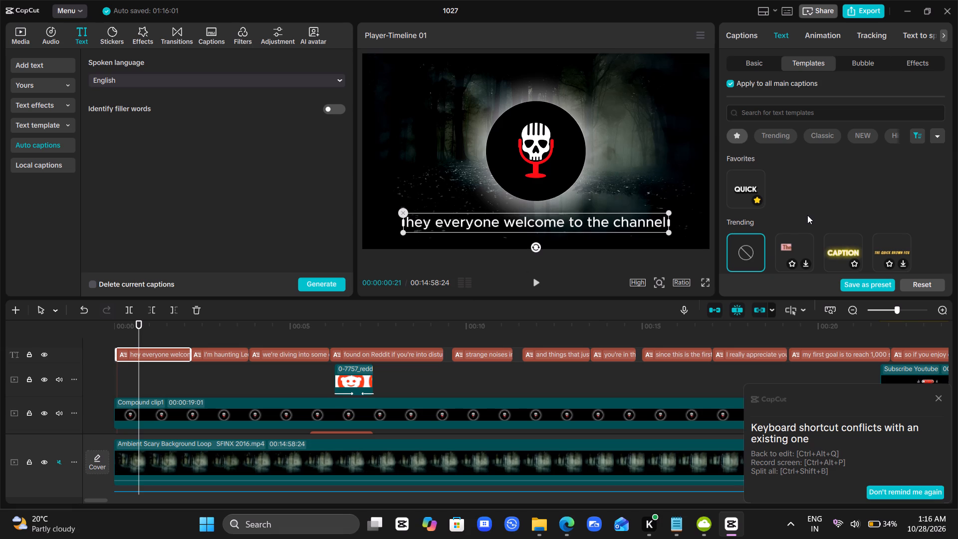
pyautogui.scroll(-2, 773, 225)
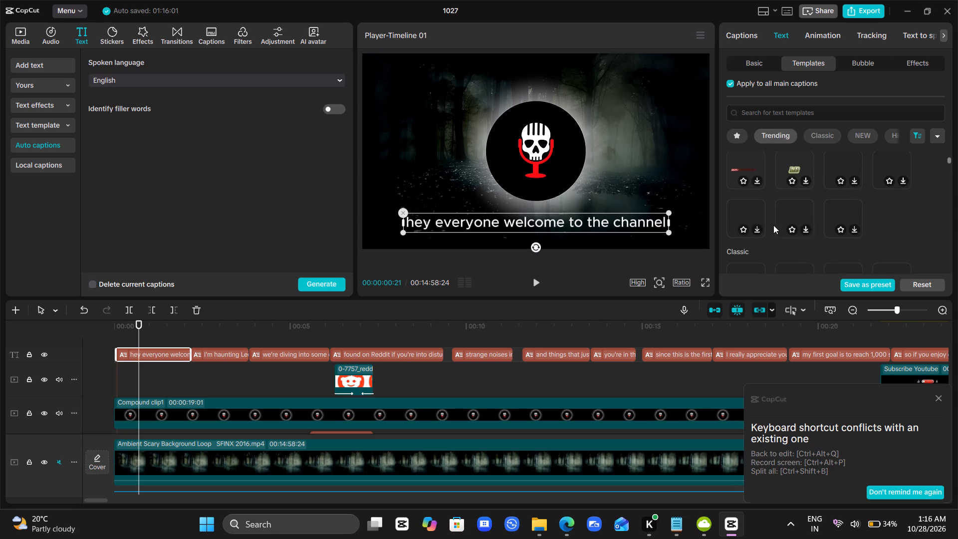
pyautogui.scroll(-1, 773, 225)
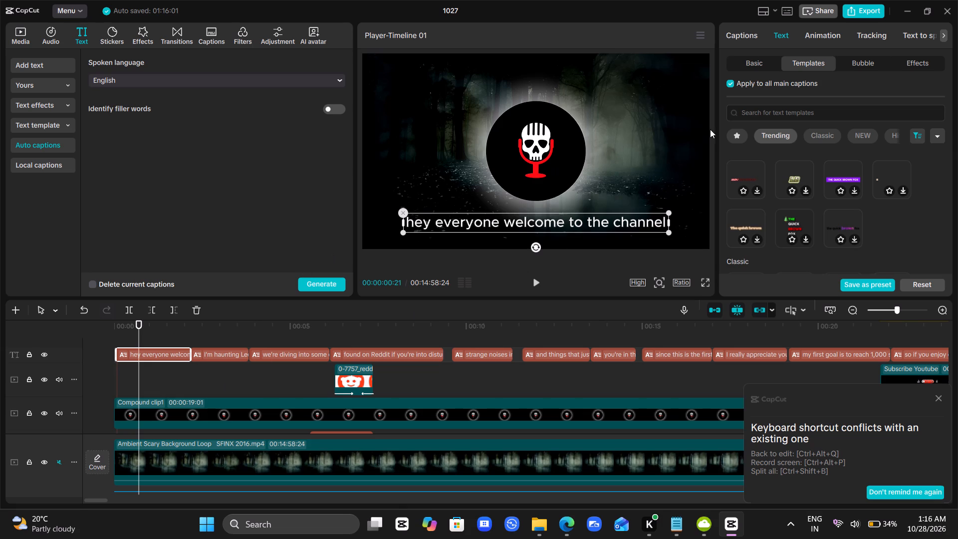
# Look through the basic text settings of the first caption, from font to transform, and return to the caption list.
pyautogui.click(763, 63)
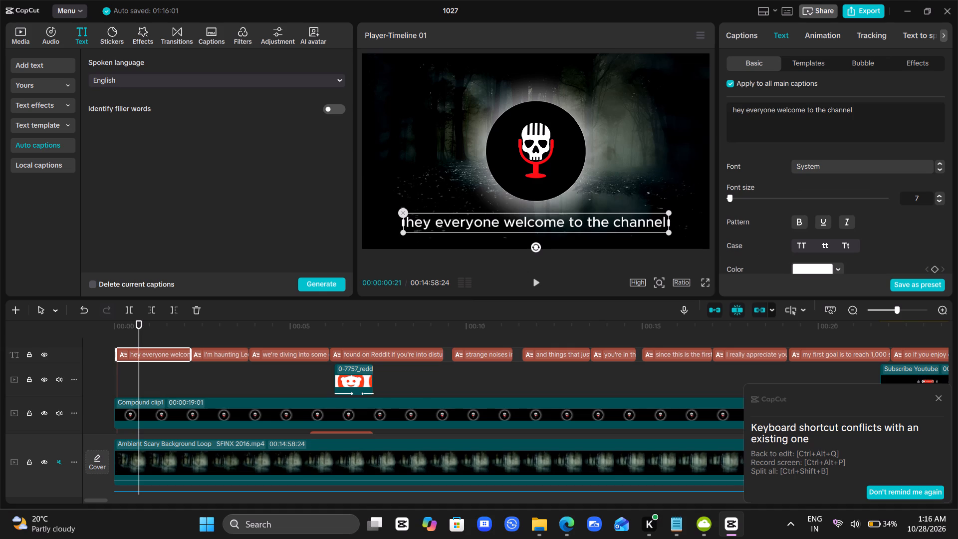
pyautogui.click(778, 110)
pyautogui.scroll(-1, 773, 242)
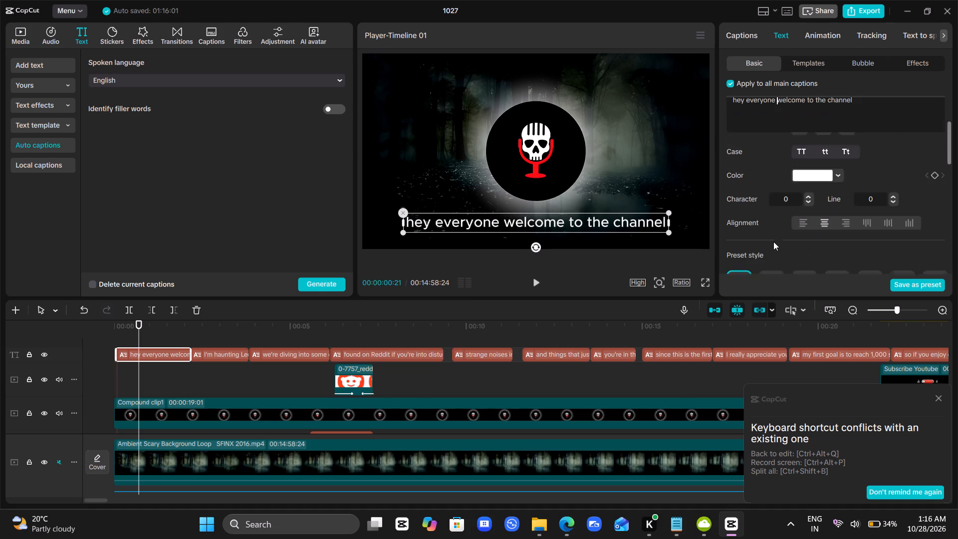
pyautogui.scroll(-2, 773, 242)
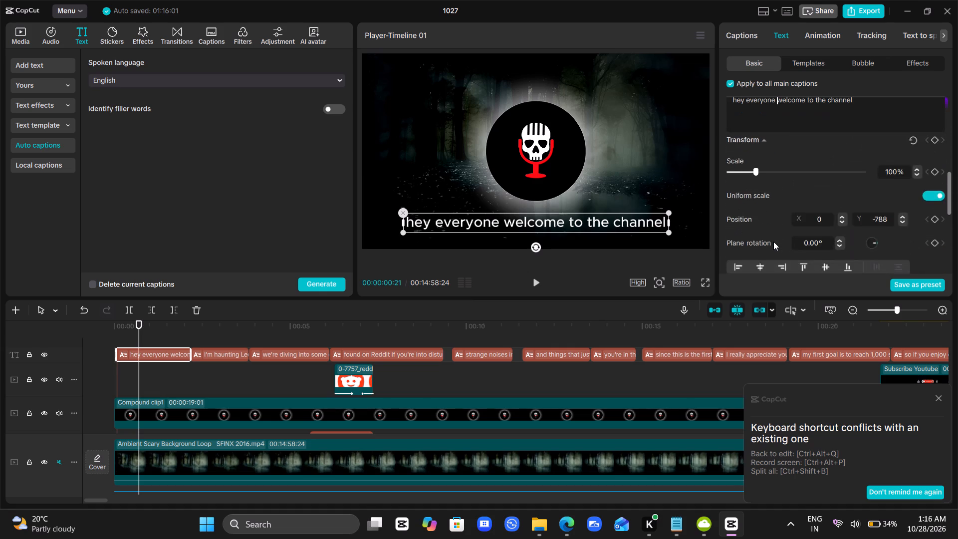
pyautogui.scroll(-1, 773, 242)
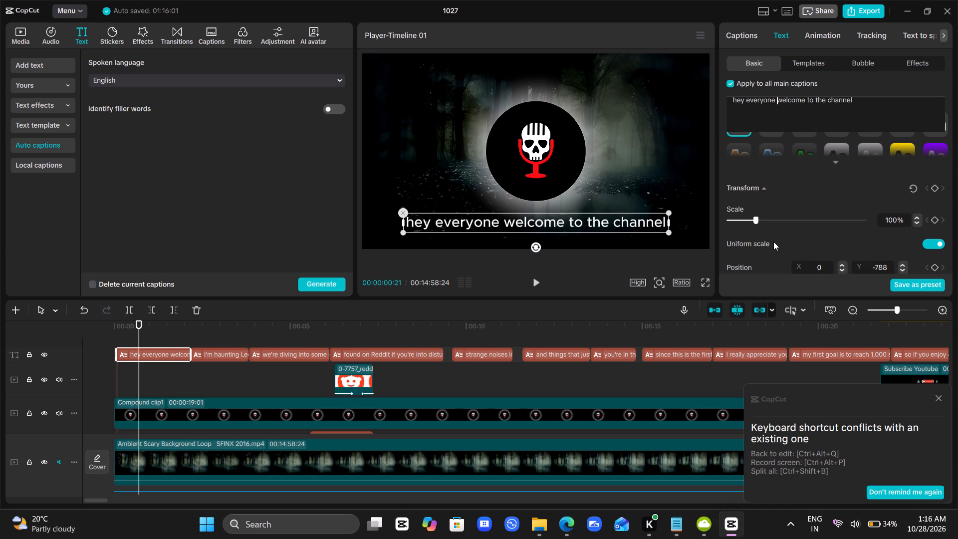
pyautogui.scroll(-1, 773, 242)
pyautogui.click(749, 40)
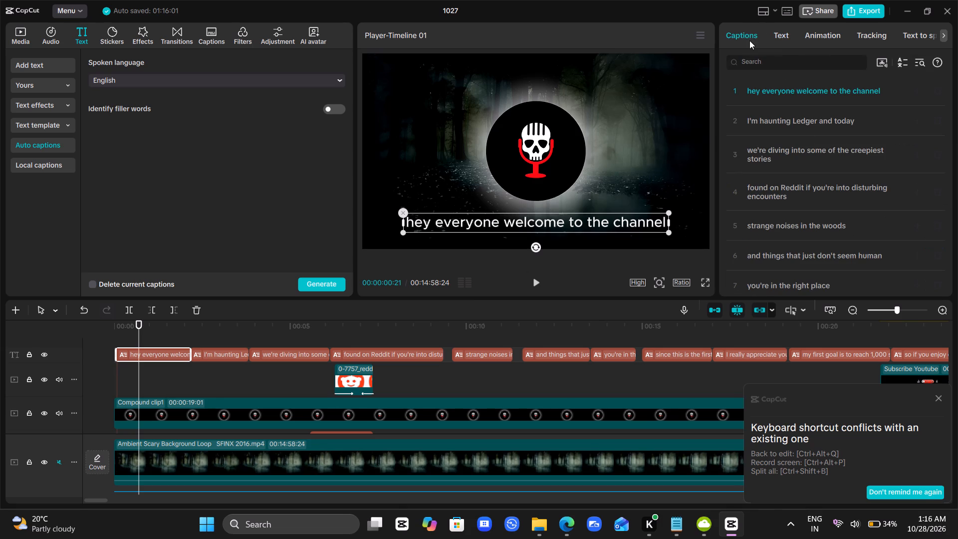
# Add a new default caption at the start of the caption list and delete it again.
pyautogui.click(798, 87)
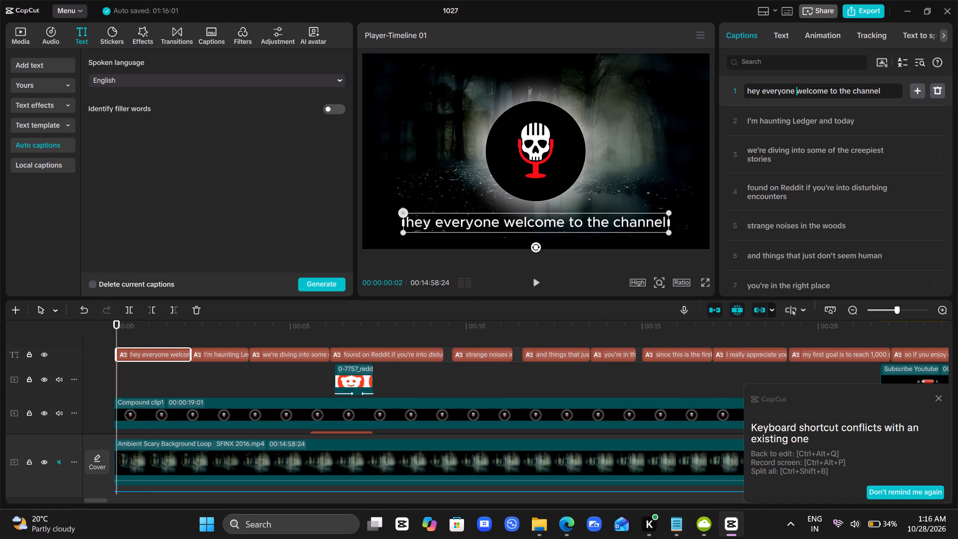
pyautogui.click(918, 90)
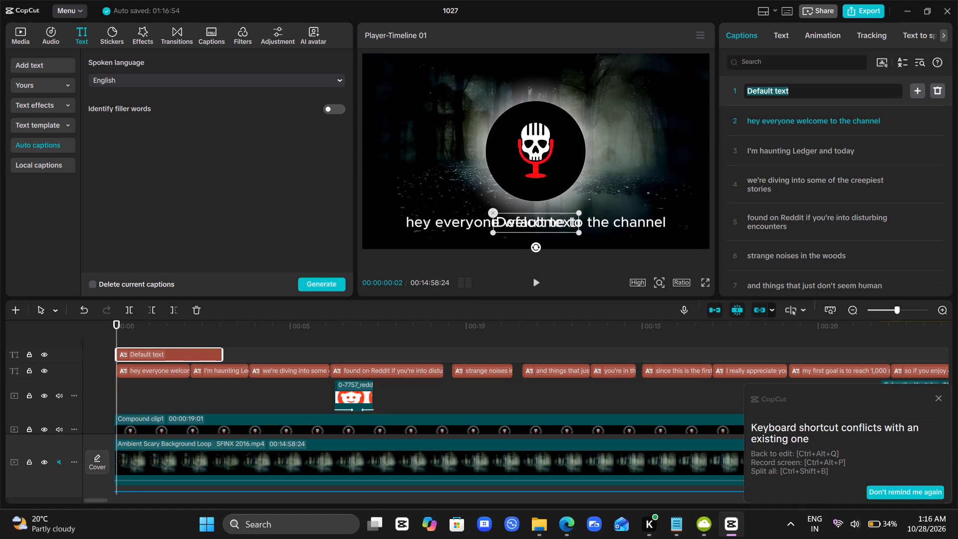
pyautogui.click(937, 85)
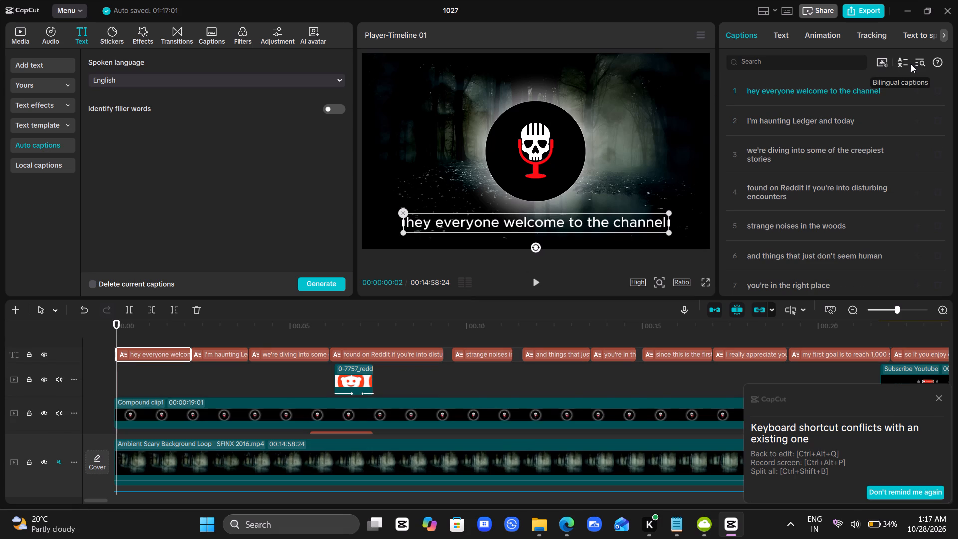
# Split the first caption into "hey everyone" and "welcome to the channel".
pyautogui.click(812, 94)
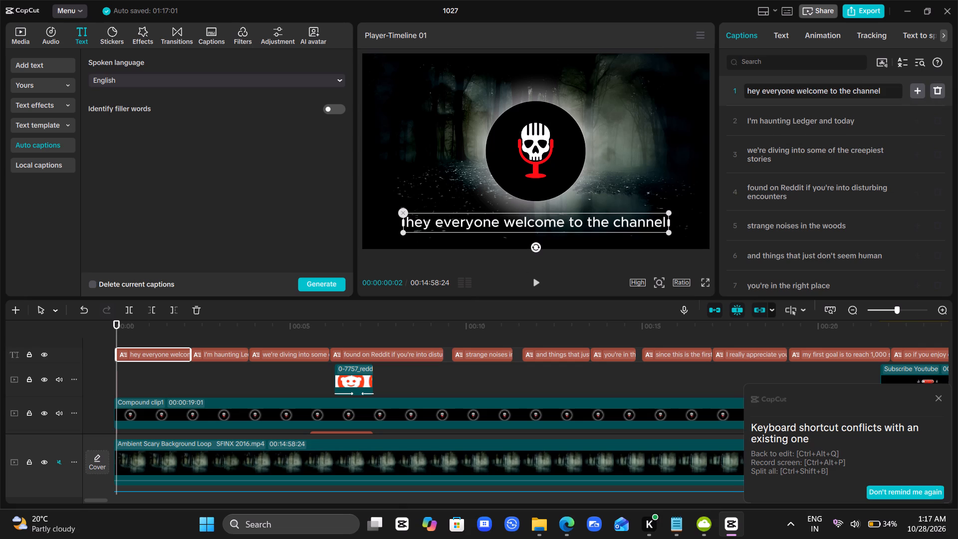
pyautogui.click(797, 95)
pyautogui.press('Return')
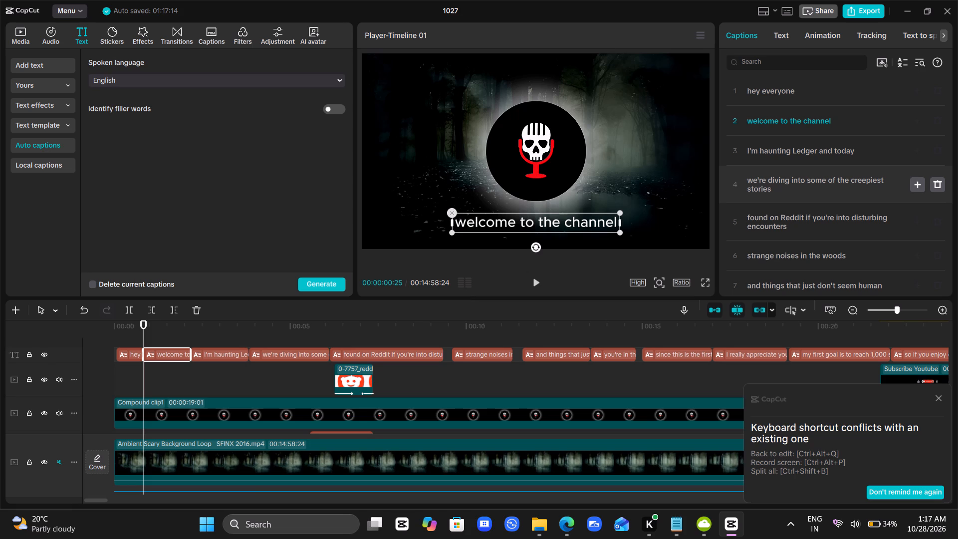
# Split the creepiest stories caption into "we're diving into" and "some of the creepiest stories".
pyautogui.click(805, 183)
pyautogui.press('Right')
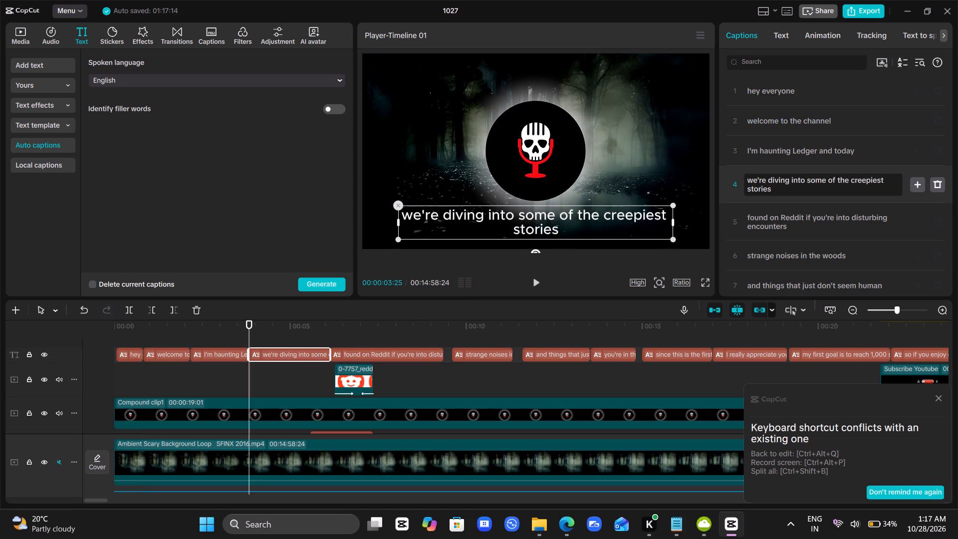
pyautogui.press('BackSpace')
pyautogui.press('Return')
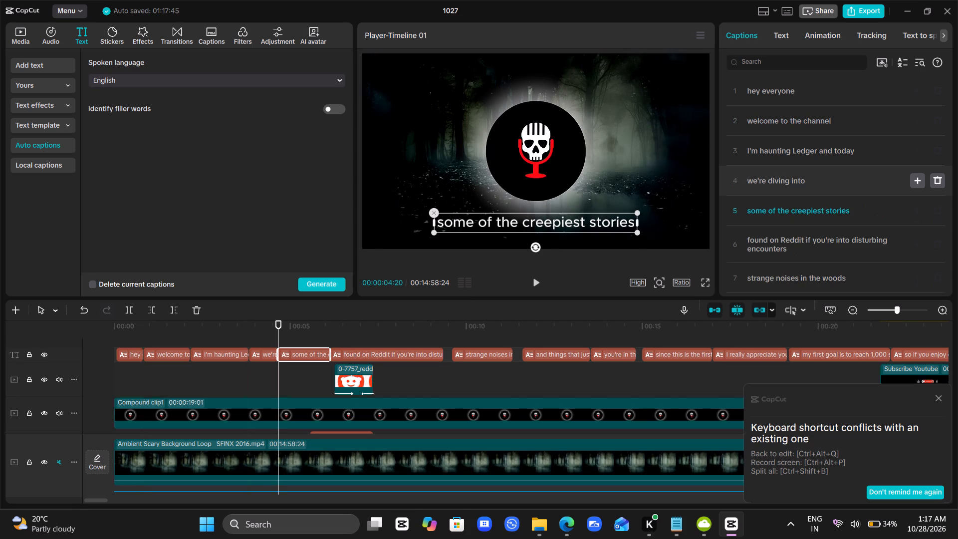
# Split the Reddit caption into "found on Reddit" and "if you're into disturbing encounters".
pyautogui.scroll(-1, 816, 254)
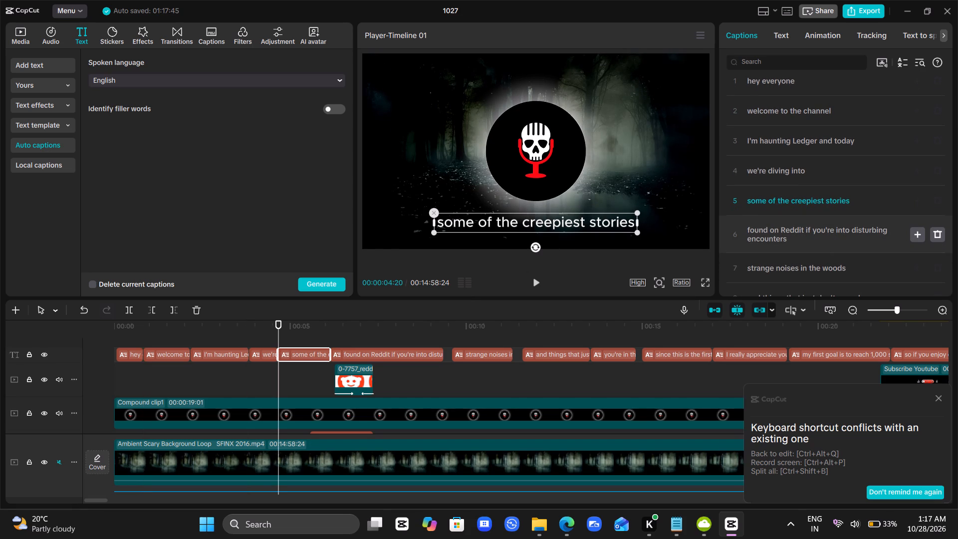
pyautogui.click(808, 234)
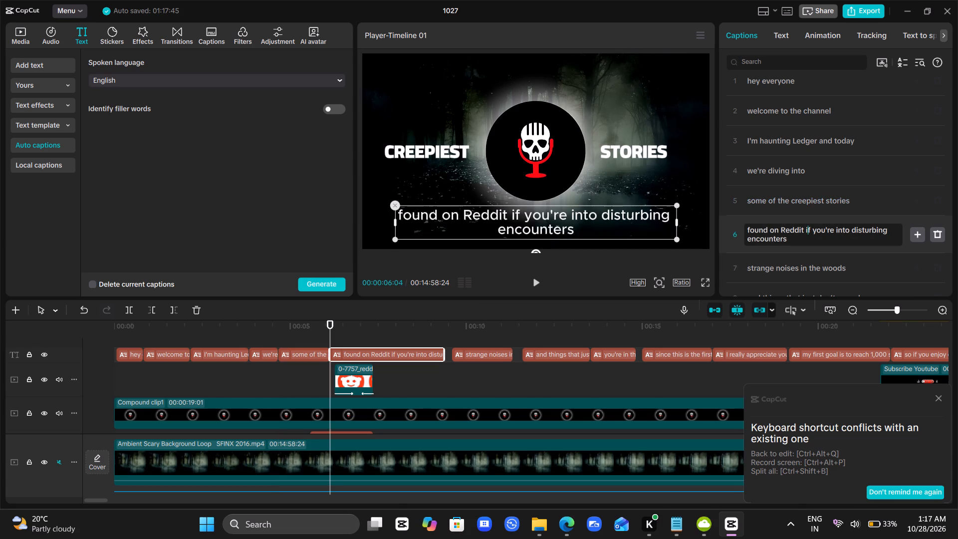
pyautogui.press('Left')
pyautogui.press('BackSpace')
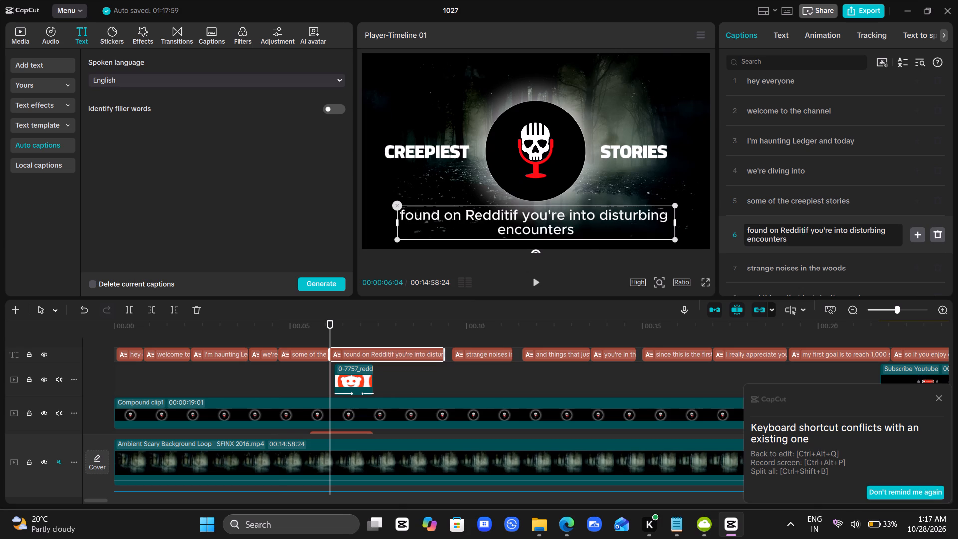
pyautogui.press('Return')
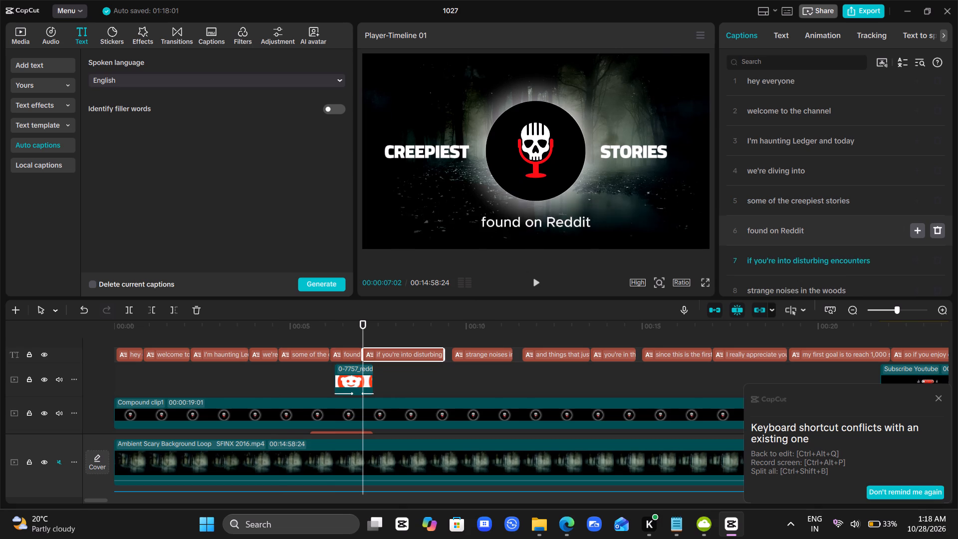
# Check the captions that follow and split the first-video caption into "since this is the" and "first video on the channel".
pyautogui.scroll(-1, 808, 234)
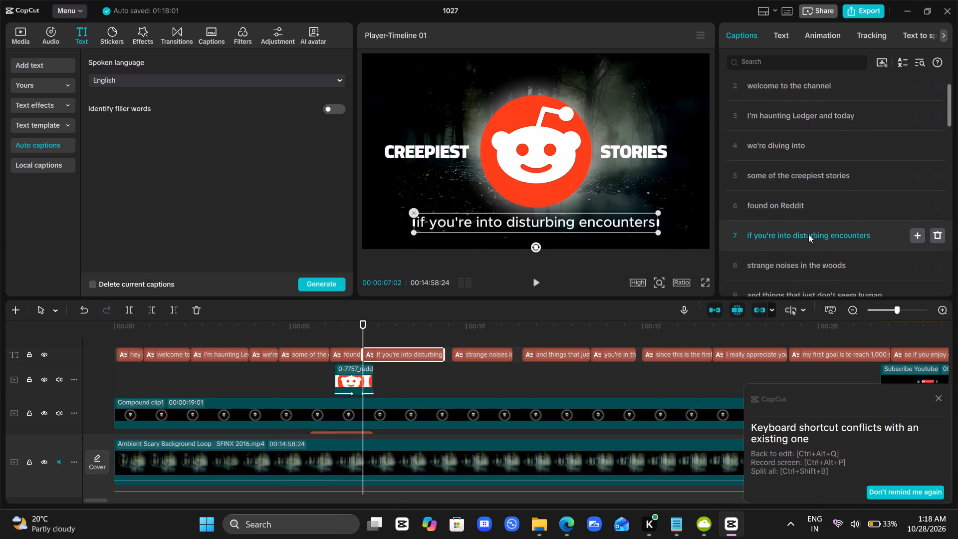
pyautogui.scroll(-2, 808, 234)
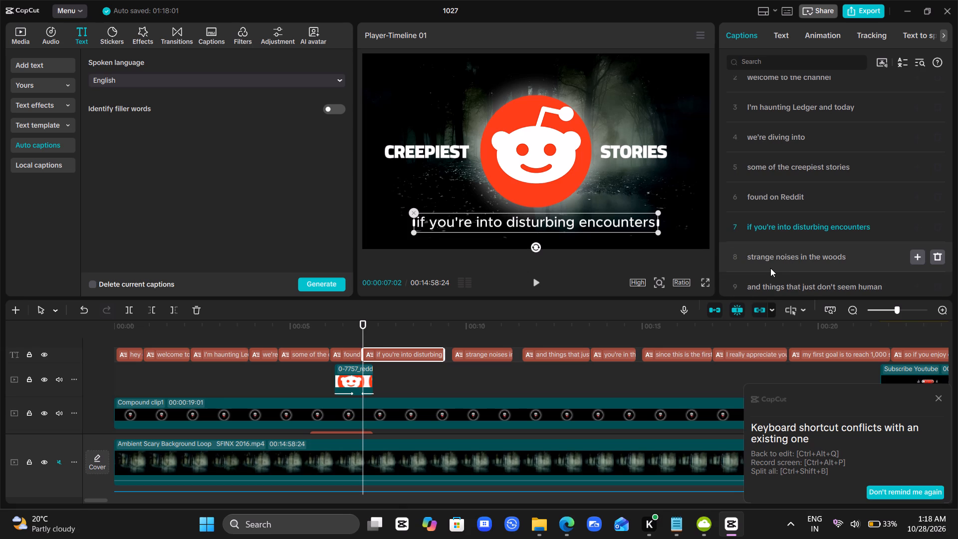
pyautogui.scroll(-1, 770, 268)
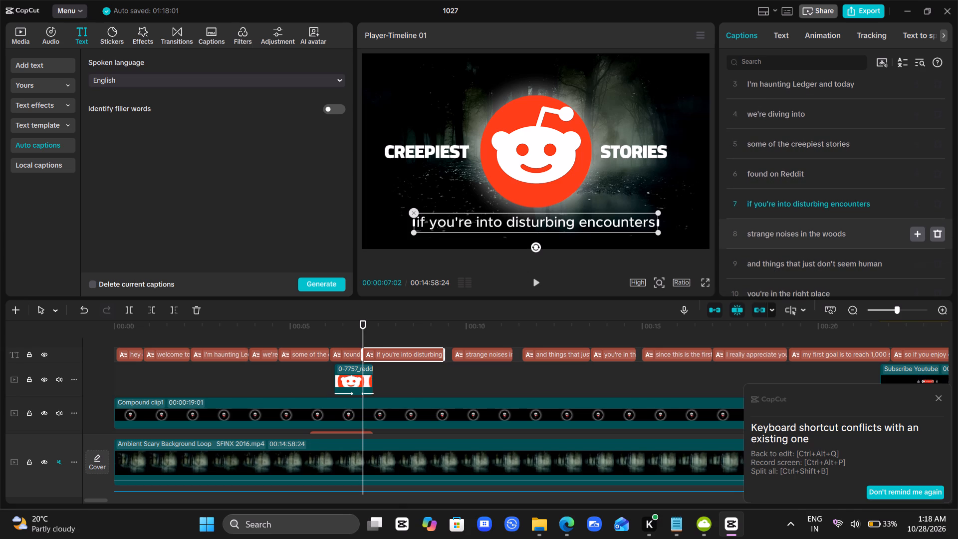
pyautogui.click(807, 240)
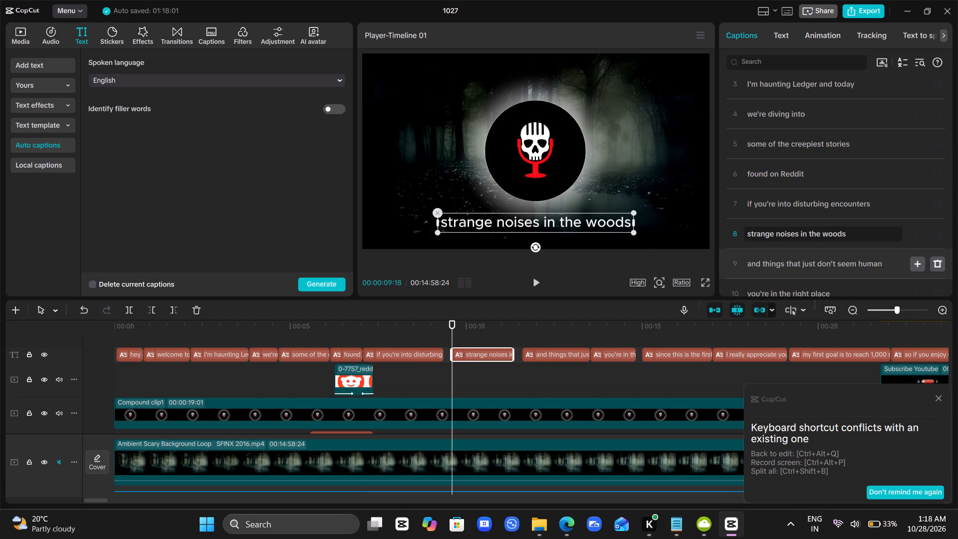
pyautogui.click(807, 268)
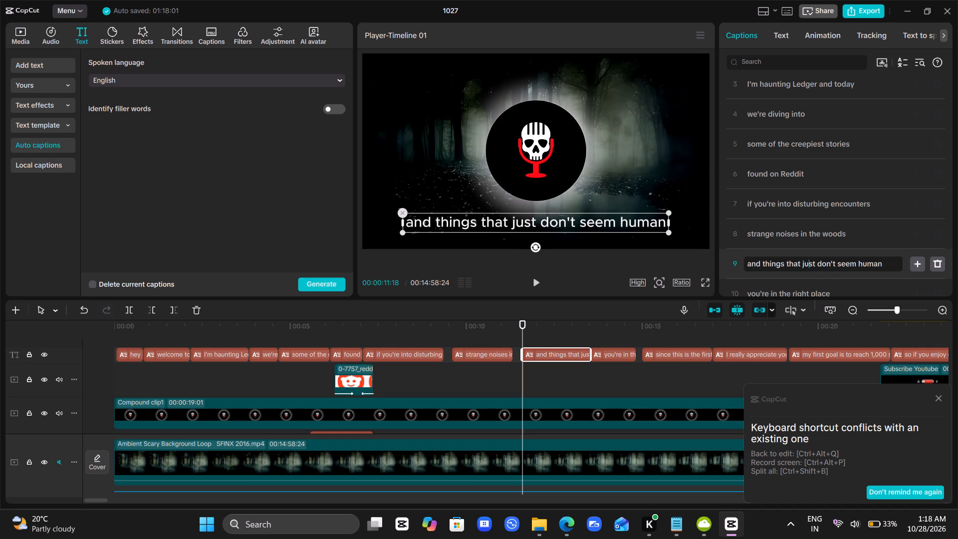
pyautogui.scroll(-2, 837, 268)
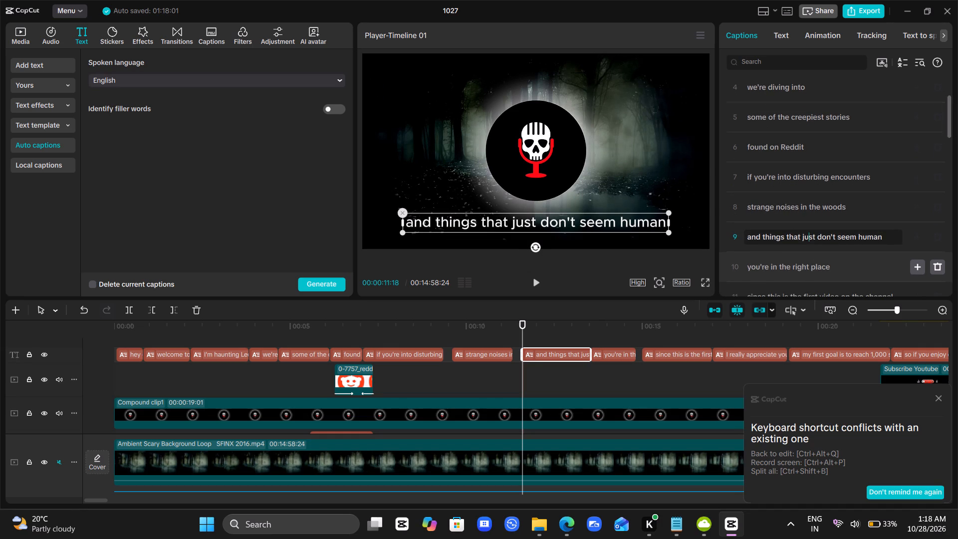
pyautogui.scroll(-1, 801, 275)
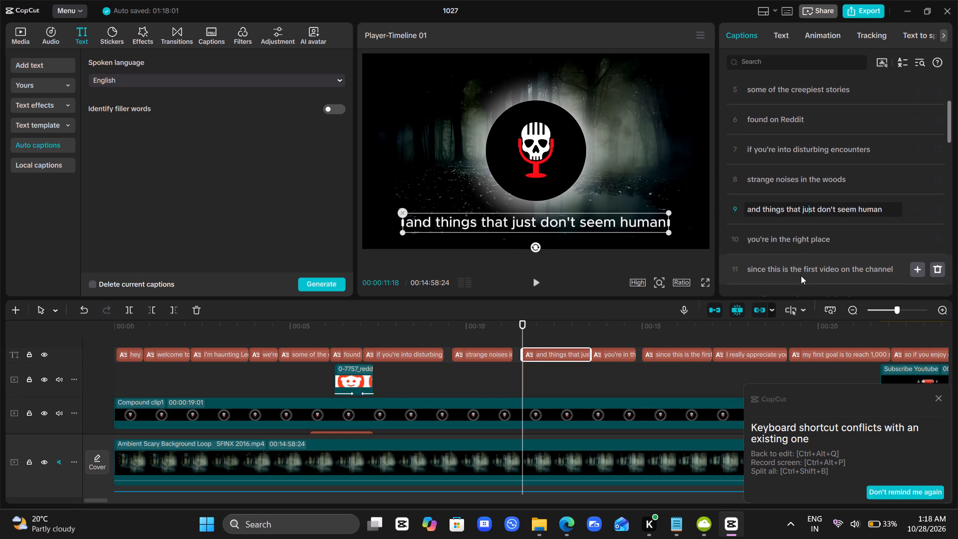
pyautogui.scroll(-1, 801, 275)
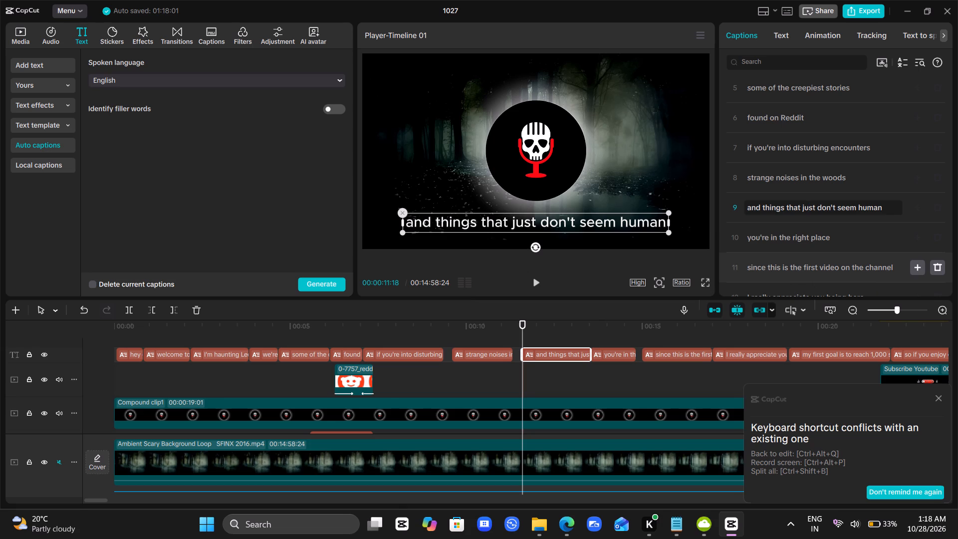
pyautogui.click(803, 270)
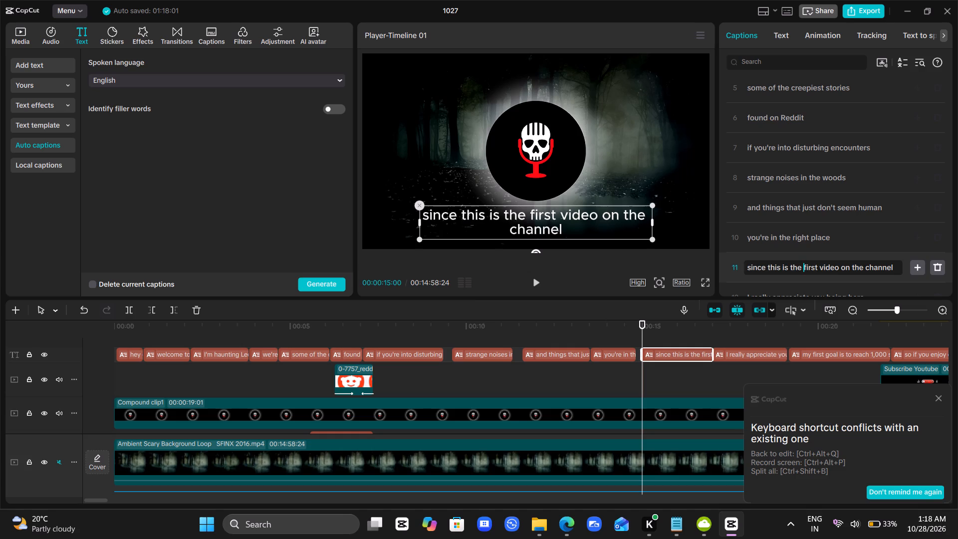
pyautogui.press('Return')
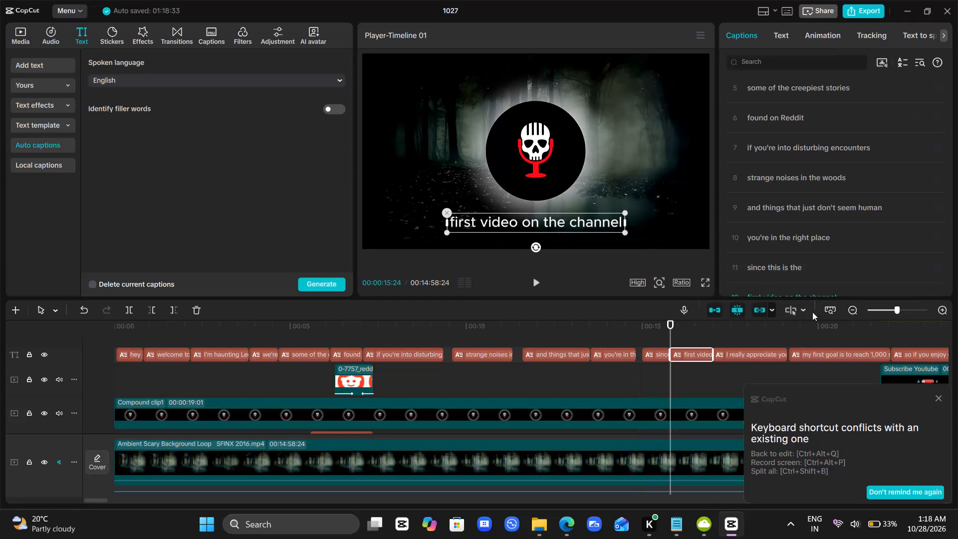
# Review the remaining captions from "first video on the channel" through to the last one for lines that are too long.
pyautogui.scroll(-2, 817, 246)
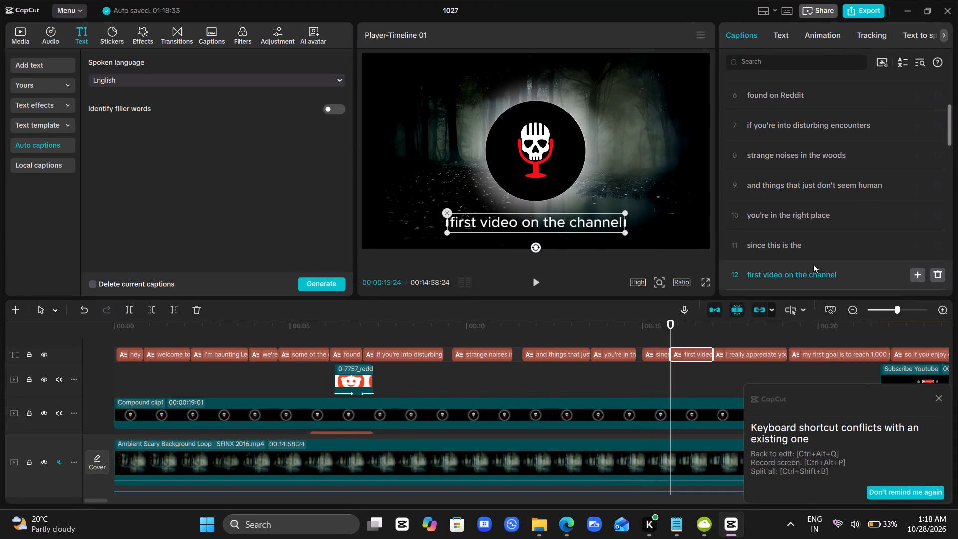
pyautogui.scroll(-4, 822, 193)
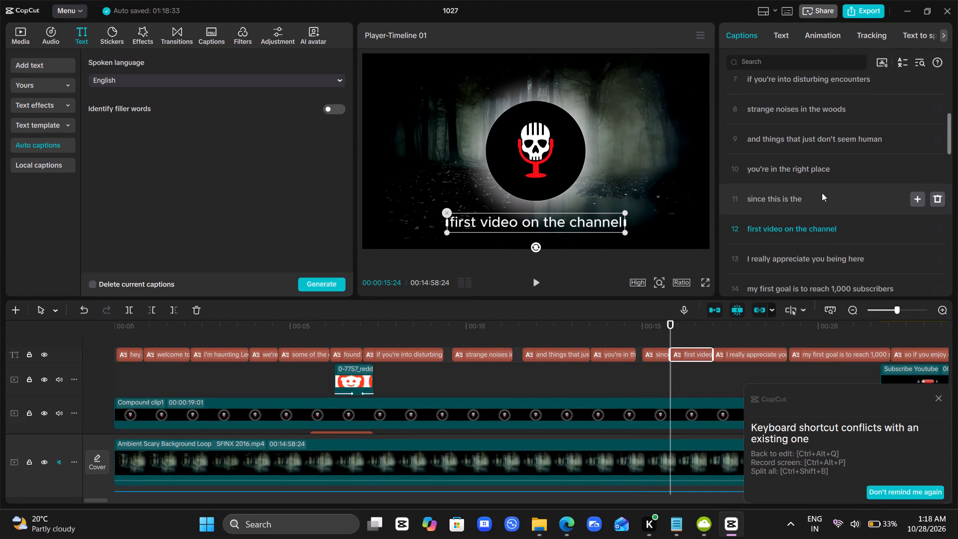
pyautogui.scroll(-2, 822, 193)
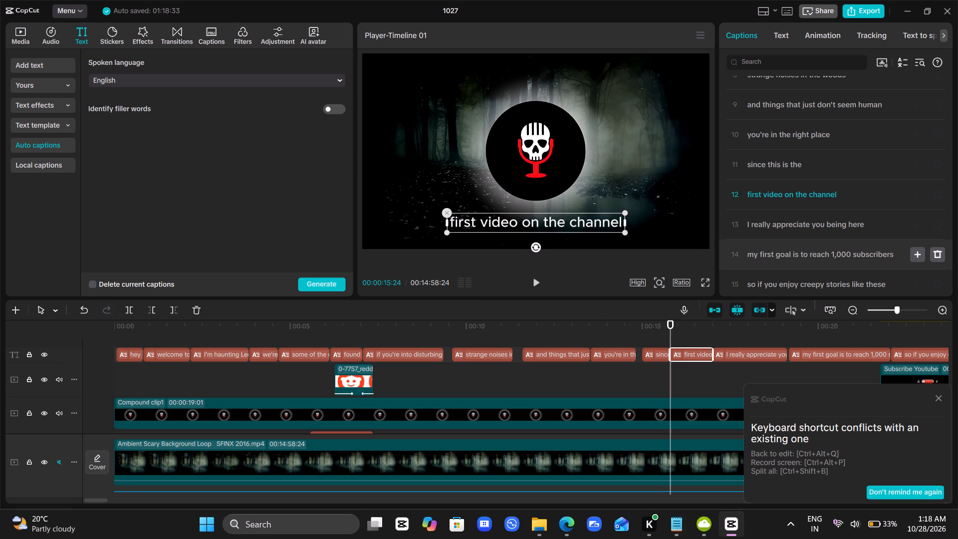
pyautogui.scroll(-1, 787, 251)
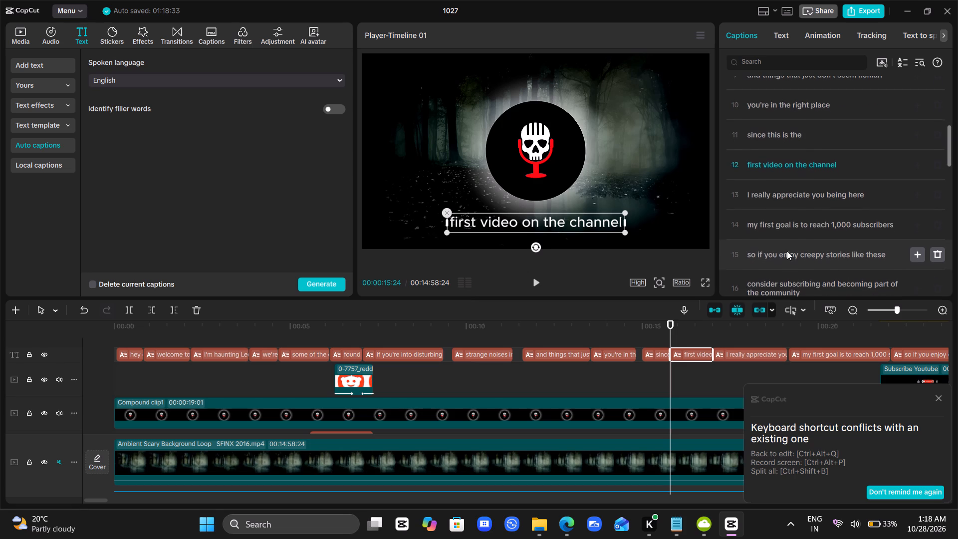
pyautogui.scroll(-3, 787, 251)
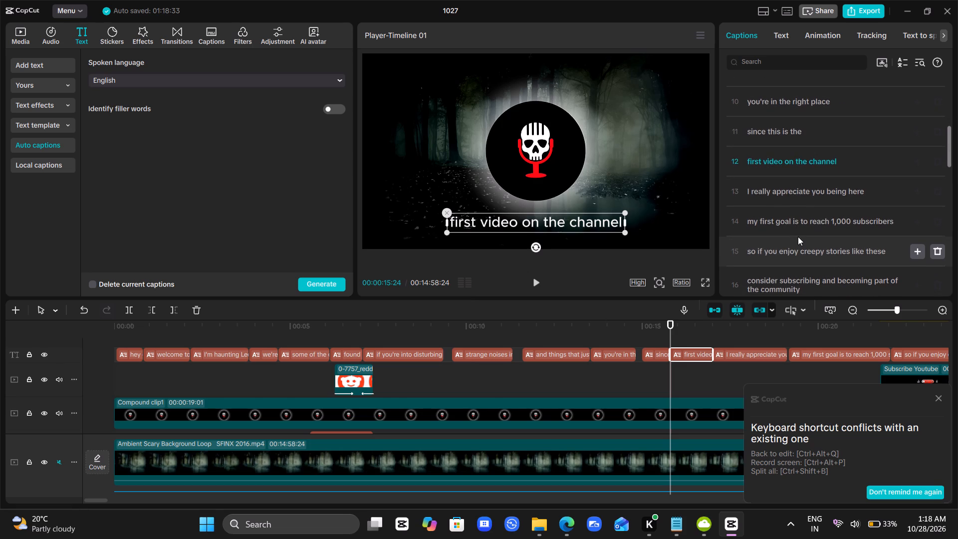
pyautogui.scroll(-1, 798, 237)
pyautogui.keyDown('ctrl'); pyautogui.scroll(1, 798, 237); pyautogui.keyUp('ctrl')
pyautogui.keyDown('ctrl'); pyautogui.scroll(-1, 798, 237); pyautogui.keyUp('ctrl')
pyautogui.keyDown('ctrl'); pyautogui.scroll(1, 798, 237); pyautogui.keyUp('ctrl')
pyautogui.keyDown('ctrl'); pyautogui.scroll(-2, 798, 237); pyautogui.keyUp('ctrl')
pyautogui.keyDown('ctrl'); pyautogui.scroll(1, 798, 237); pyautogui.keyUp('ctrl')
pyautogui.keyDown('ctrl'); pyautogui.scroll(-1, 798, 237); pyautogui.keyUp('ctrl')
pyautogui.scroll(-1, 798, 237)
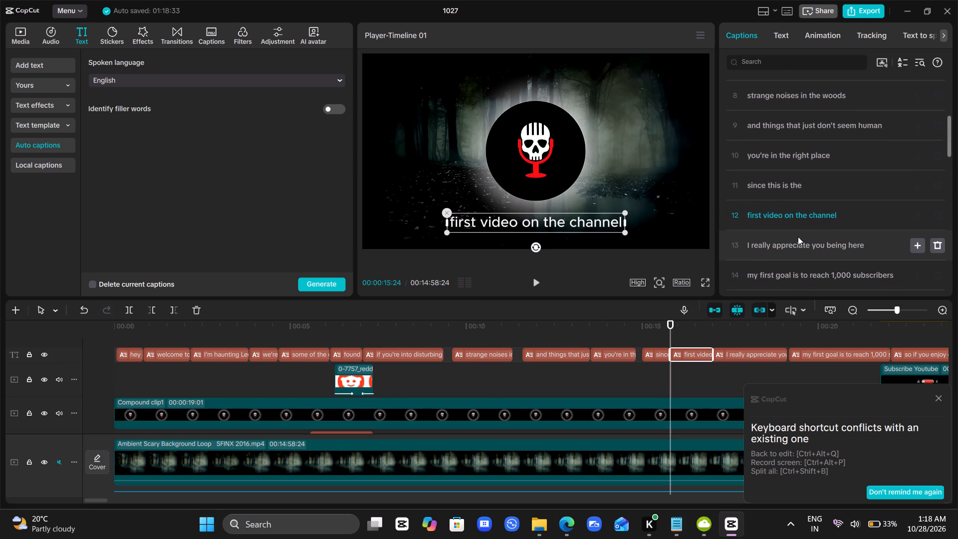
pyautogui.scroll(-5, 798, 237)
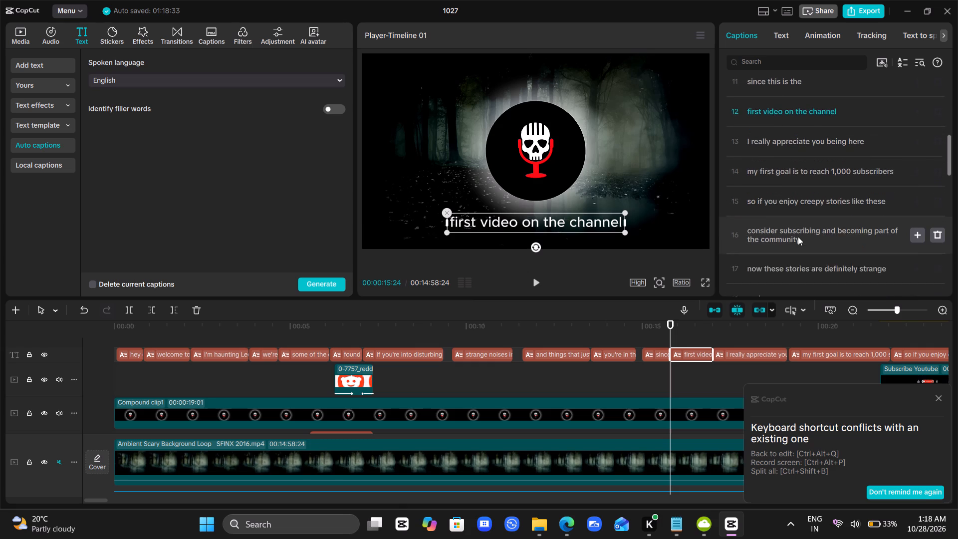
pyautogui.scroll(-1, 798, 237)
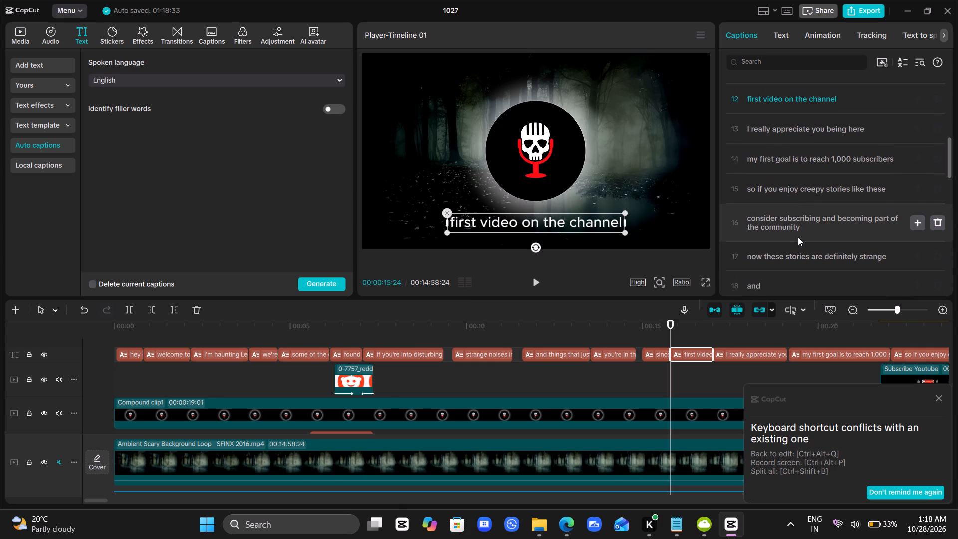
pyautogui.scroll(-1, 798, 237)
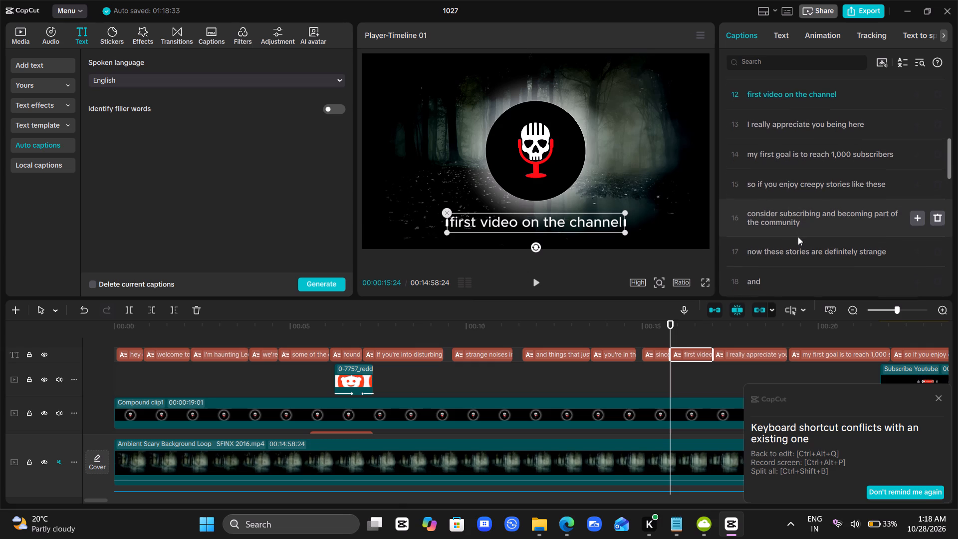
pyautogui.scroll(-8, 798, 237)
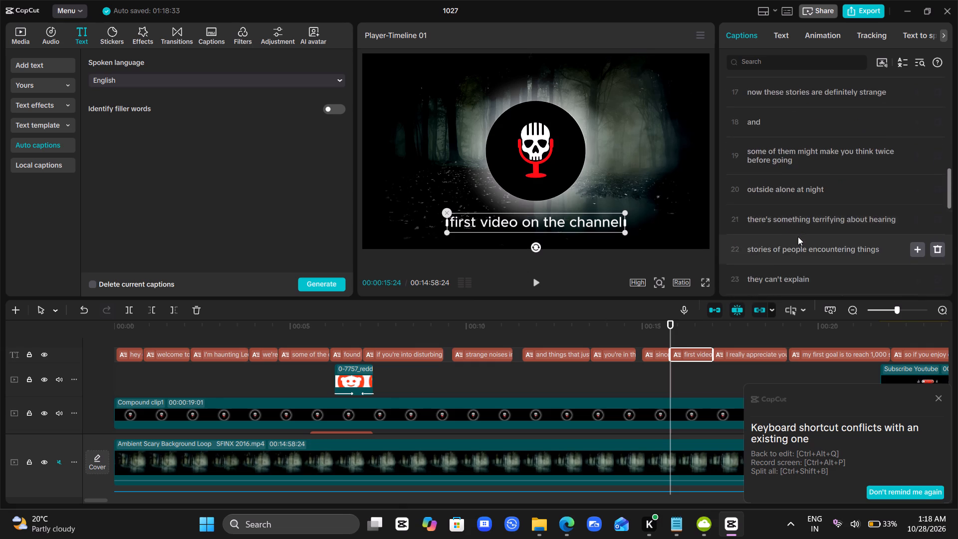
pyautogui.scroll(-19, 798, 237)
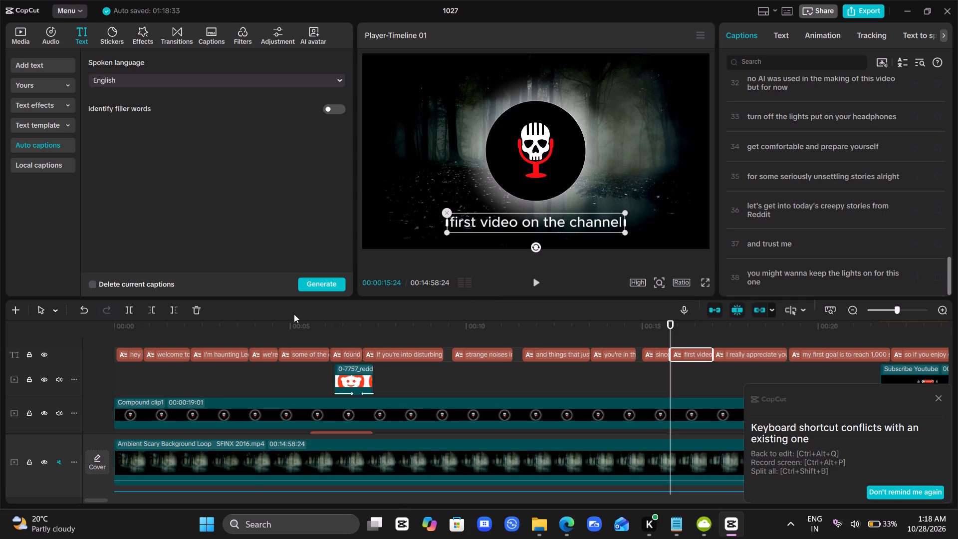
# Starting from the first caption, find the plain white word-by-word "The quick brown fox" text template in the Classic category and mark it as a favourite.
pyautogui.click(255, 333)
pyautogui.moveTo(255, 333); pyautogui.dragTo(63, 363)
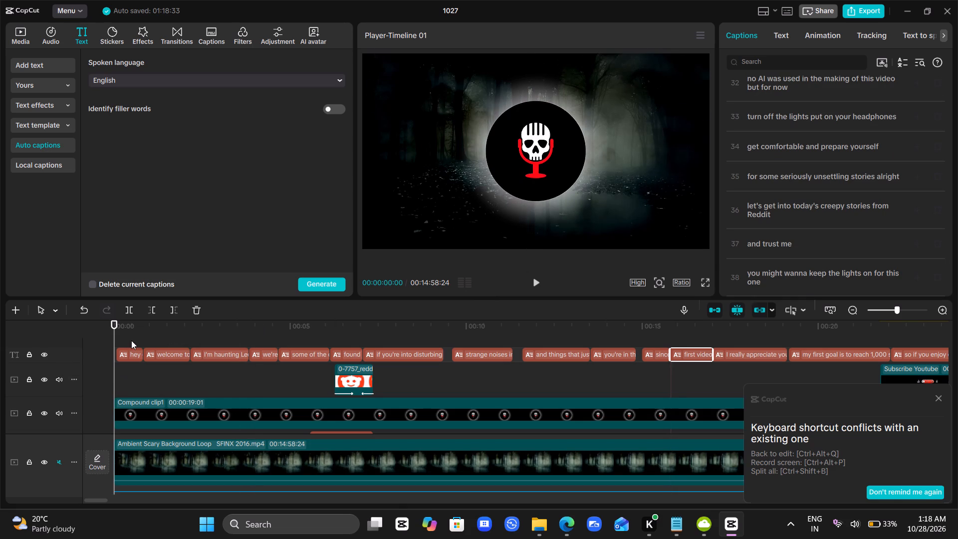
pyautogui.click(130, 359)
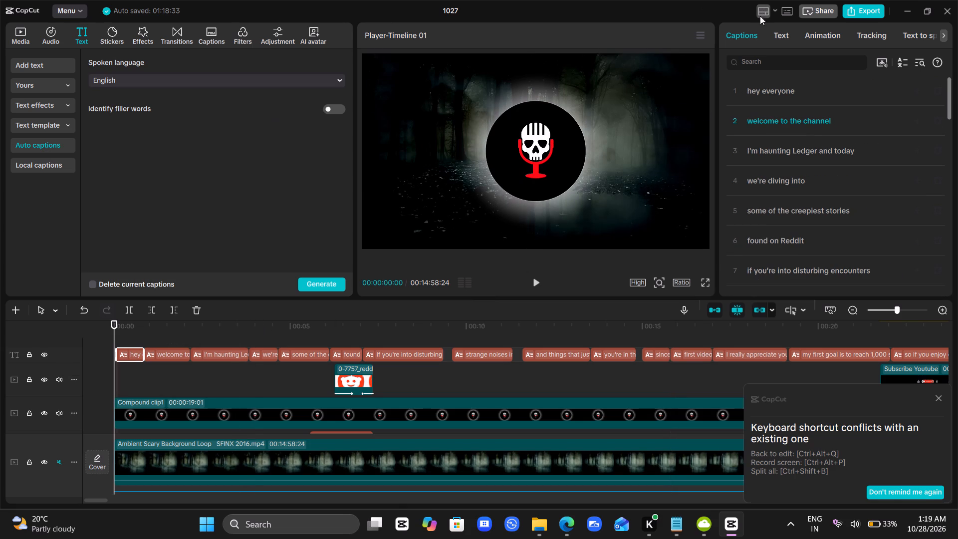
pyautogui.click(794, 36)
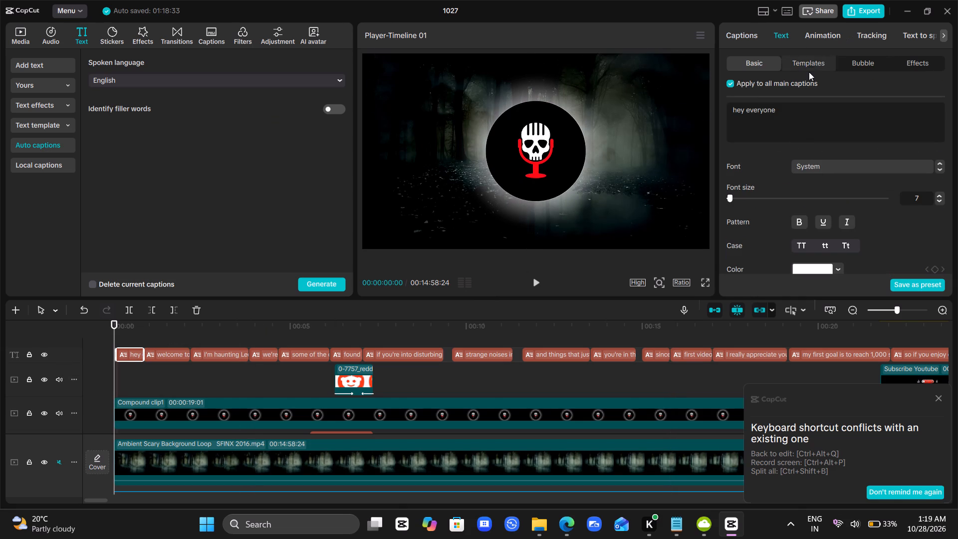
pyautogui.click(817, 61)
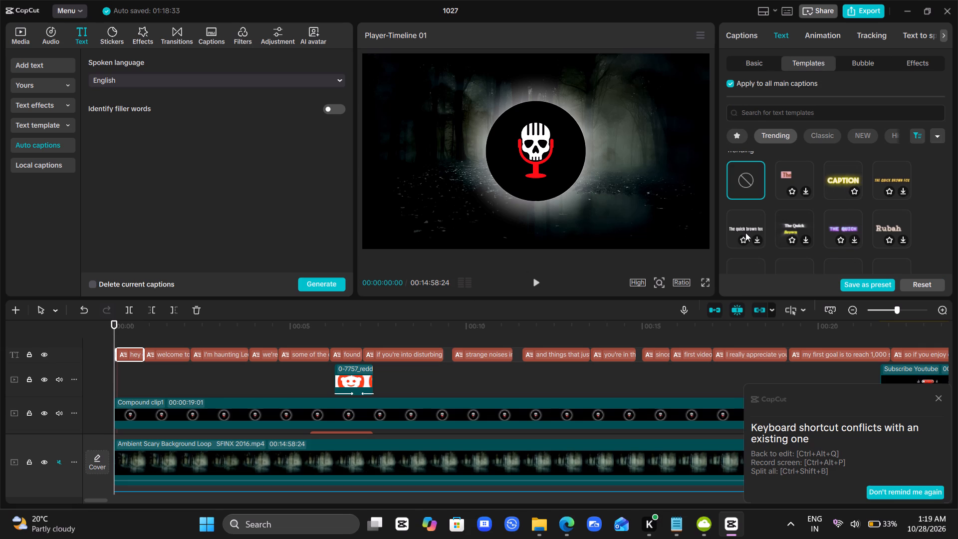
pyautogui.scroll(-1, 792, 250)
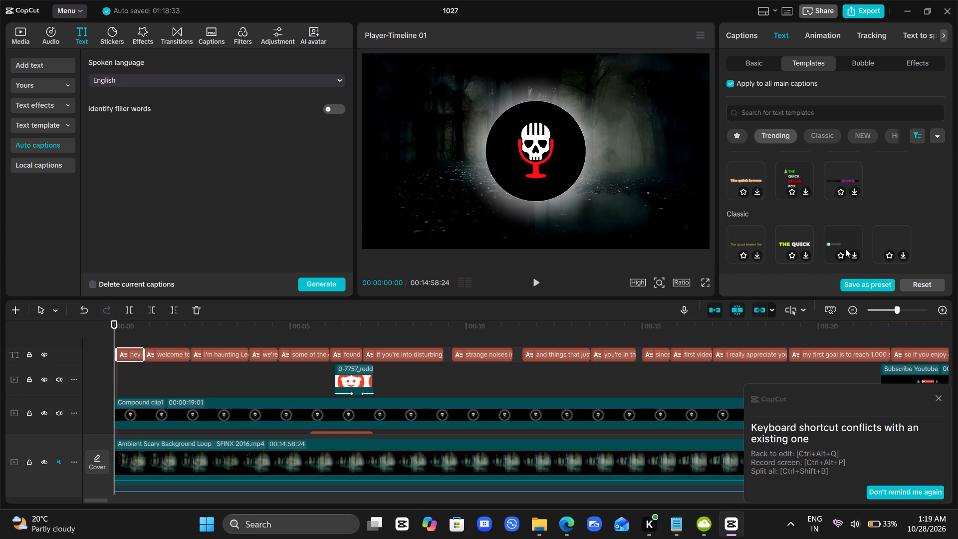
pyautogui.hscroll(1, 835, 205)
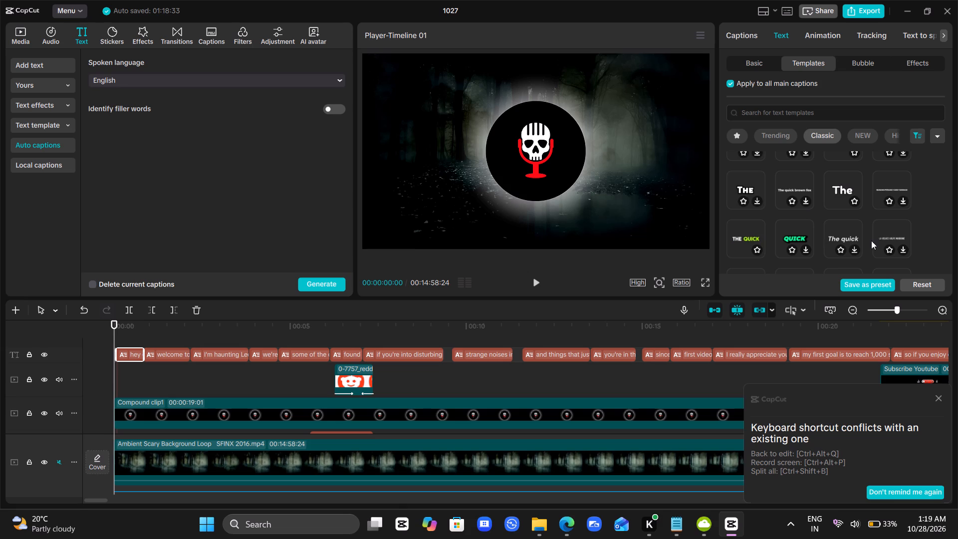
pyautogui.scroll(-1, 879, 239)
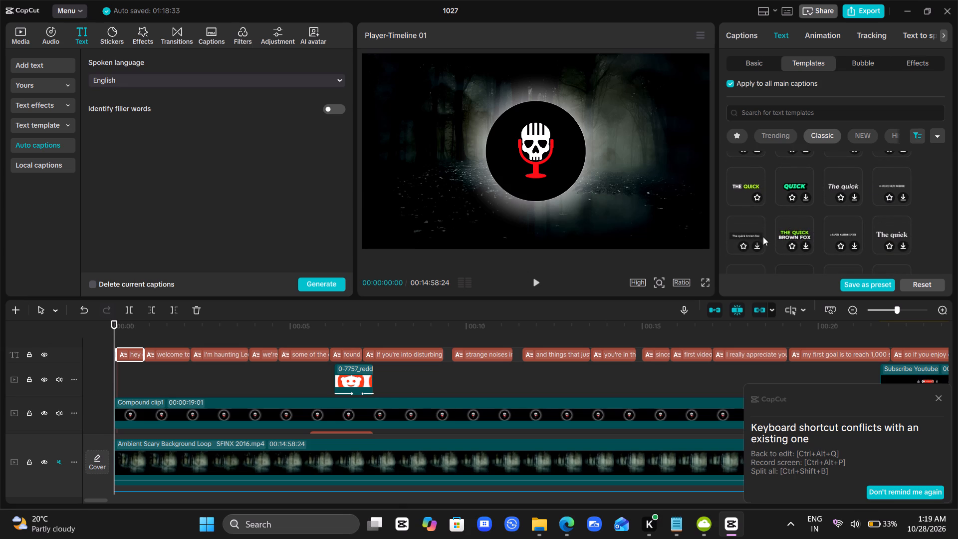
pyautogui.scroll(-1, 735, 232)
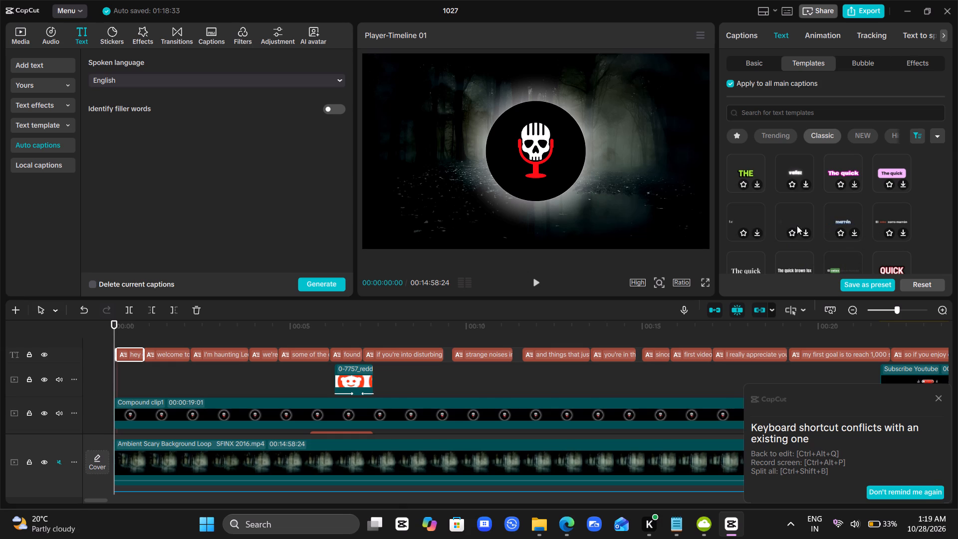
pyautogui.hscroll(1, 795, 226)
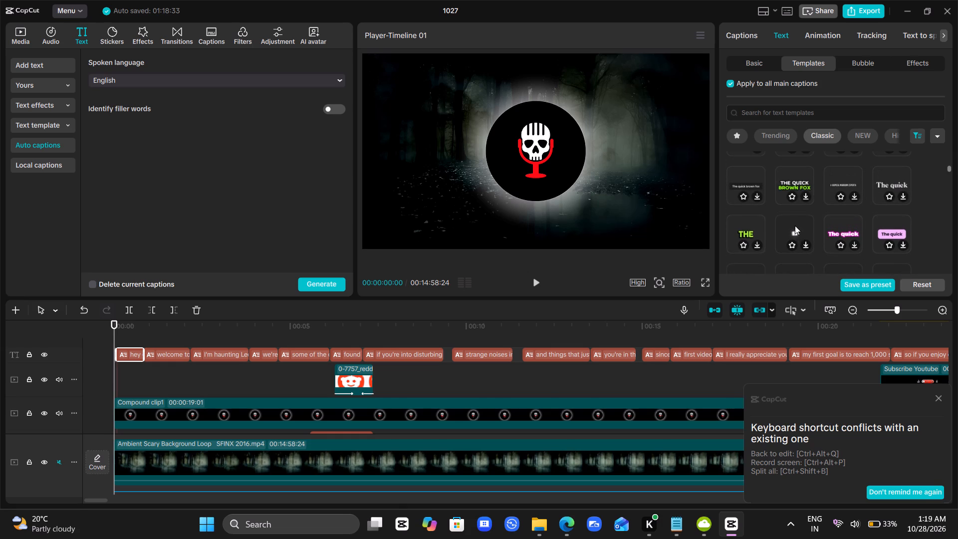
pyautogui.hscroll(1, 795, 226)
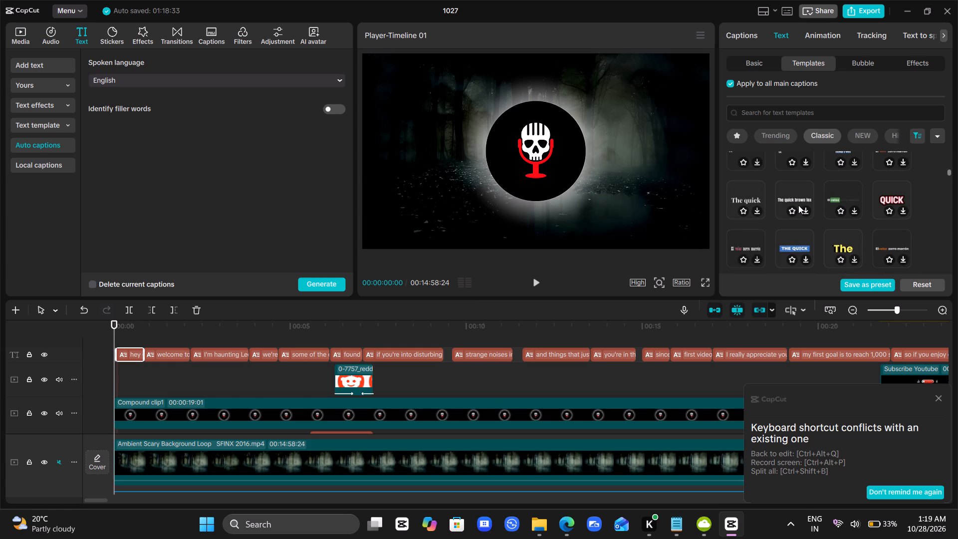
pyautogui.scroll(-1, 758, 229)
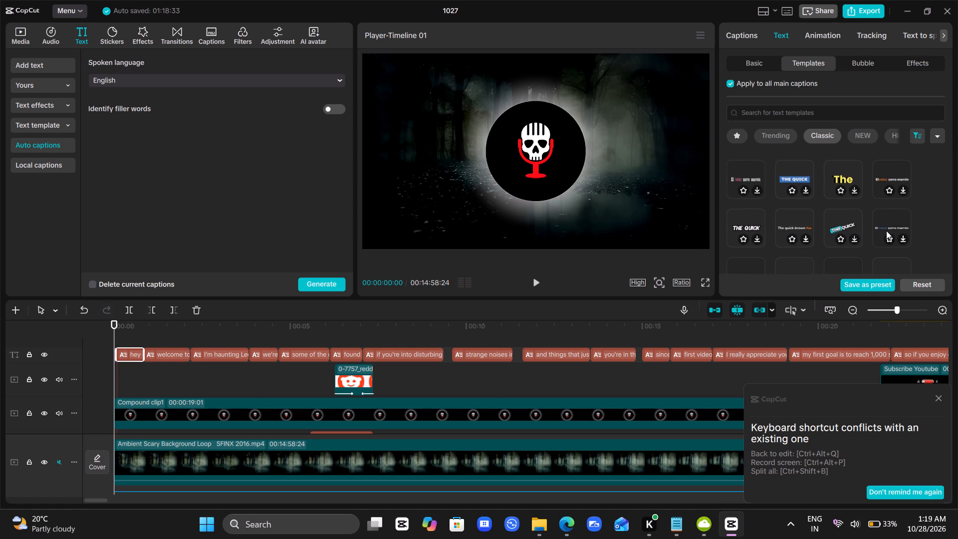
pyautogui.scroll(-1, 886, 231)
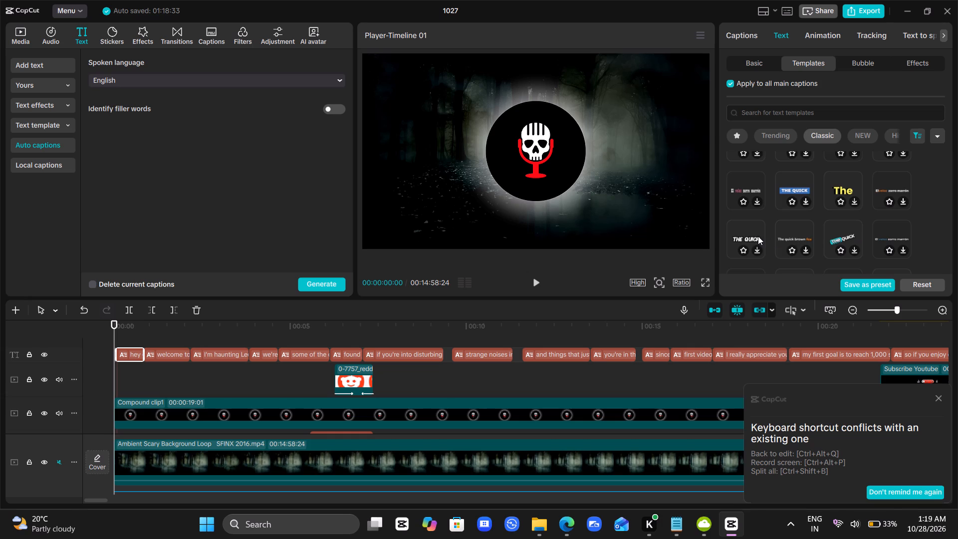
pyautogui.scroll(-2, 758, 236)
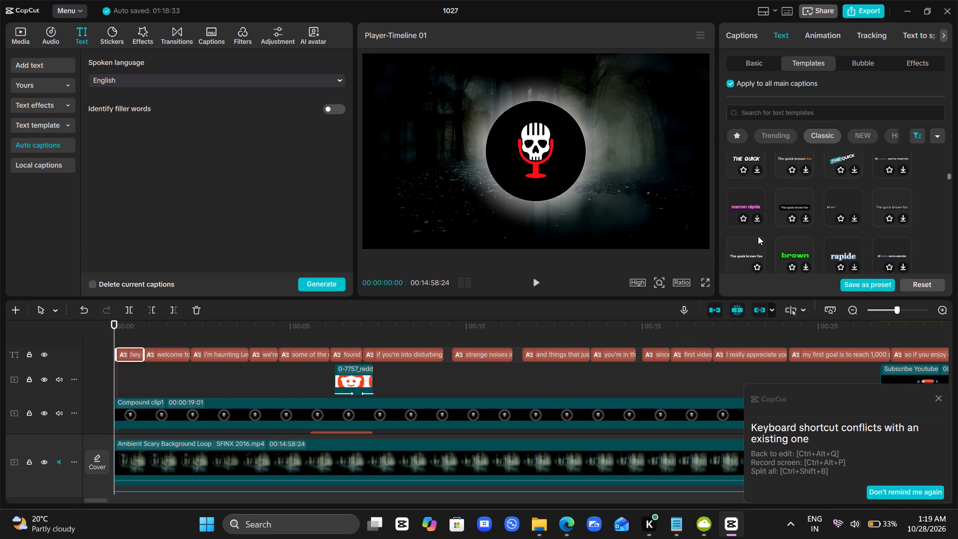
pyautogui.scroll(-1, 758, 236)
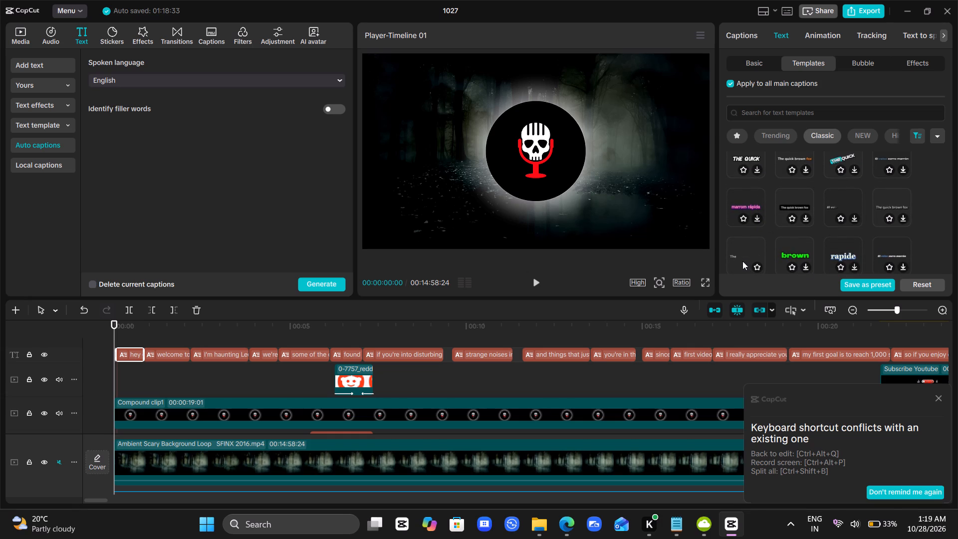
pyautogui.click(737, 251)
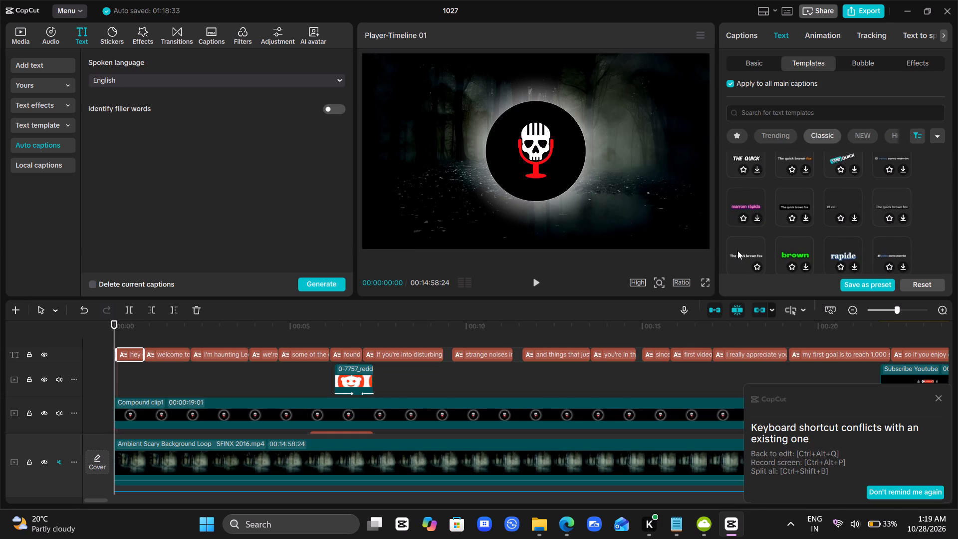
pyautogui.click(757, 267)
# Apply the favourited white "The quick brown fox" template to all main captions.
pyautogui.click(738, 247)
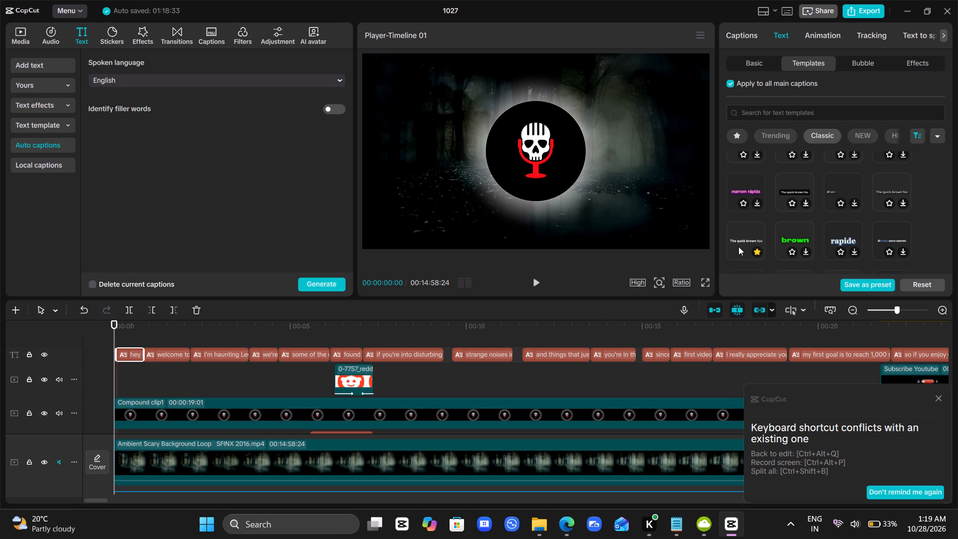
pyautogui.click(738, 247)
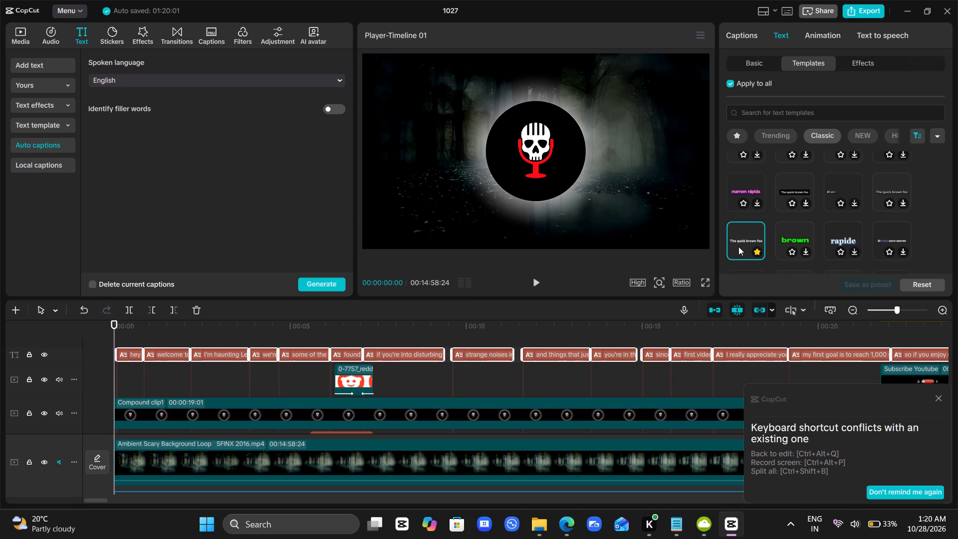
# Play the intro from the start to about 10 seconds to check the restyled captions.
pyautogui.press('space')
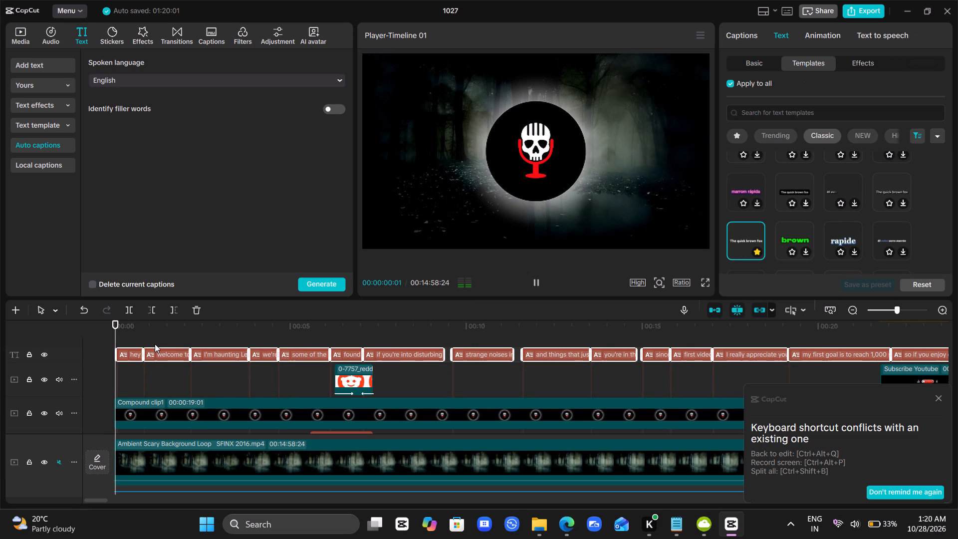
pyautogui.press('space')
pyautogui.click(140, 336)
pyautogui.moveTo(140, 336); pyautogui.dragTo(26, 349)
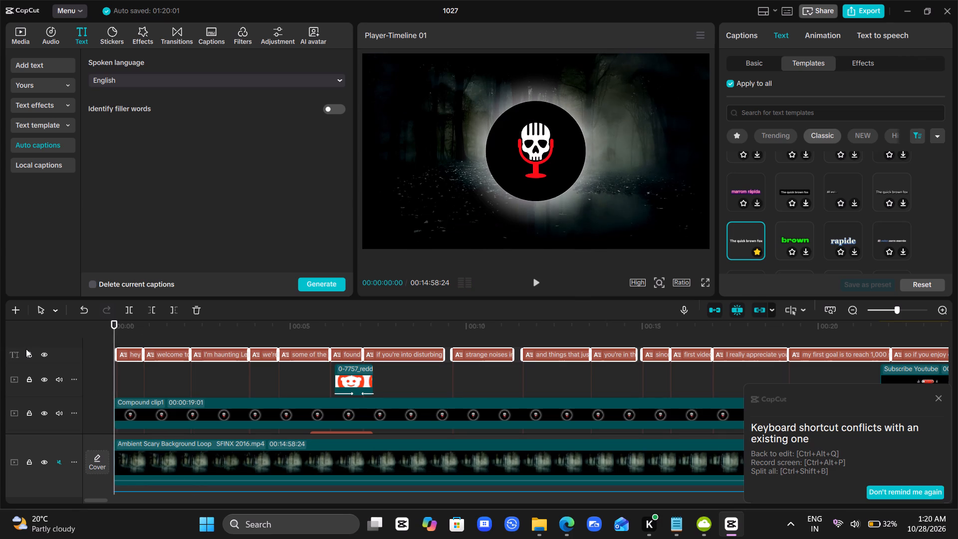
pyautogui.press('space')
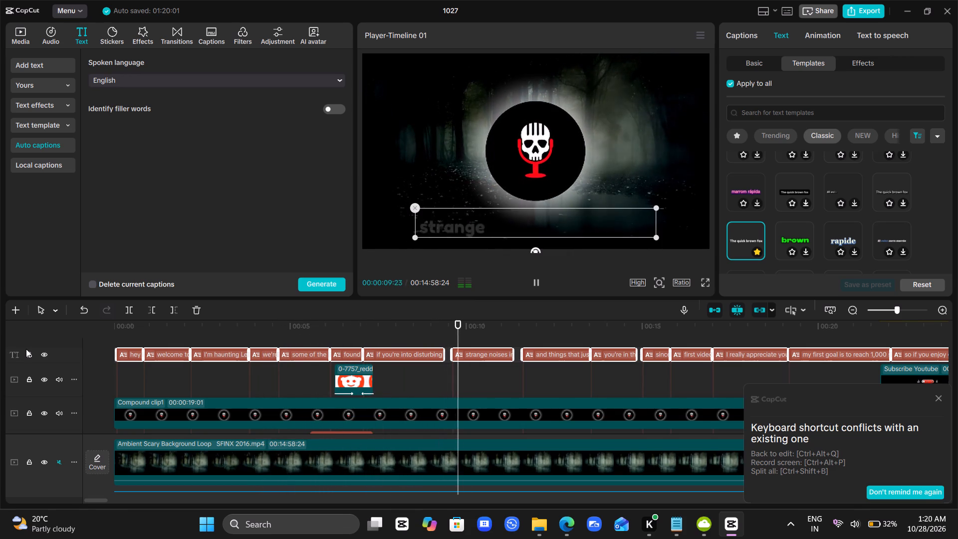
pyautogui.press('space')
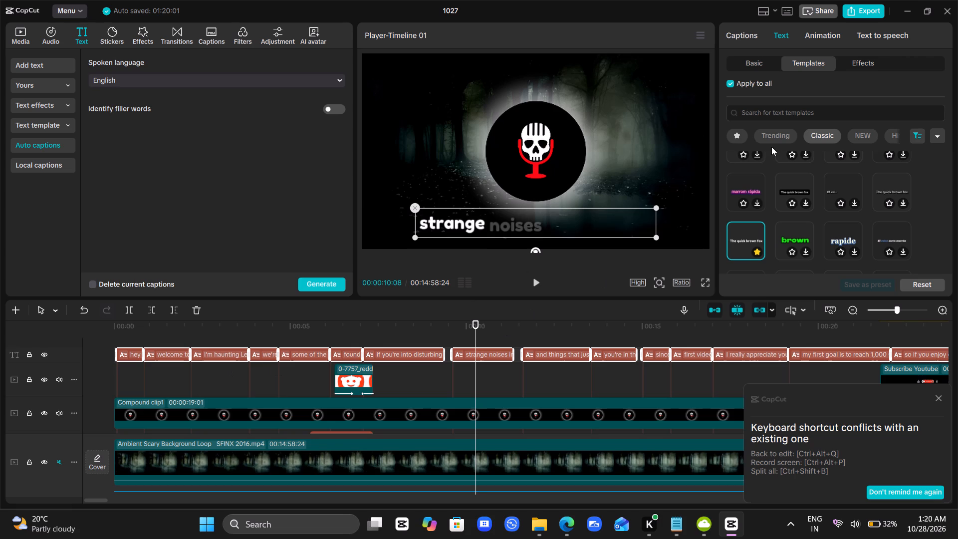
# Set the font size of all captions to 7.
pyautogui.click(752, 63)
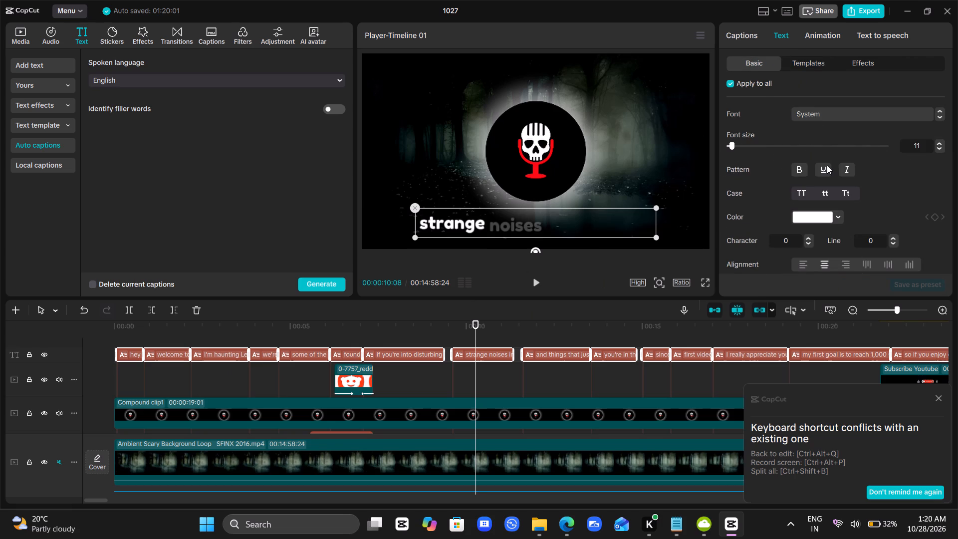
pyautogui.doubleClick(939, 148)
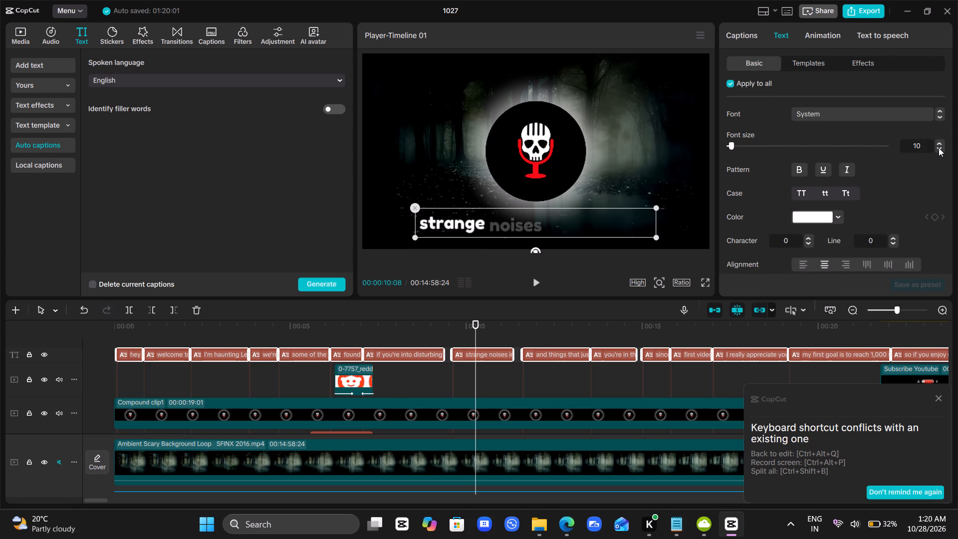
pyautogui.click(939, 148)
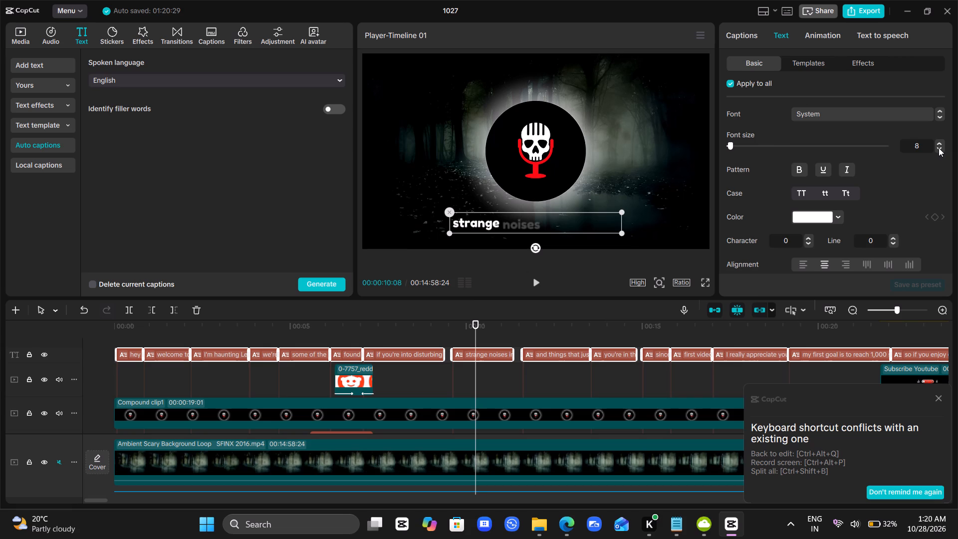
pyautogui.click(939, 148)
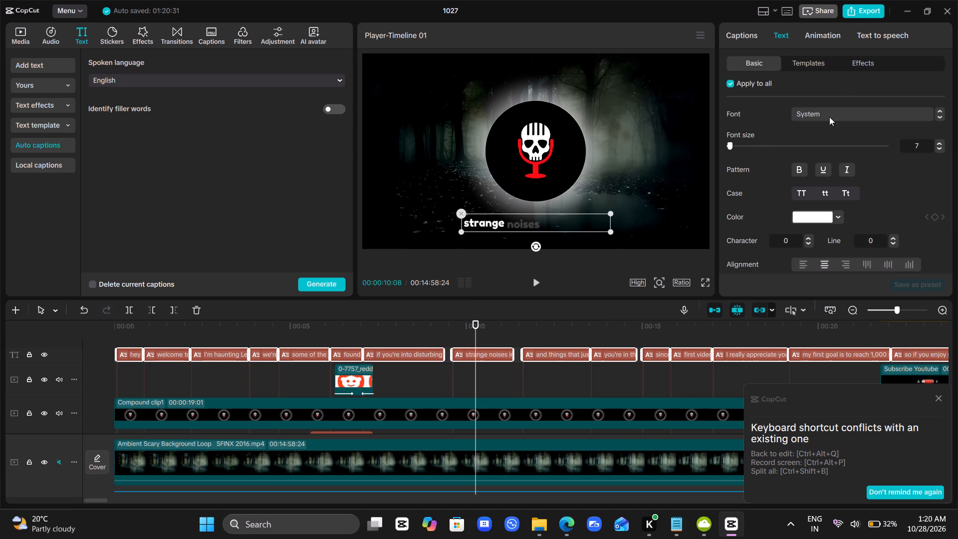
# Browse the font list for the captions and apply the favourited font がくどう to all of them.
pyautogui.click(829, 115)
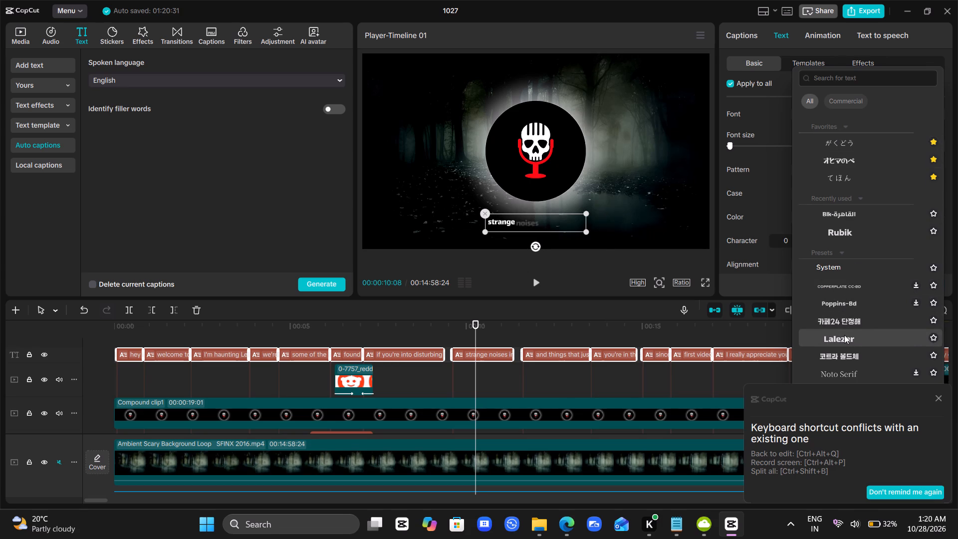
pyautogui.scroll(-1, 845, 344)
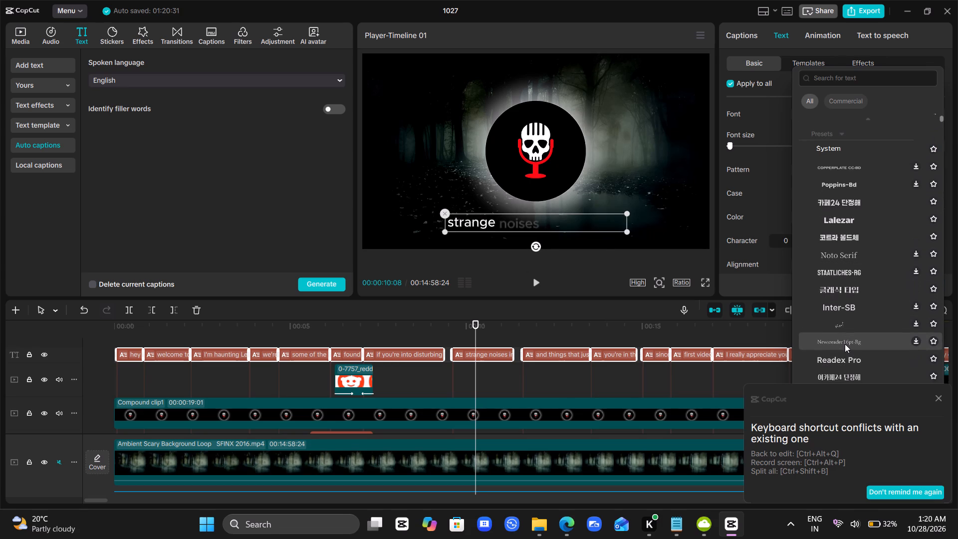
pyautogui.scroll(-1, 845, 344)
pyautogui.scroll(-2, 842, 291)
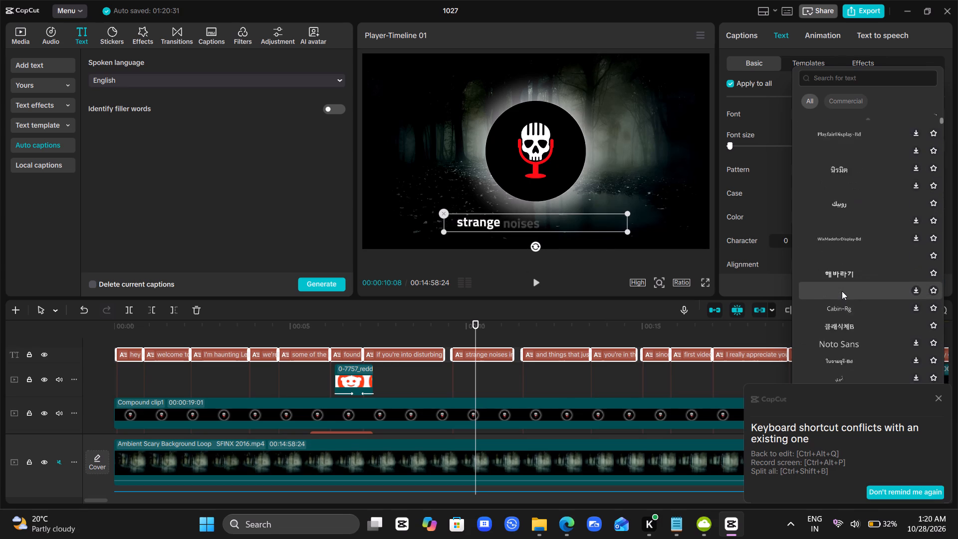
pyautogui.scroll(-3, 842, 291)
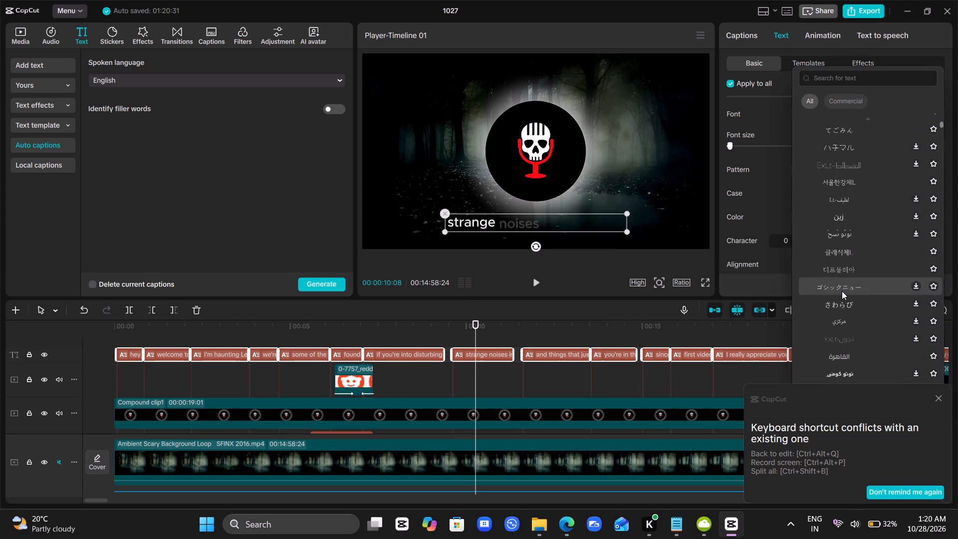
pyautogui.scroll(-5, 842, 291)
pyautogui.scroll(1, 842, 291)
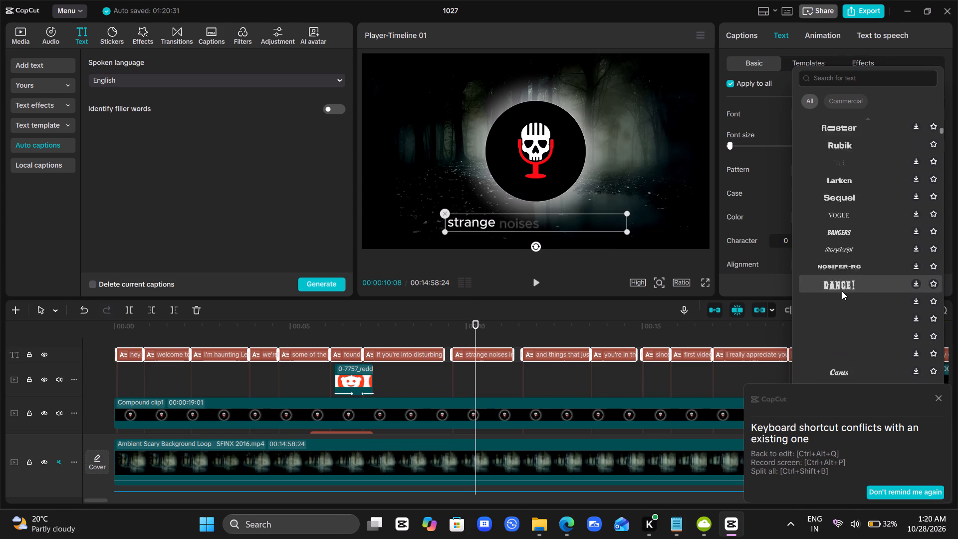
pyautogui.scroll(2, 842, 291)
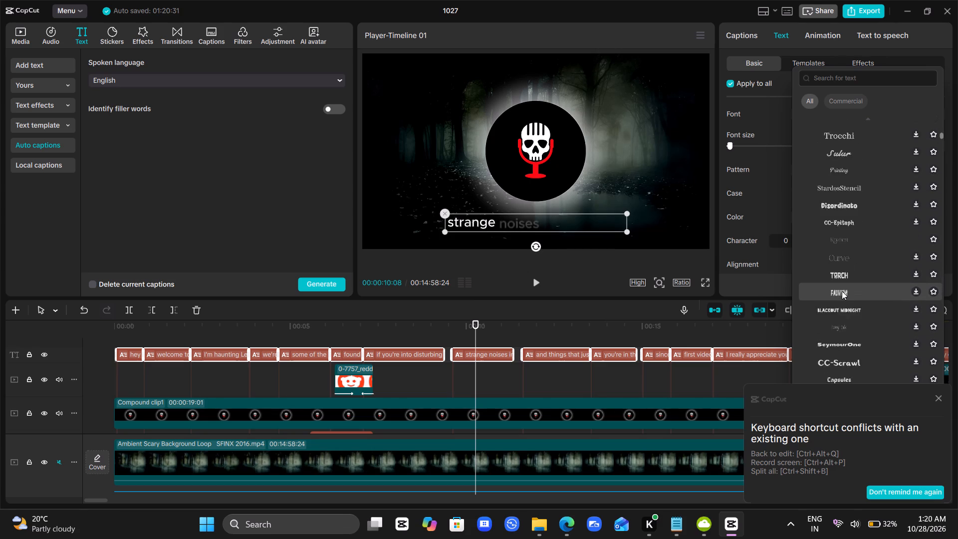
pyautogui.scroll(2, 842, 291)
pyautogui.scroll(20, 842, 291)
pyautogui.scroll(12, 842, 291)
pyautogui.hscroll(1, 842, 291)
pyautogui.scroll(10, 842, 291)
pyautogui.hscroll(1, 842, 291)
pyautogui.scroll(3, 842, 291)
pyautogui.hscroll(1, 842, 291)
pyautogui.scroll(1, 842, 291)
pyautogui.hscroll(1, 842, 291)
pyautogui.scroll(5, 842, 291)
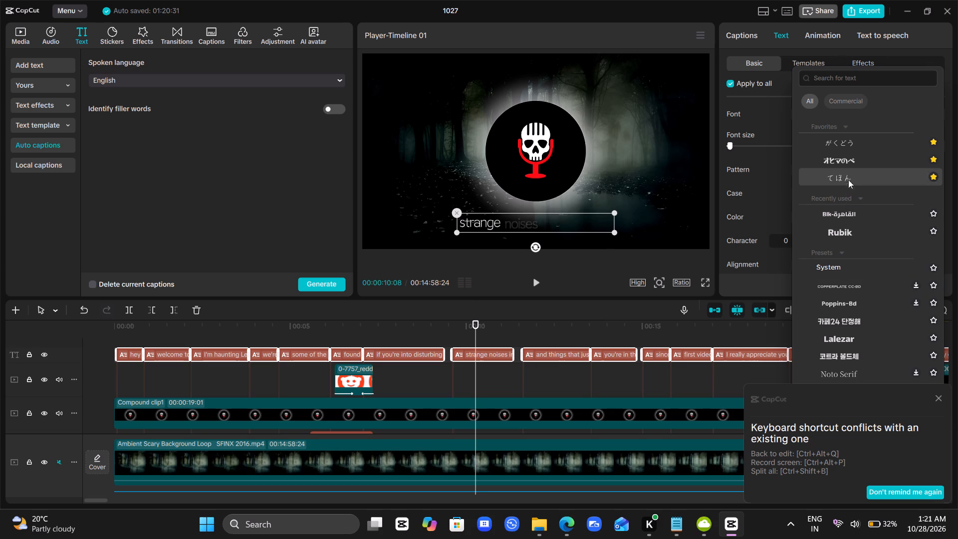
pyautogui.click(847, 140)
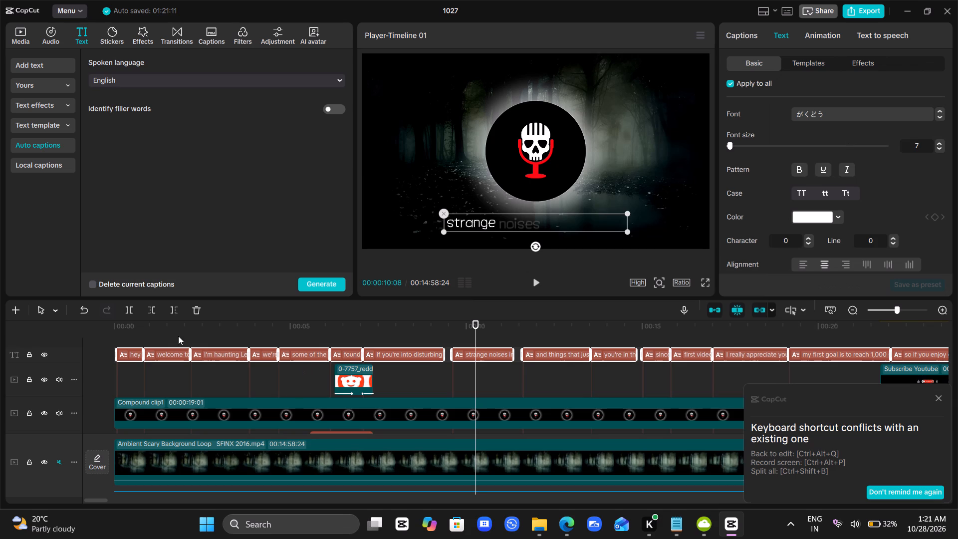
# Play the intro from the start to about 6 seconds to check the captions' new font and size.
pyautogui.click(177, 335)
pyautogui.moveTo(177, 335); pyautogui.dragTo(5, 363)
pyautogui.press('space')
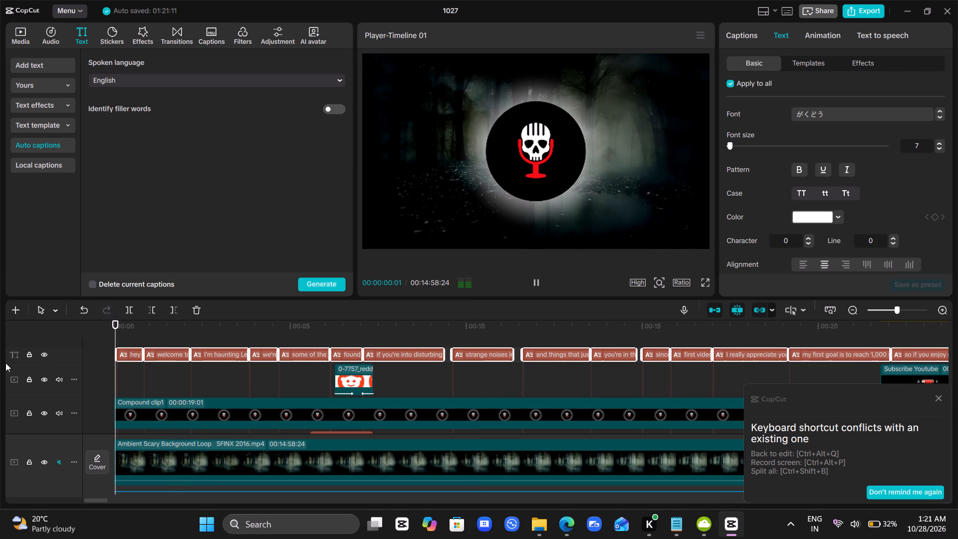
pyautogui.press('space')
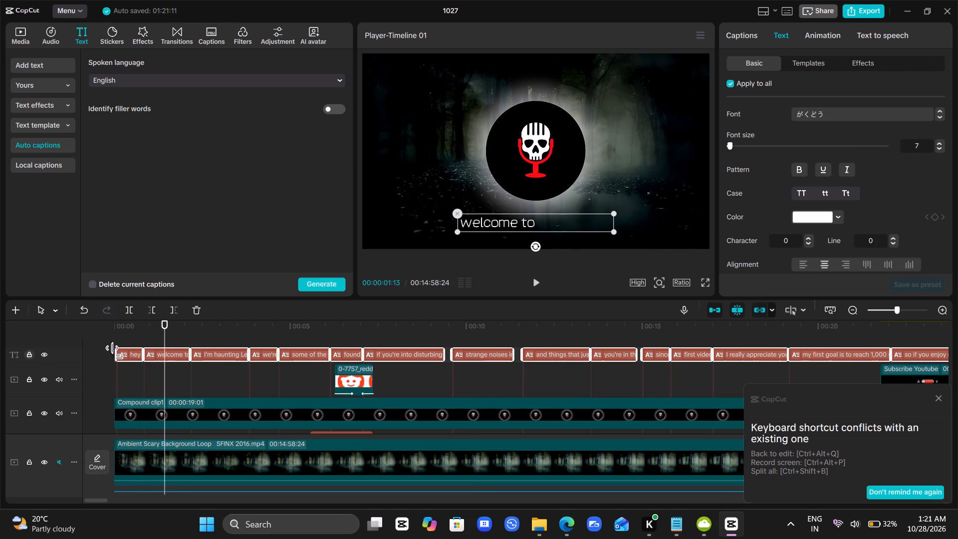
pyautogui.click(149, 341)
pyautogui.click(149, 341)
pyautogui.moveTo(149, 341); pyautogui.dragTo(0, 379)
pyautogui.press('space')
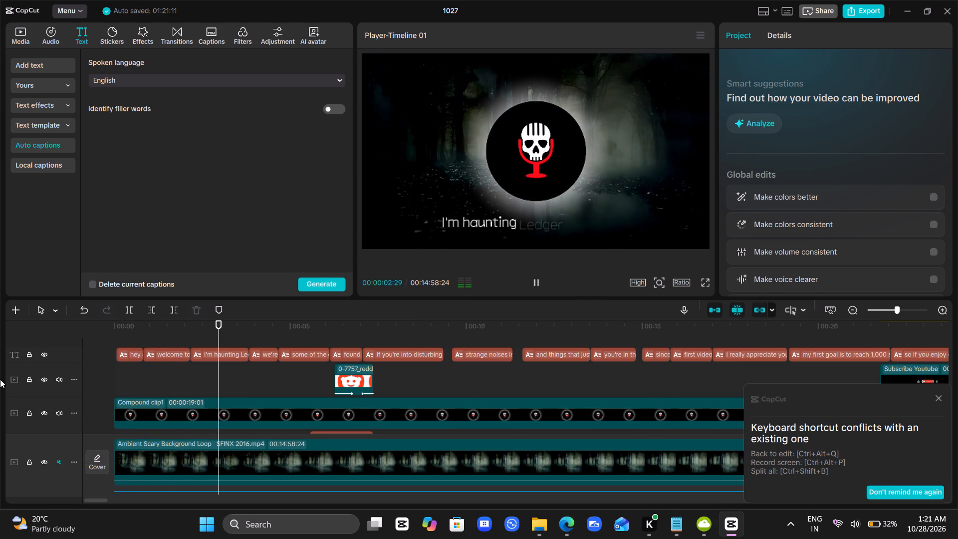
pyautogui.press('space')
pyautogui.press('space')
pyautogui.press('space')
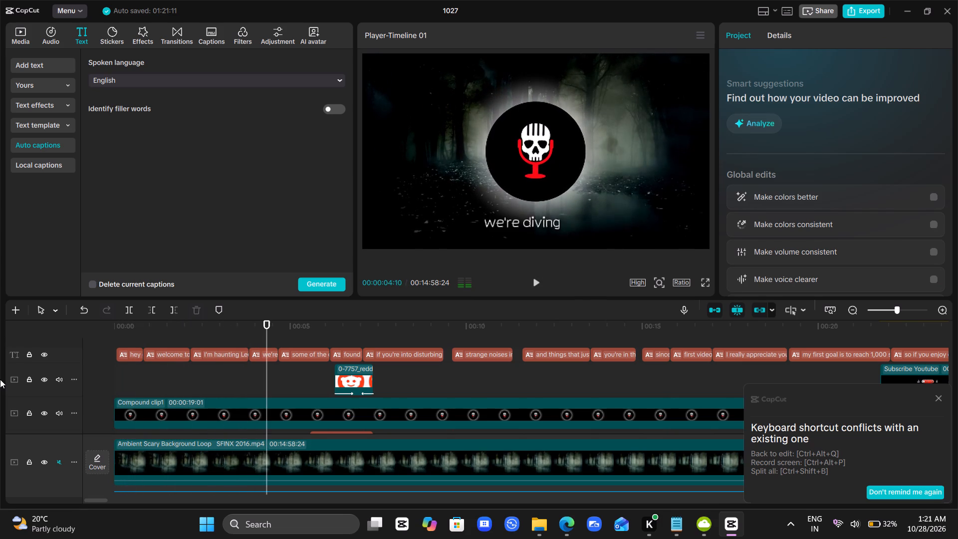
pyautogui.press('space')
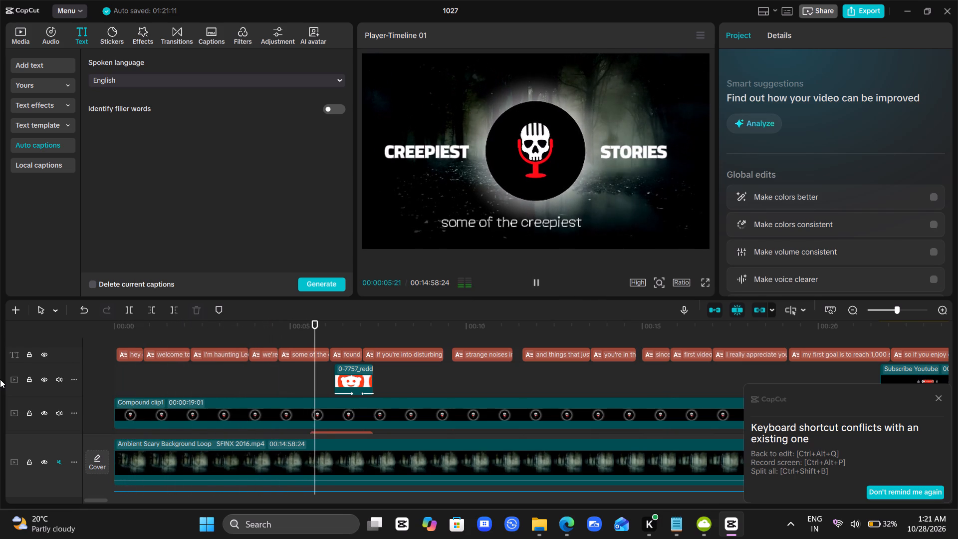
pyautogui.press('space')
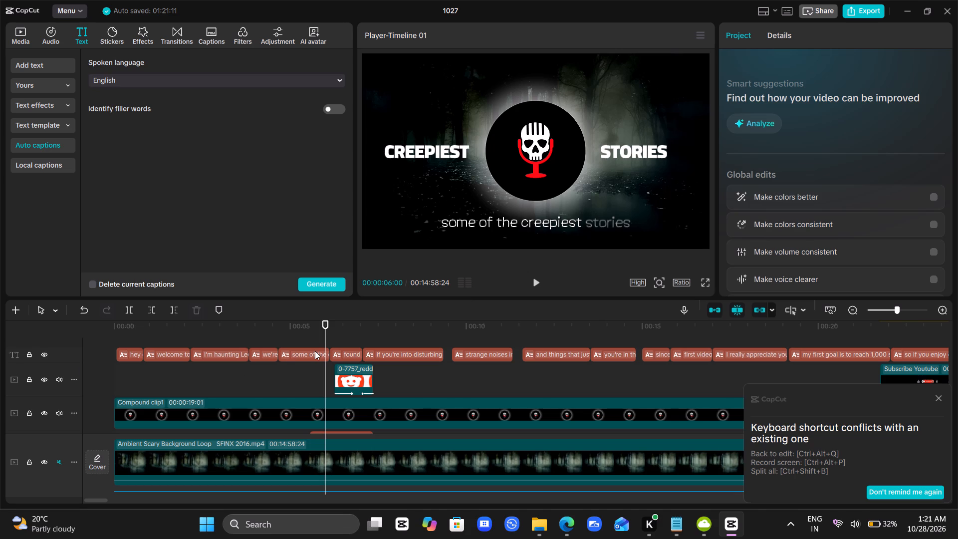
# Delete the caption "some of the creepiest stories" and the "found" caption that follows it, around the CREEPIEST STORIES title.
pyautogui.click(315, 351)
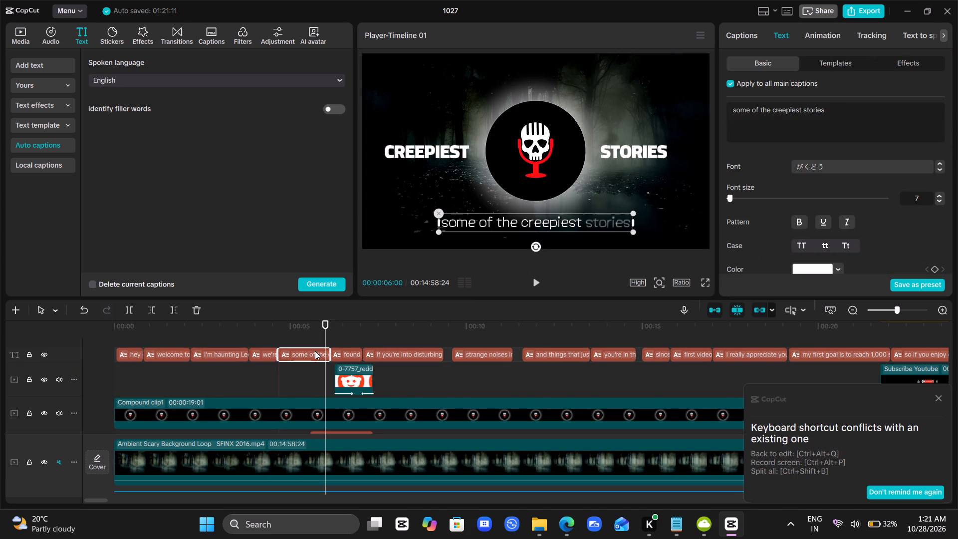
pyautogui.press('BackSpace')
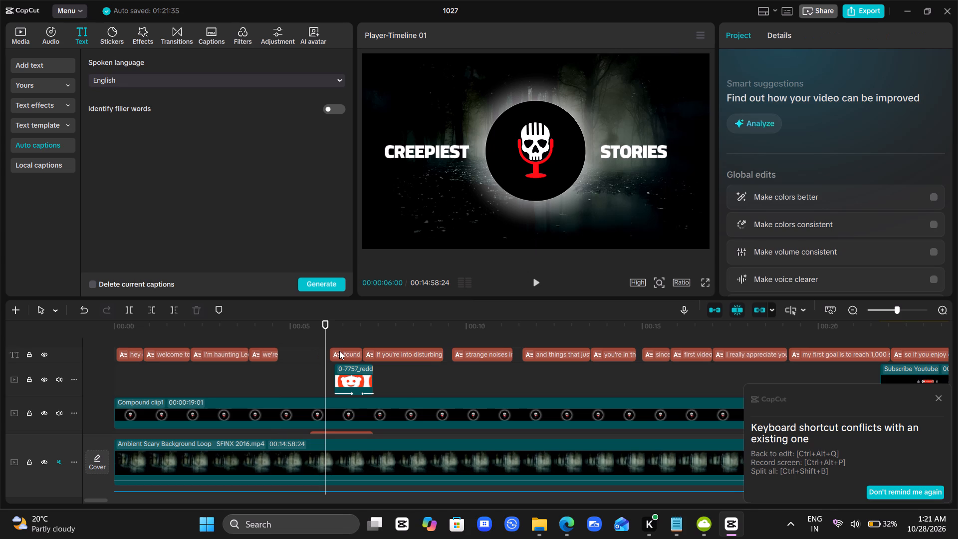
pyautogui.click(339, 351)
pyautogui.press('BackSpace')
# Play the intro from the start to about 24 seconds, checking the captions against the titles, channel page and subscribe overlay.
pyautogui.click(247, 340)
pyautogui.moveTo(247, 340); pyautogui.dragTo(0, 353)
pyautogui.press('space')
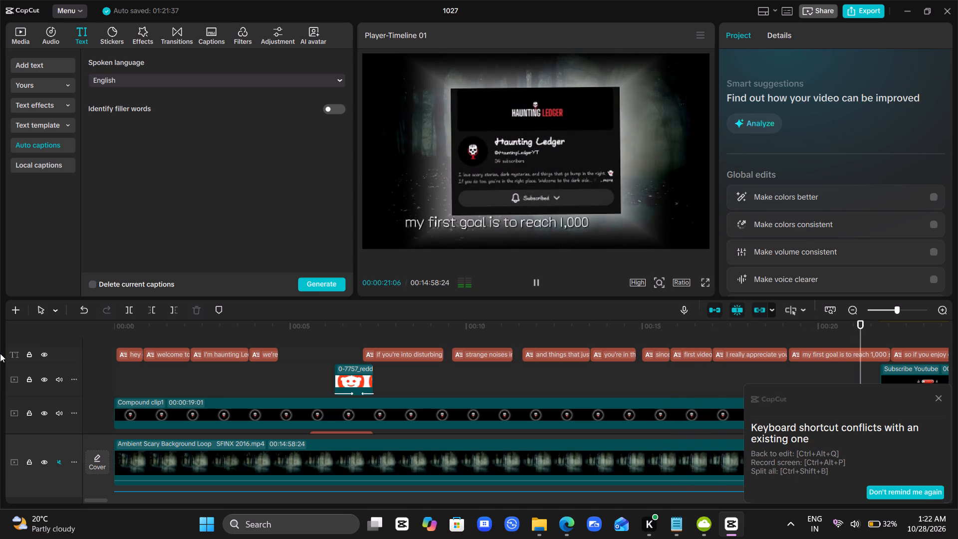
pyautogui.hscroll(-1, 0, 353)
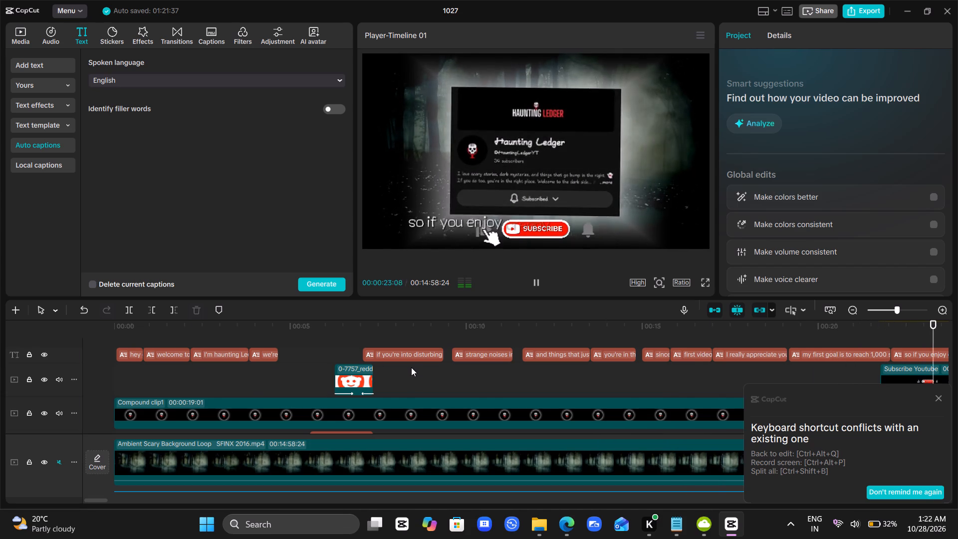
pyautogui.hscroll(-1, 411, 367)
pyautogui.press('space')
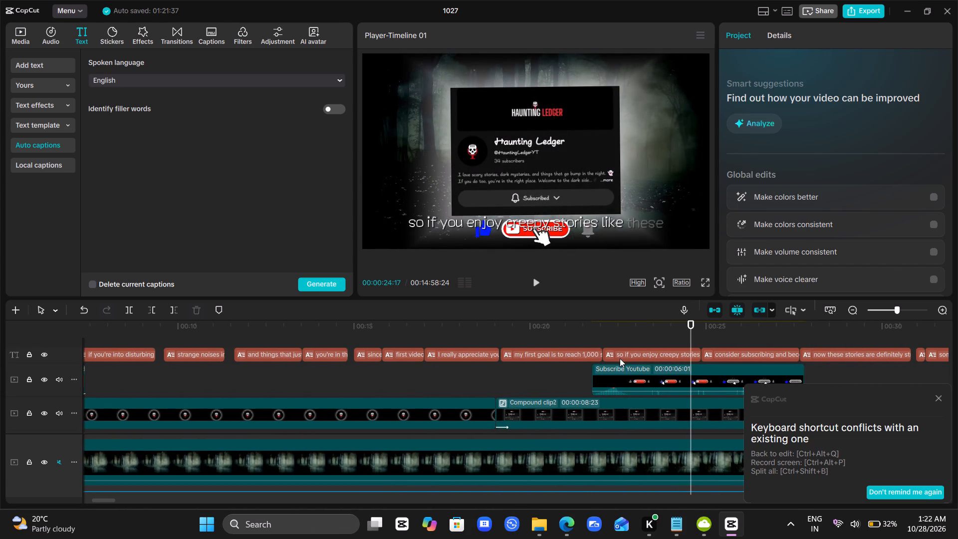
# Delete the three captions over the channel page, from "my first goal is to reach 1,000 subscribers" through "consider subscribing".
pyautogui.hscroll(-1, 620, 358)
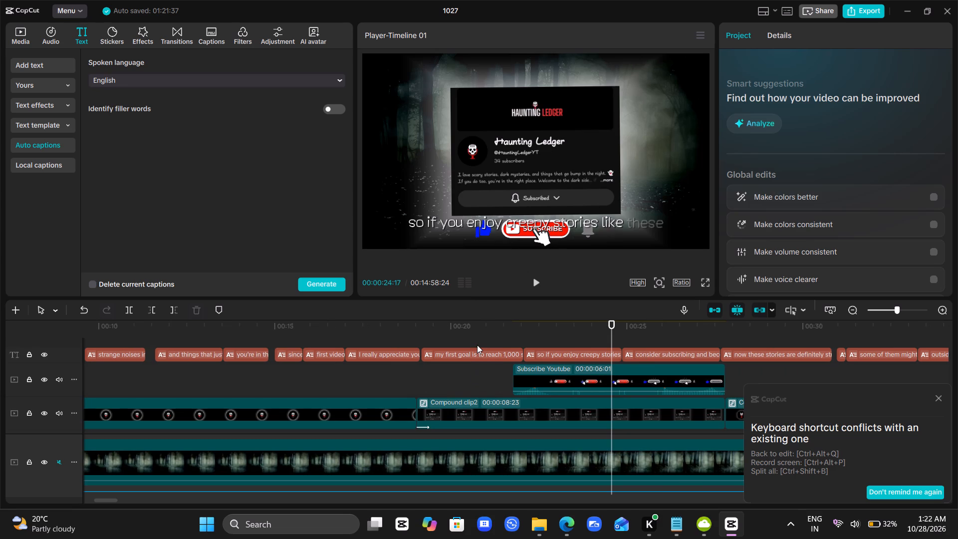
pyautogui.moveTo(480, 340); pyautogui.dragTo(498, 346)
pyautogui.moveTo(498, 346); pyautogui.dragTo(677, 351)
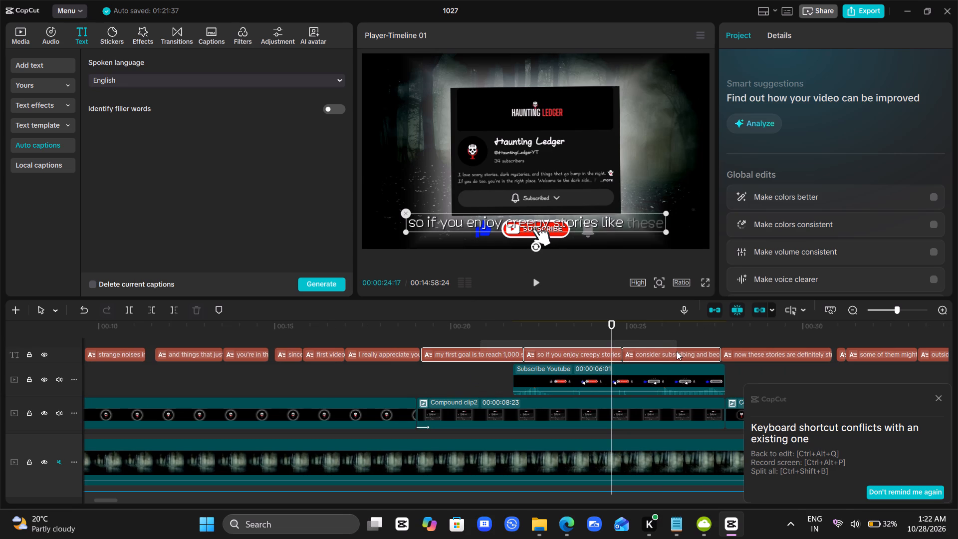
pyautogui.moveTo(677, 351); pyautogui.dragTo(675, 358)
pyautogui.moveTo(675, 358); pyautogui.dragTo(640, 341)
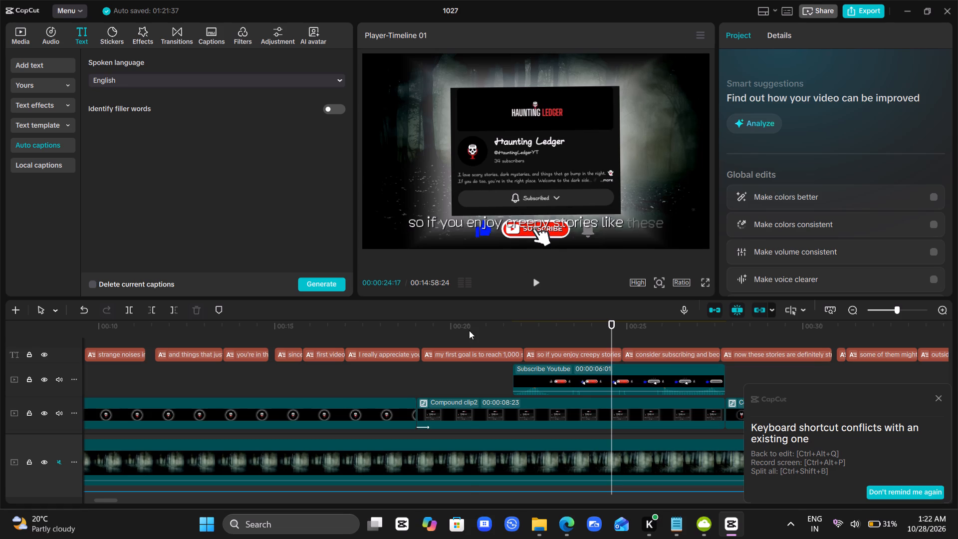
pyautogui.click(469, 330)
pyautogui.press('space')
pyautogui.press('space')
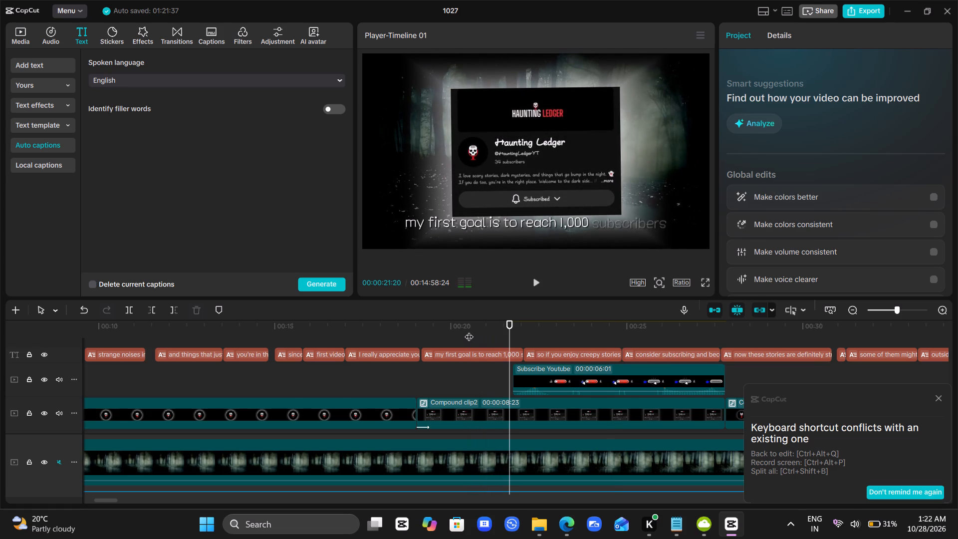
pyautogui.moveTo(475, 337); pyautogui.dragTo(590, 346)
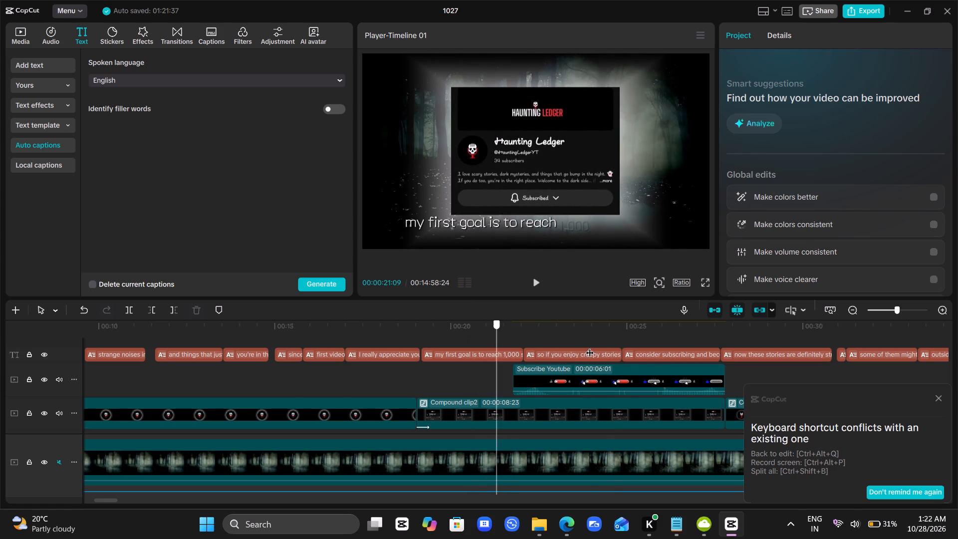
pyautogui.moveTo(590, 346); pyautogui.dragTo(484, 348)
pyautogui.moveTo(460, 338); pyautogui.dragTo(521, 356)
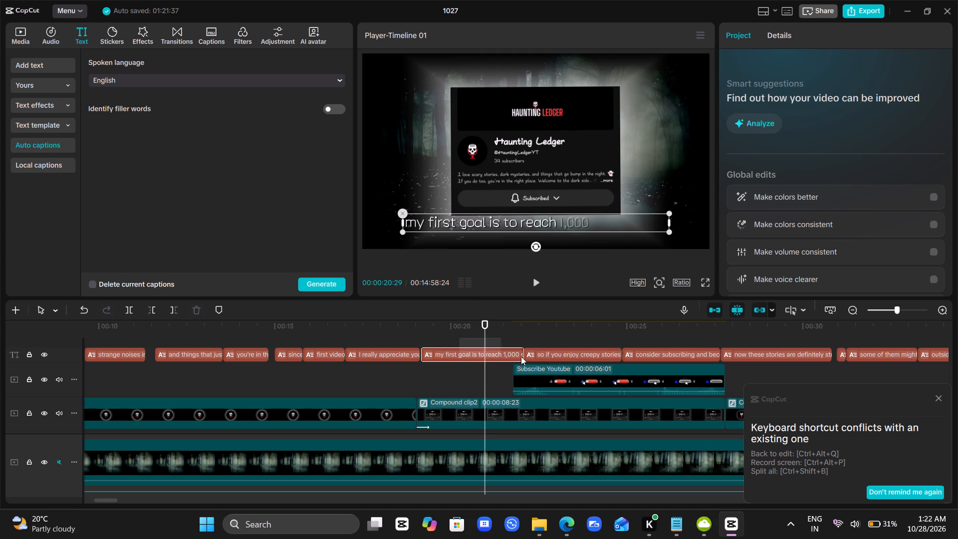
pyautogui.moveTo(521, 356); pyautogui.dragTo(685, 354)
pyautogui.press('BackSpace')
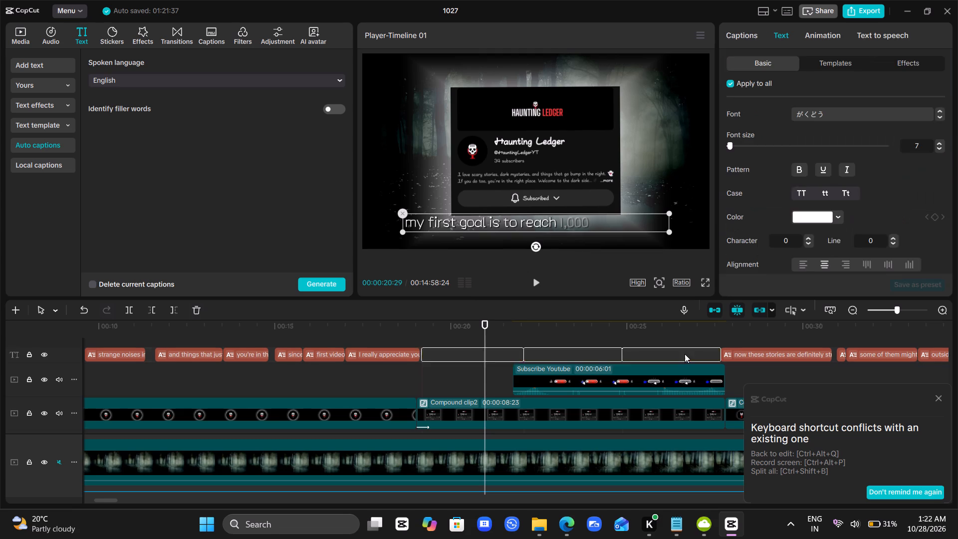
# Play the intro from about 18 to 33 seconds, then replay from about 30 seconds to check the captions over the logo.
pyautogui.click(374, 328)
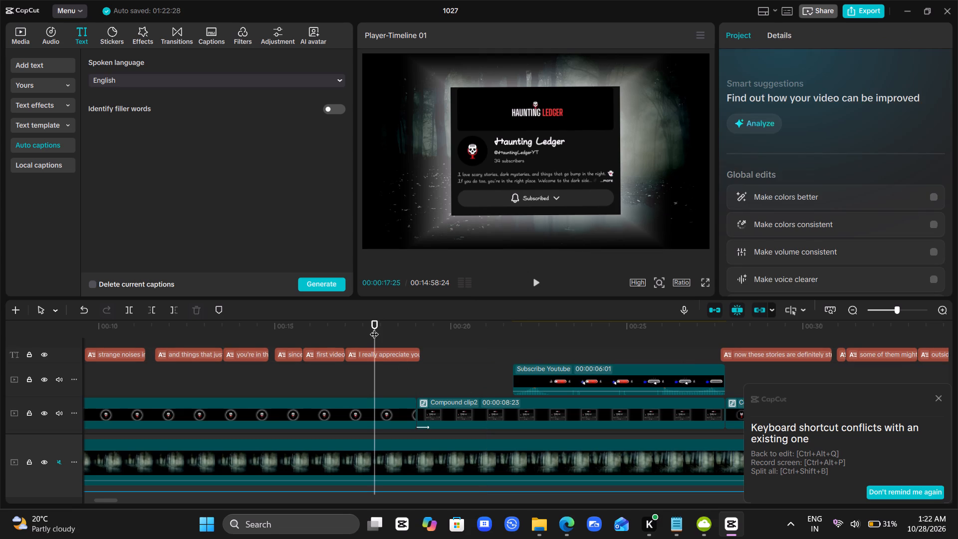
pyautogui.press('space')
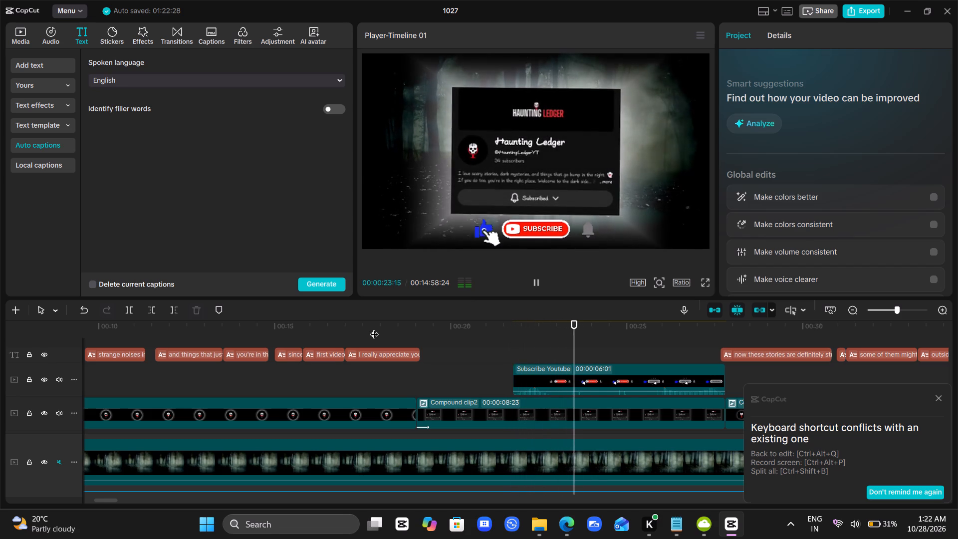
pyautogui.hscroll(-1, 374, 328)
pyautogui.hscroll(-1, 472, 373)
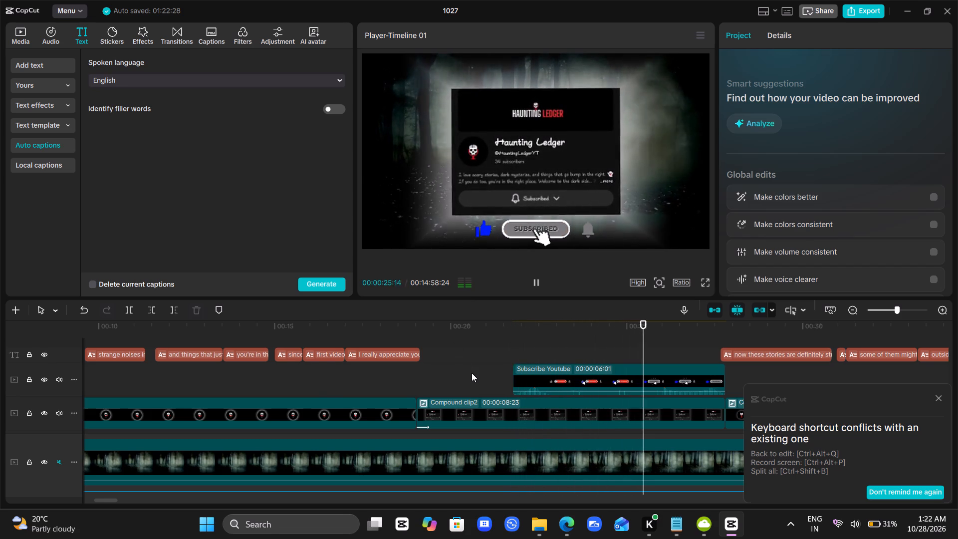
pyautogui.hscroll(-1, 472, 373)
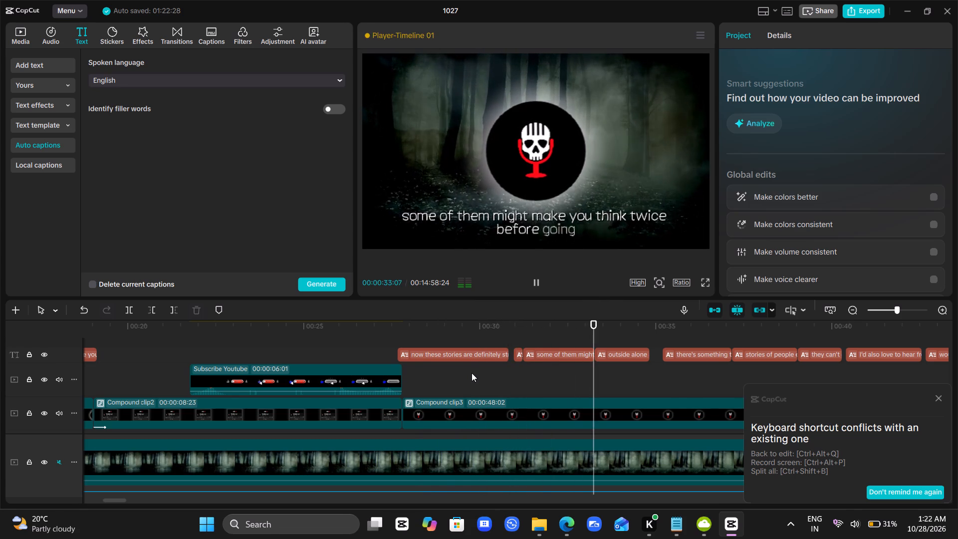
pyautogui.press('space')
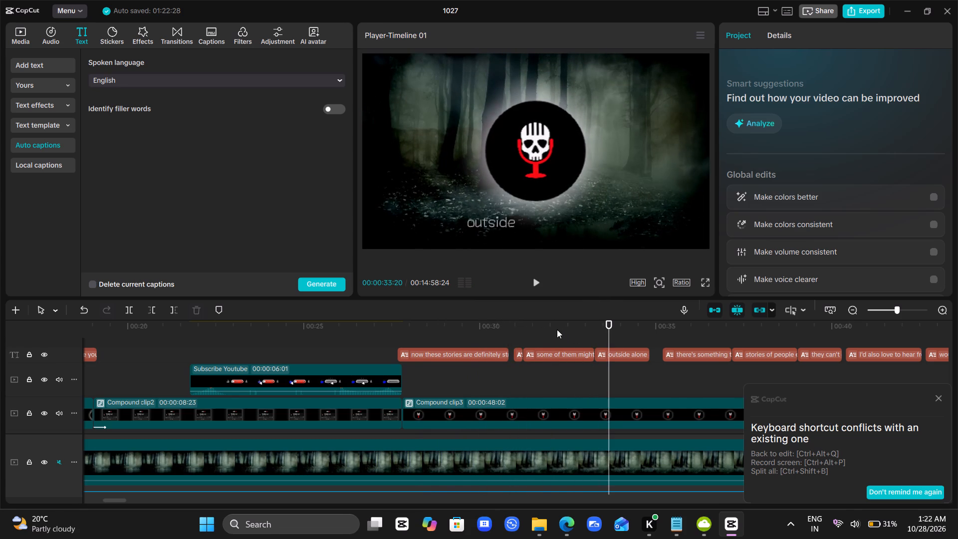
pyautogui.click(557, 329)
pyautogui.moveTo(557, 329); pyautogui.dragTo(499, 331)
pyautogui.press('space')
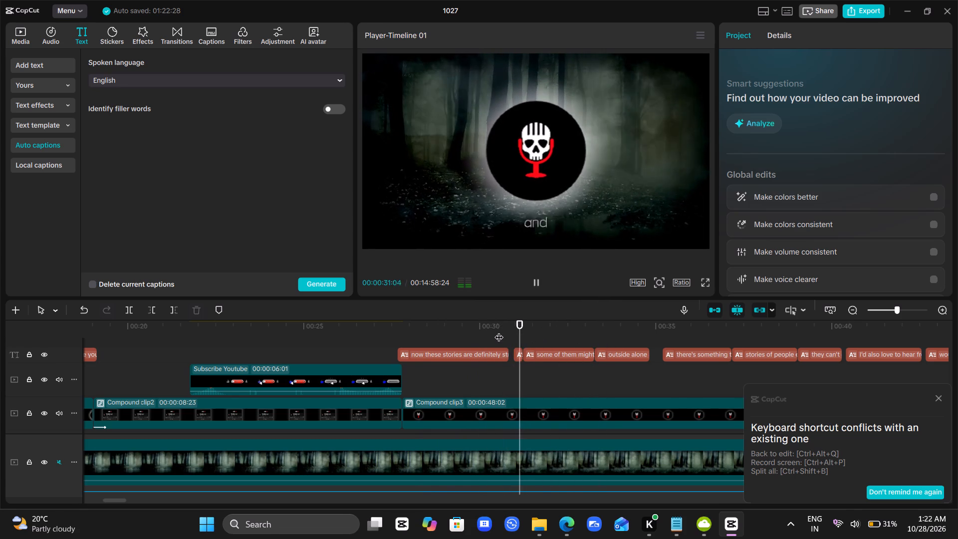
pyautogui.press('space')
pyautogui.press('space')
pyautogui.press('space')
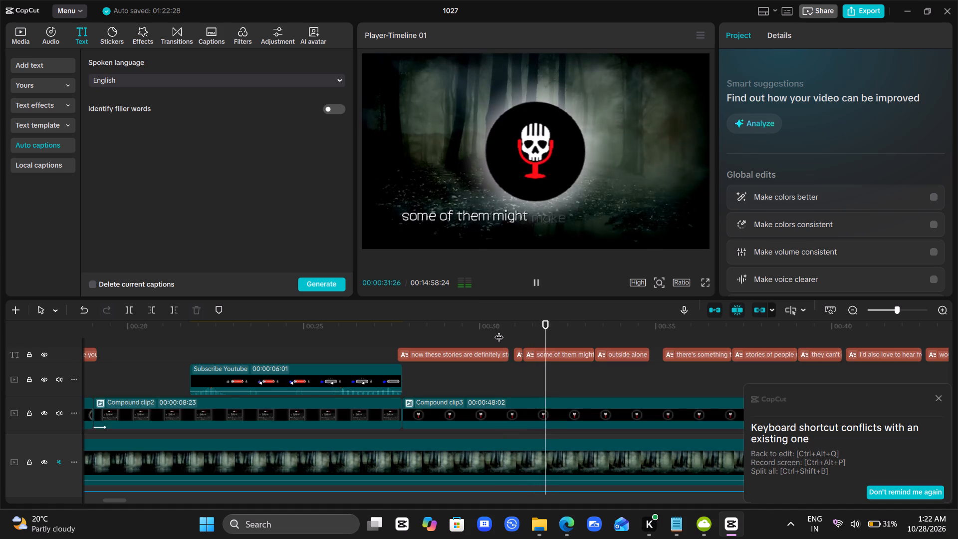
# Split the caption "some of them might make you think twice before going" after "make" into two captions.
pyautogui.click(574, 356)
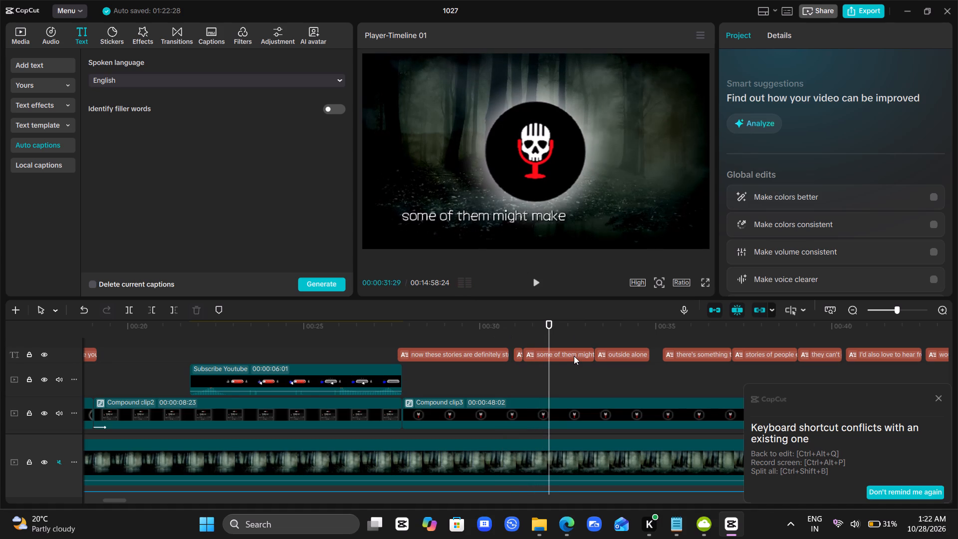
pyautogui.click(747, 39)
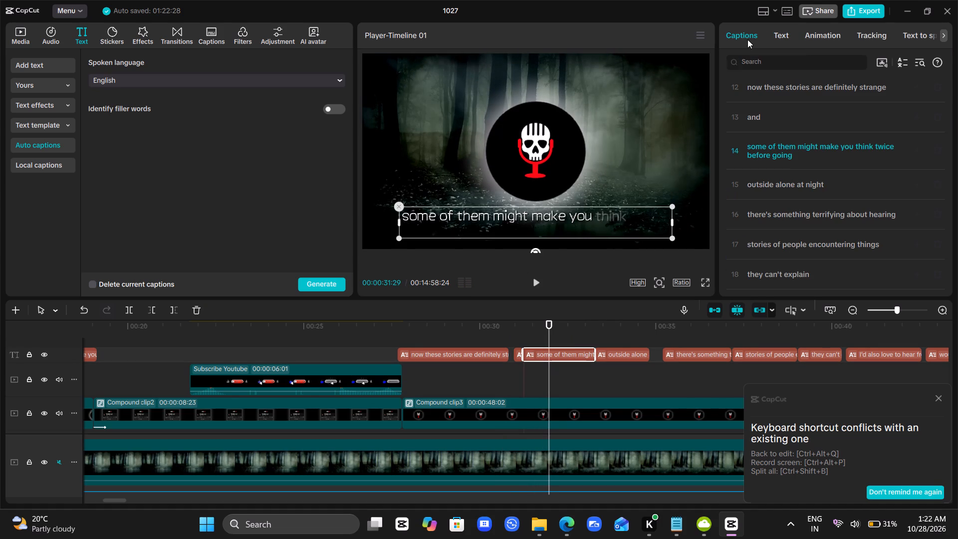
pyautogui.click(839, 148)
pyautogui.press('Right')
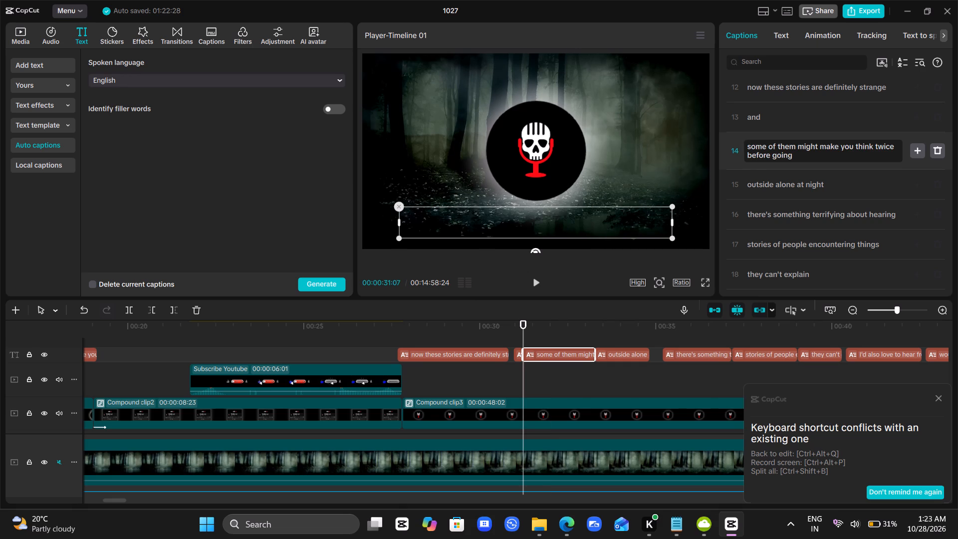
pyautogui.press('BackSpace')
pyautogui.press('Return')
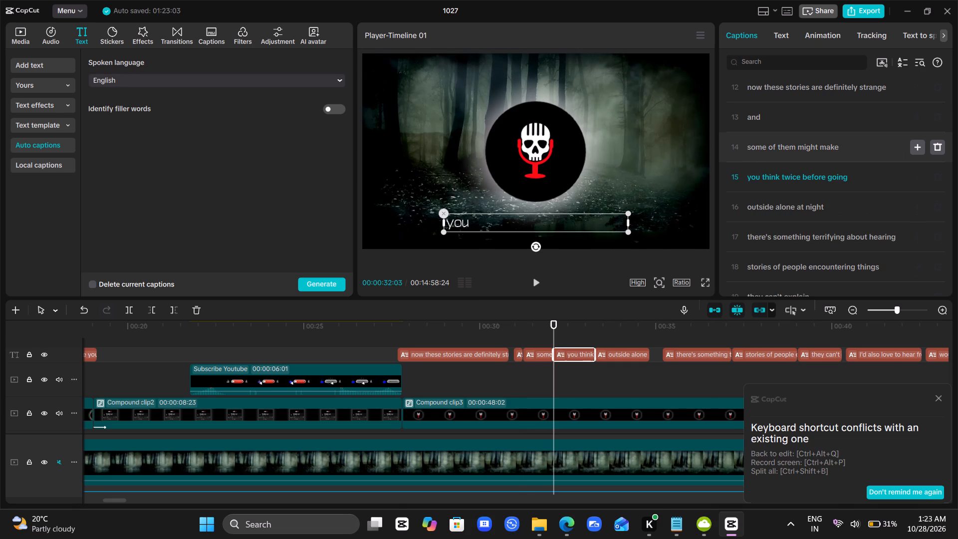
# Play from about 30 to 42 seconds to check the split captions and look for others that wrap onto two lines.
pyautogui.click(502, 341)
pyautogui.press('space')
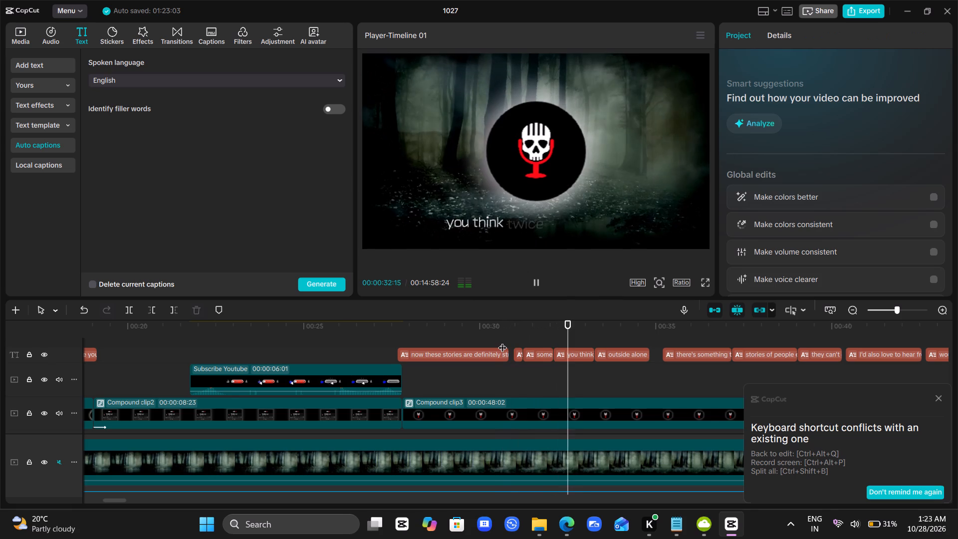
pyautogui.press('space')
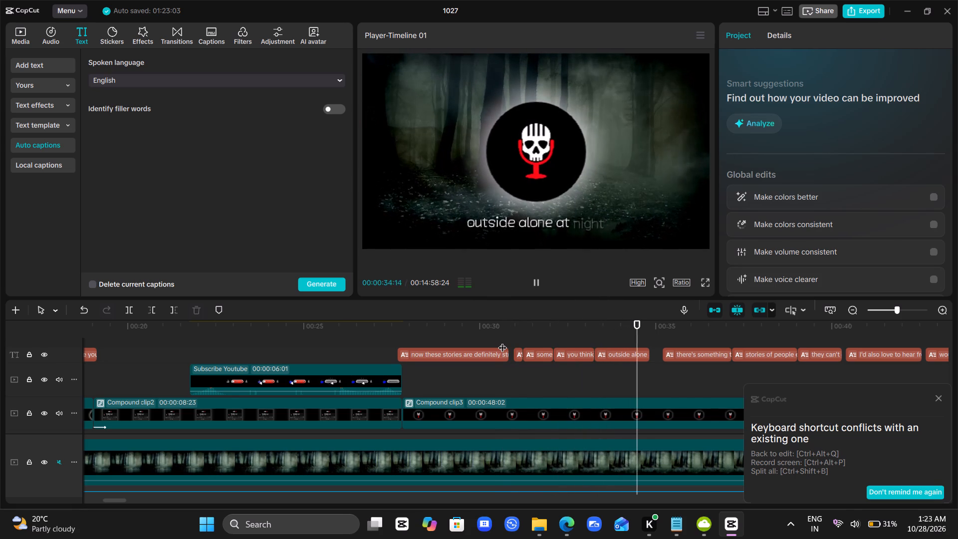
pyautogui.hscroll(-1, 502, 341)
pyautogui.press('space')
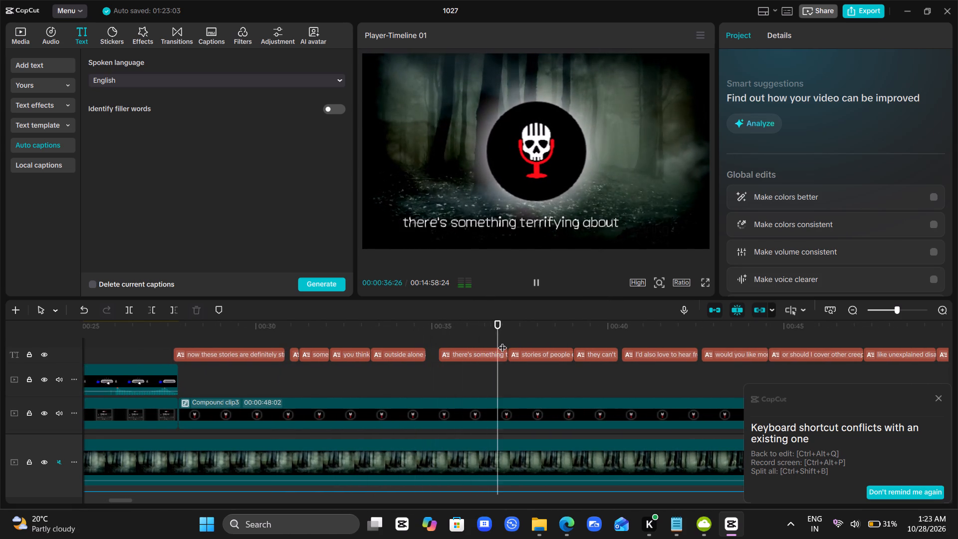
pyautogui.press('space')
pyautogui.press('space')
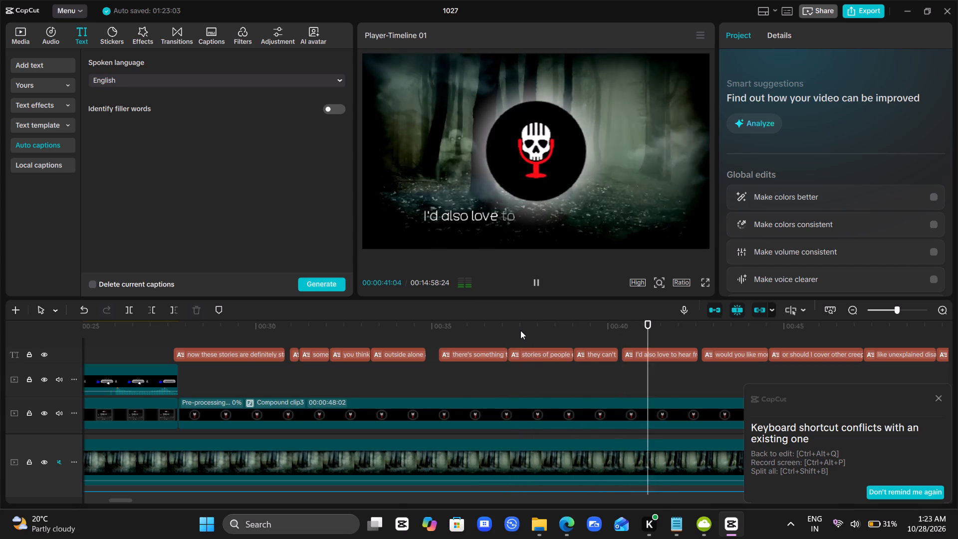
pyautogui.press('space')
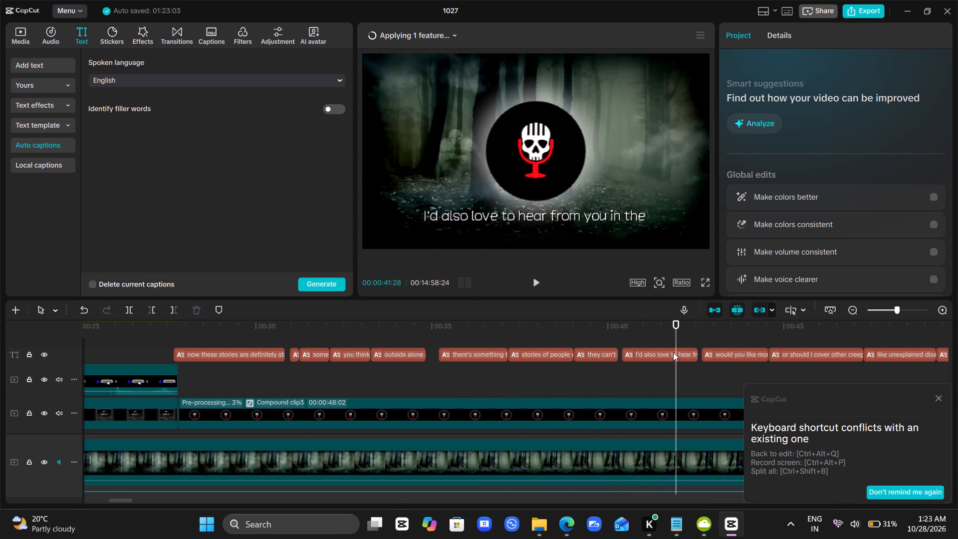
# Split the caption "I'd also love to hear from you in the comments" after "hear" into two captions.
pyautogui.click(673, 353)
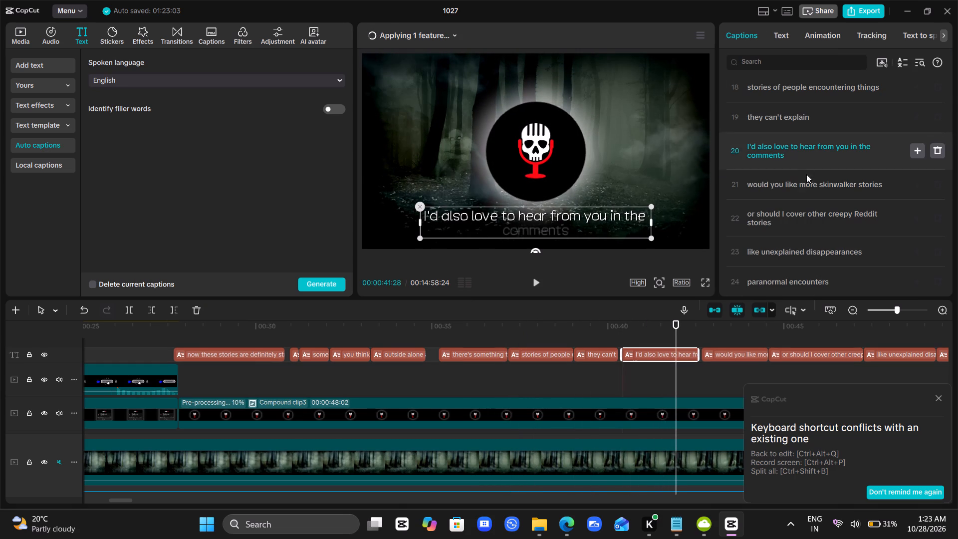
pyautogui.click(815, 149)
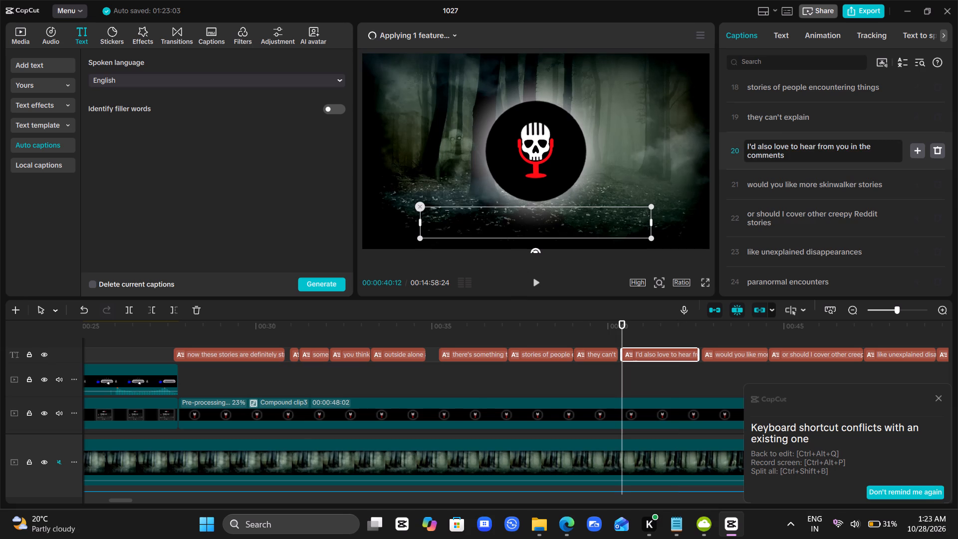
pyautogui.press('Right')
pyautogui.press('BackSpace')
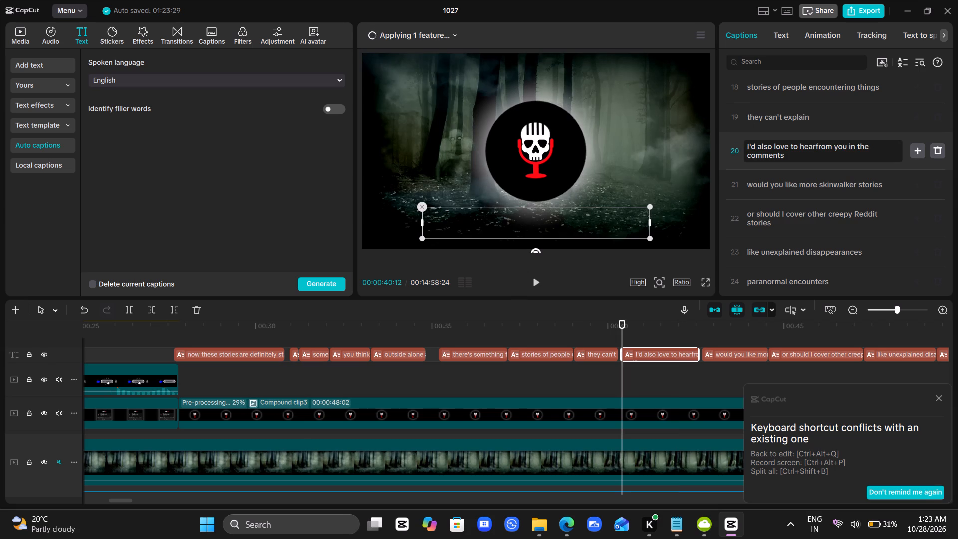
pyautogui.press('Return')
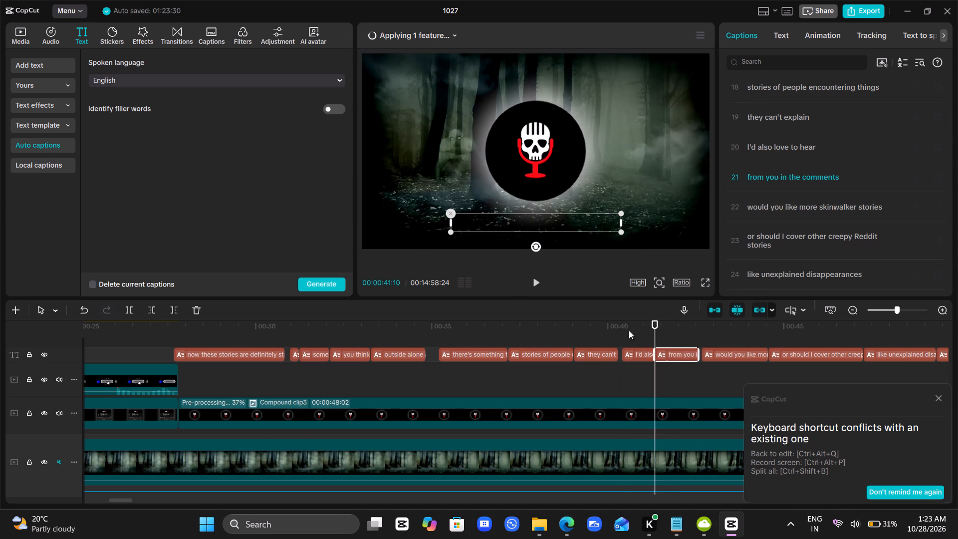
# Play from about 40 to 47 seconds to check the split captions and the ones that follow.
pyautogui.click(620, 338)
pyautogui.press('space')
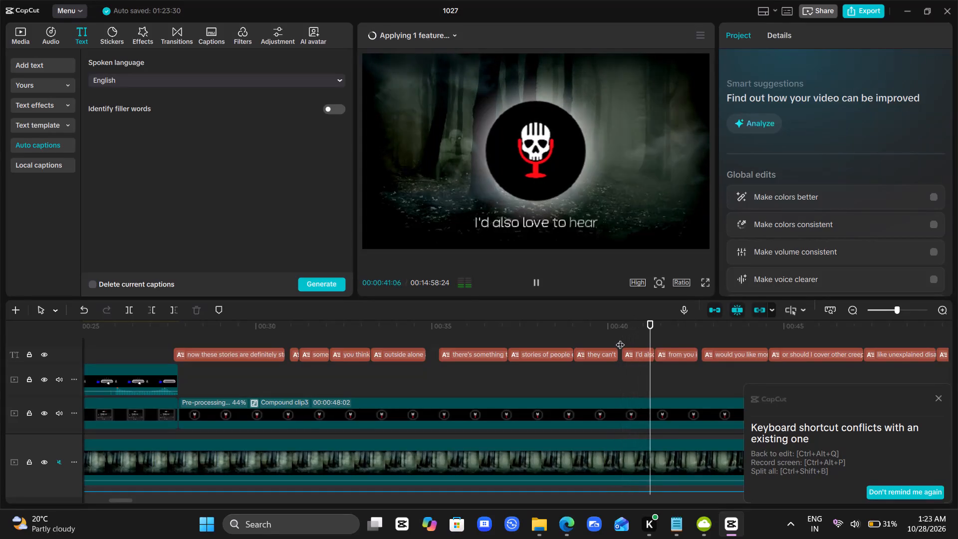
pyautogui.press('space')
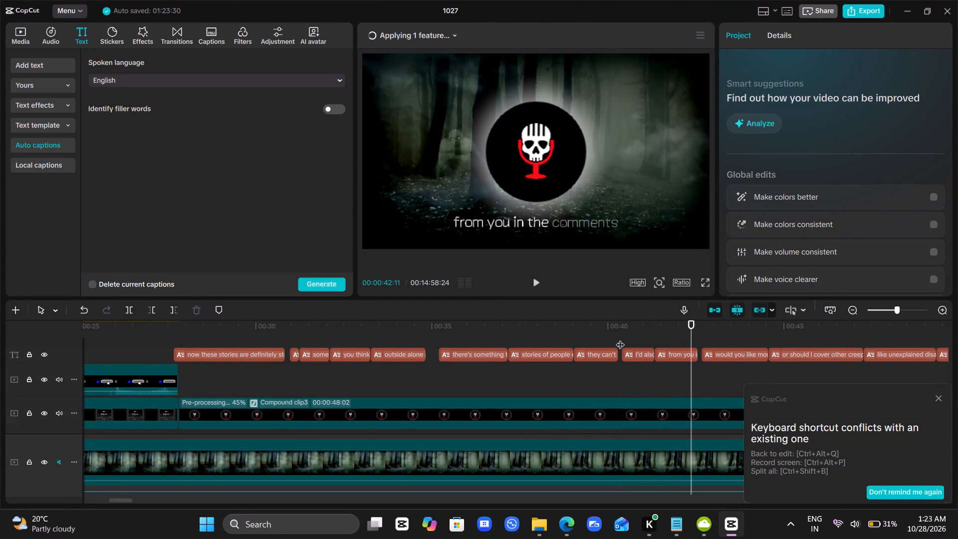
pyautogui.press('space')
pyautogui.press('space')
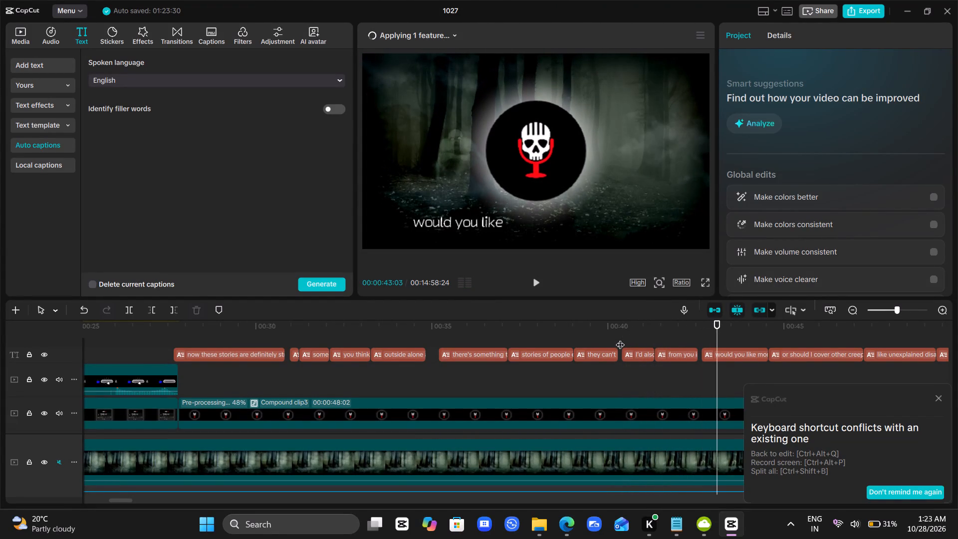
pyautogui.hscroll(-2, 620, 338)
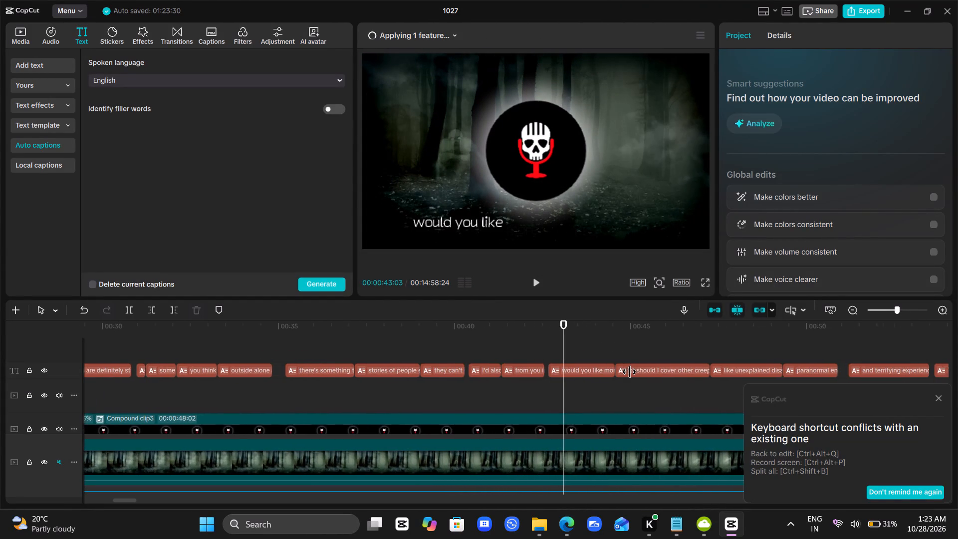
pyautogui.hscroll(-1, 629, 372)
pyautogui.press('space')
pyautogui.press('space')
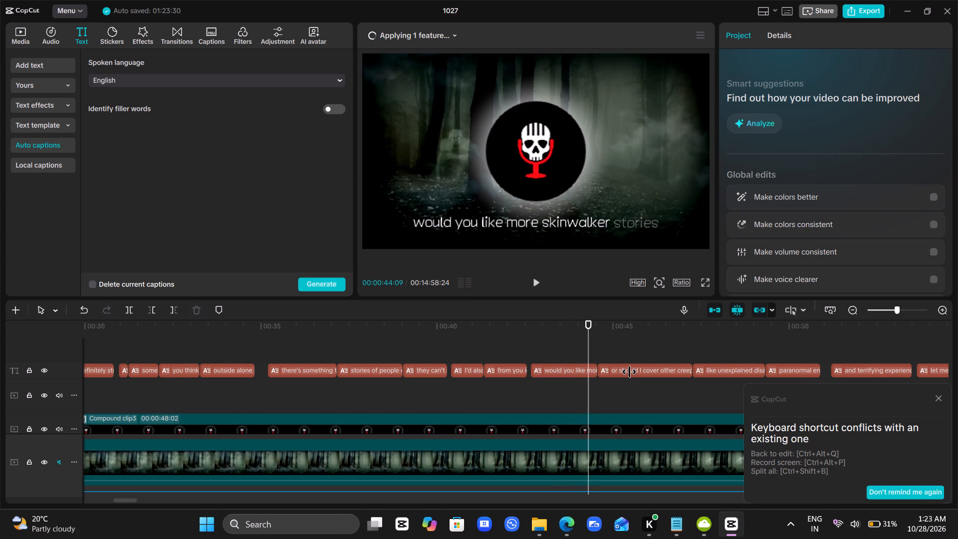
pyautogui.press('space')
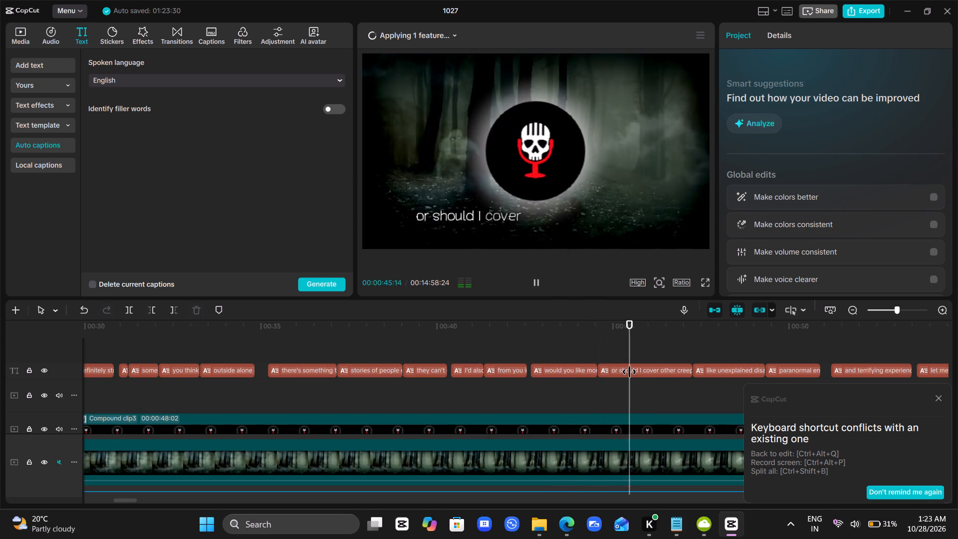
pyautogui.press('space')
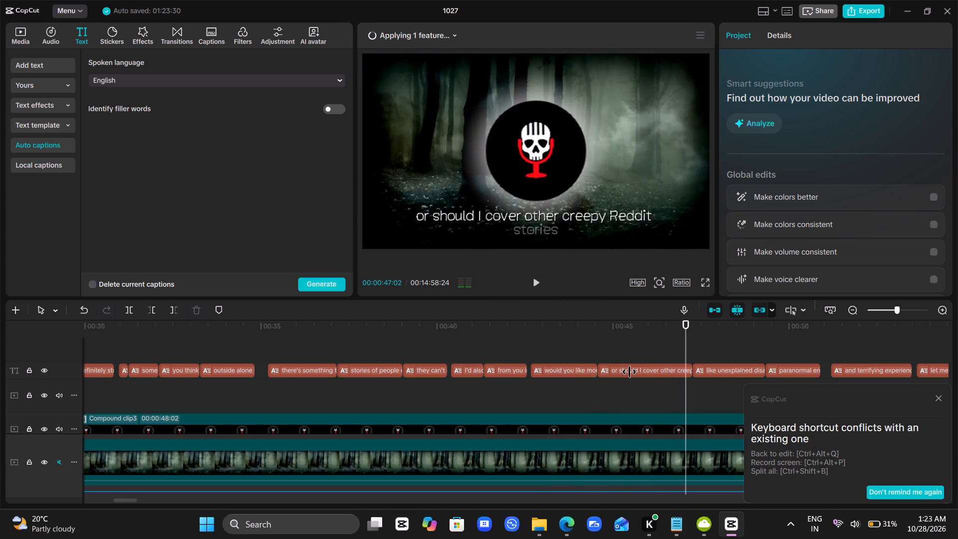
# Split the caption "or should I cover other creepy Reddit stories" after "cover" into two captions.
pyautogui.click(652, 373)
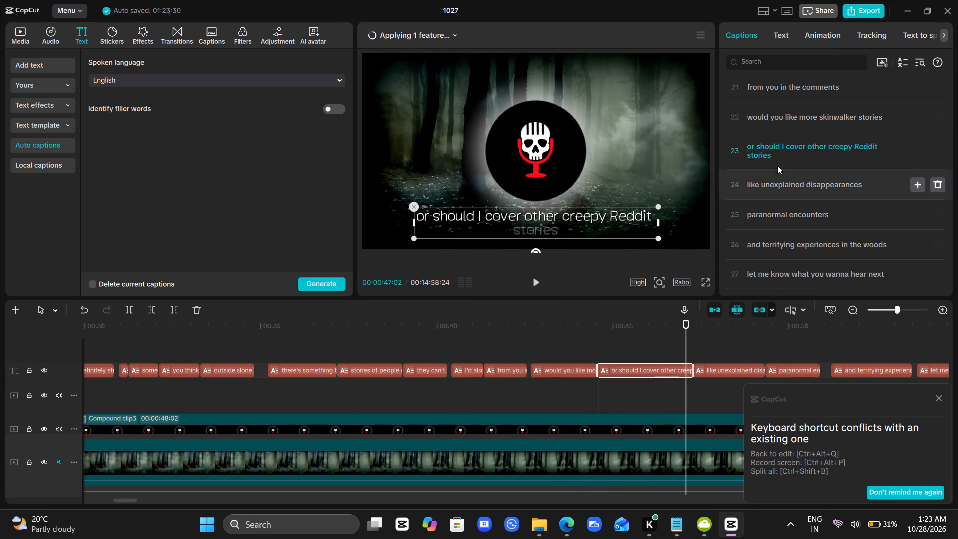
pyautogui.click(807, 152)
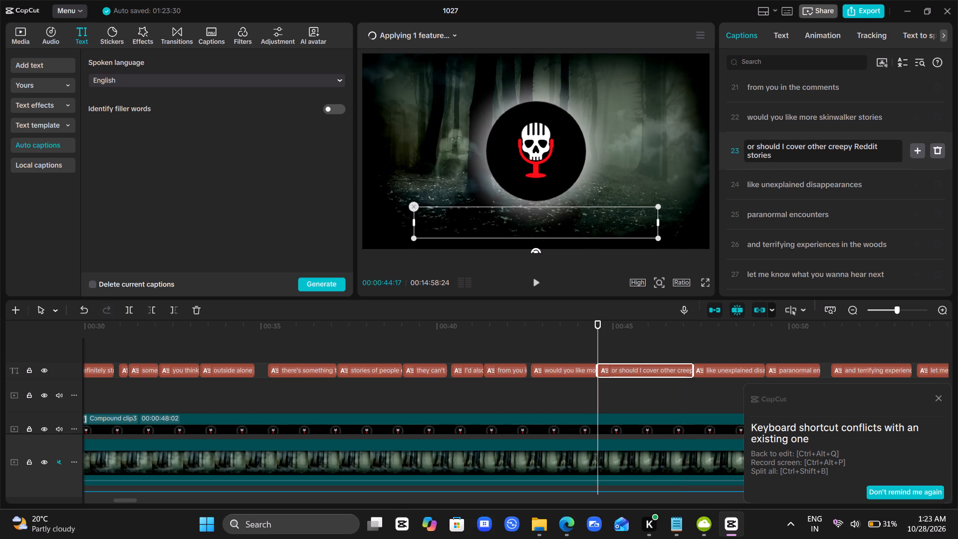
pyautogui.click(807, 148)
pyautogui.press('BackSpace')
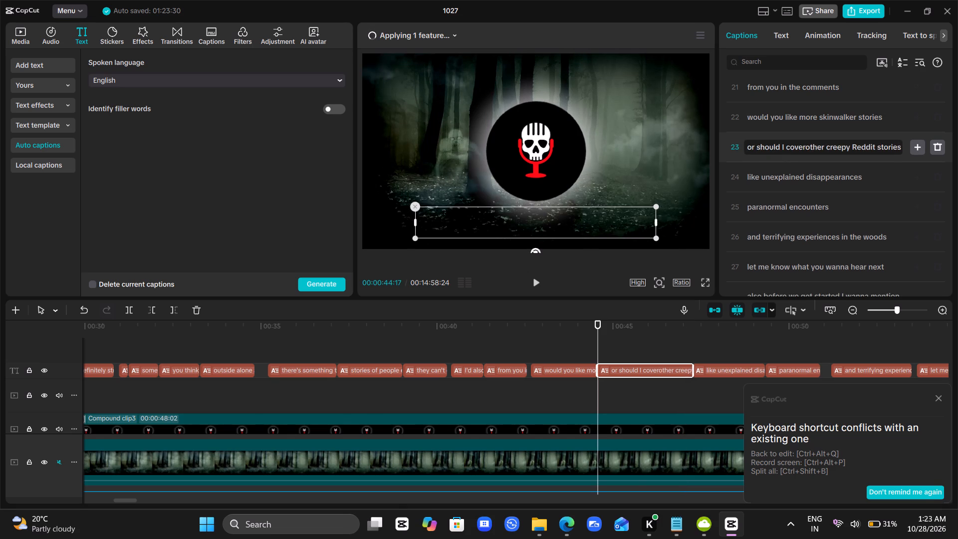
pyautogui.press('Return')
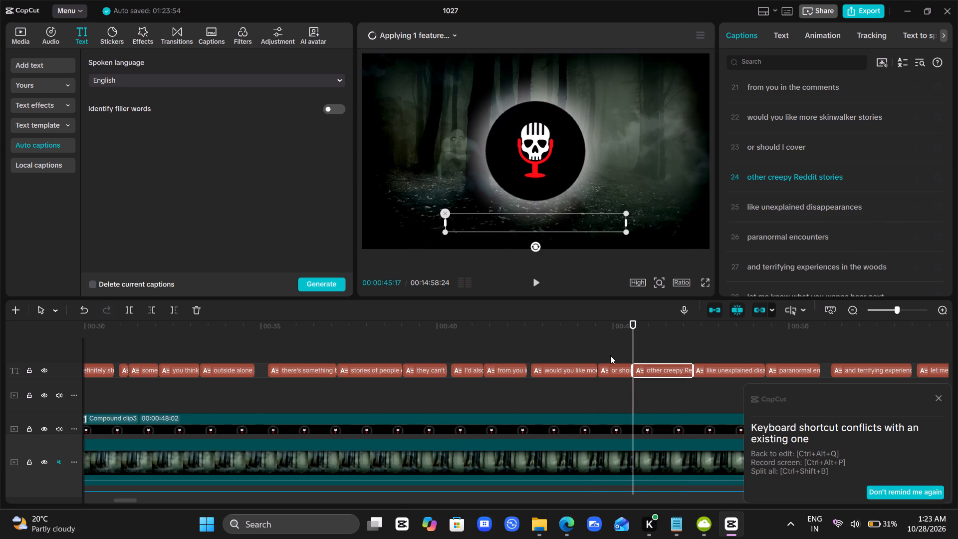
# Play from about 45 to 58 seconds to check the captions through "also before we get started I wanna mention something".
pyautogui.click(610, 355)
pyautogui.press('space')
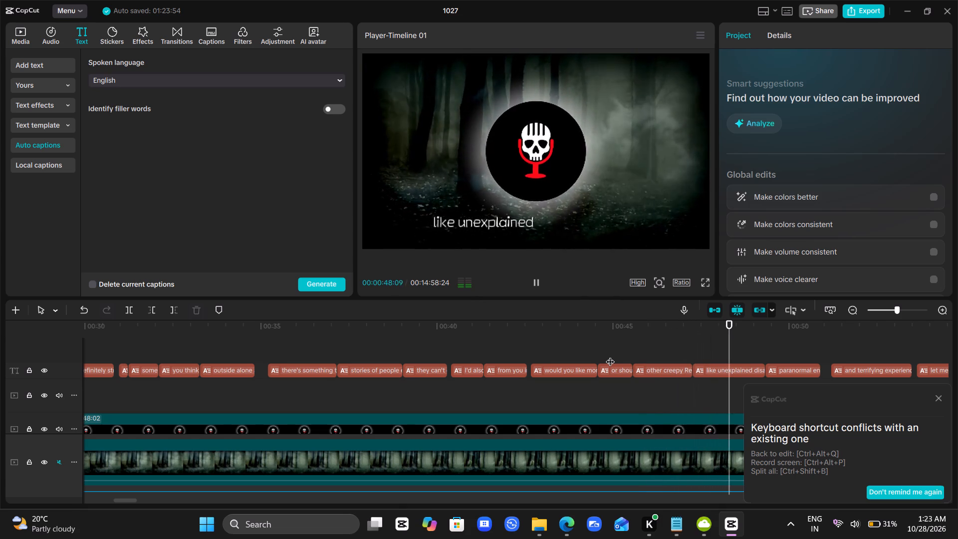
pyautogui.press('space')
pyautogui.hscroll(-1, 610, 355)
pyautogui.press('space')
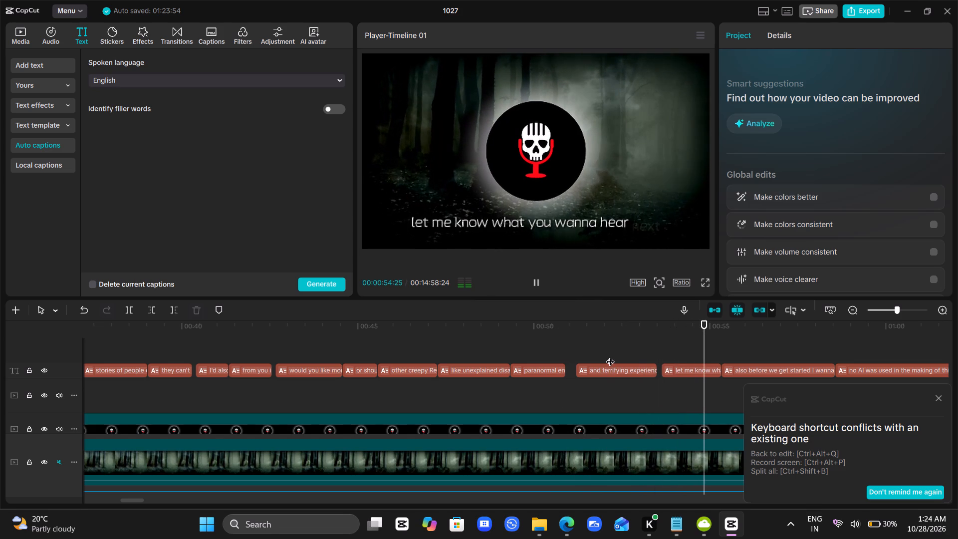
pyautogui.press('space')
pyautogui.hscroll(-1, 610, 355)
pyautogui.press('space')
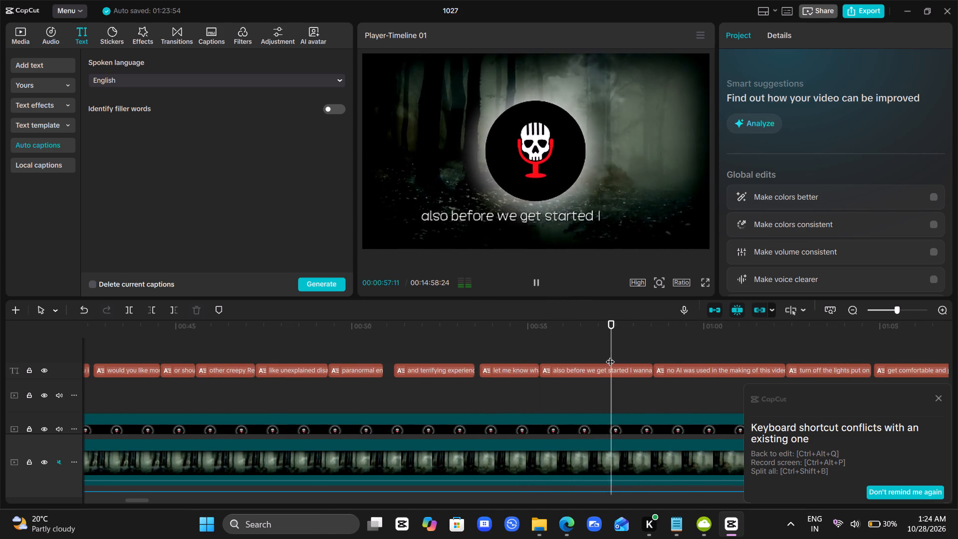
pyautogui.press('space')
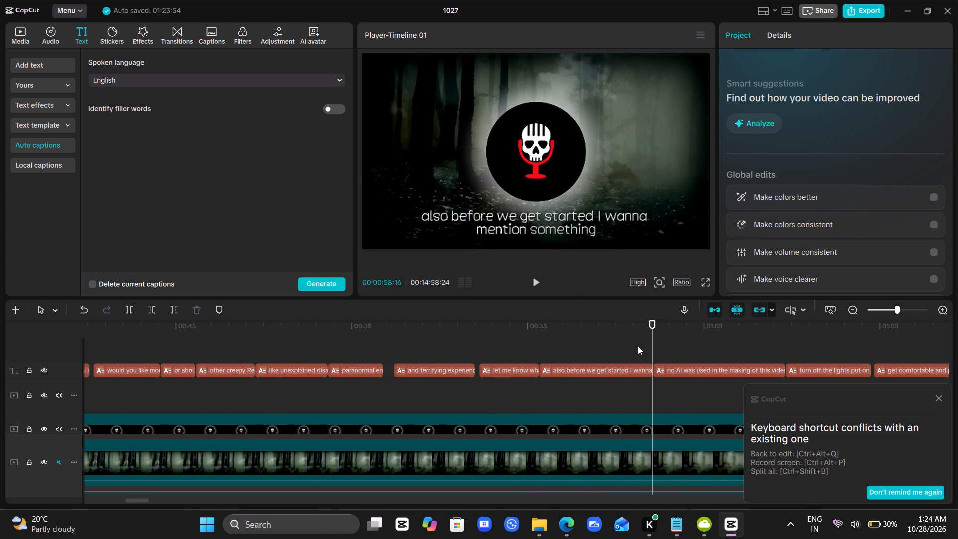
# Split the caption "also before we get started I wanna mention something" after "started" into two captions.
pyautogui.click(599, 364)
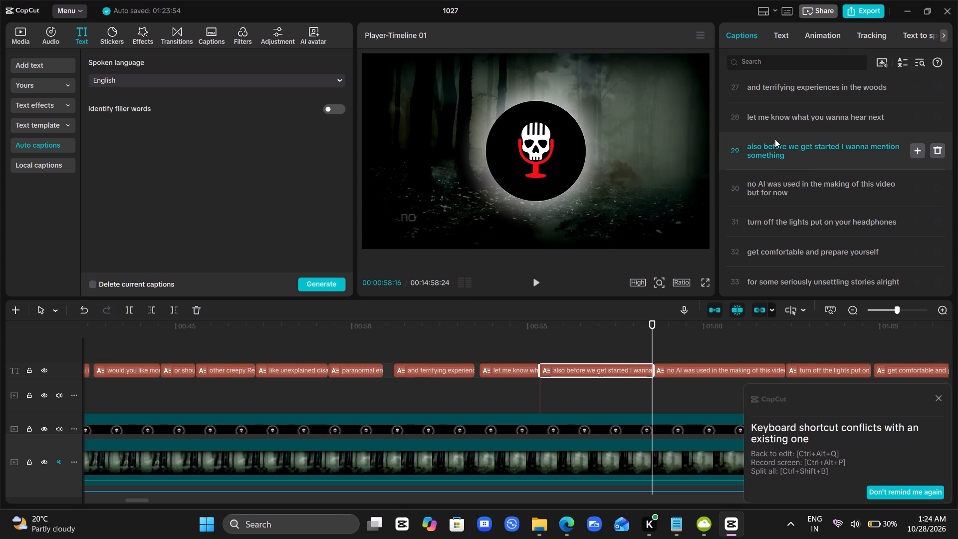
pyautogui.click(843, 144)
pyautogui.press('Left')
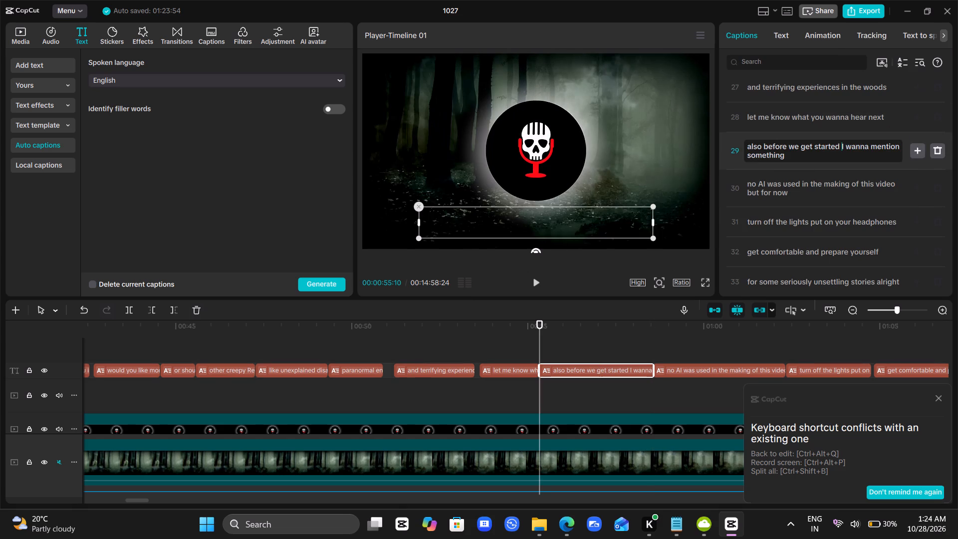
pyautogui.press('BackSpace')
pyautogui.press('Return')
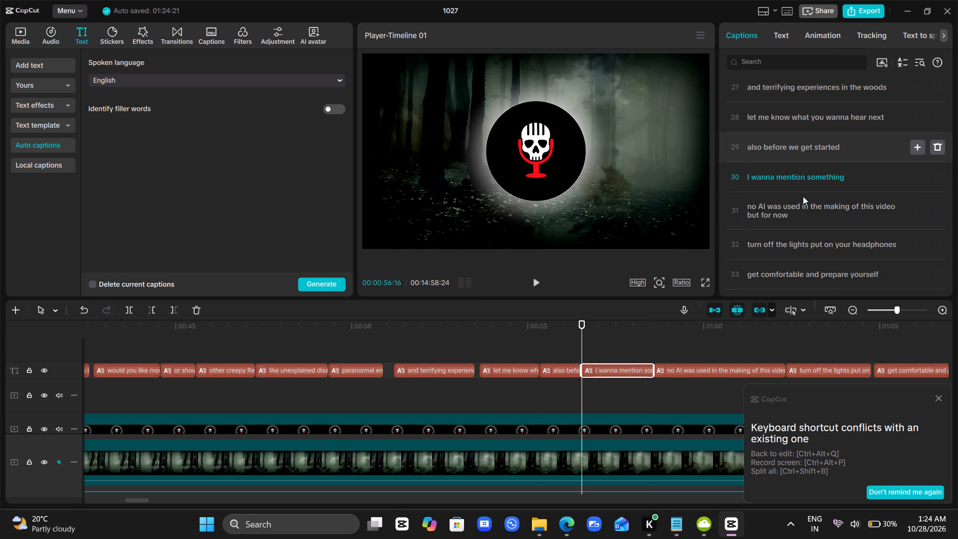
# Play from about 56 seconds to 1:02 to check the split captions and "no AI was used in the making of this video but for now".
pyautogui.click(560, 339)
pyautogui.press('space')
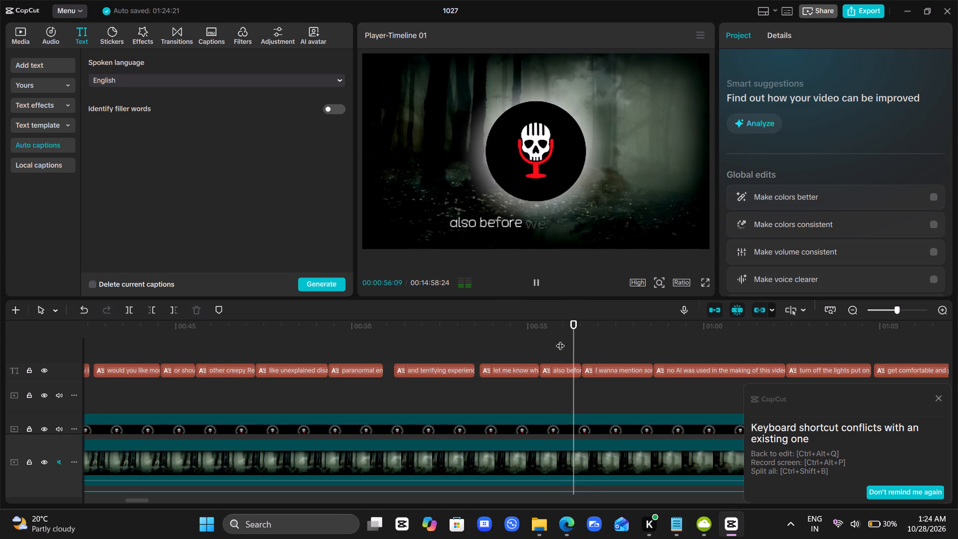
pyautogui.press('space')
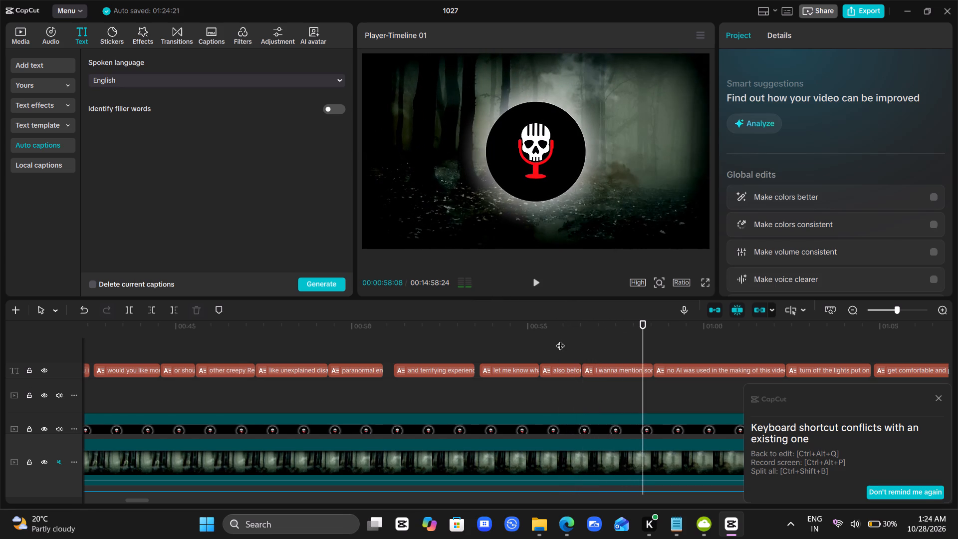
pyautogui.hscroll(-1, 560, 339)
pyautogui.press('space')
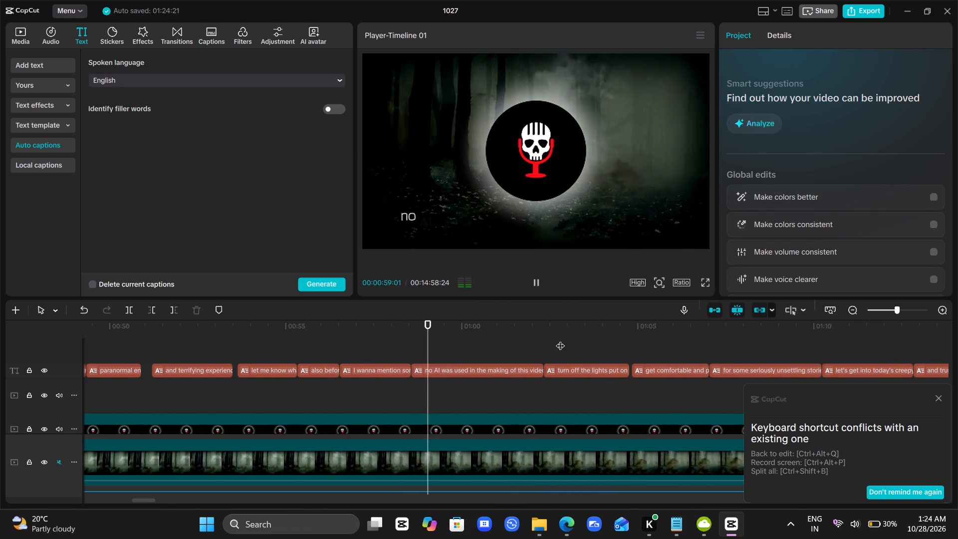
pyautogui.press('space')
pyautogui.press('space')
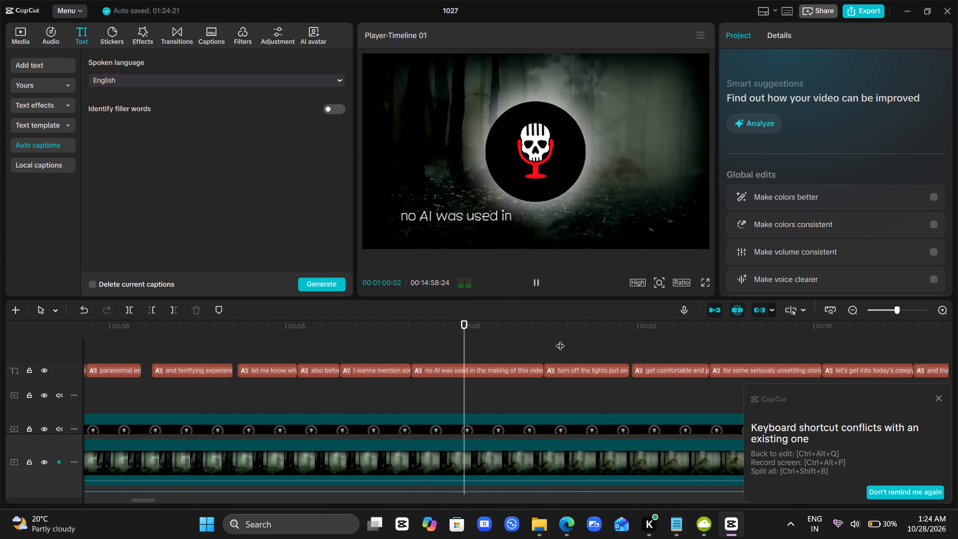
pyautogui.press('space')
pyautogui.press('space')
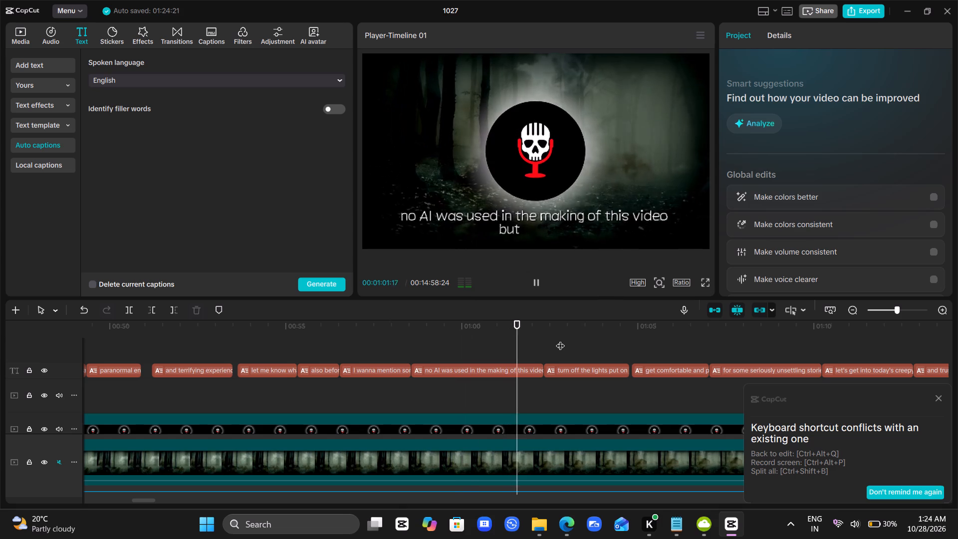
pyautogui.press('space')
# Split the caption "no AI was used in the making of this video but for now" after "in the" into two captions.
pyautogui.click(524, 362)
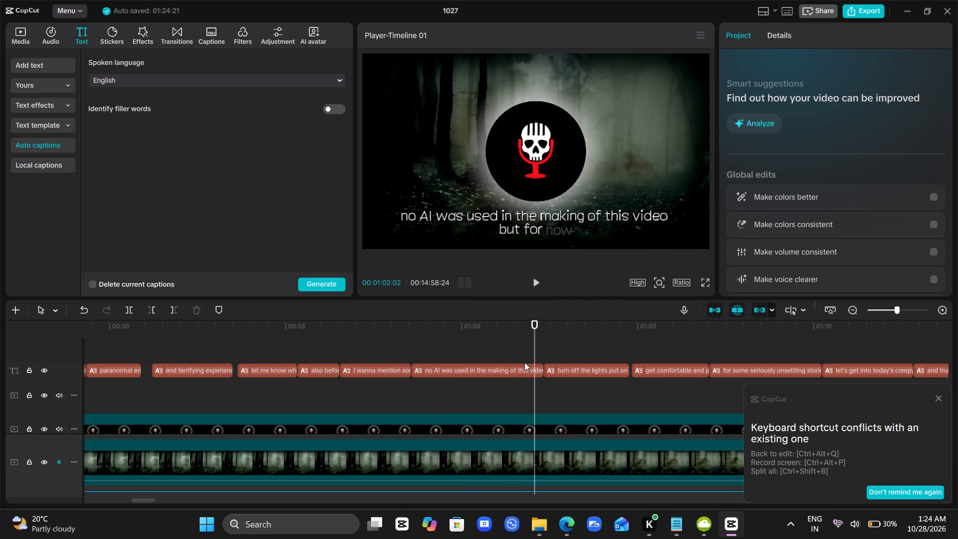
pyautogui.click(514, 373)
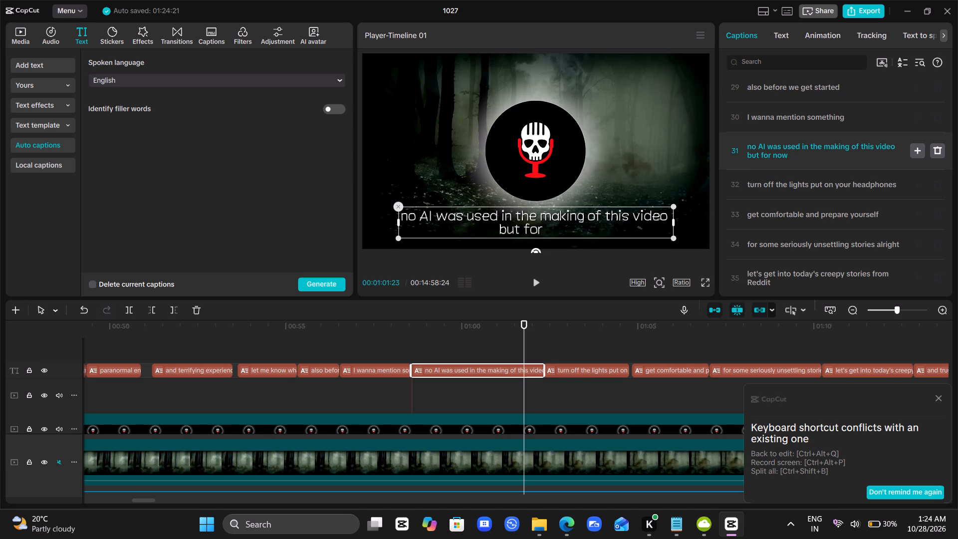
pyautogui.click(825, 152)
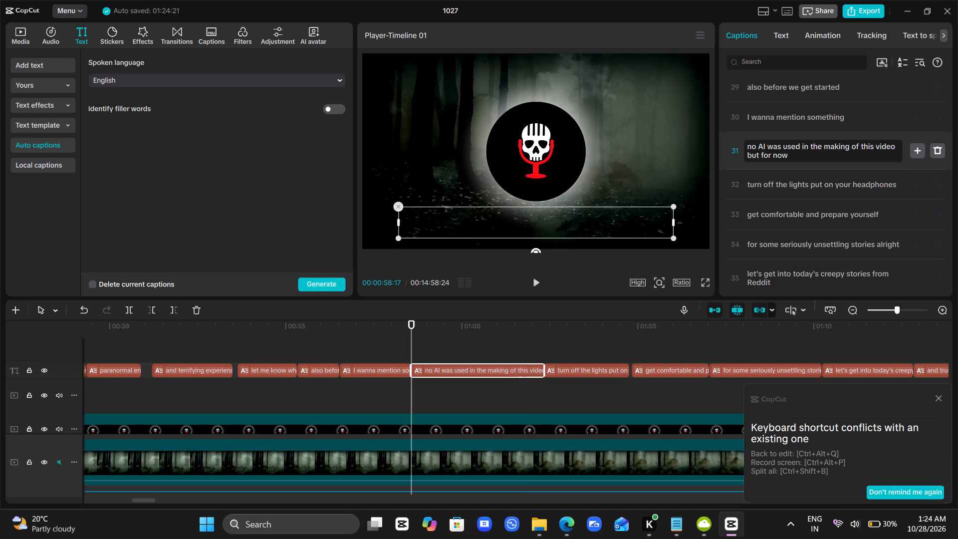
pyautogui.click(824, 144)
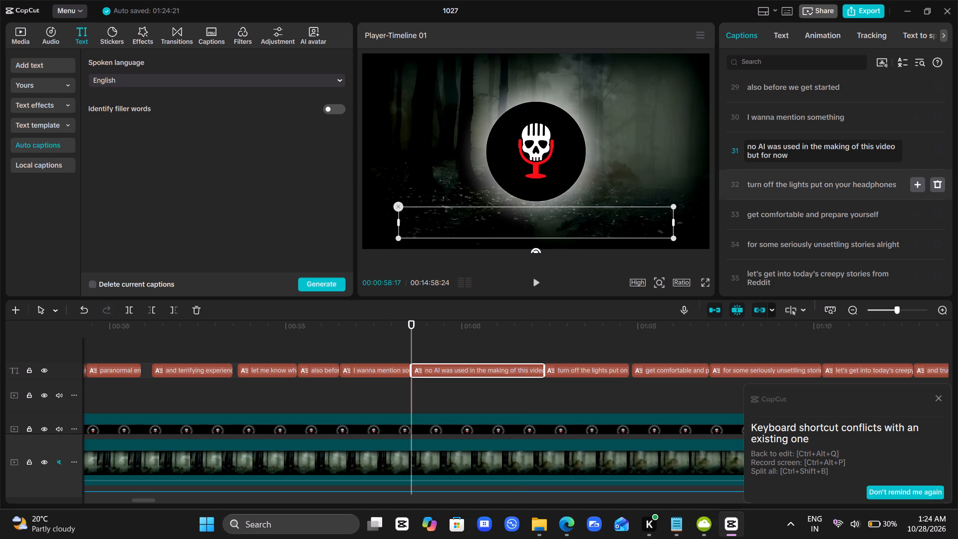
pyautogui.press('Return')
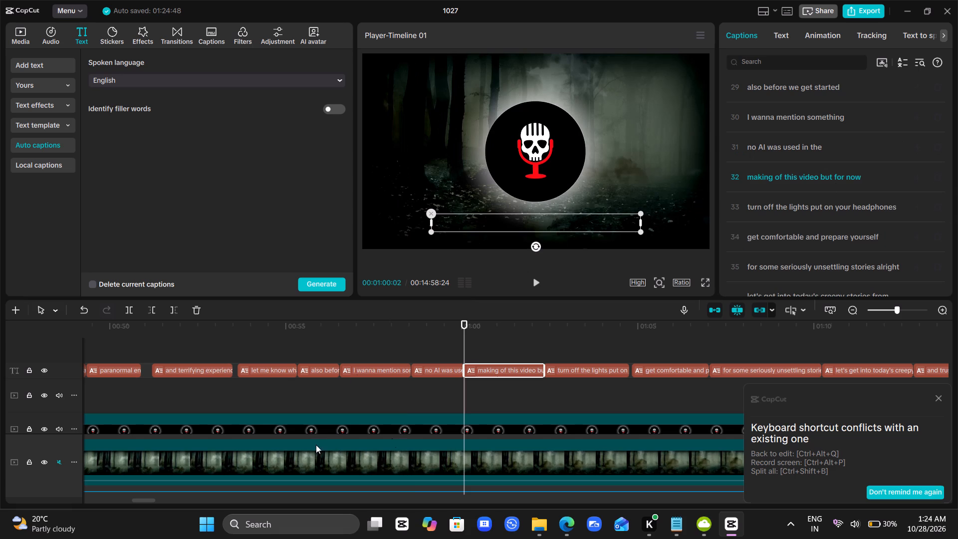
# Play from about 59 seconds to 1:16 and scrub back over the final captions to check how they display.
pyautogui.click(415, 342)
pyautogui.press('space')
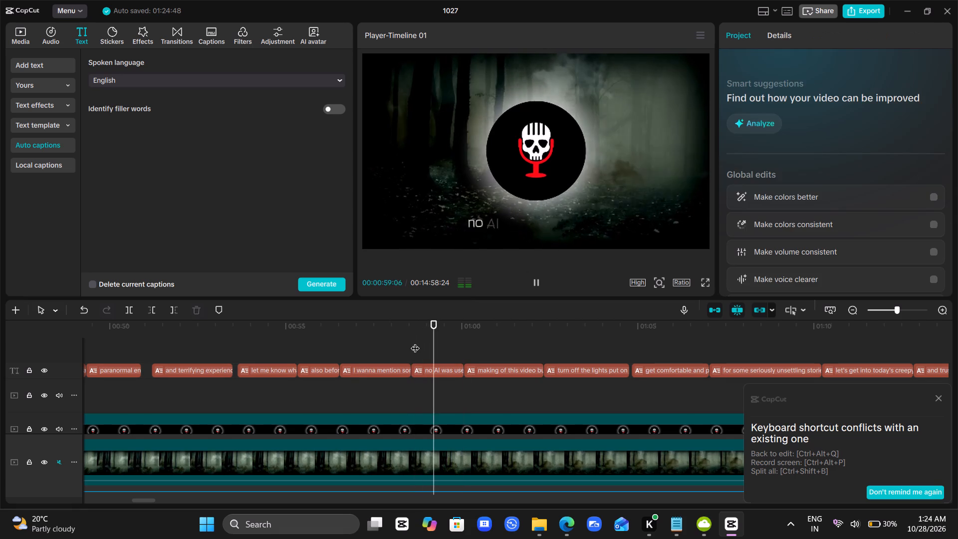
pyautogui.press('space')
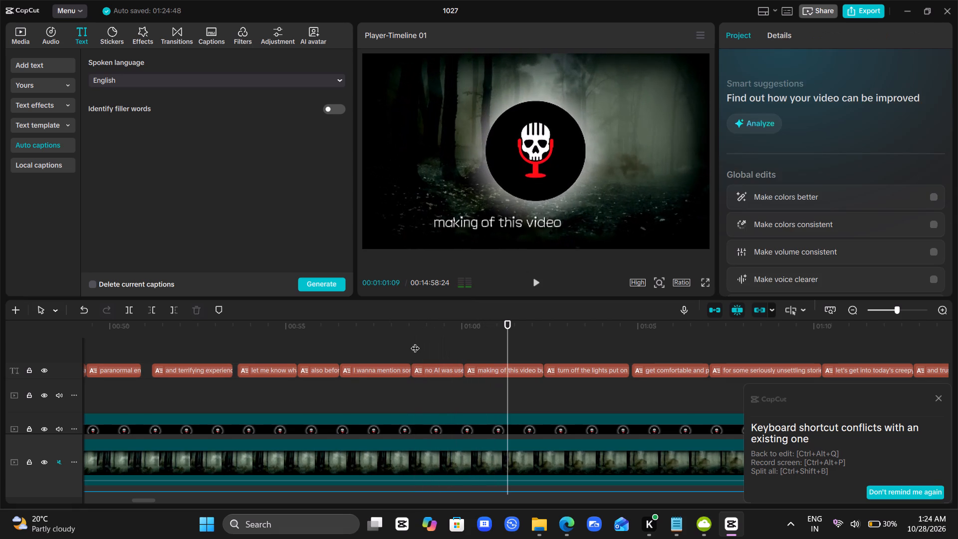
pyautogui.press('space')
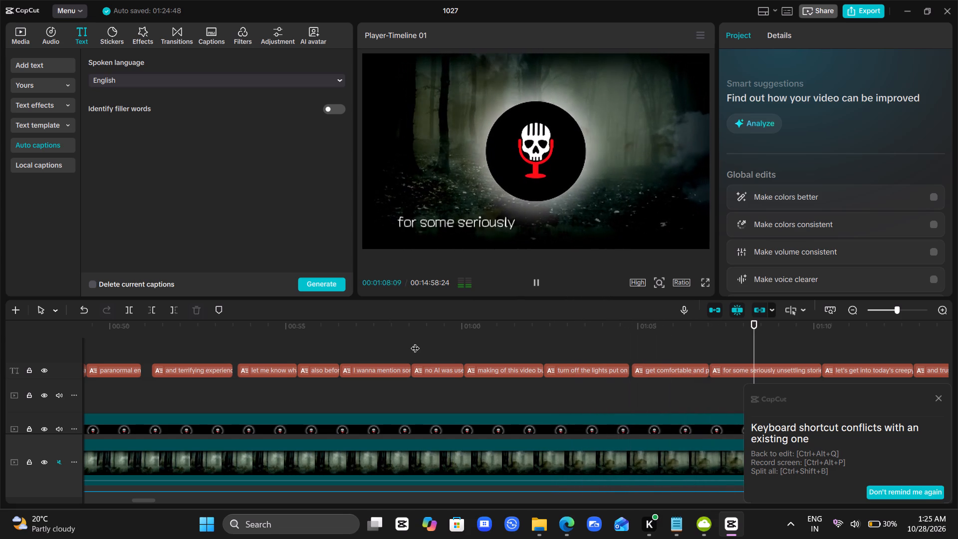
pyautogui.press('space')
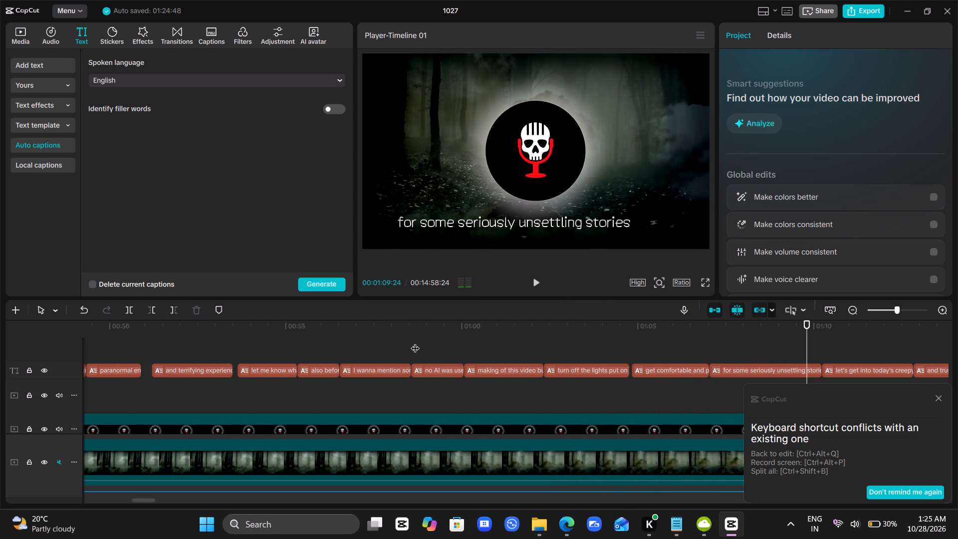
pyautogui.hscroll(-2, 415, 342)
pyautogui.press('space')
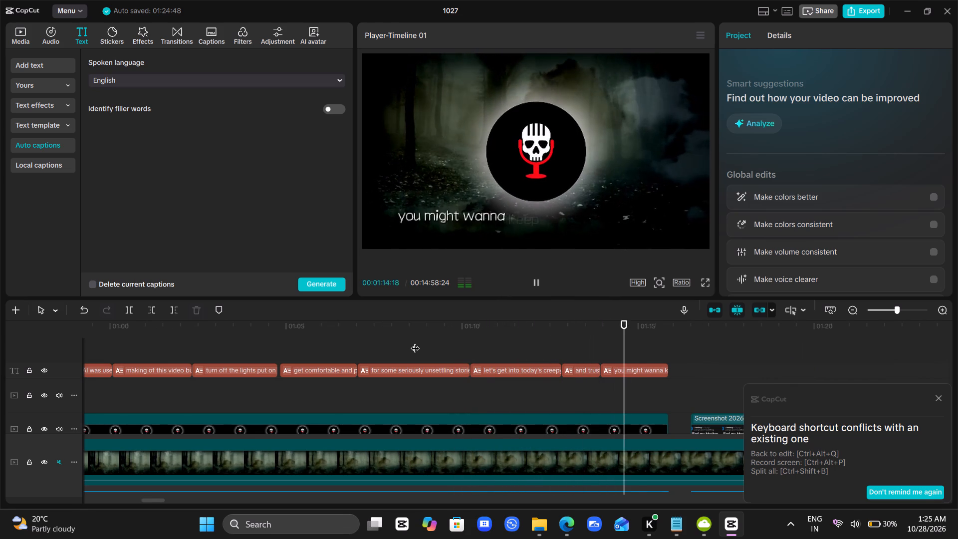
pyautogui.press('space')
pyautogui.press('space')
pyautogui.press('space')
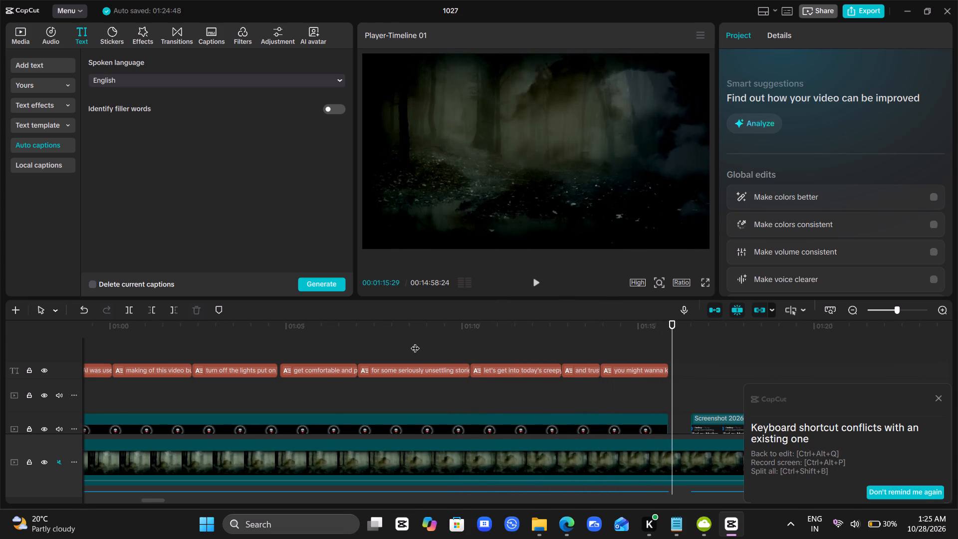
pyautogui.click(632, 348)
pyautogui.moveTo(632, 348); pyautogui.dragTo(585, 366)
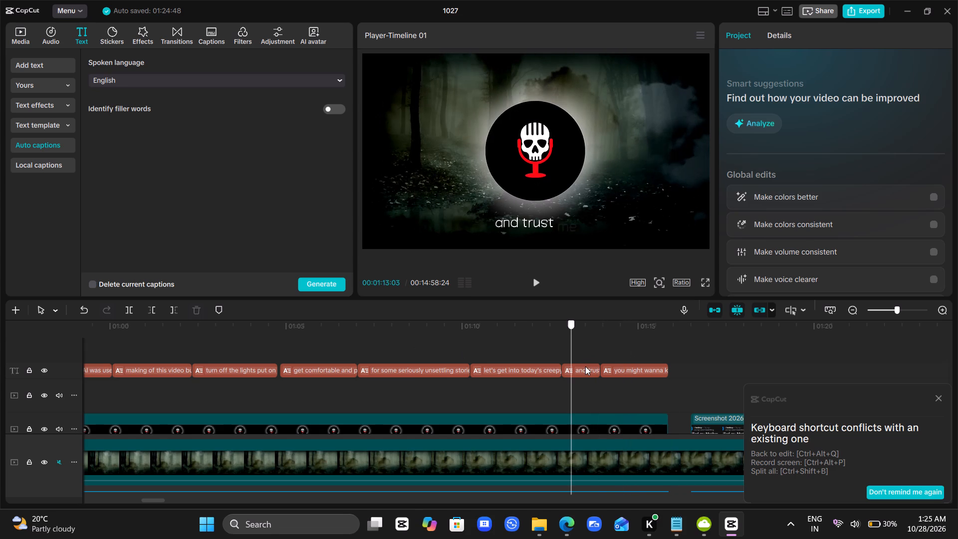
pyautogui.moveTo(585, 366); pyautogui.dragTo(599, 368)
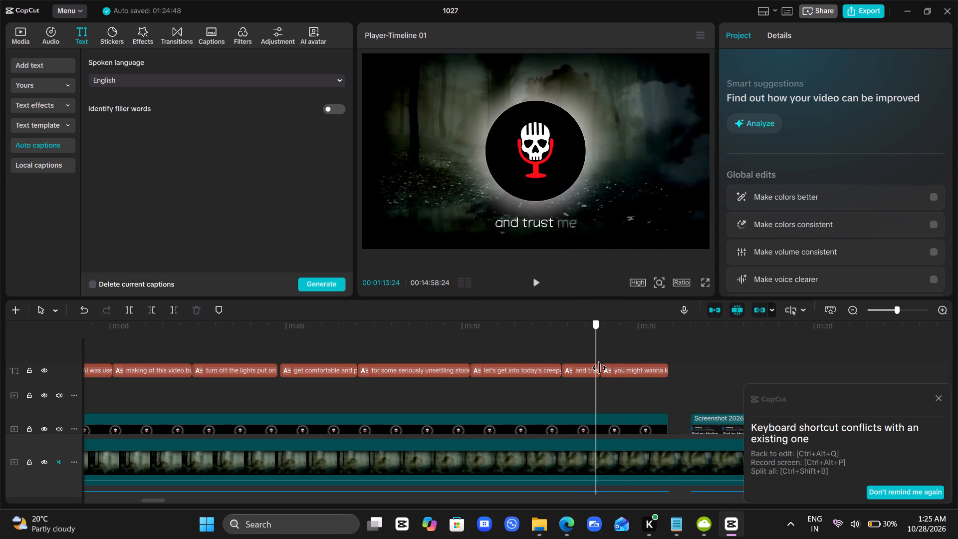
pyautogui.moveTo(599, 368); pyautogui.dragTo(661, 375)
# Split the caption "let's get into today's creepy stories from Reddit" after "into" into two captions.
pyautogui.click(648, 370)
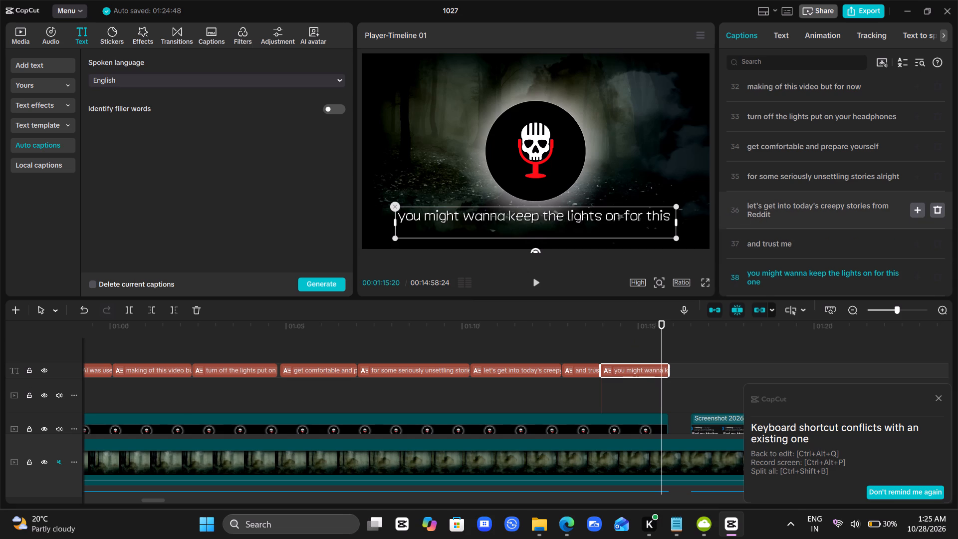
pyautogui.click(797, 210)
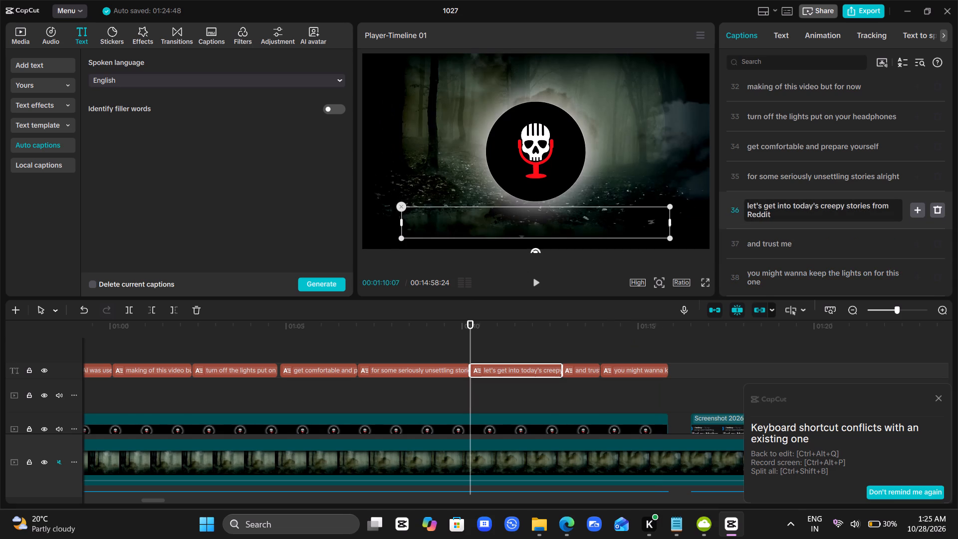
pyautogui.click(792, 204)
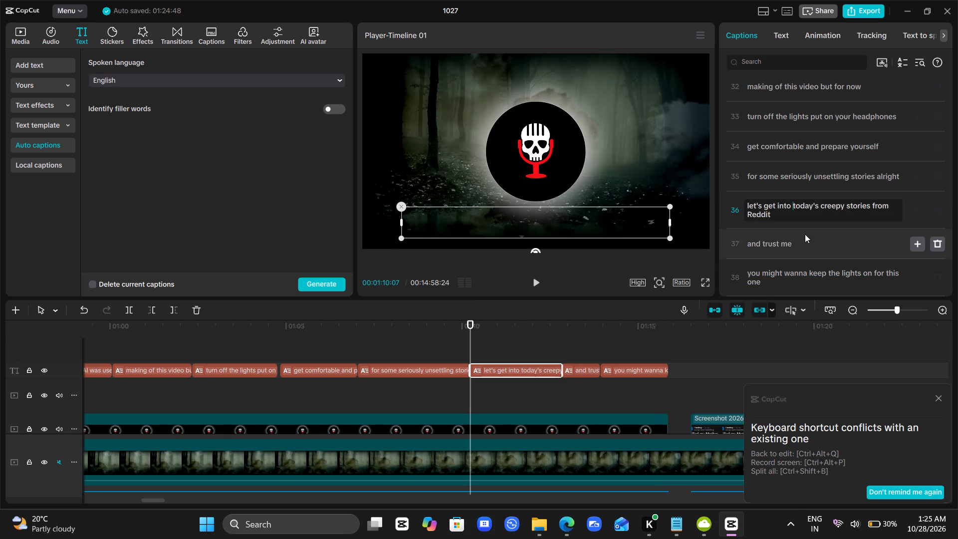
pyautogui.press('Return')
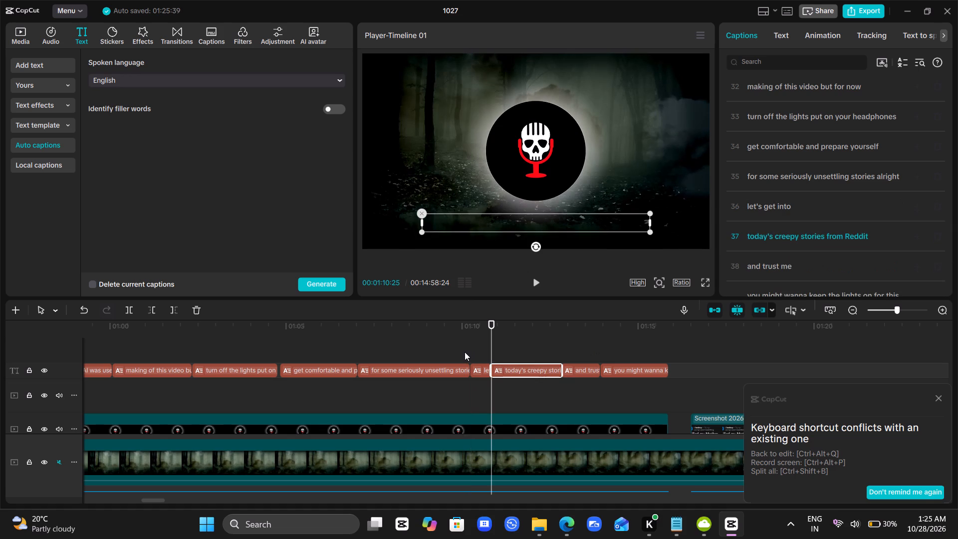
# Play from about 1:10 to 1:15 to check the split captions through "you might wanna keep the lights on for this one".
pyautogui.click(465, 352)
pyautogui.press('space')
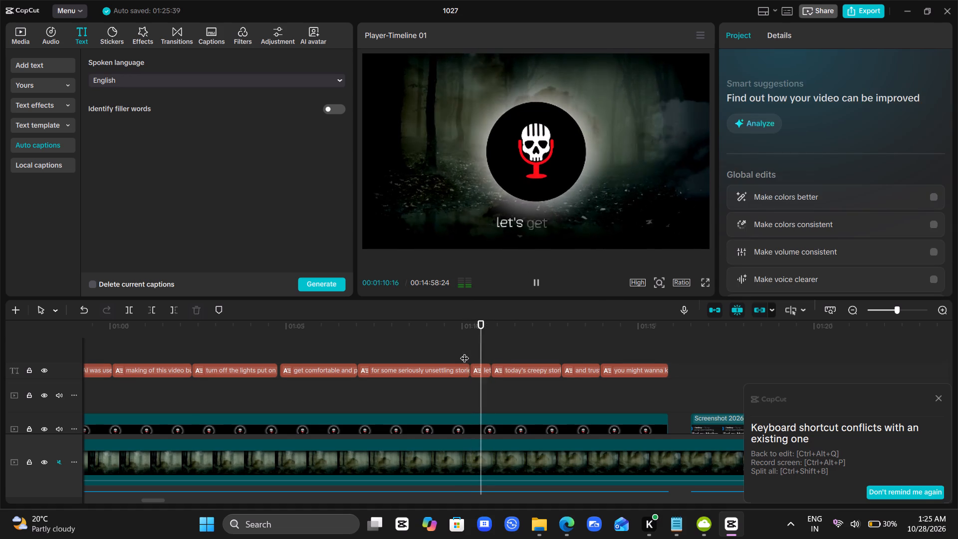
pyautogui.press('space')
pyautogui.press('space')
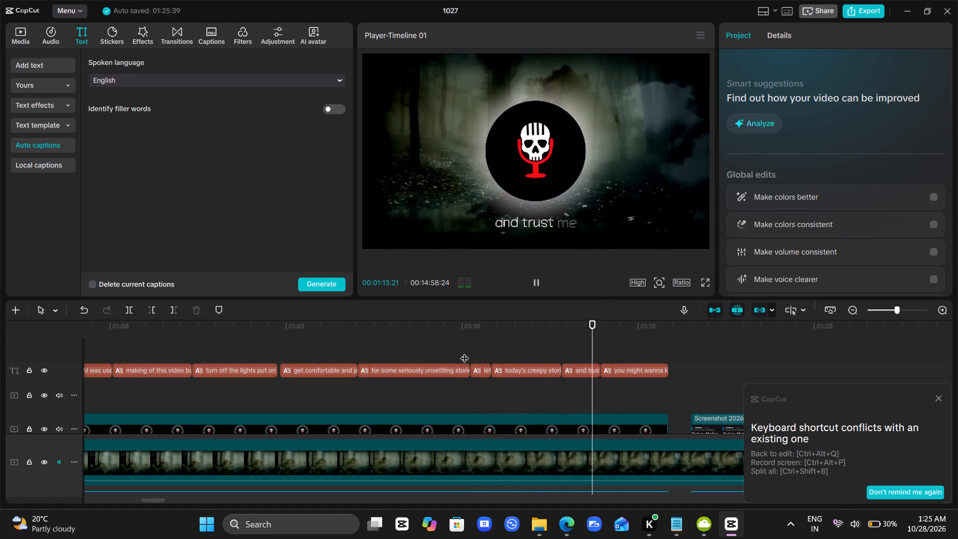
pyautogui.press('space')
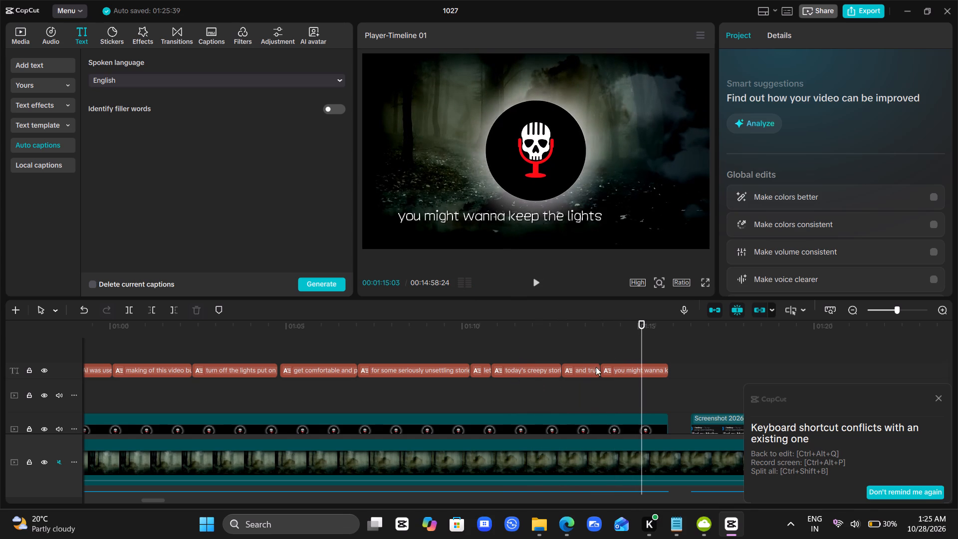
# Split the caption "you might wanna keep the lights on for this one" after "keep" into two captions.
pyautogui.click(634, 370)
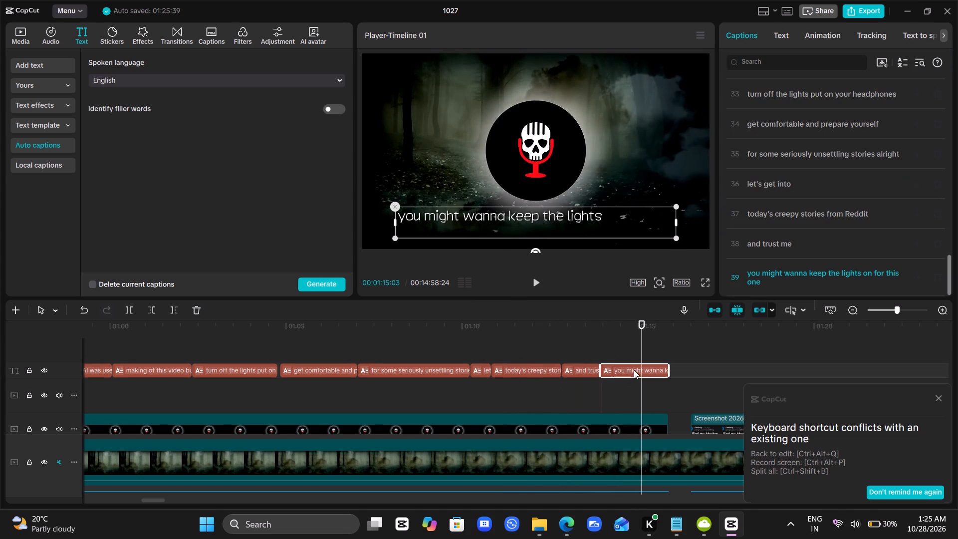
pyautogui.click(827, 275)
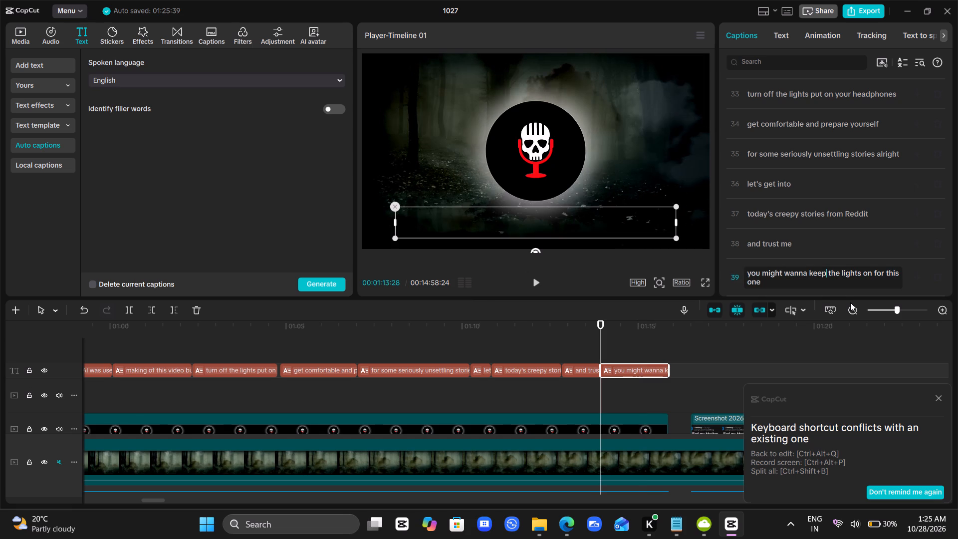
pyautogui.press('Right')
pyautogui.press('BackSpace')
pyautogui.press('Return')
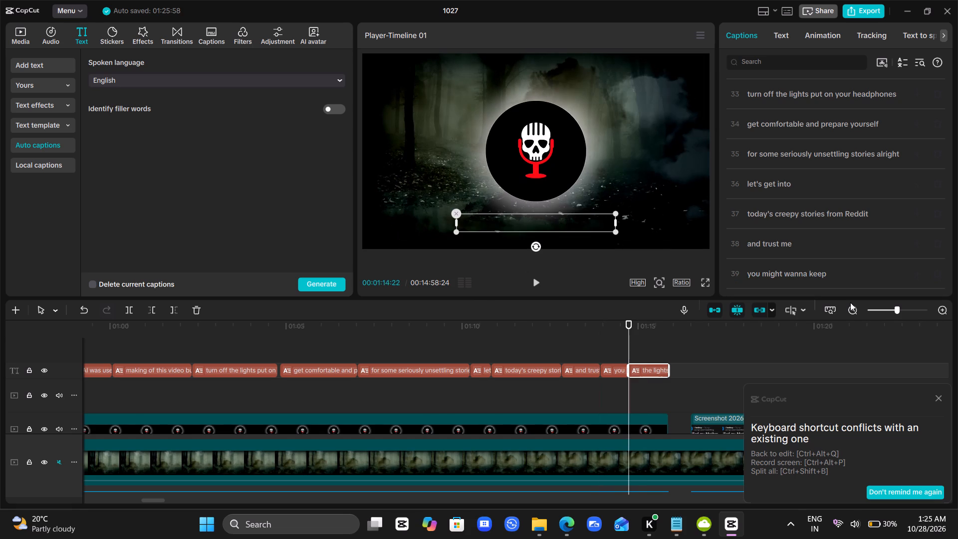
# Review the caption list from the final captions back to the first one, "hey everyone".
pyautogui.scroll(3, 817, 175)
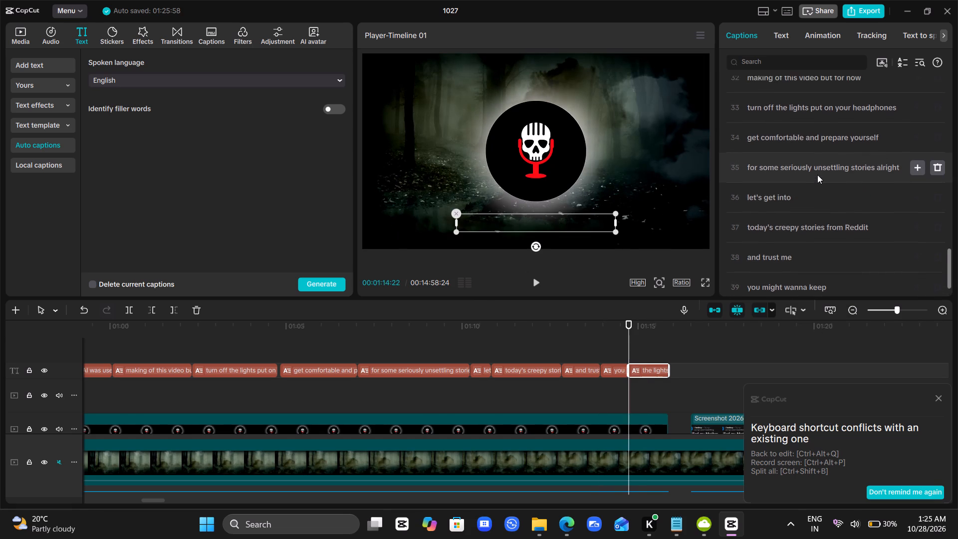
pyautogui.scroll(11, 817, 175)
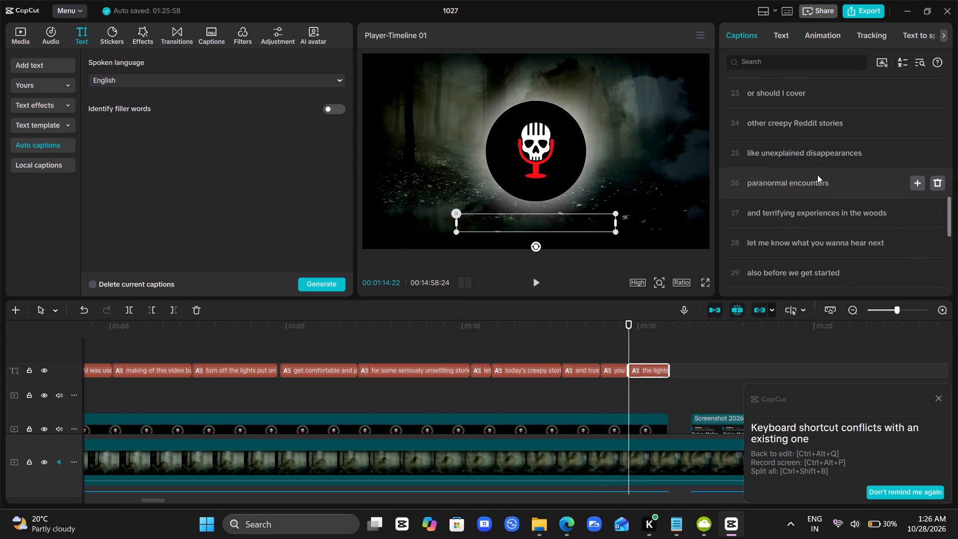
pyautogui.scroll(9, 817, 175)
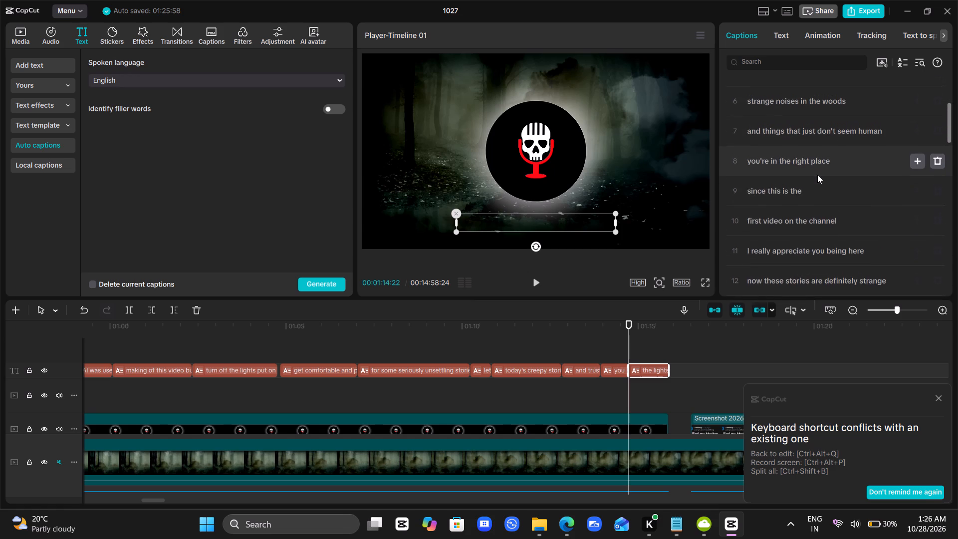
pyautogui.scroll(4, 817, 175)
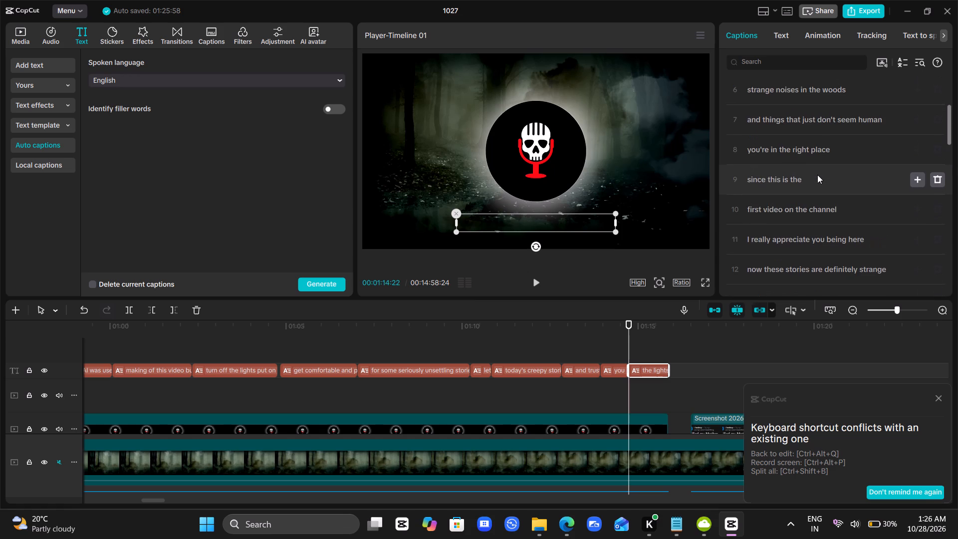
pyautogui.scroll(12, 817, 175)
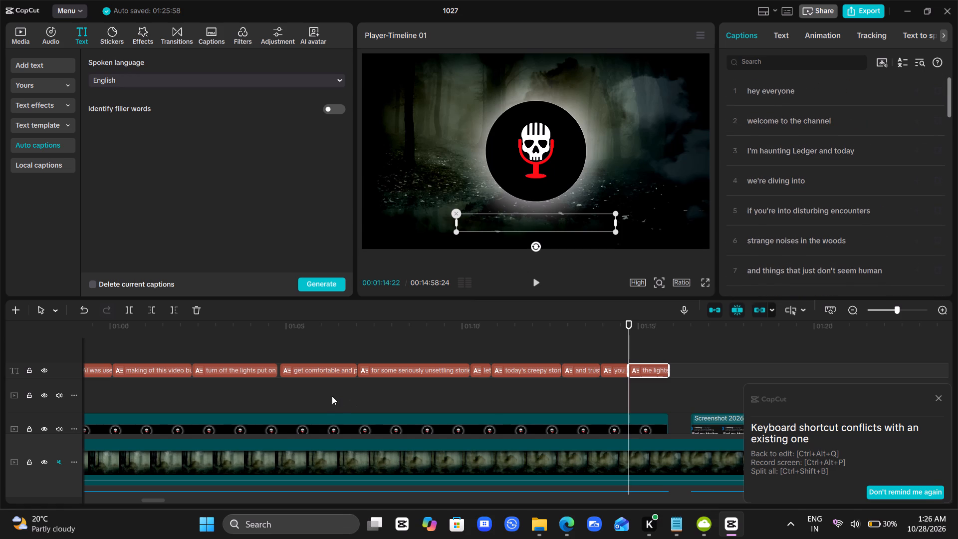
# Scale the captions down slightly and move them lower in the frame, keeping them horizontally centred beneath the logo.
pyautogui.doubleClick(333, 394)
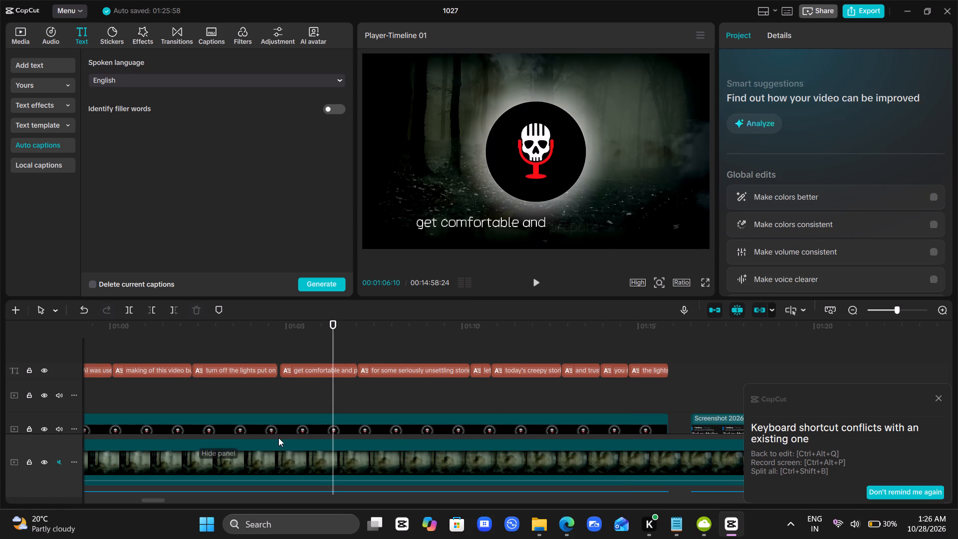
pyautogui.click(315, 364)
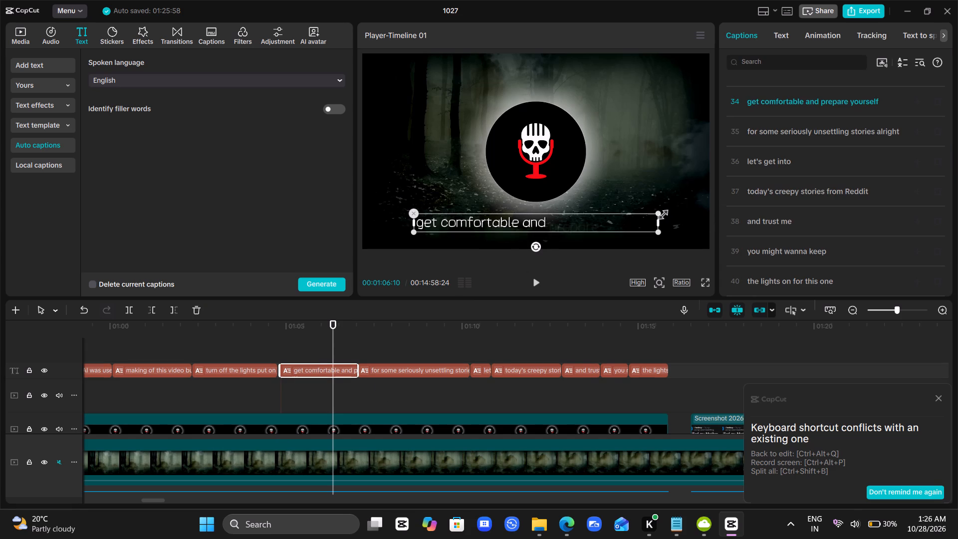
pyautogui.moveTo(661, 213); pyautogui.dragTo(639, 223)
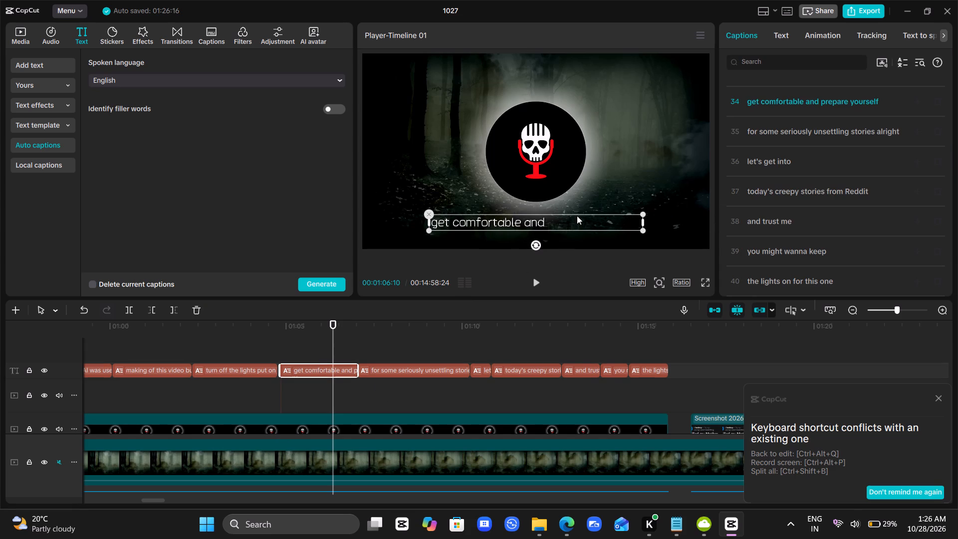
pyautogui.moveTo(562, 223); pyautogui.dragTo(560, 232)
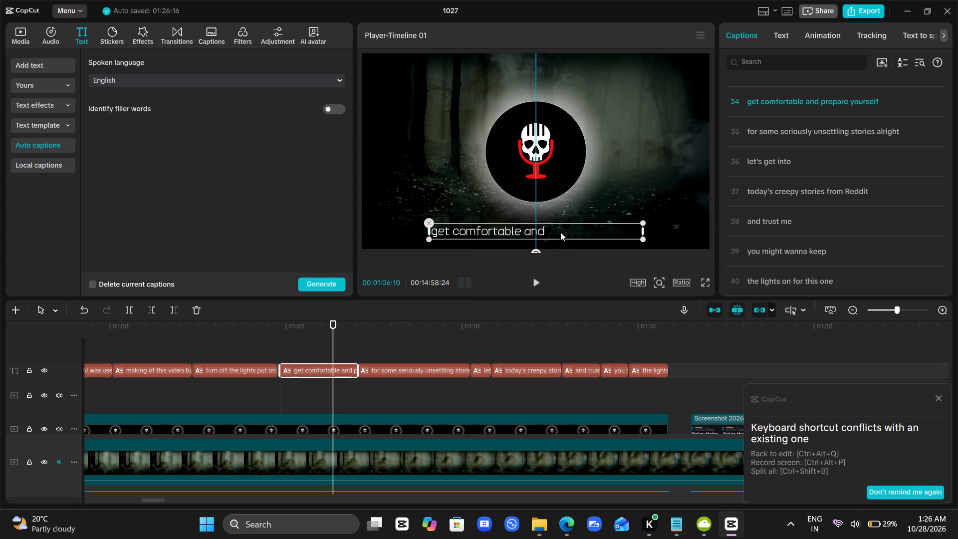
pyautogui.moveTo(560, 232); pyautogui.dragTo(560, 233)
pyautogui.click(250, 353)
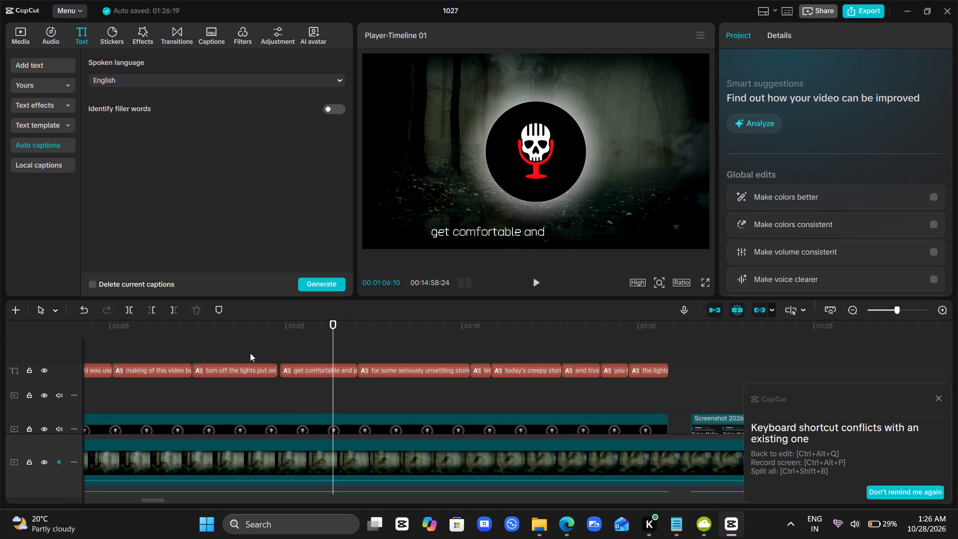
# Play the intro full screen from the start, leave full screen, and replay the transition at about 1:16 into the first story title.
pyautogui.moveTo(250, 353); pyautogui.dragTo(0, 467)
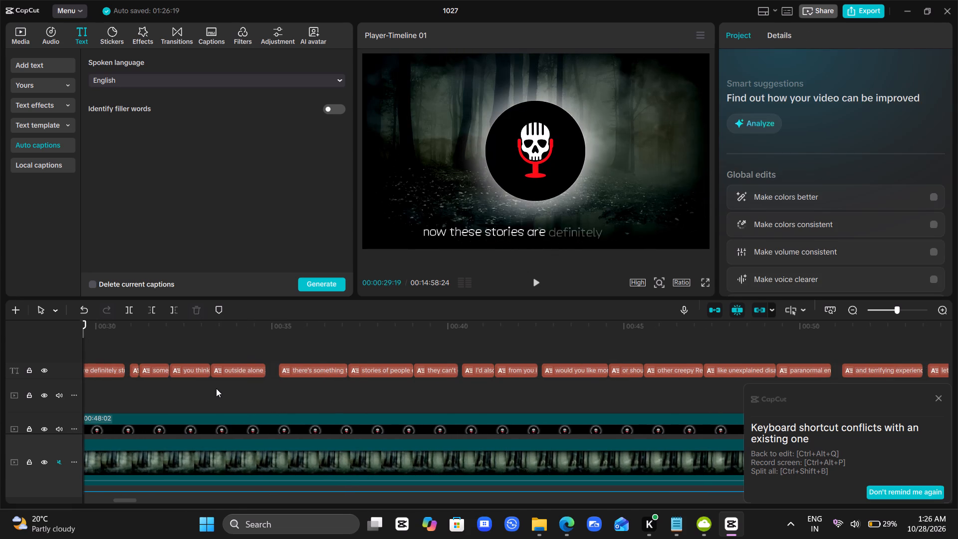
pyautogui.hscroll(8, 216, 388)
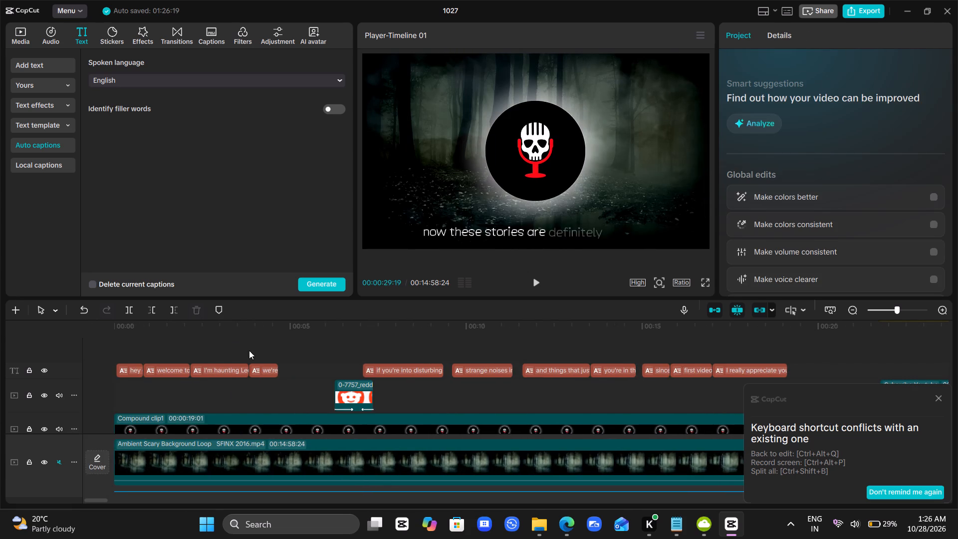
pyautogui.click(249, 350)
pyautogui.moveTo(249, 350); pyautogui.dragTo(0, 412)
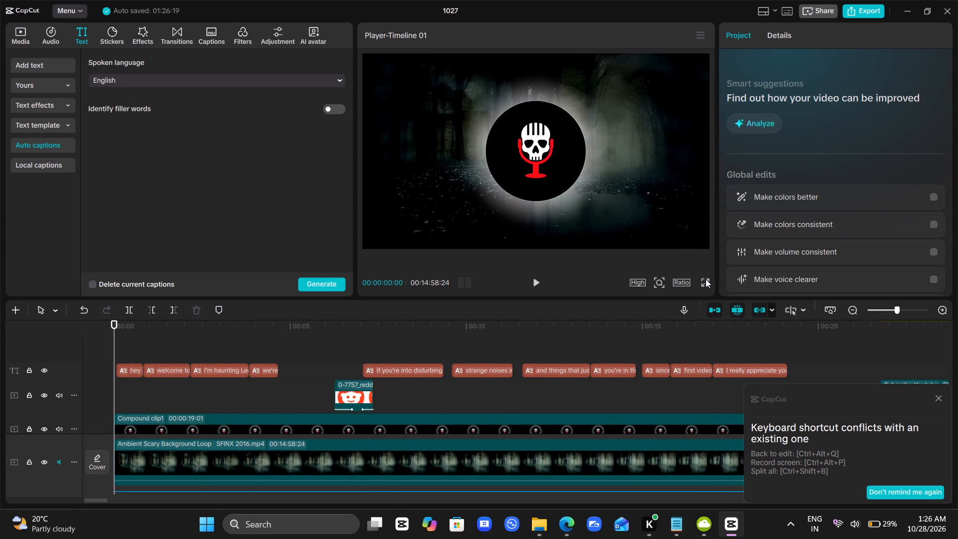
pyautogui.click(705, 279)
pyautogui.press('space')
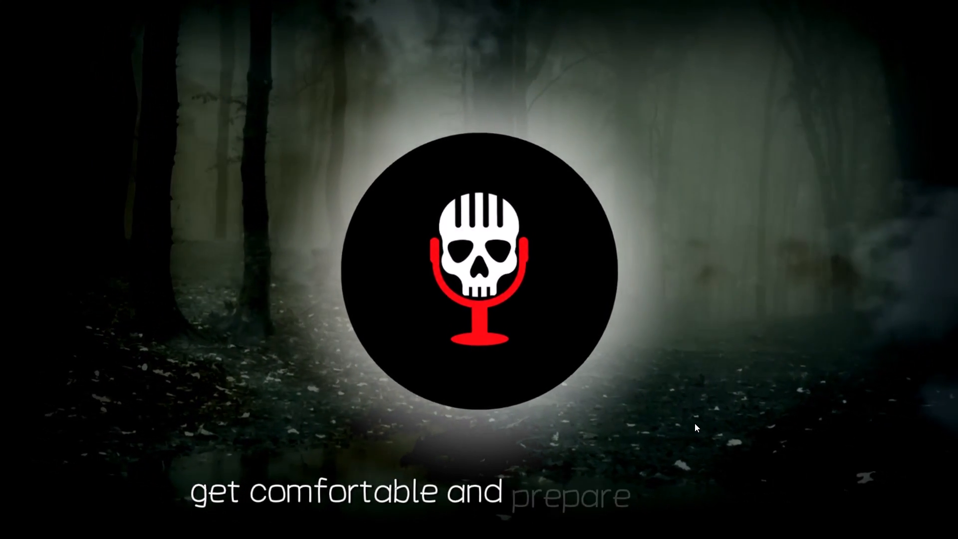
pyautogui.click(695, 423)
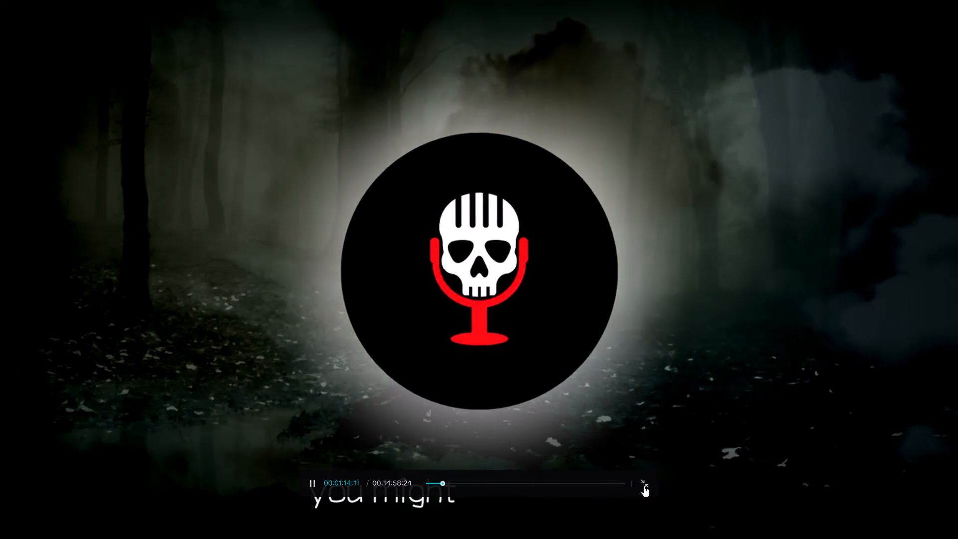
pyautogui.click(644, 486)
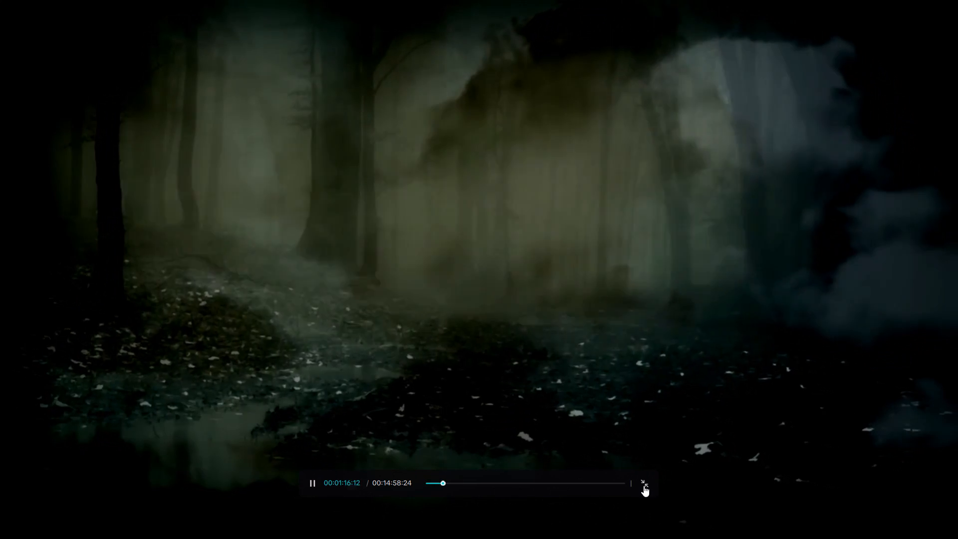
pyautogui.click(459, 382)
pyautogui.moveTo(459, 382); pyautogui.dragTo(416, 379)
pyautogui.press('space')
pyautogui.press('space')
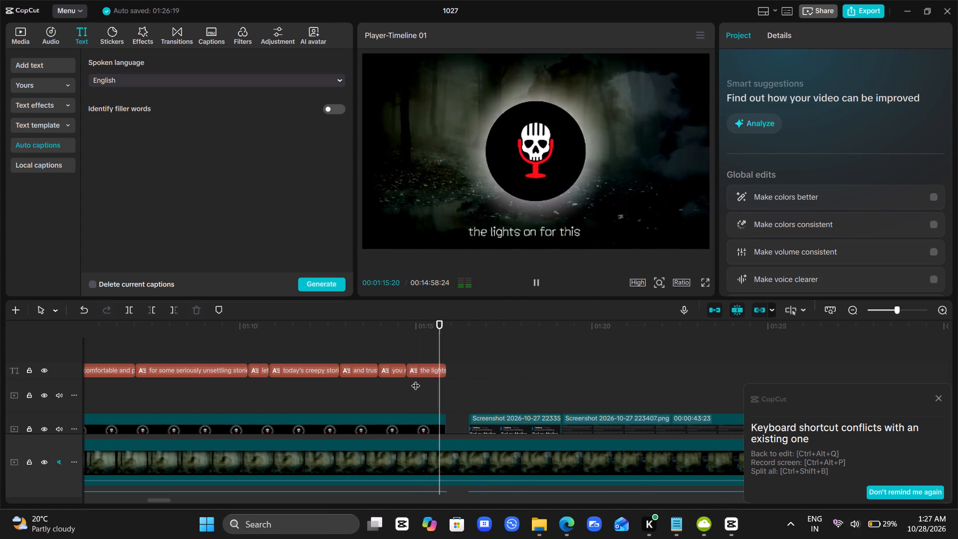
pyautogui.press('space')
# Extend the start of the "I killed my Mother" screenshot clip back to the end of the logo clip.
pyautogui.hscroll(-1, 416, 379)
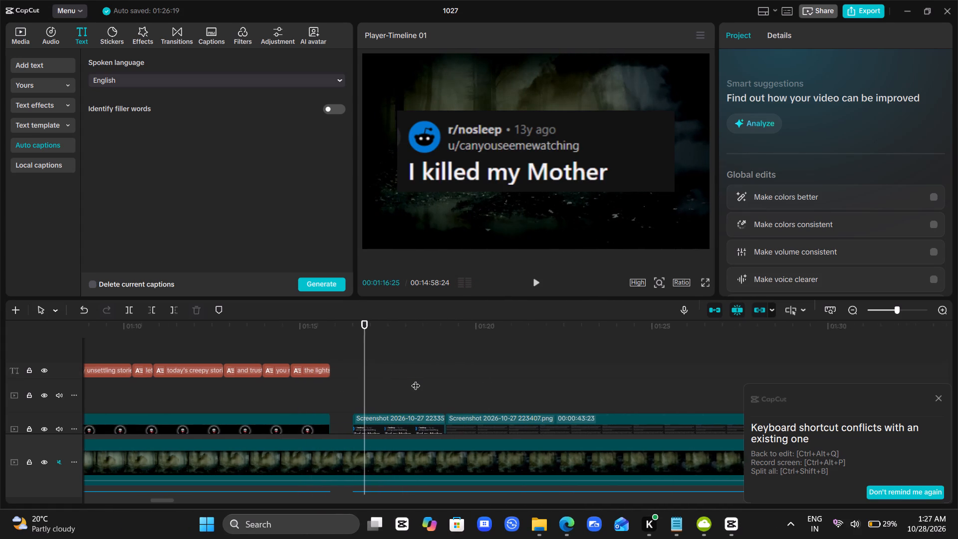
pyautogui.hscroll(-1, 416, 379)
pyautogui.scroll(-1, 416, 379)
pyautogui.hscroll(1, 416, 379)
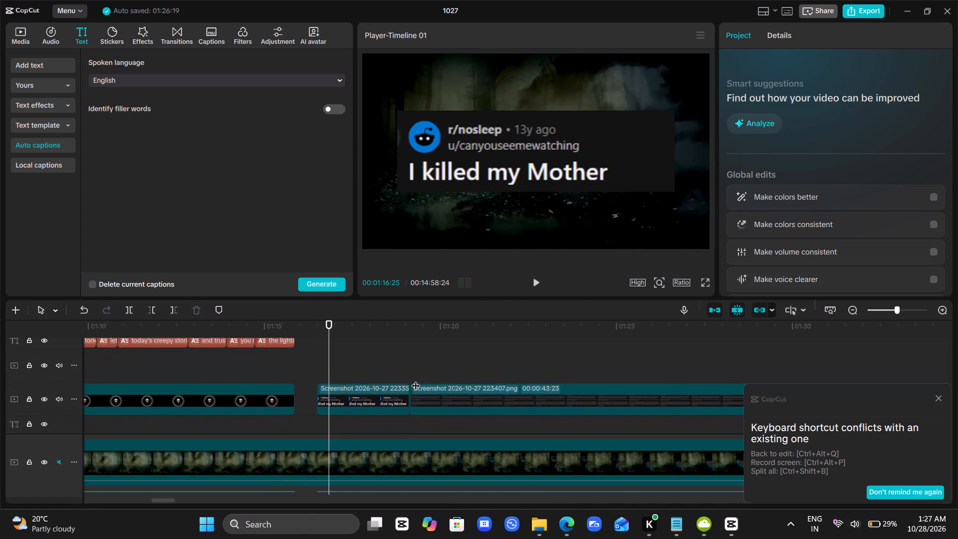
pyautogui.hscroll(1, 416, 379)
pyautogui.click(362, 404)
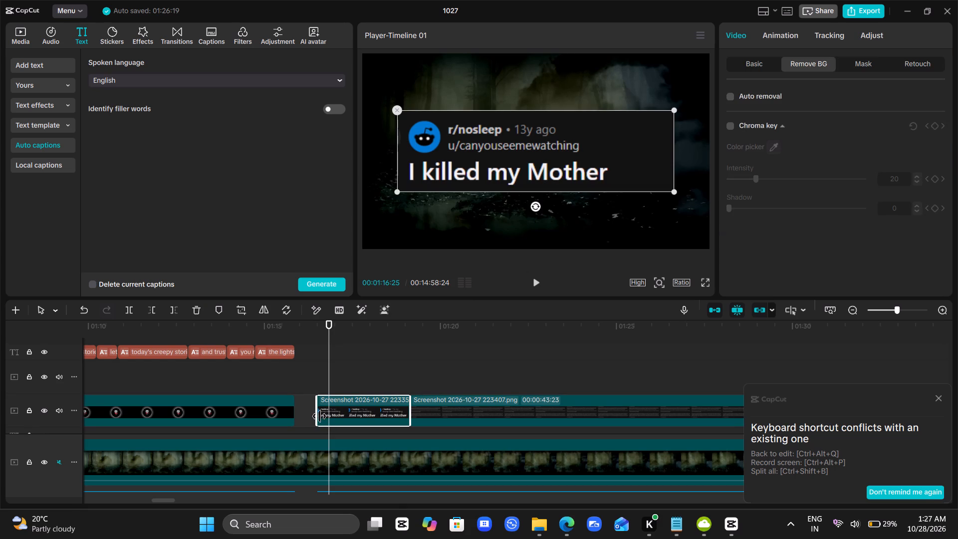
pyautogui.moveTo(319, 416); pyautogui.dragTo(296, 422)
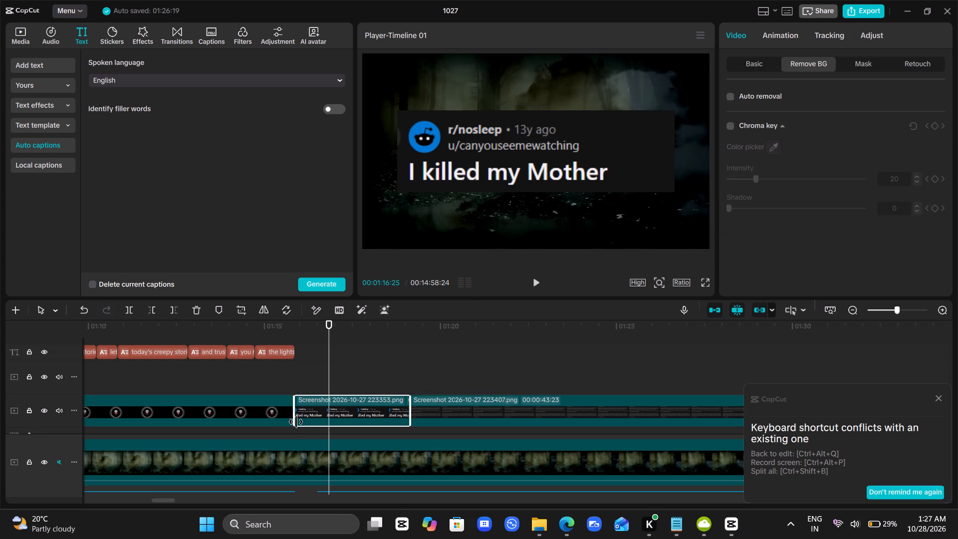
# Replay the transition from about 1:15 and trim the "I killed my Mother" clip's start to leave a small gap after the logo clip.
pyautogui.click(314, 370)
pyautogui.moveTo(314, 370); pyautogui.dragTo(278, 369)
pyautogui.press('space')
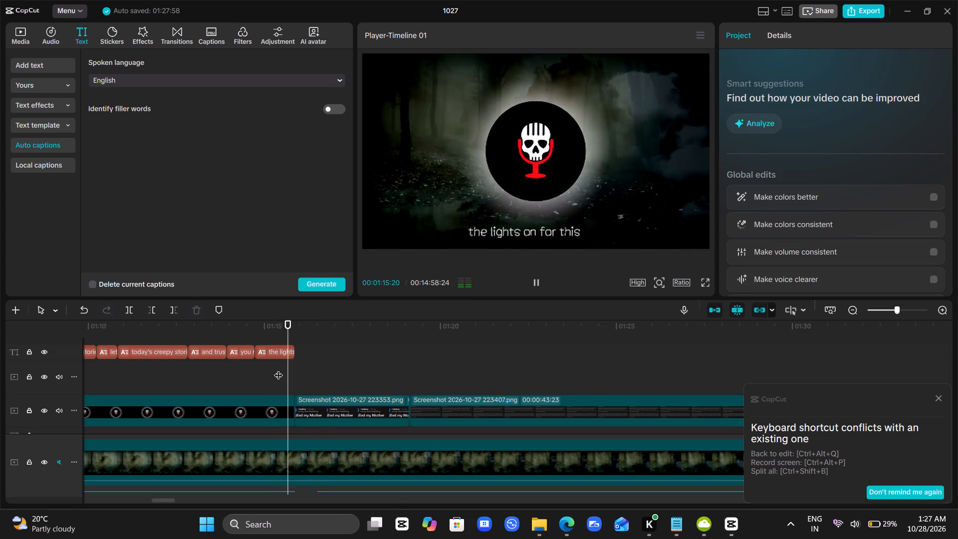
pyautogui.press('space')
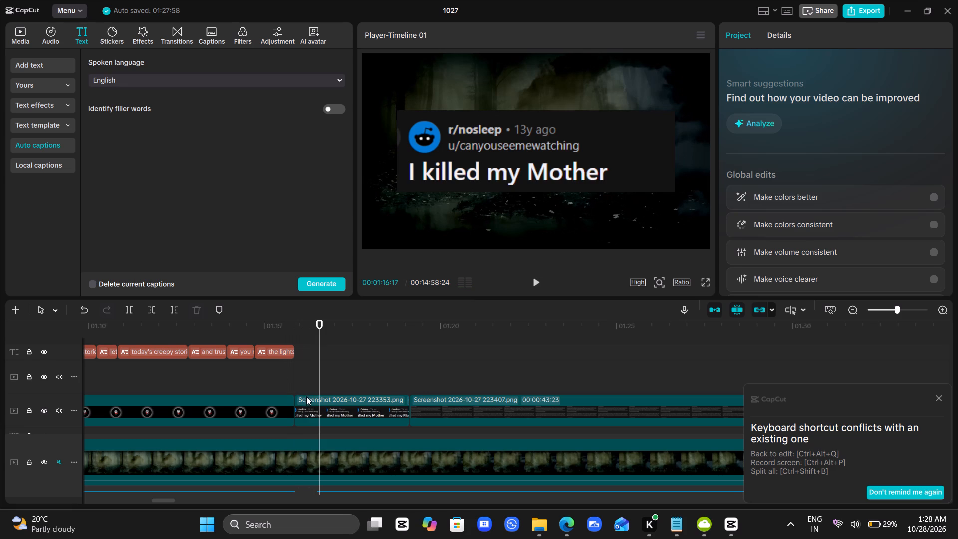
pyautogui.click(311, 412)
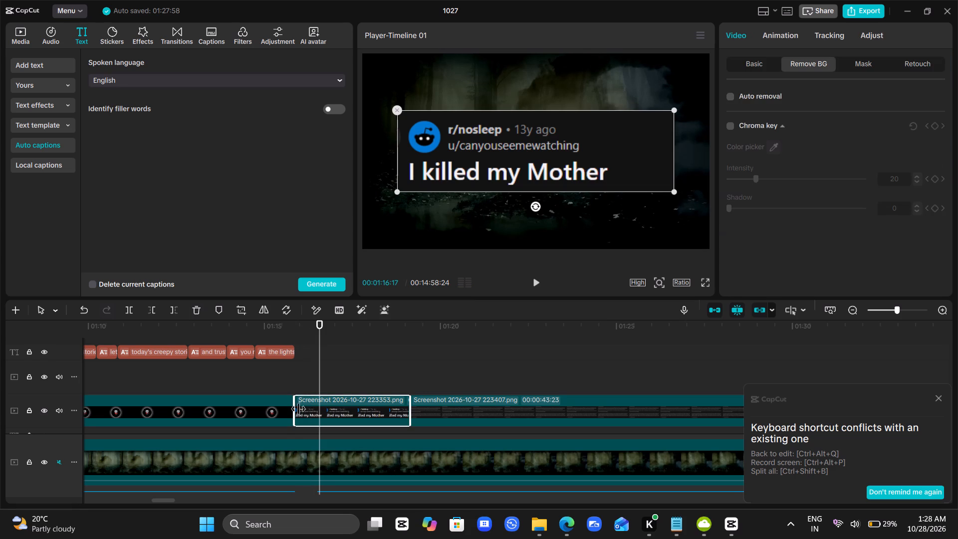
pyautogui.moveTo(295, 409); pyautogui.dragTo(311, 409)
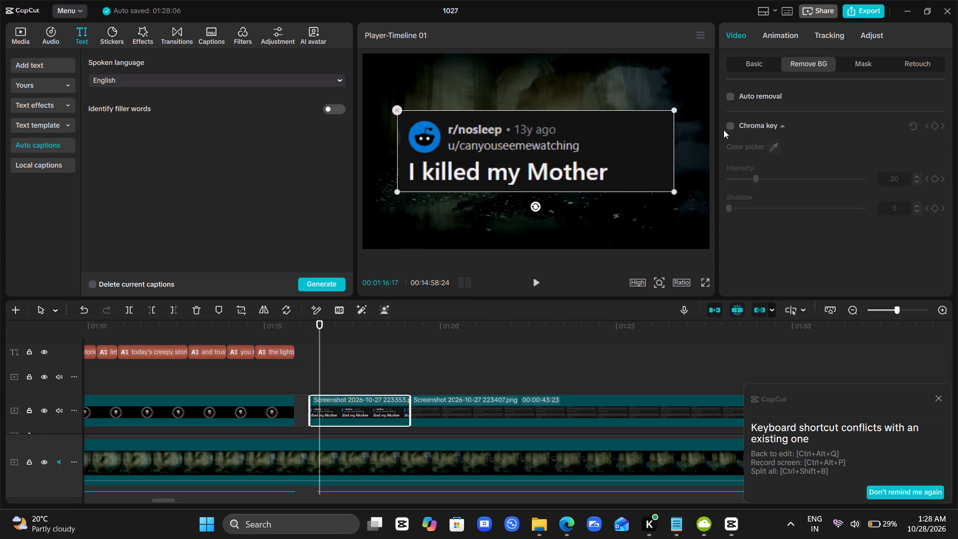
# Apply the Slanted View entrance animation to the "I killed my Mother" screenshot clip.
pyautogui.click(777, 37)
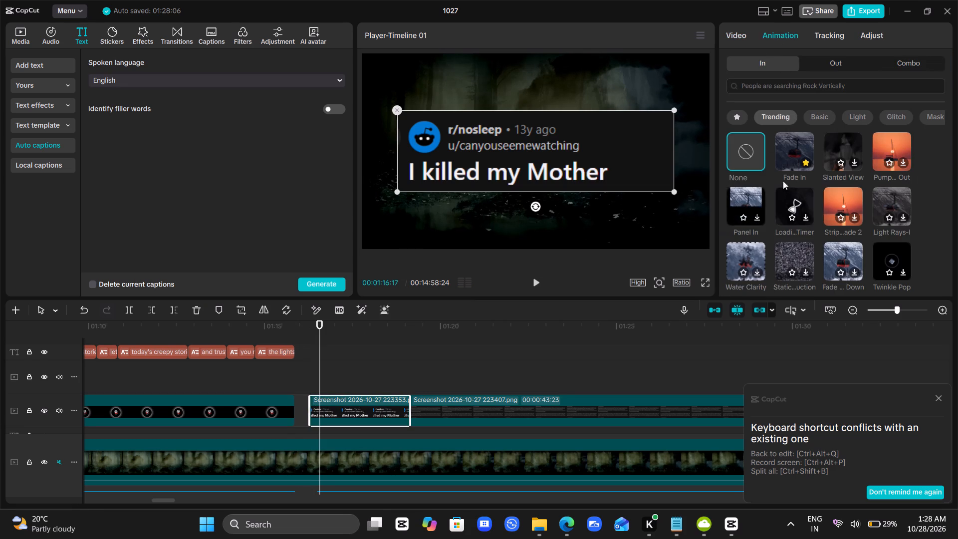
pyautogui.click(845, 149)
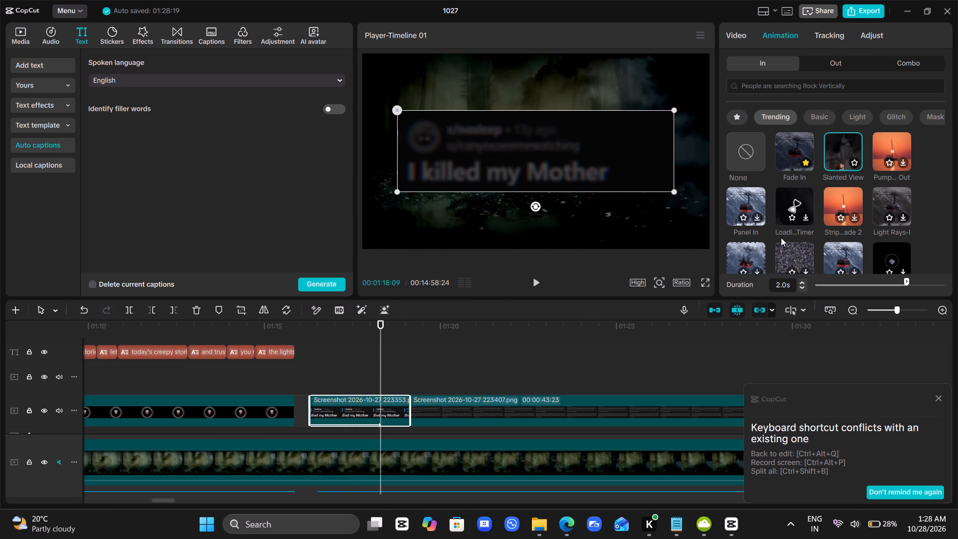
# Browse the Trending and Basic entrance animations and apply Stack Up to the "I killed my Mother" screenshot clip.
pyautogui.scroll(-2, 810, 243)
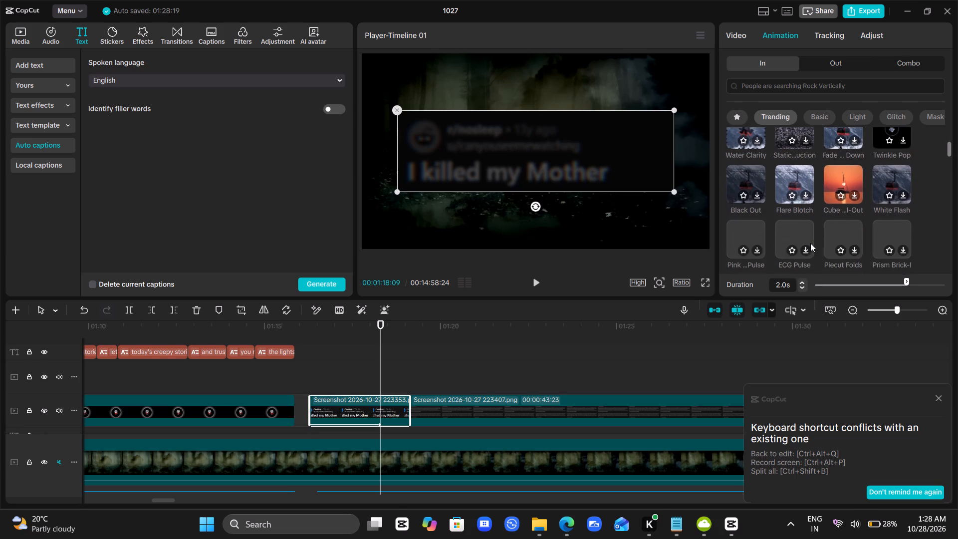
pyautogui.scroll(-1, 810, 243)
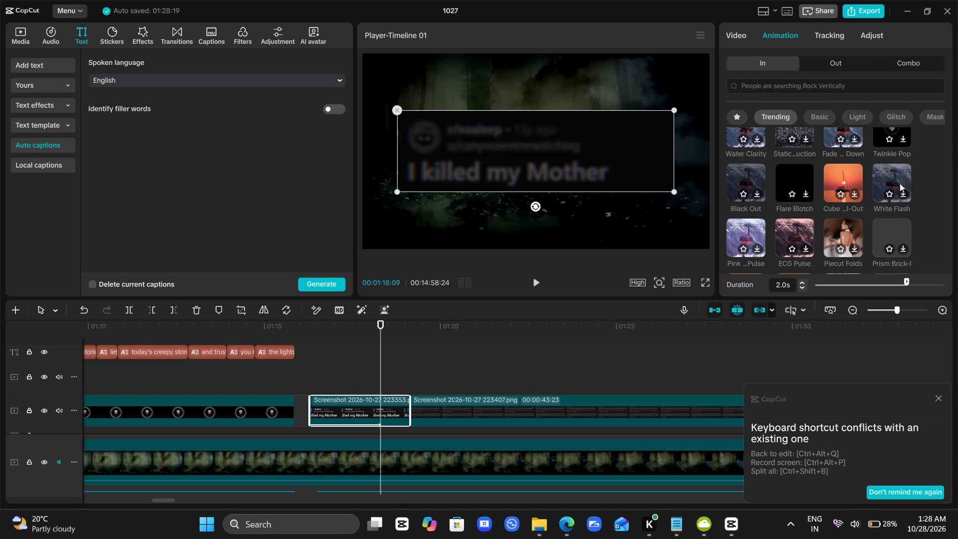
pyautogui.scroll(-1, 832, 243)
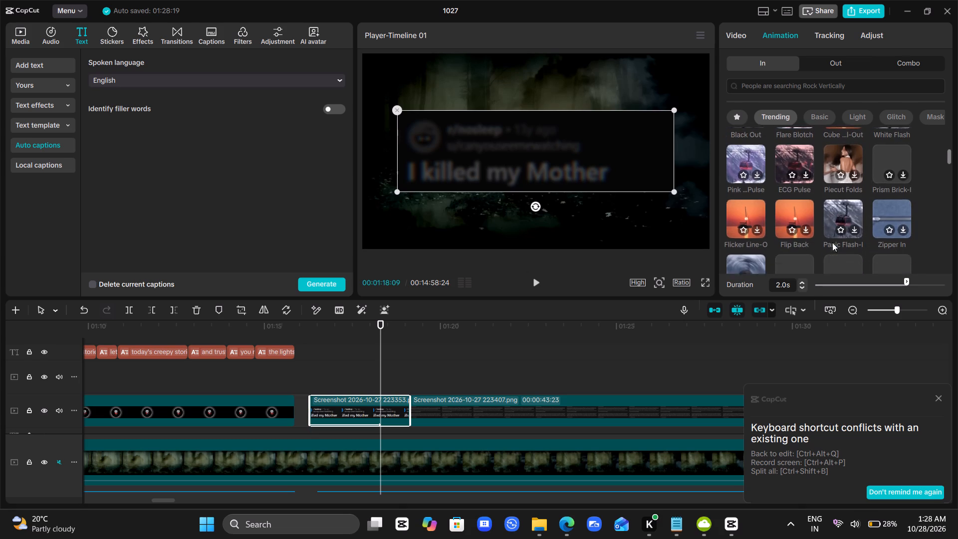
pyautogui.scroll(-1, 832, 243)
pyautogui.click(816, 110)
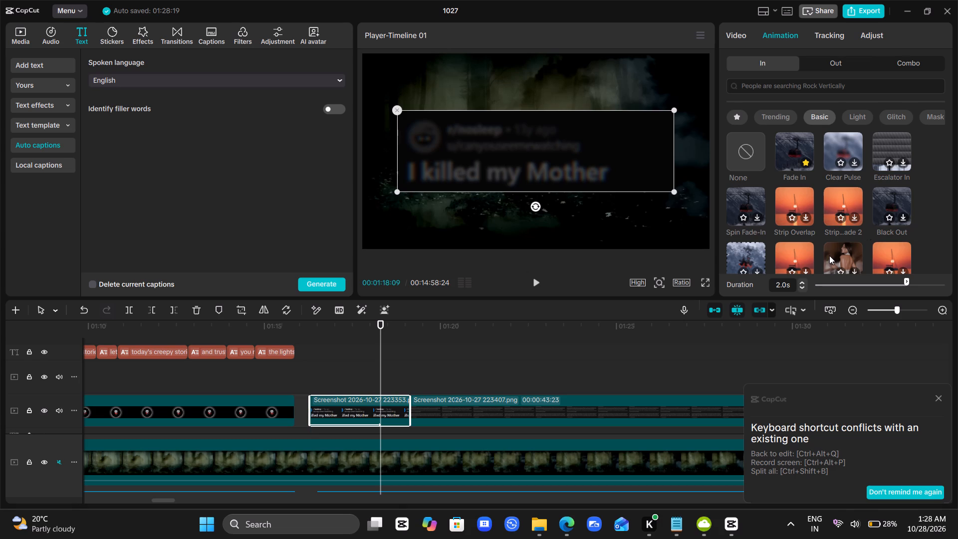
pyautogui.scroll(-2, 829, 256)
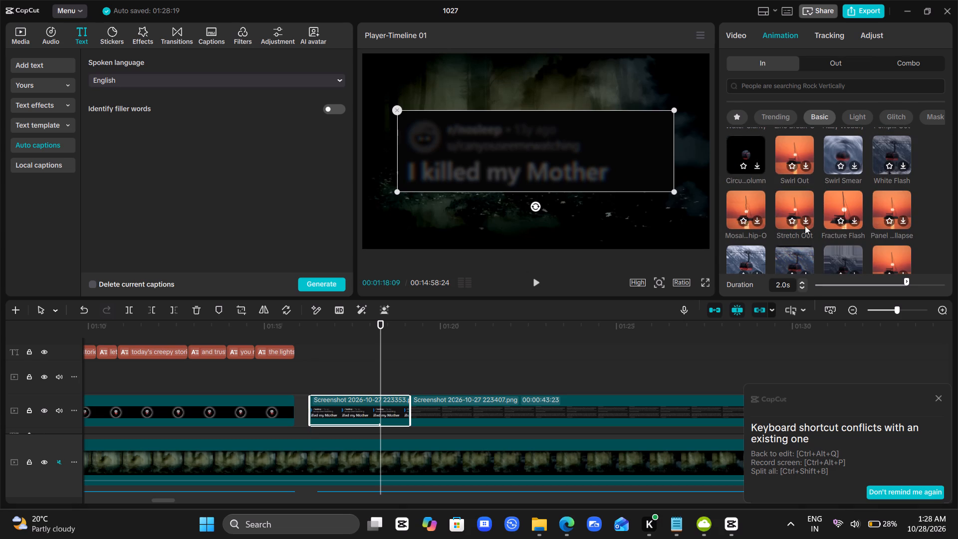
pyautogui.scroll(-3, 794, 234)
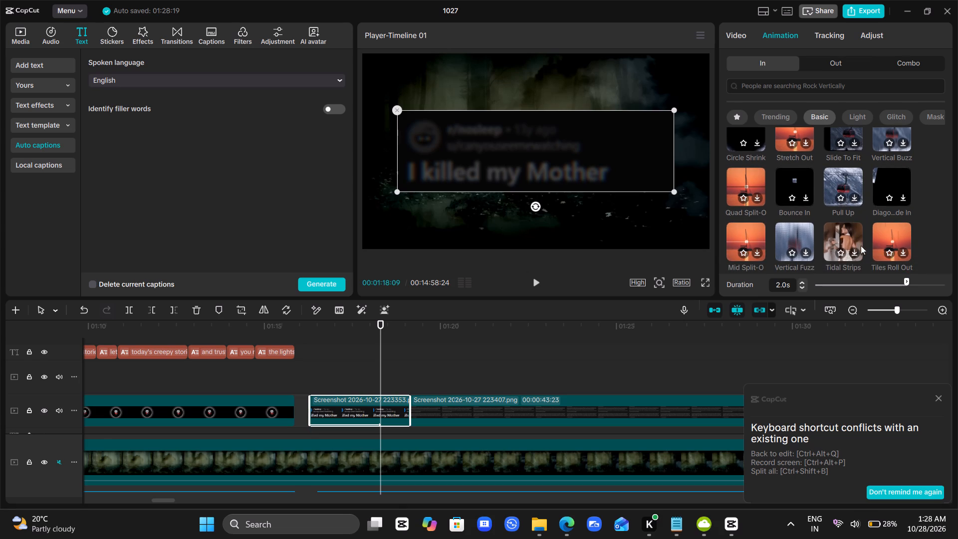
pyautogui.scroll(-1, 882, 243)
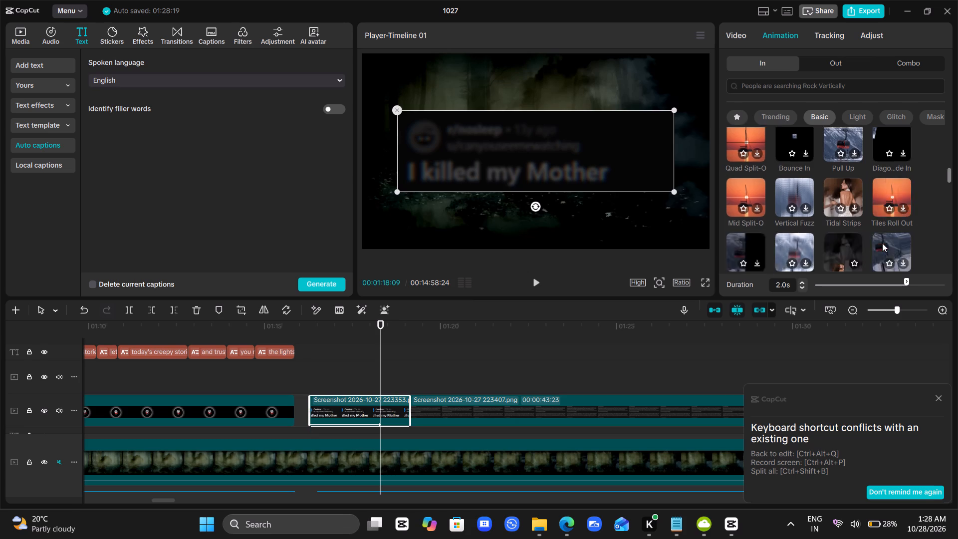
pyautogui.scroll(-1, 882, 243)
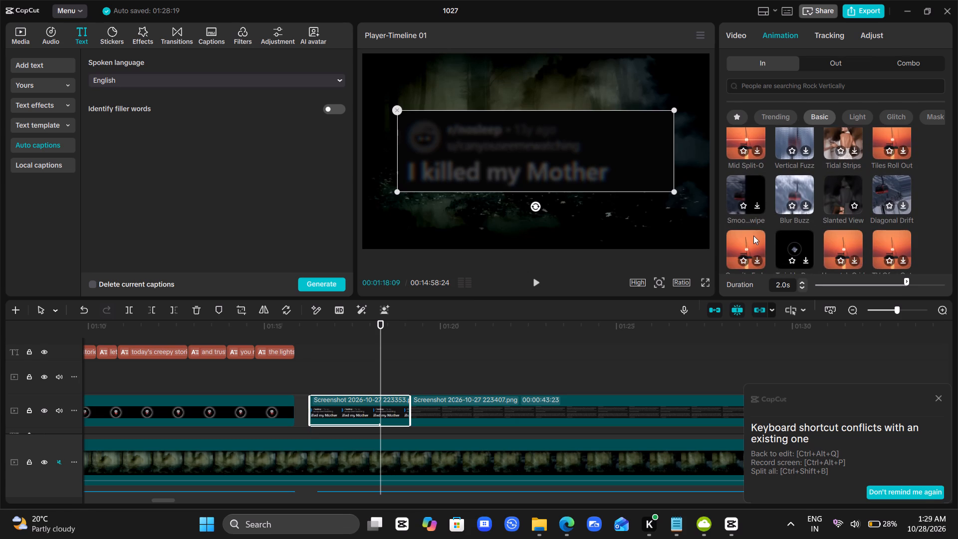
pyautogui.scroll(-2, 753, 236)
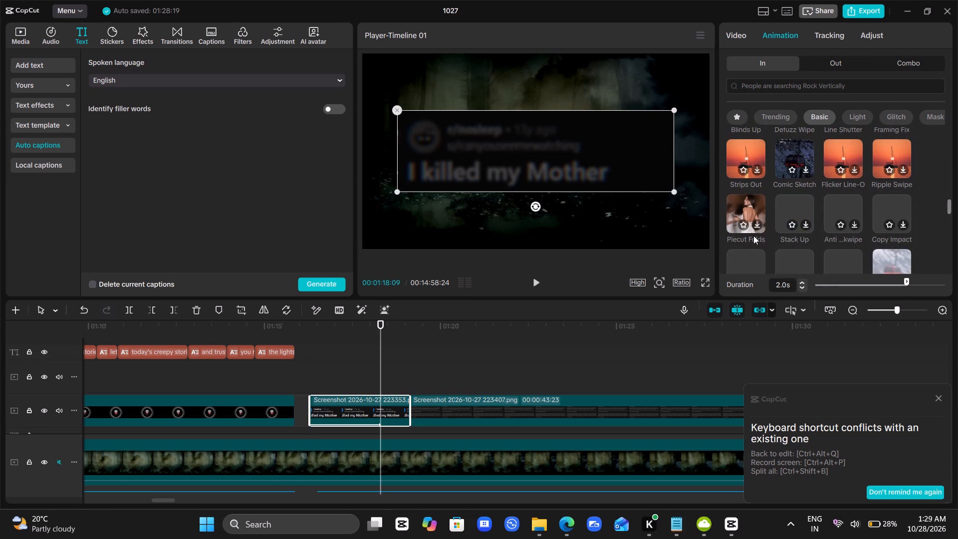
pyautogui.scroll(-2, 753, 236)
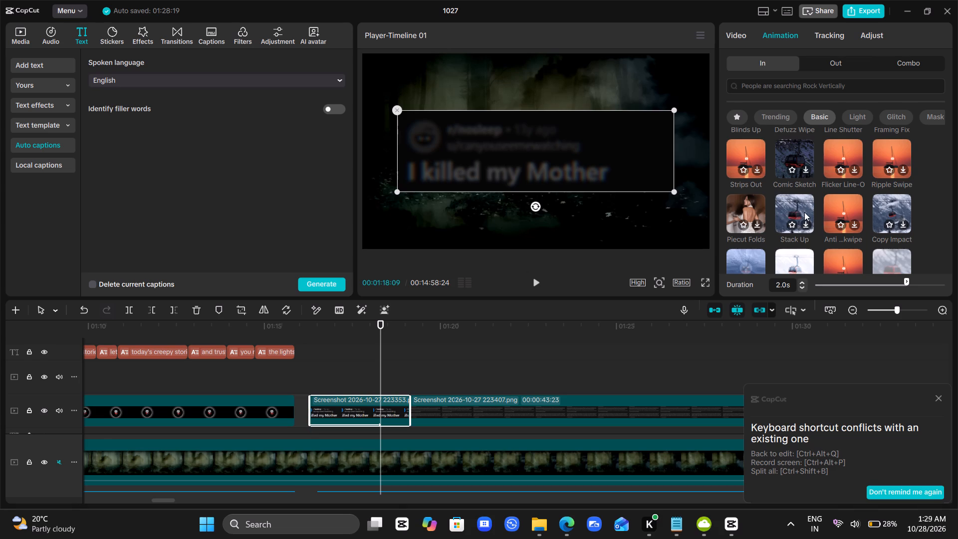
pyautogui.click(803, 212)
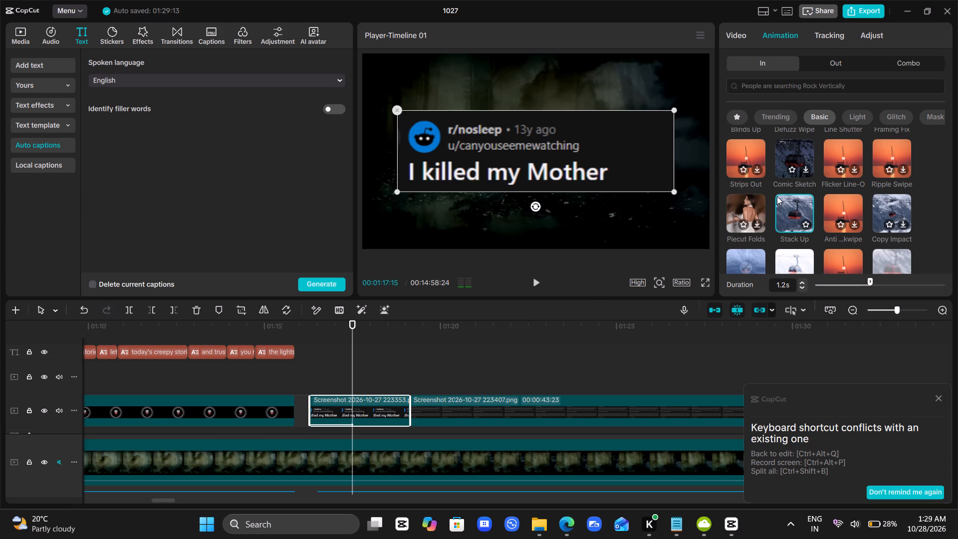
# Search the entrance animations for ZOOM and apply Zoom 1 to the "I killed my Mother" clip with a 0.3 s duration.
pyautogui.scroll(3, 777, 196)
pyautogui.click(783, 117)
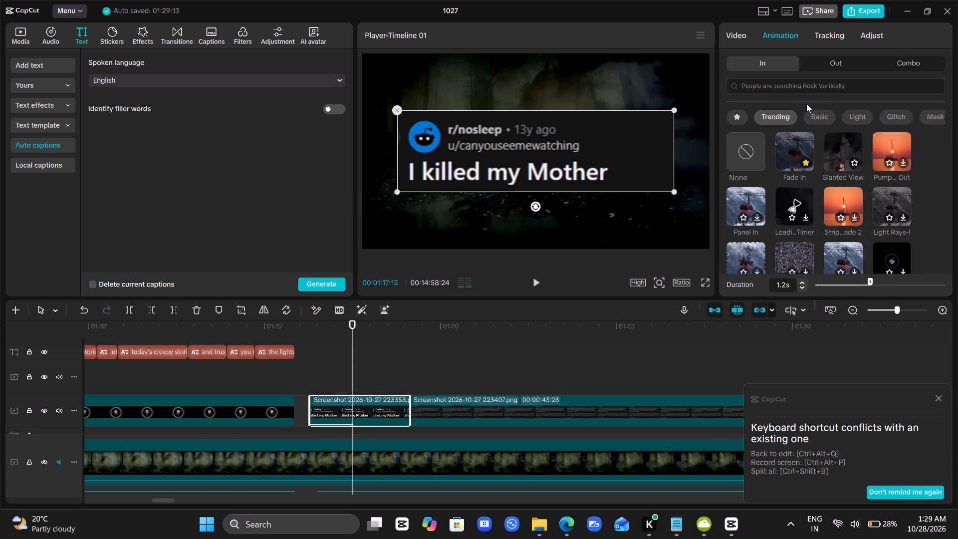
pyautogui.click(795, 90)
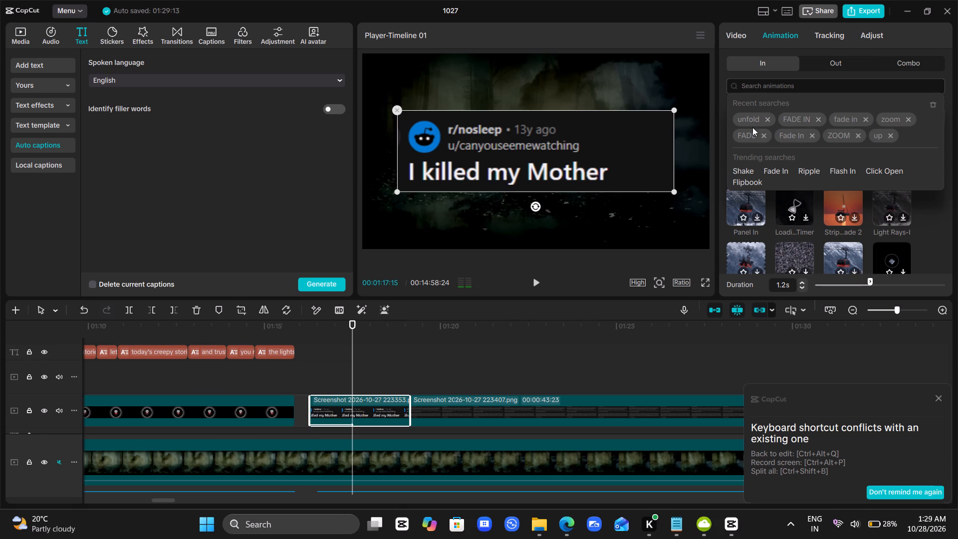
pyautogui.click(831, 136)
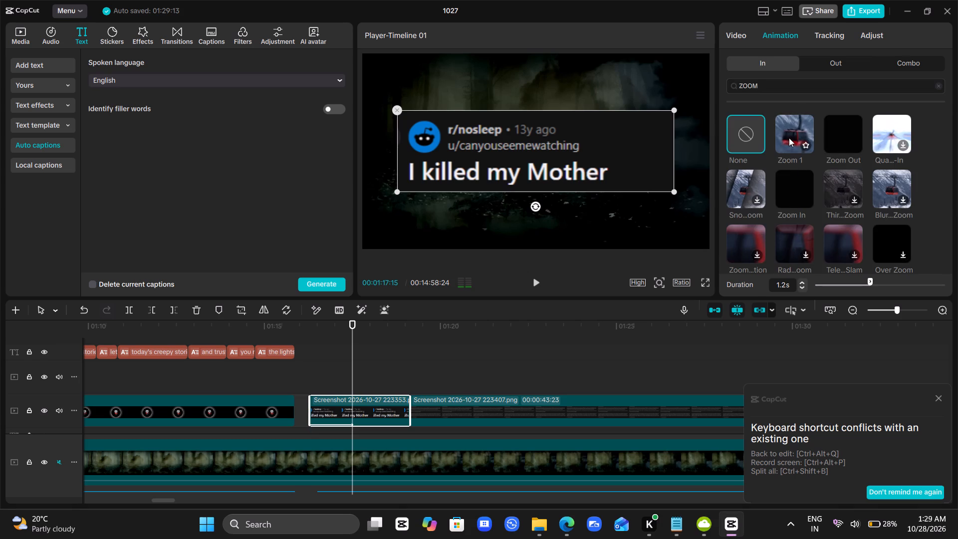
pyautogui.rightClick(789, 138)
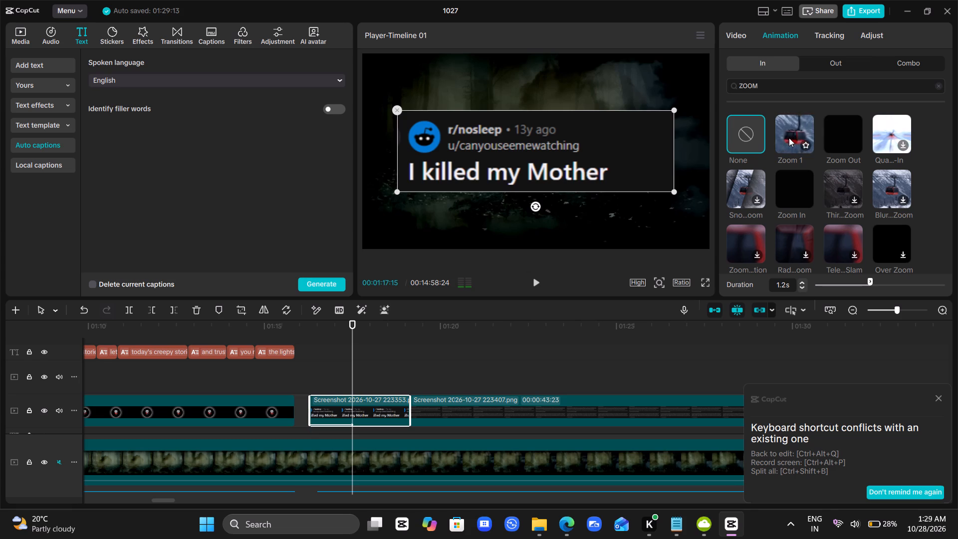
pyautogui.rightClick(789, 138)
pyautogui.click(789, 138)
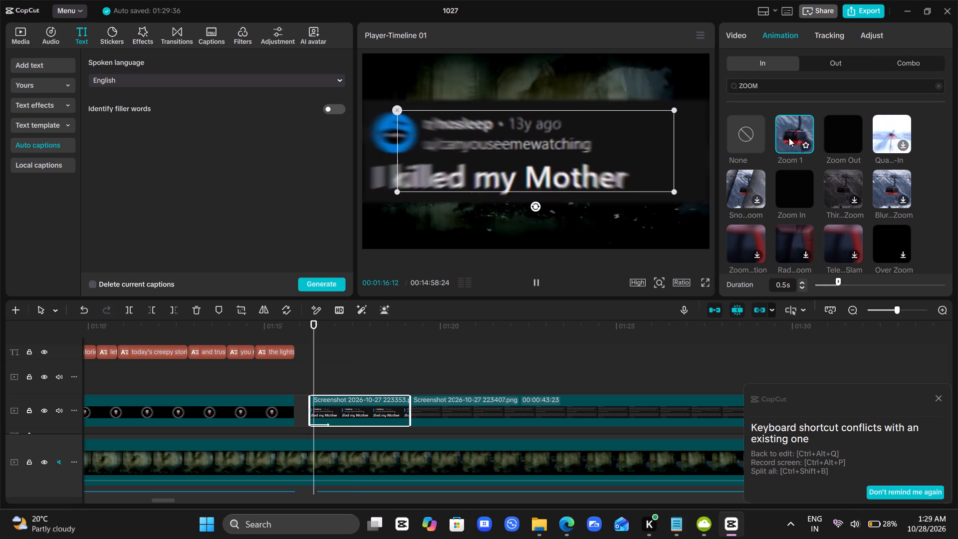
pyautogui.doubleClick(800, 287)
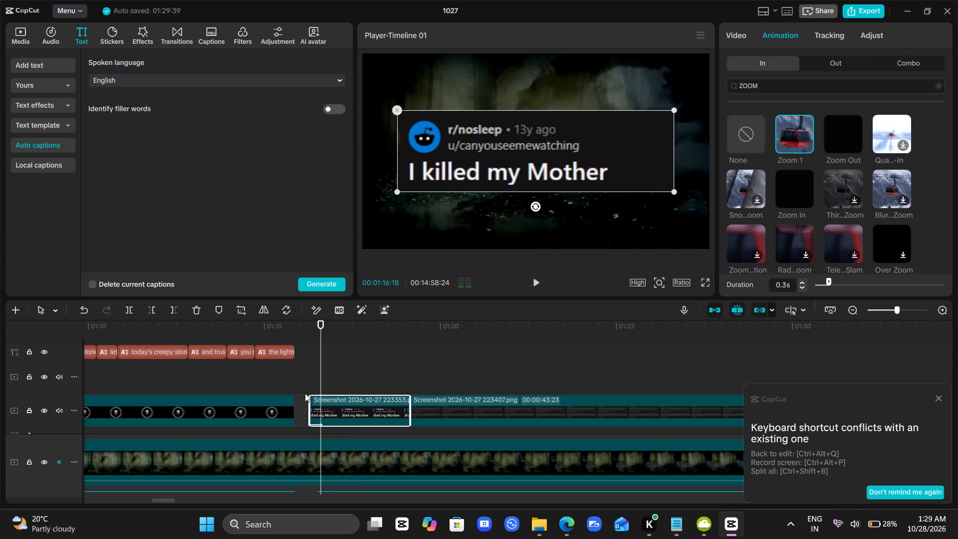
# Replay from about 1:15 through the "I killed my Mother" title into the first story text screenshot.
pyautogui.click(292, 389)
pyautogui.moveTo(292, 389); pyautogui.dragTo(258, 386)
pyautogui.press('space')
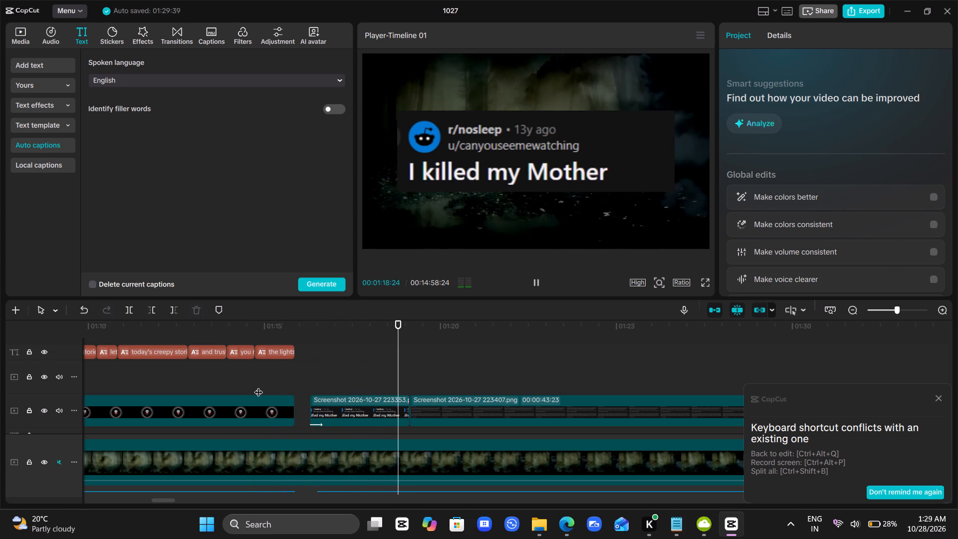
pyautogui.press('space')
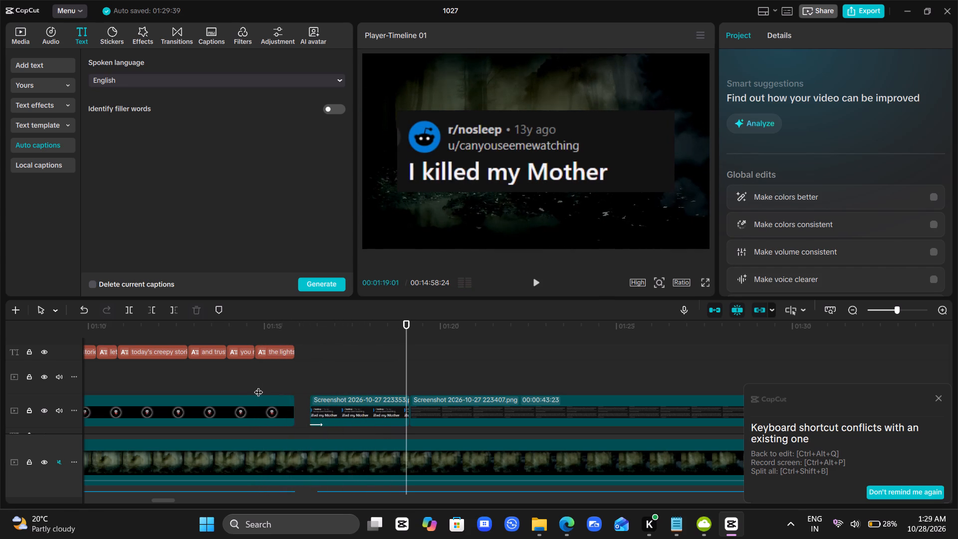
pyautogui.press('space')
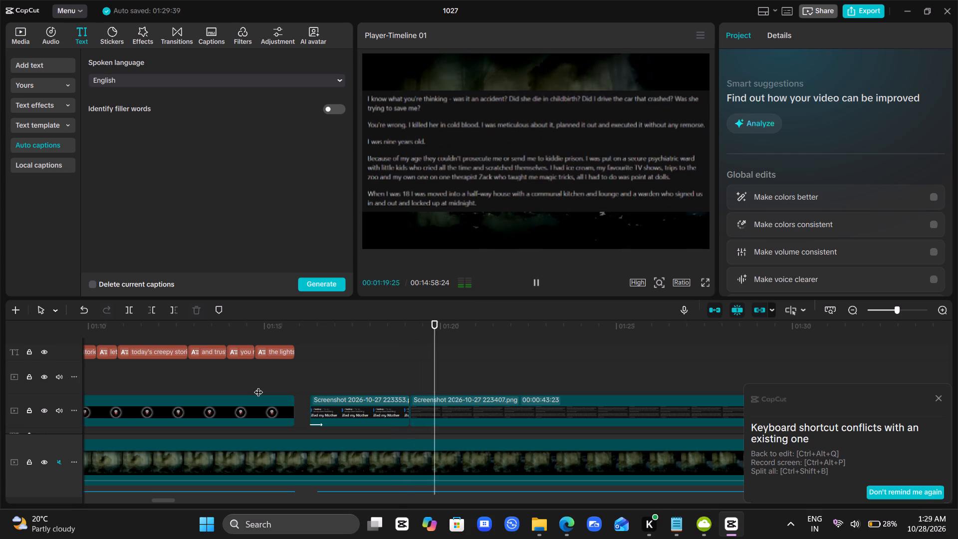
pyautogui.press('space')
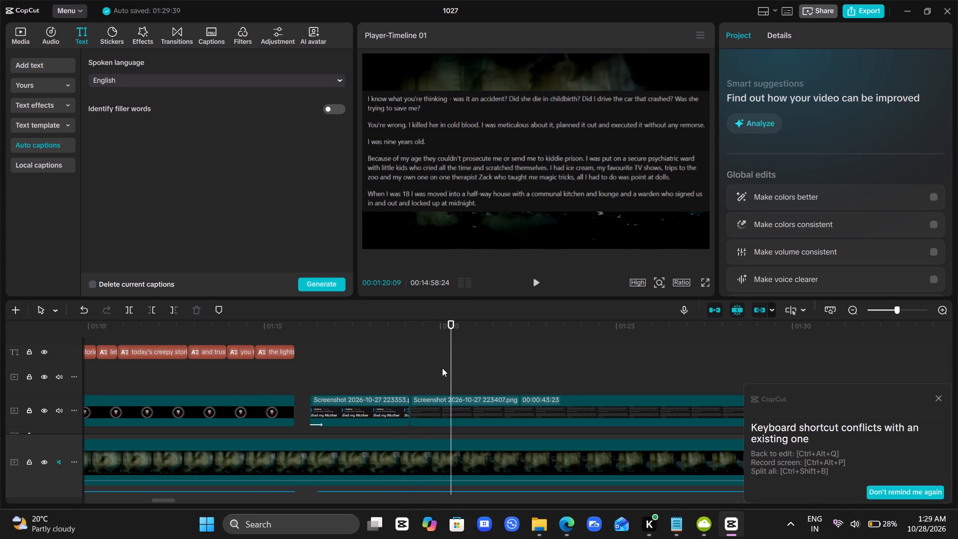
# Select all the story screenshot clips after the "I killed my Mother" title and scale them down to about 75%.
pyautogui.hscroll(-1, 442, 368)
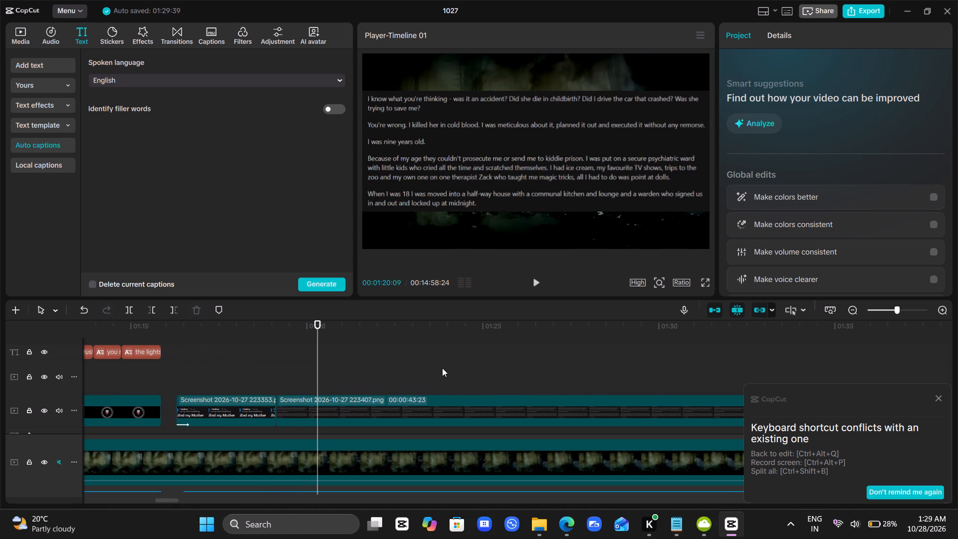
pyautogui.hscroll(-1, 290, 375)
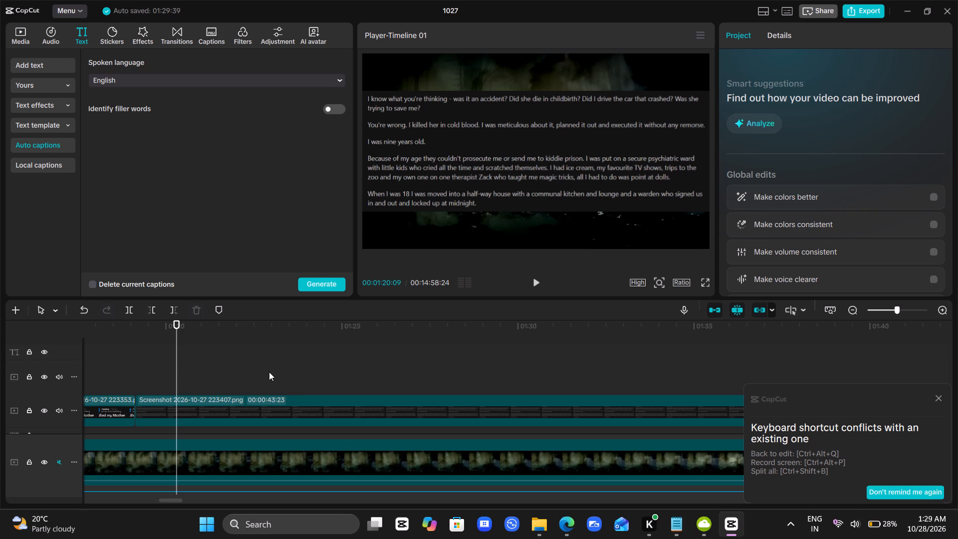
pyautogui.keyDown('ctrl'); pyautogui.scroll(-16, 270, 372); pyautogui.keyUp('ctrl')
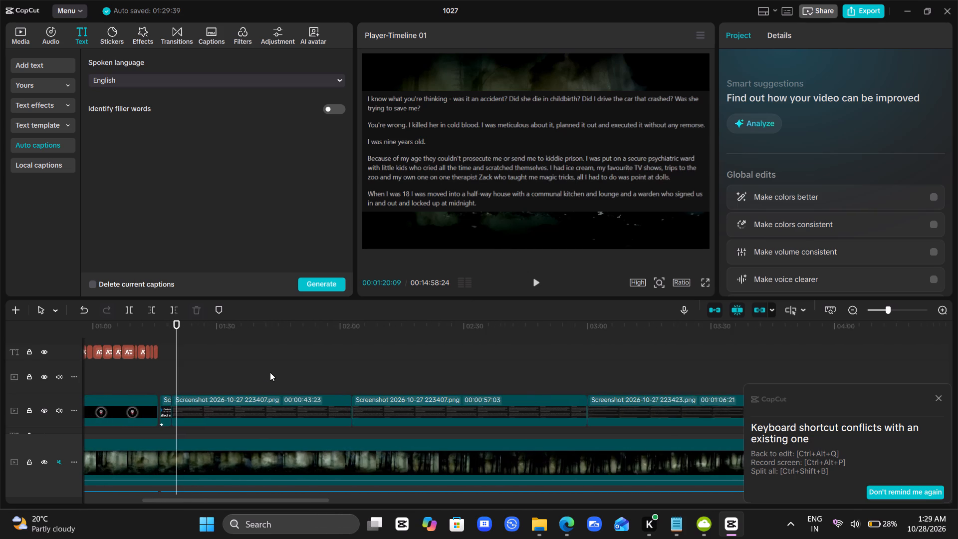
pyautogui.keyDown('ctrl'); pyautogui.scroll(-12, 270, 372); pyautogui.keyUp('ctrl')
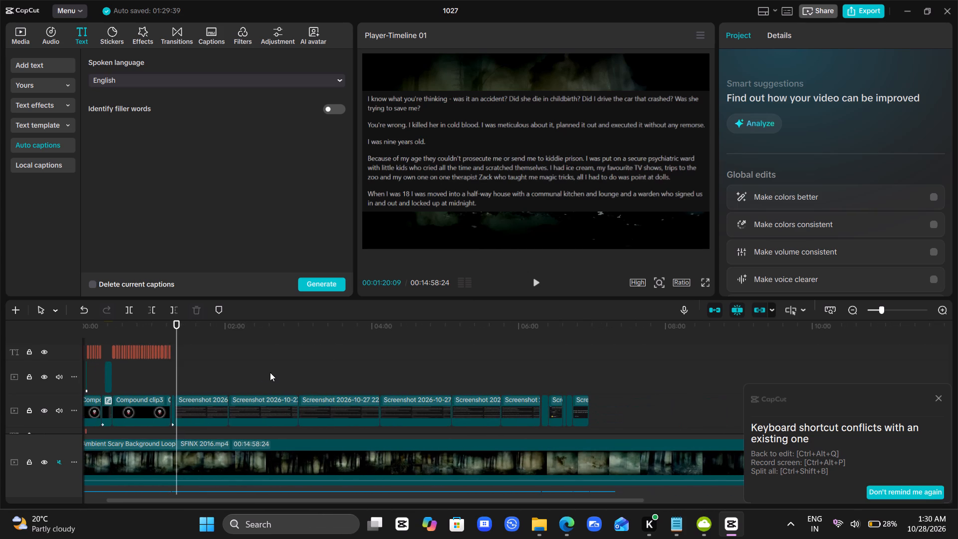
pyautogui.moveTo(204, 380); pyautogui.dragTo(643, 418)
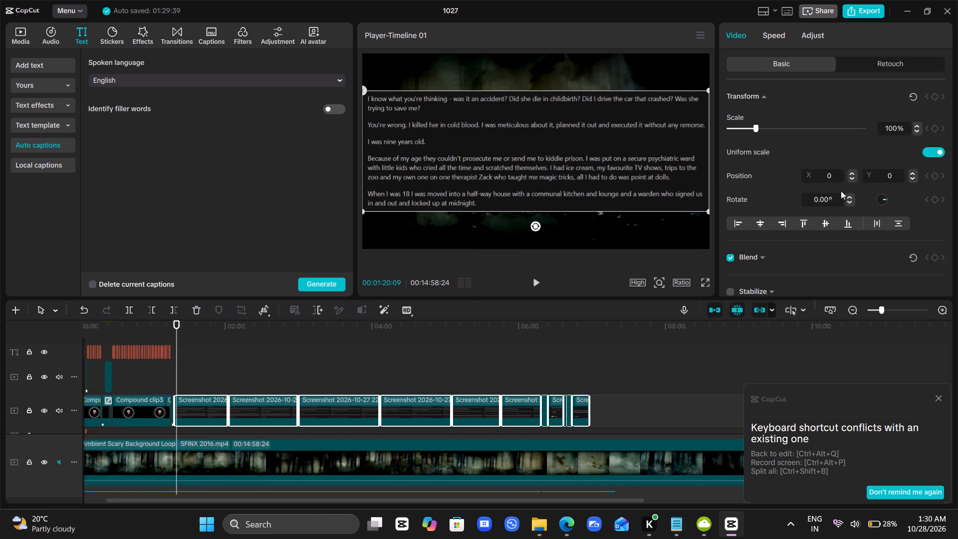
pyautogui.click(751, 128)
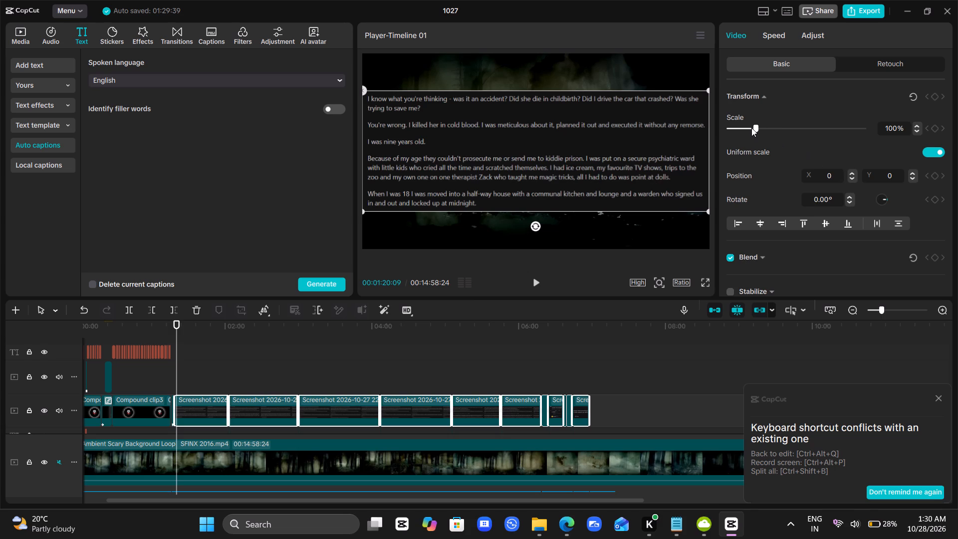
pyautogui.click(751, 128)
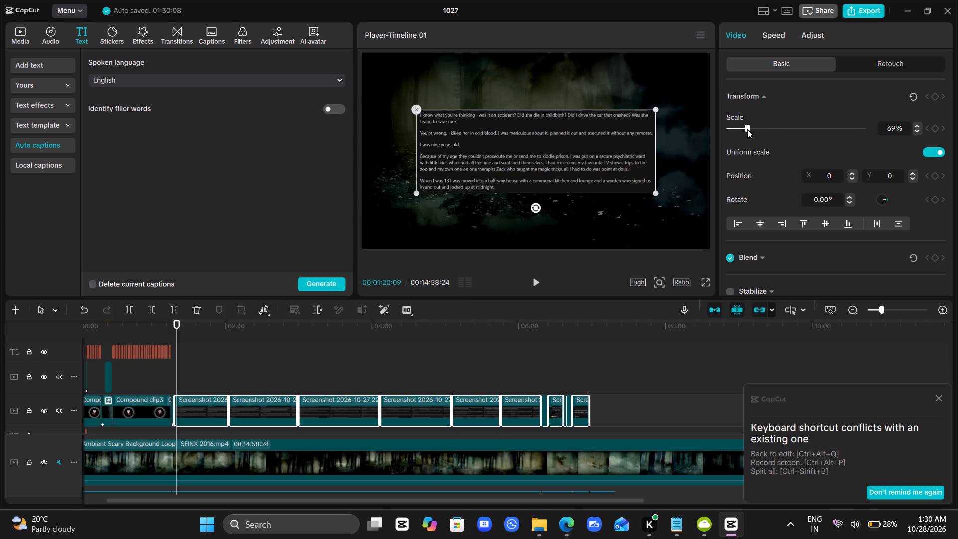
pyautogui.doubleClick(915, 129)
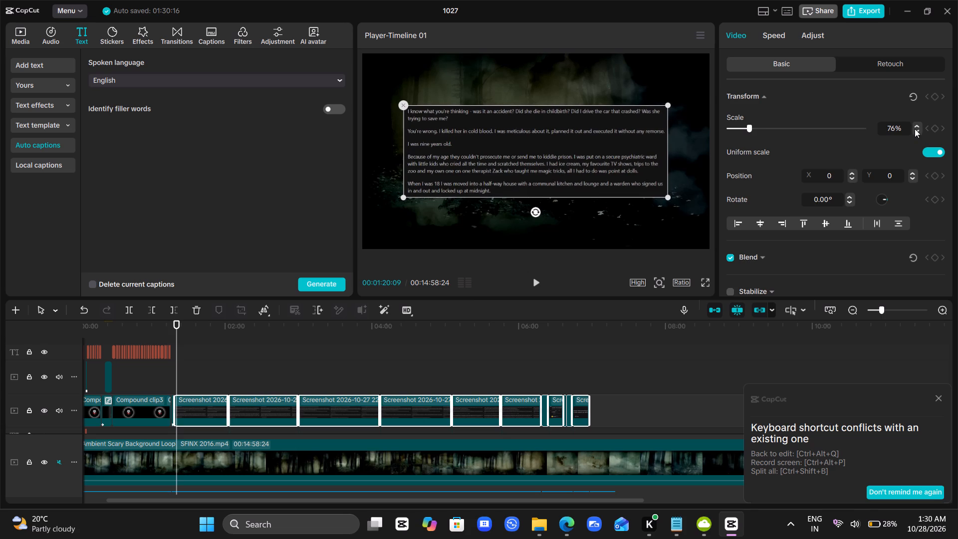
pyautogui.click(915, 129)
# Replay from the last part of the captioned intro through the story title into the first story text screenshot.
pyautogui.click(234, 367)
pyautogui.moveTo(234, 367); pyautogui.dragTo(172, 381)
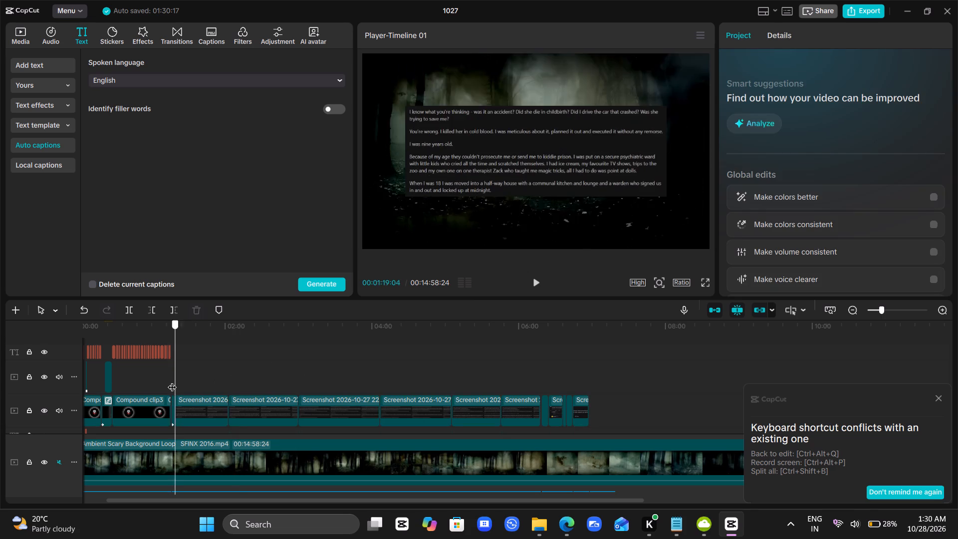
pyautogui.moveTo(172, 381); pyautogui.dragTo(156, 375)
pyautogui.press('space')
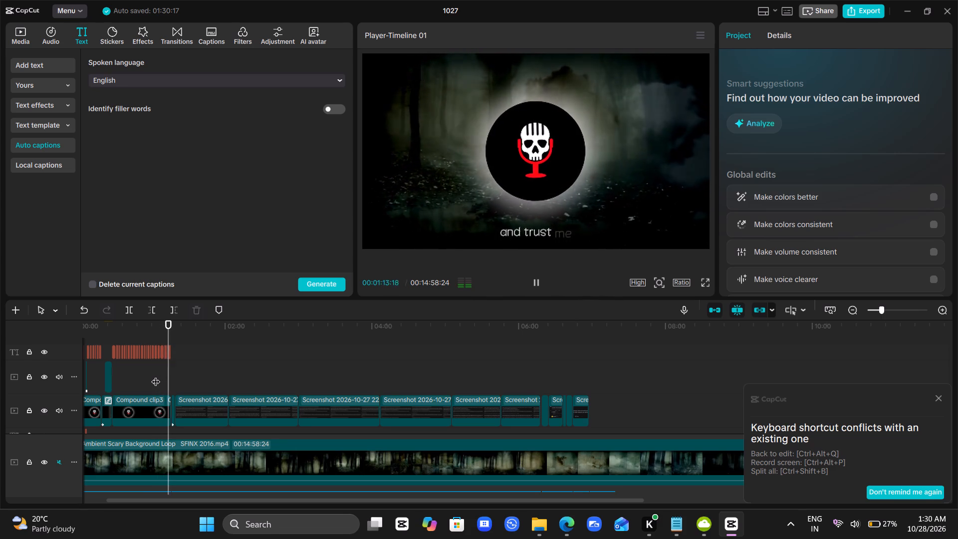
pyautogui.keyDown('ctrl'); pyautogui.scroll(8, 318, 353); pyautogui.keyUp('ctrl')
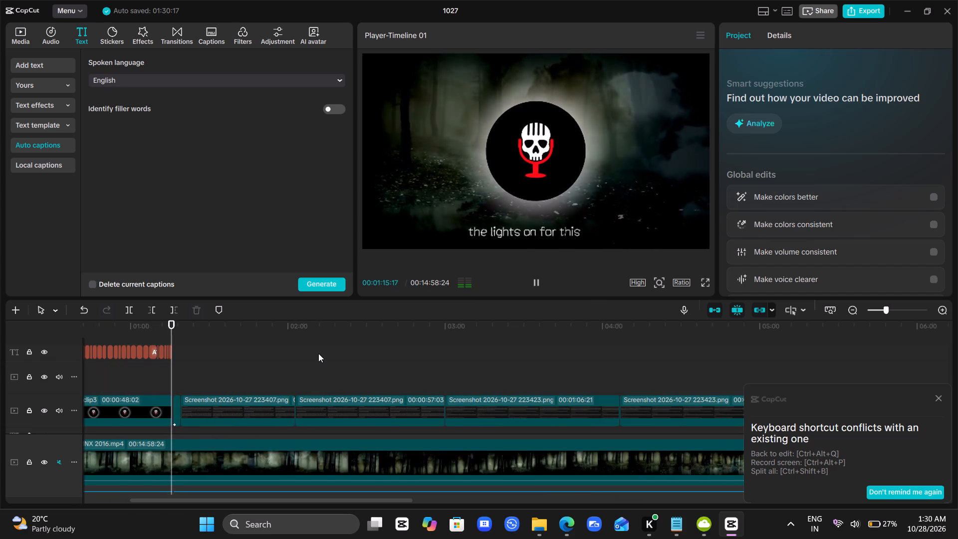
pyautogui.keyDown('ctrl'); pyautogui.scroll(8, 318, 353); pyautogui.keyUp('ctrl')
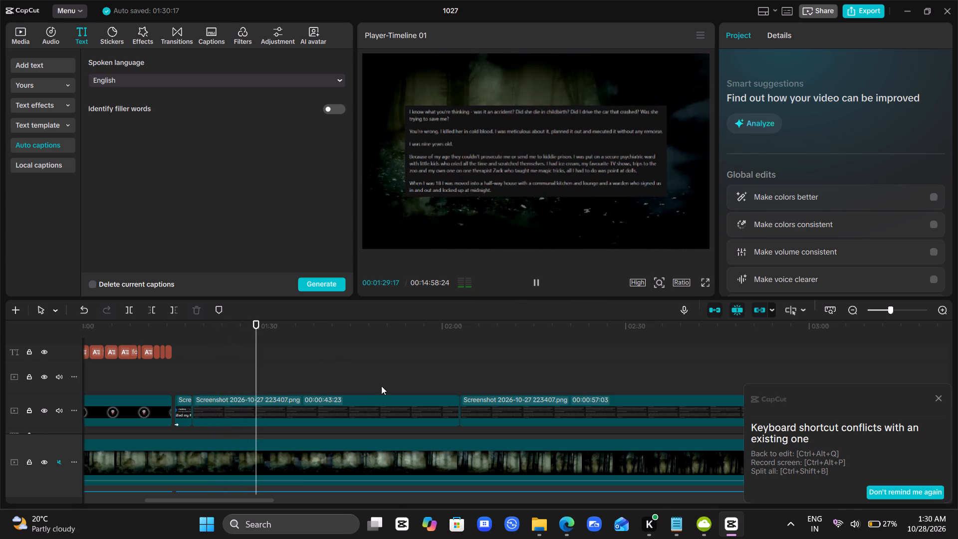
# Watch the first story text screenshot through to the change into the second one, checking the scaled-down size and timing.
pyautogui.hscroll(-1, 382, 386)
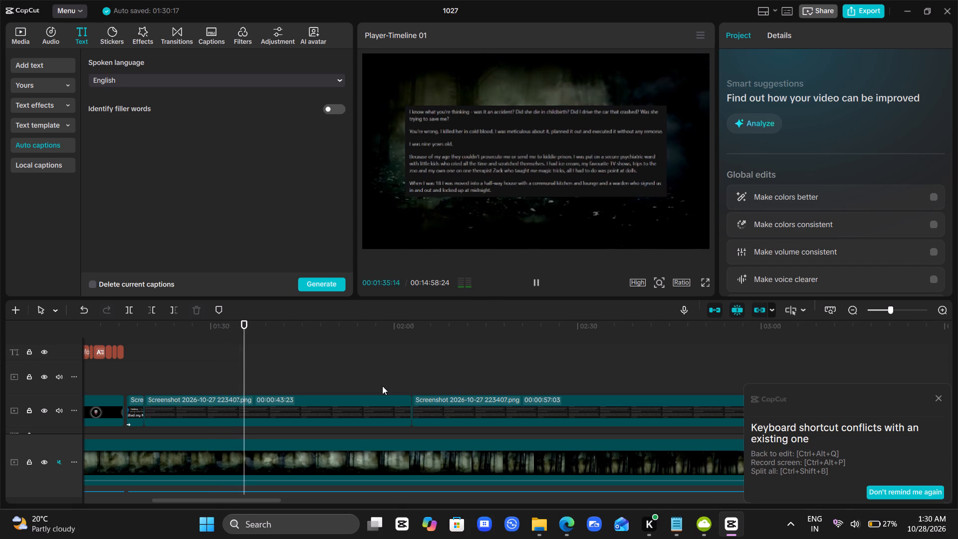
pyautogui.hscroll(-1, 382, 386)
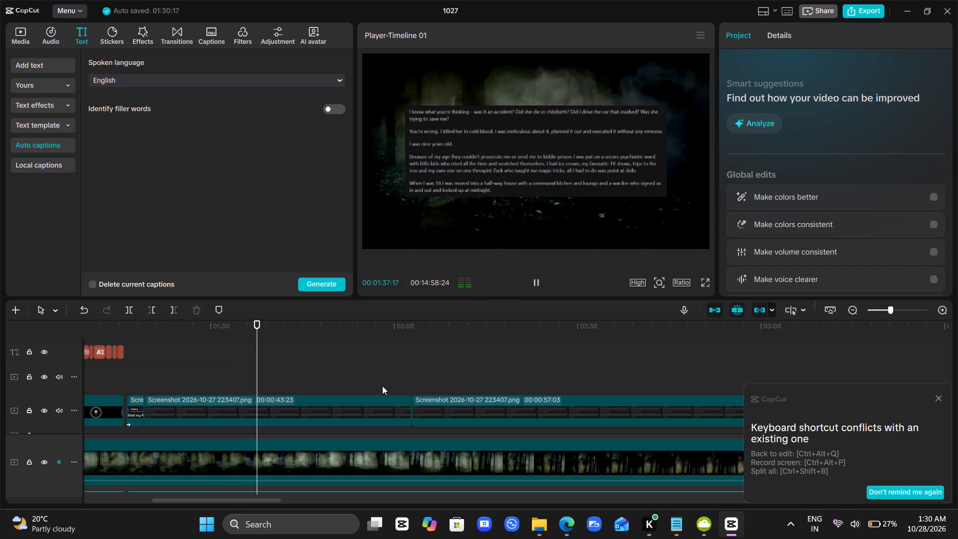
pyautogui.keyDown('ctrl'); pyautogui.scroll(-2, 382, 386); pyautogui.keyUp('ctrl')
pyautogui.hscroll(-1, 382, 386)
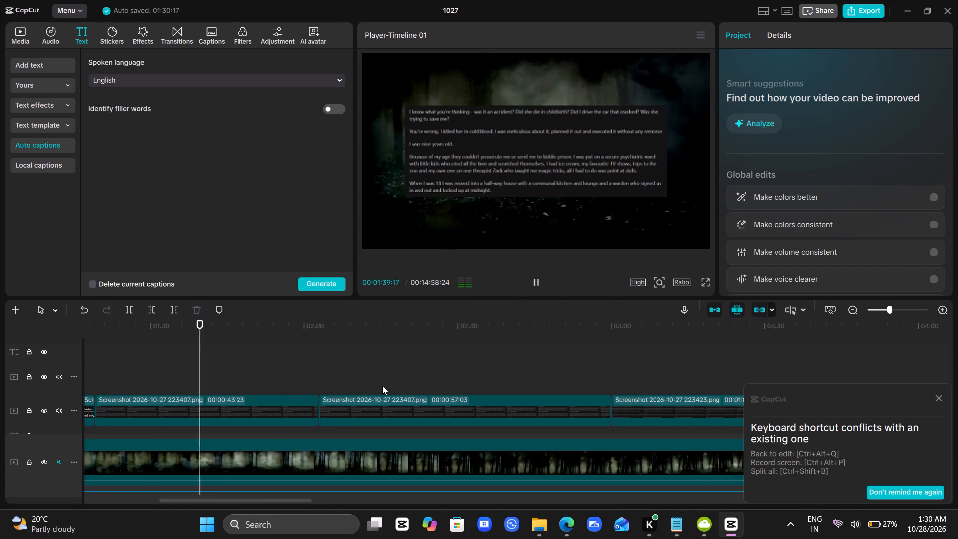
pyautogui.hscroll(-3, 382, 386)
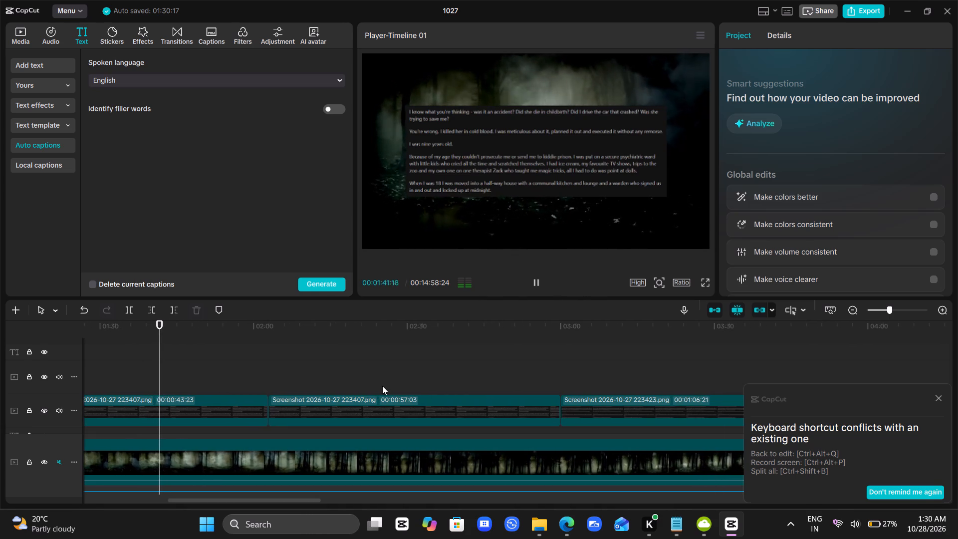
pyautogui.hscroll(-1, 382, 386)
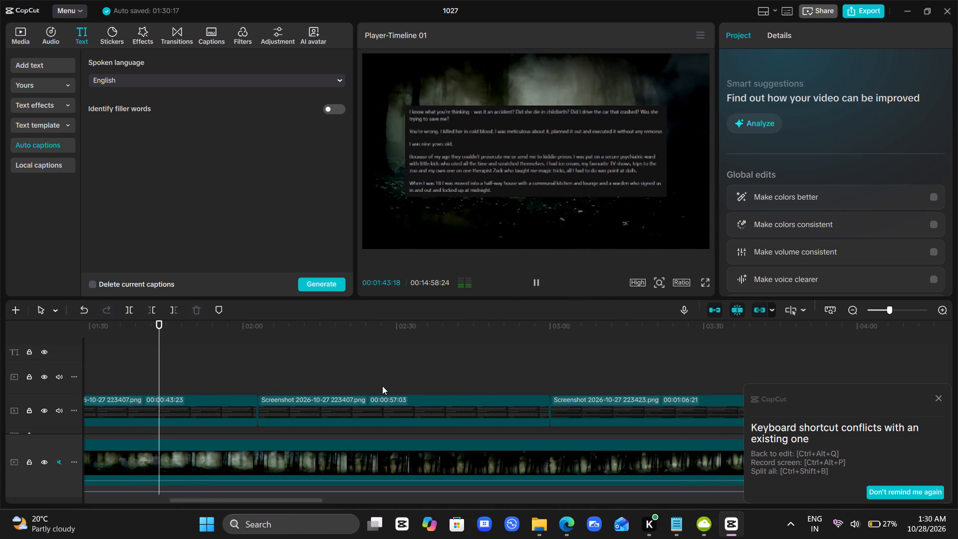
pyautogui.hscroll(-2, 382, 386)
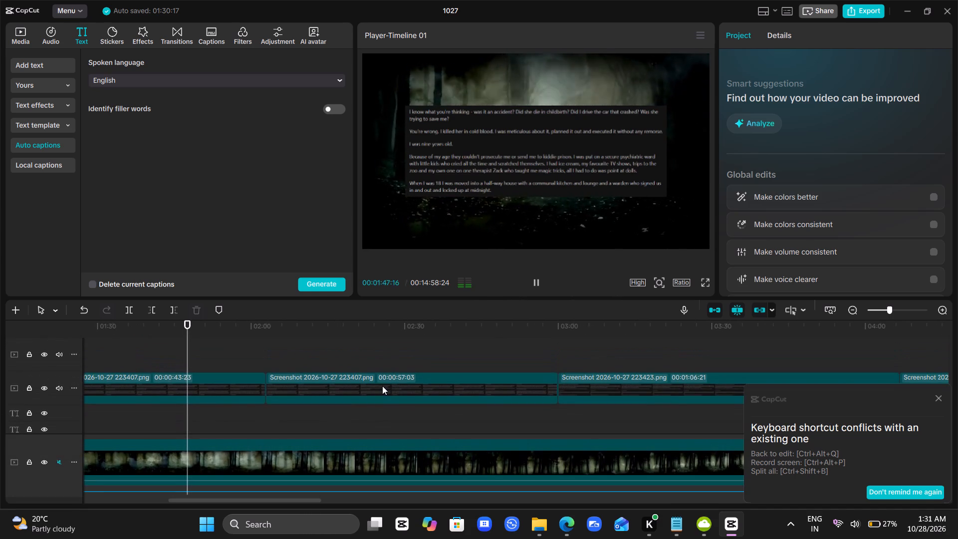
pyautogui.hscroll(-1, 382, 386)
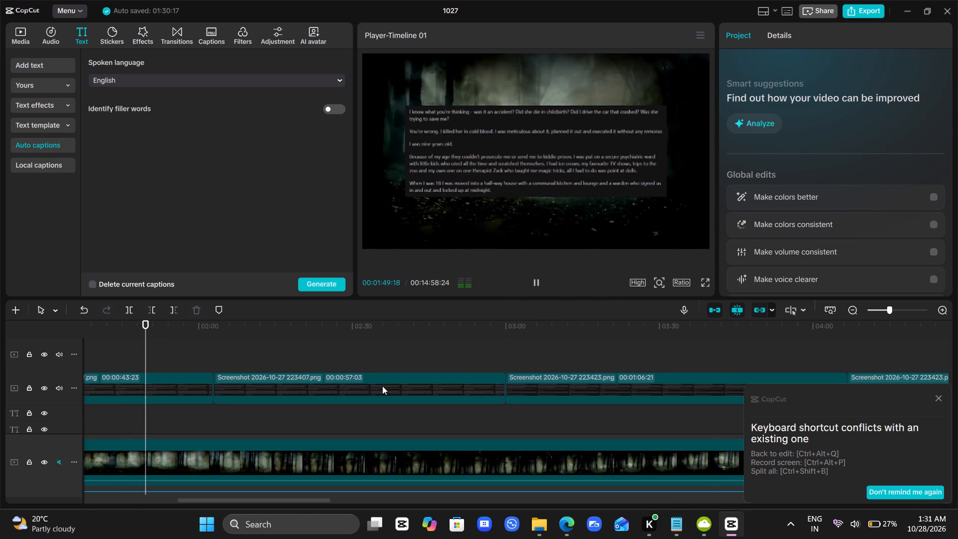
pyautogui.hscroll(-3, 382, 386)
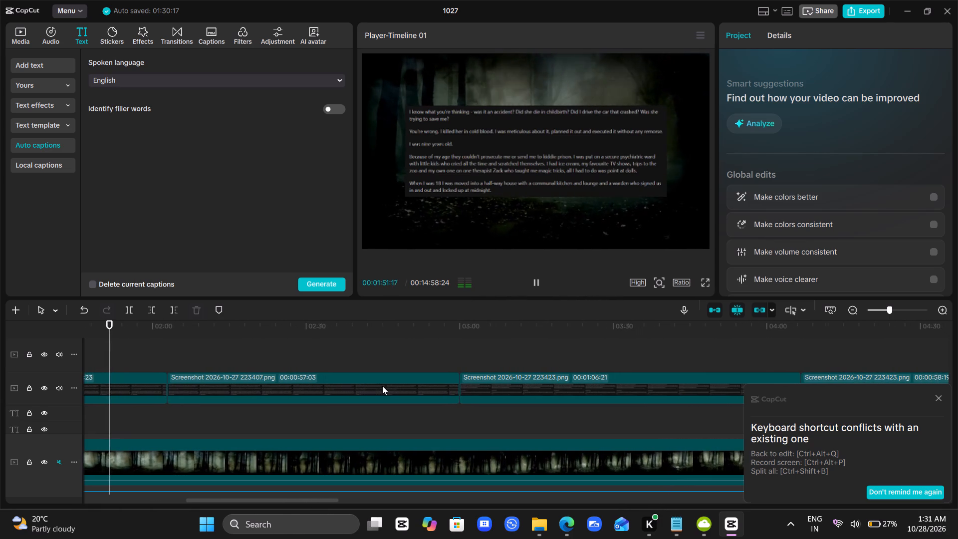
pyautogui.hscroll(-1, 382, 386)
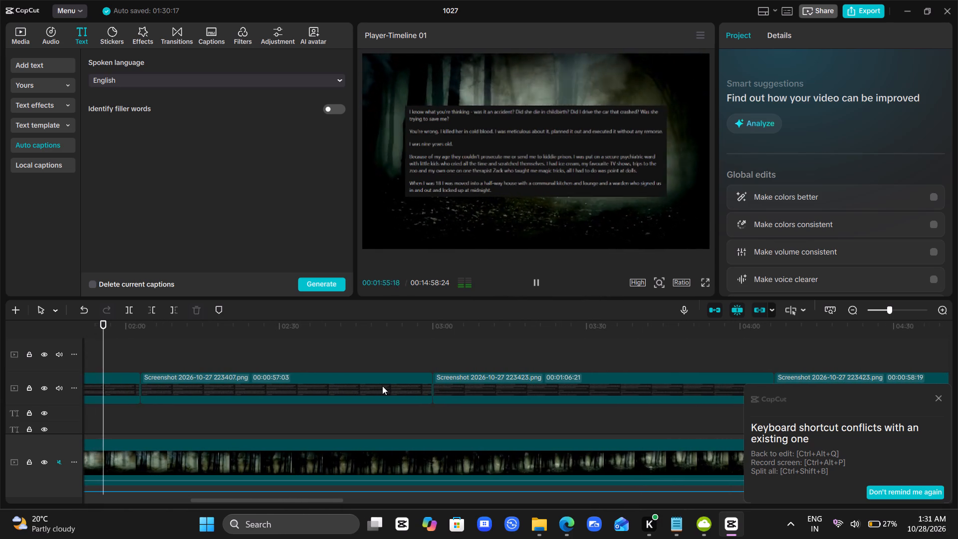
pyautogui.hscroll(-2, 382, 386)
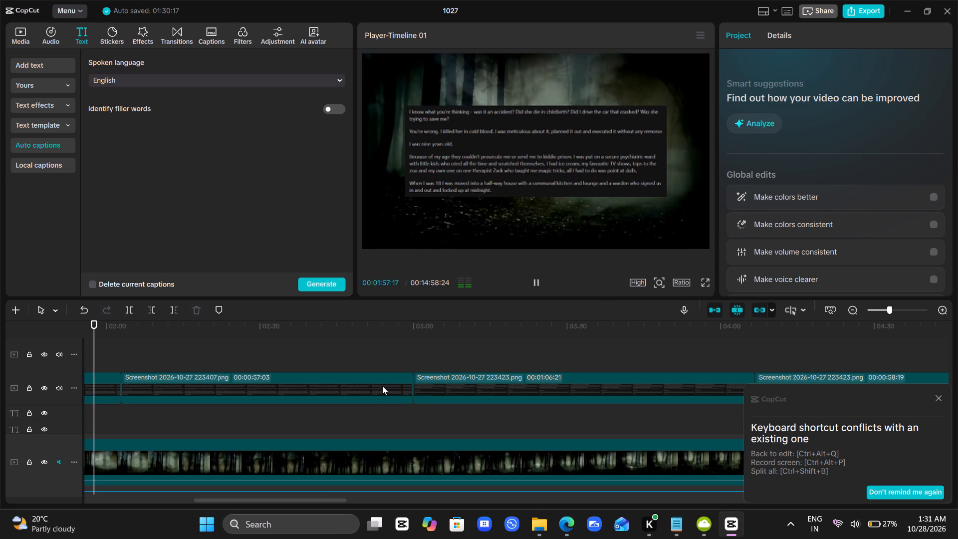
pyautogui.hscroll(-1, 382, 386)
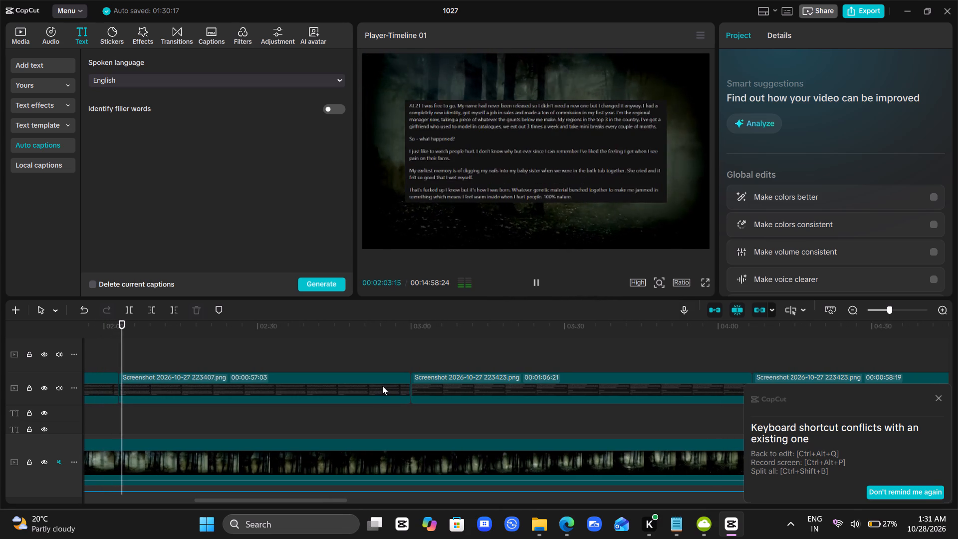
pyautogui.hscroll(-1, 382, 386)
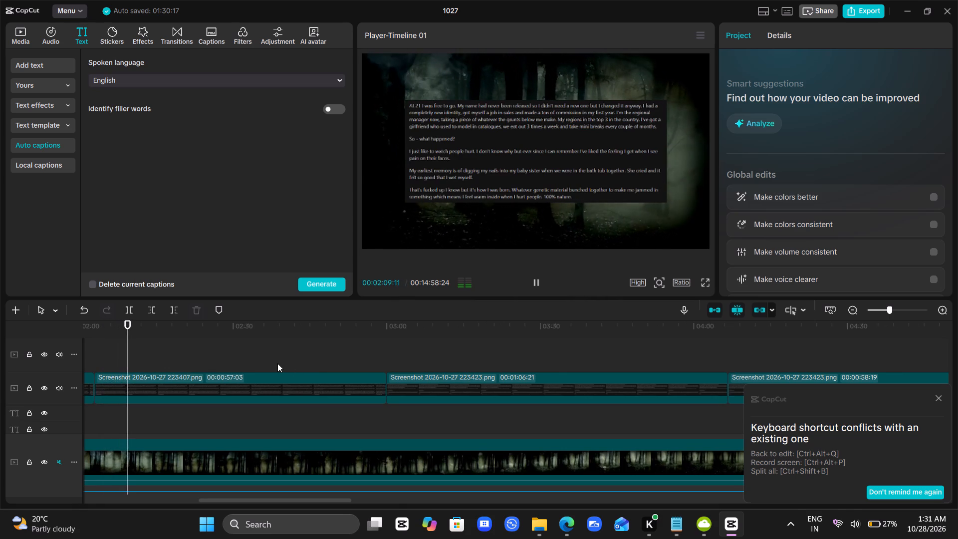
# Skip through the remaining story screenshots to about 6:05 and play the story's ending into the first comment screenshot.
pyautogui.click(323, 363)
pyautogui.moveTo(323, 363); pyautogui.dragTo(367, 359)
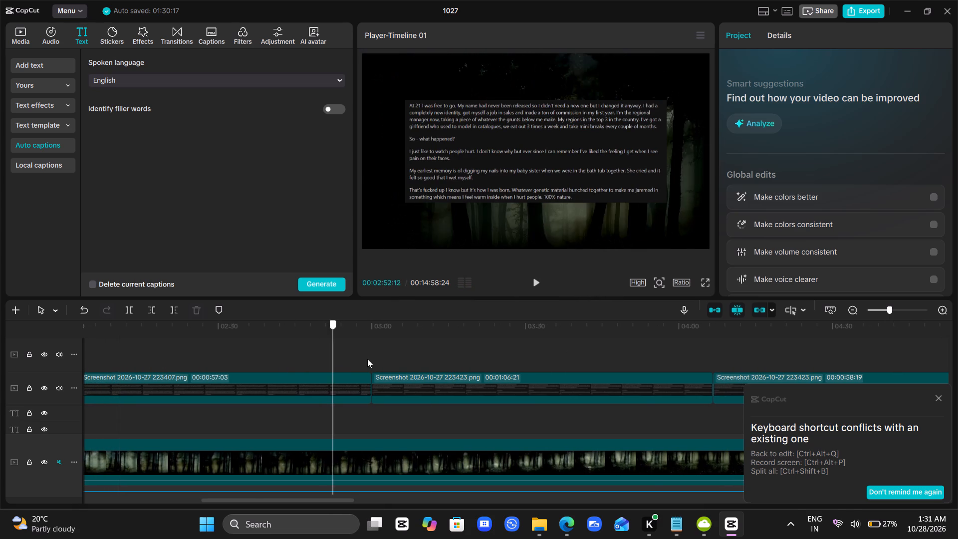
pyautogui.moveTo(367, 359); pyautogui.dragTo(656, 356)
pyautogui.hscroll(-3, 656, 356)
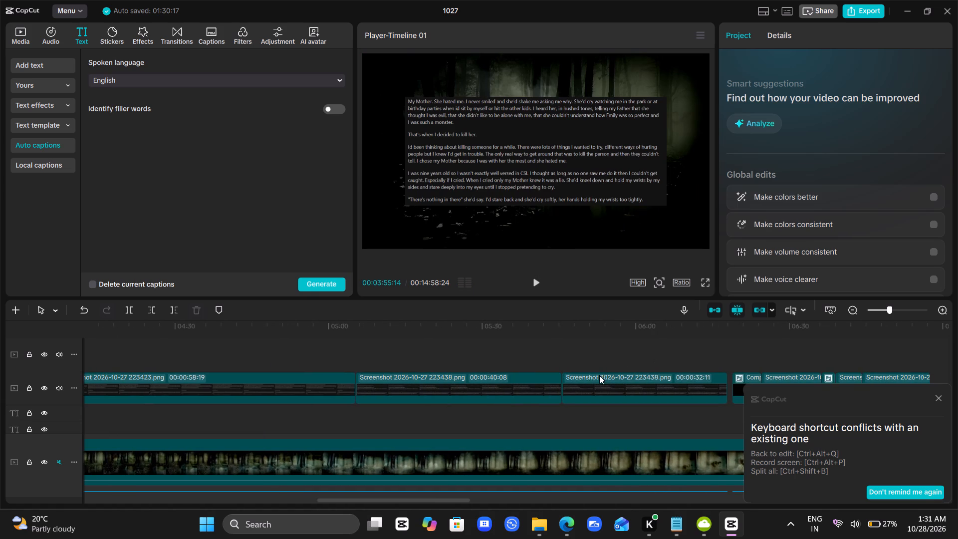
pyautogui.hscroll(-1, 581, 364)
pyautogui.click(536, 358)
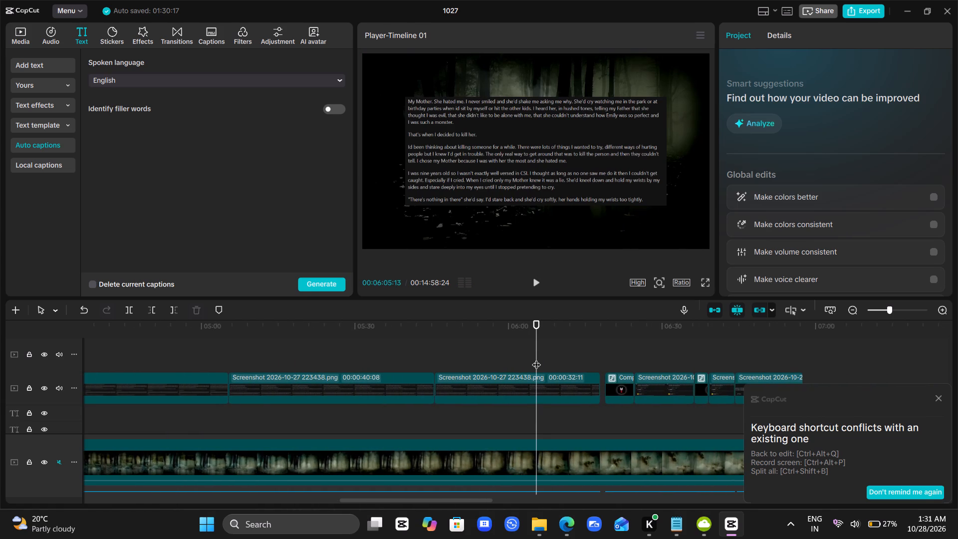
pyautogui.press('space')
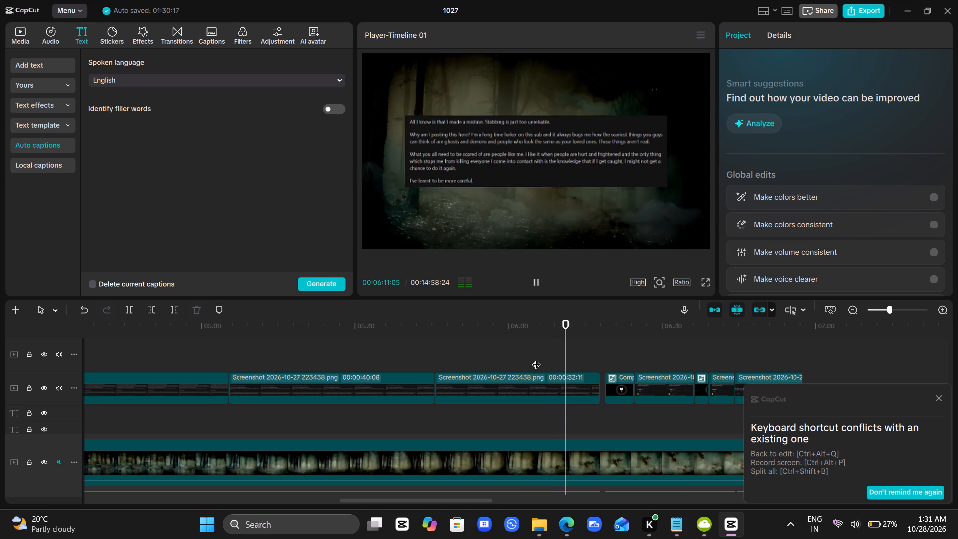
pyautogui.hscroll(-1, 536, 358)
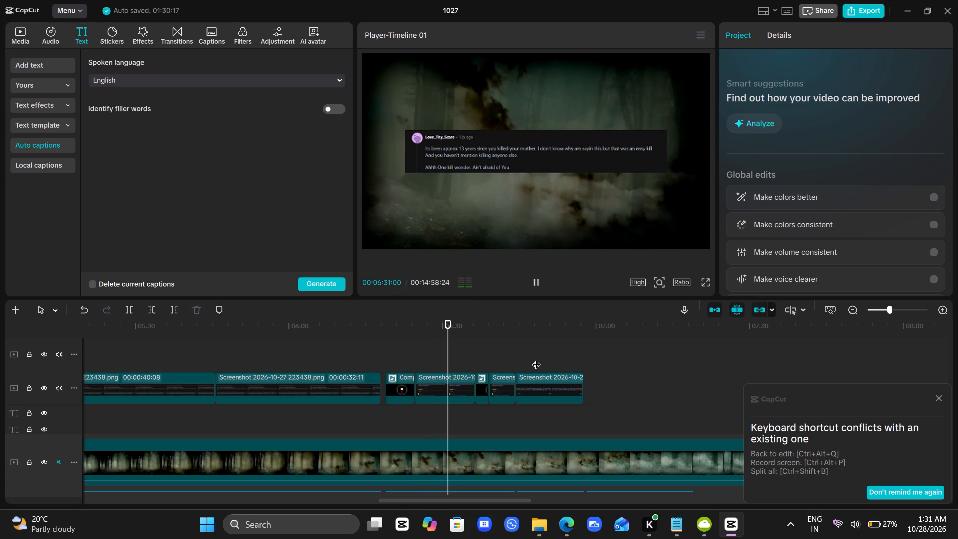
pyautogui.press('space')
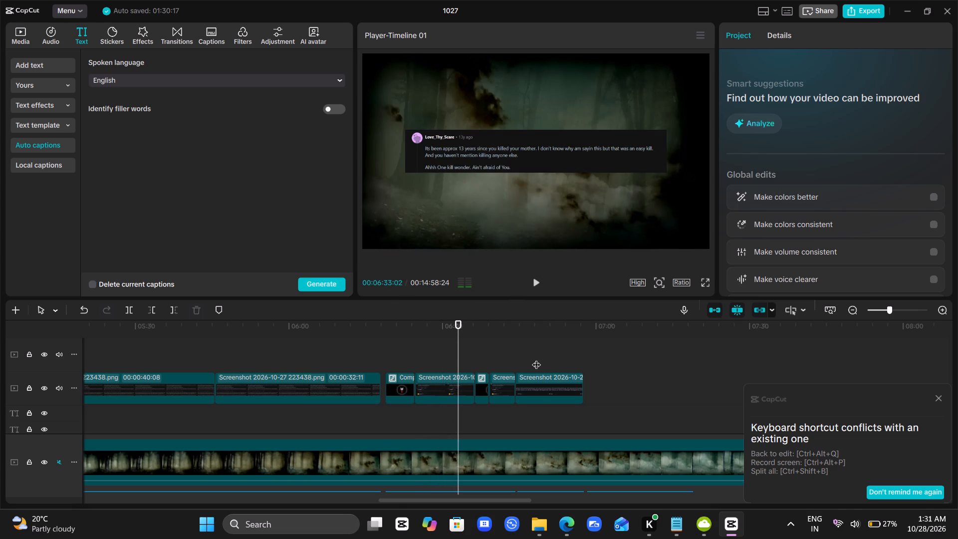
# Re-crop the first comment screenshot clip, extending the crop downward to include the comment's vote, Award and Share row.
pyautogui.click(441, 393)
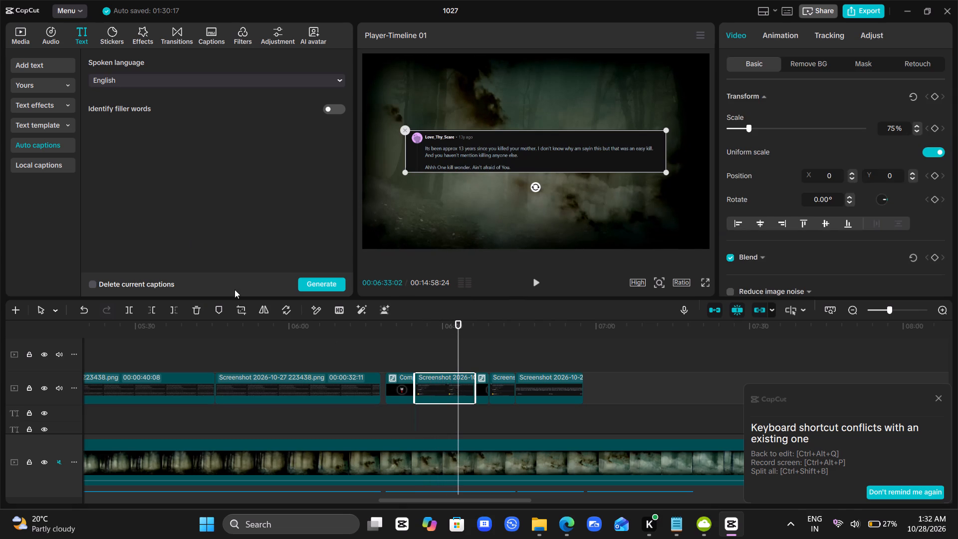
pyautogui.click(241, 312)
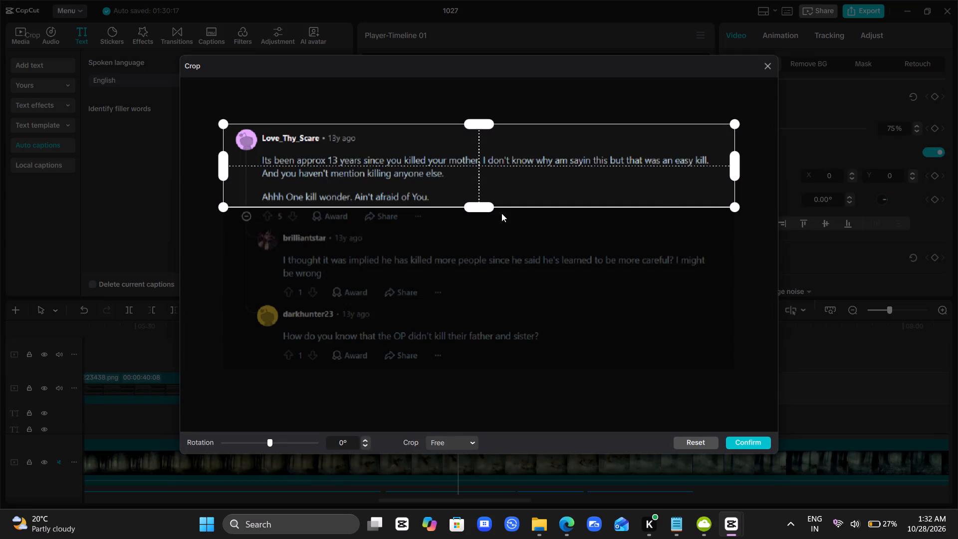
pyautogui.moveTo(477, 208); pyautogui.dragTo(479, 233)
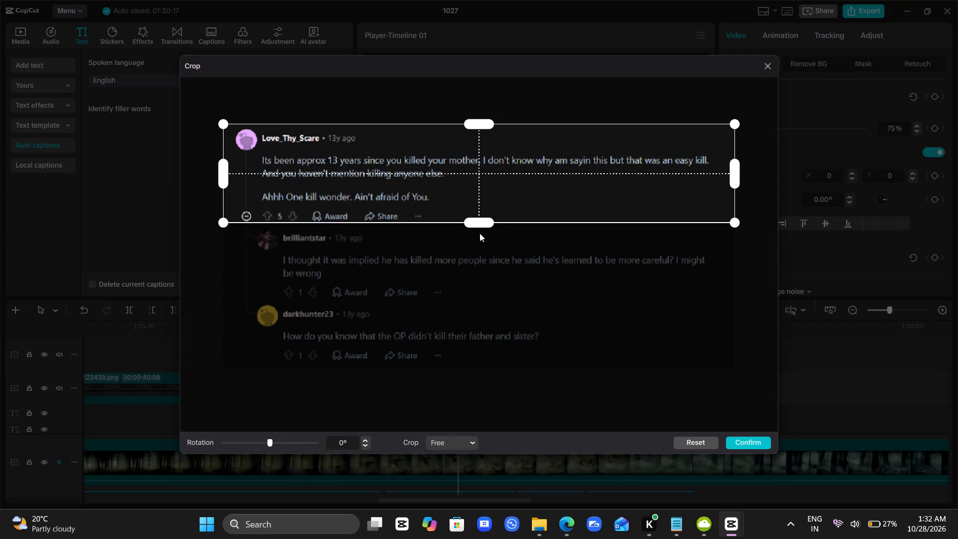
pyautogui.moveTo(479, 233); pyautogui.dragTo(492, 229)
pyautogui.click(752, 439)
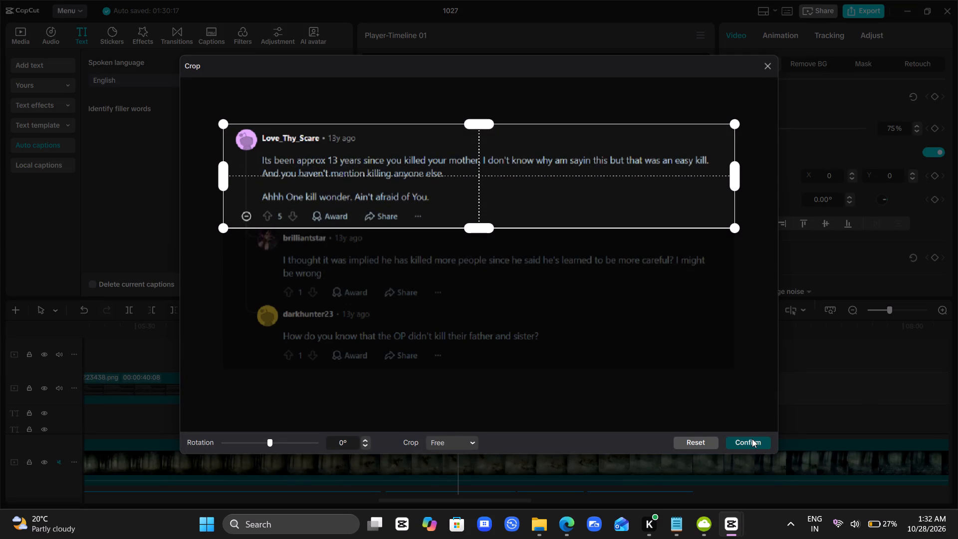
# Play the timeline on through the remaining comment screenshots and pause at about 7:00, after the last one.
pyautogui.press('space')
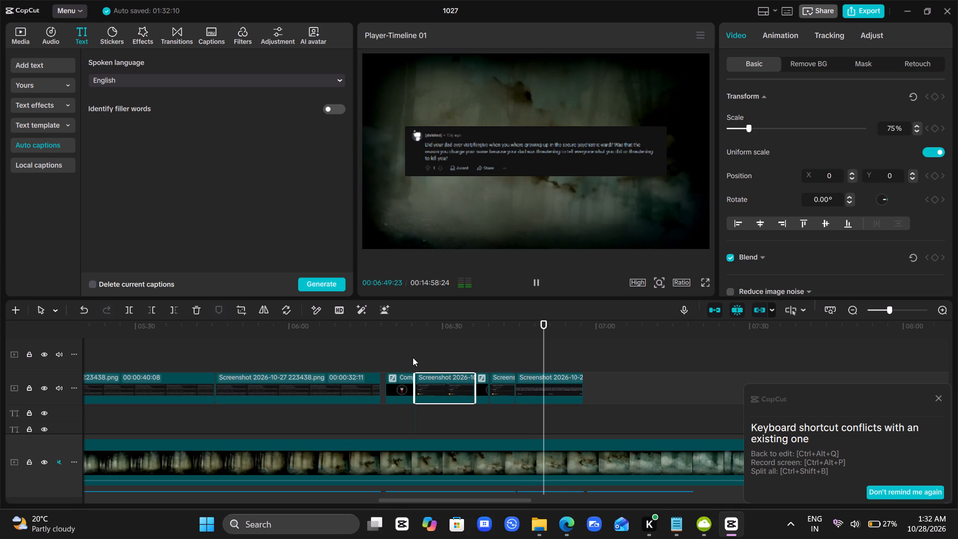
pyautogui.scroll(-1, 413, 357)
pyautogui.hscroll(-1, 413, 357)
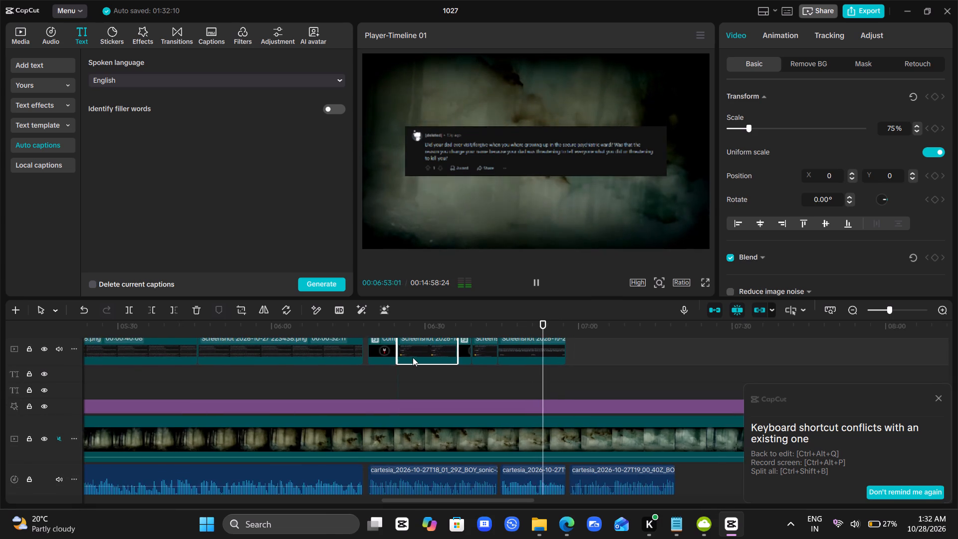
pyautogui.hscroll(-1, 413, 357)
pyautogui.scroll(1, 413, 357)
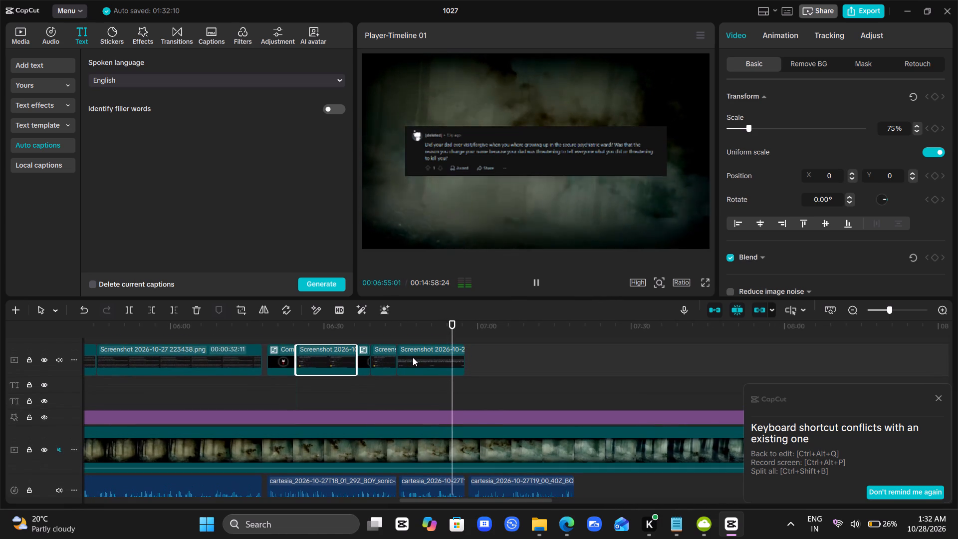
pyautogui.hscroll(-1, 413, 357)
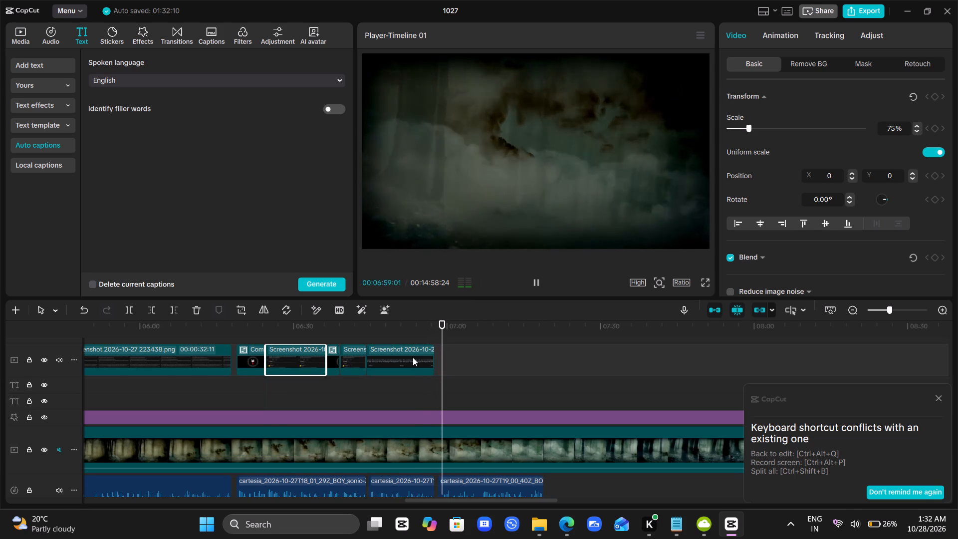
pyautogui.press('space')
pyautogui.press('space')
pyautogui.press('space')
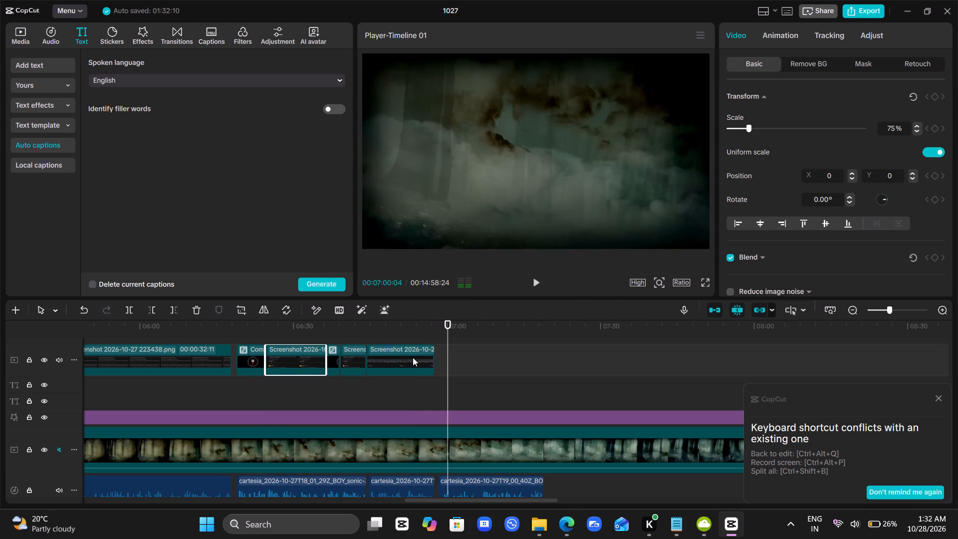
# Copy the skull-microphone logo compound clip before the first comment, paste it near 7:00, and move it directly after the last comment screenshot.
pyautogui.click(249, 365)
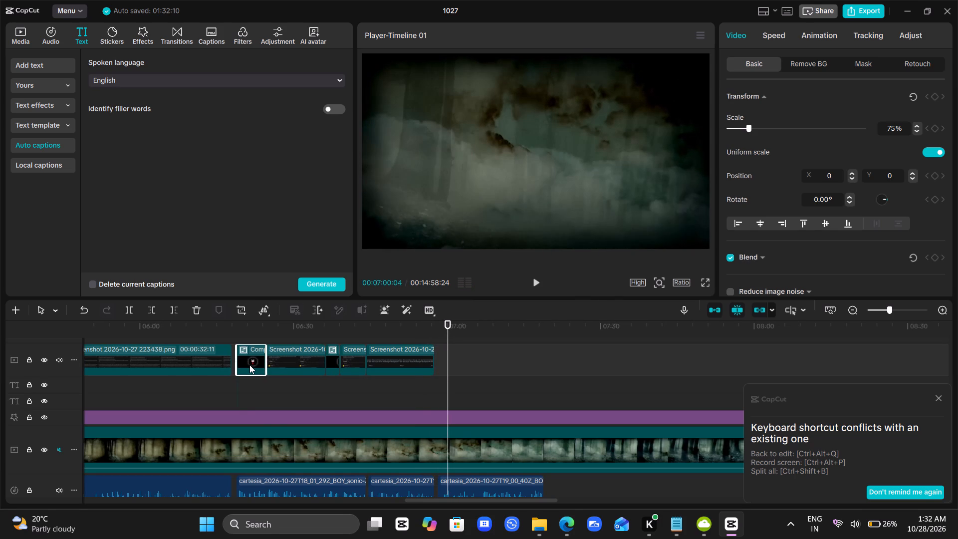
pyautogui.hotkey('ctrl', 'c')
pyautogui.hotkey('ctrl', 'v')
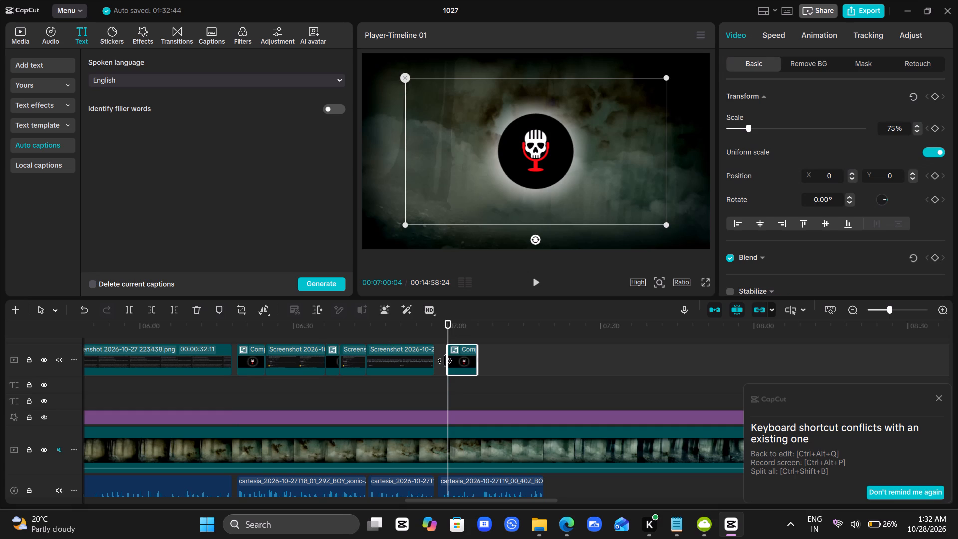
pyautogui.moveTo(445, 361); pyautogui.dragTo(424, 365)
pyautogui.moveTo(462, 358); pyautogui.dragTo(451, 359)
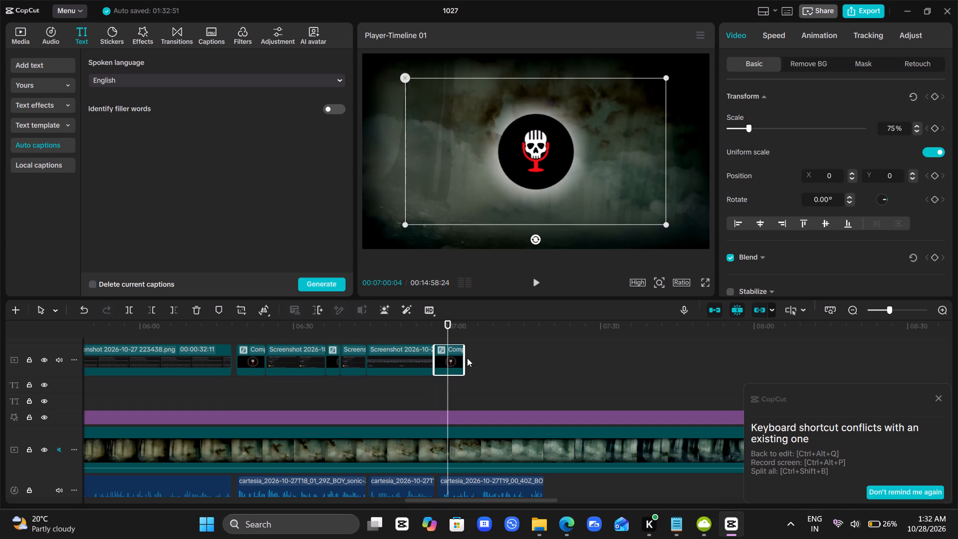
# Extend the end of the logo compound clip after the last comment screenshot, making the clip about 19 seconds long.
pyautogui.moveTo(465, 360); pyautogui.dragTo(677, 382)
# Play the timeline from about 6:55 through the extended logo clip and pause at about 7:19, past the narration's end.
pyautogui.click(423, 392)
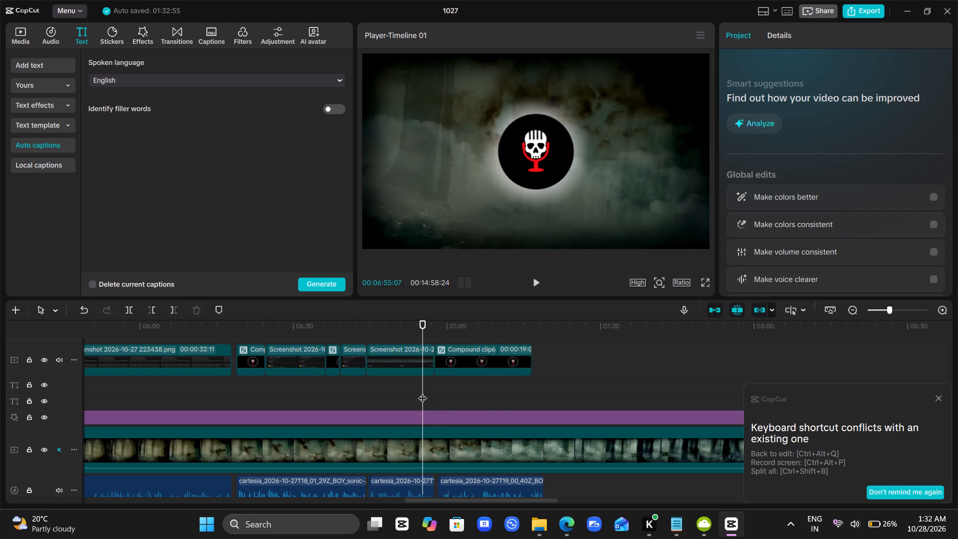
pyautogui.press('space')
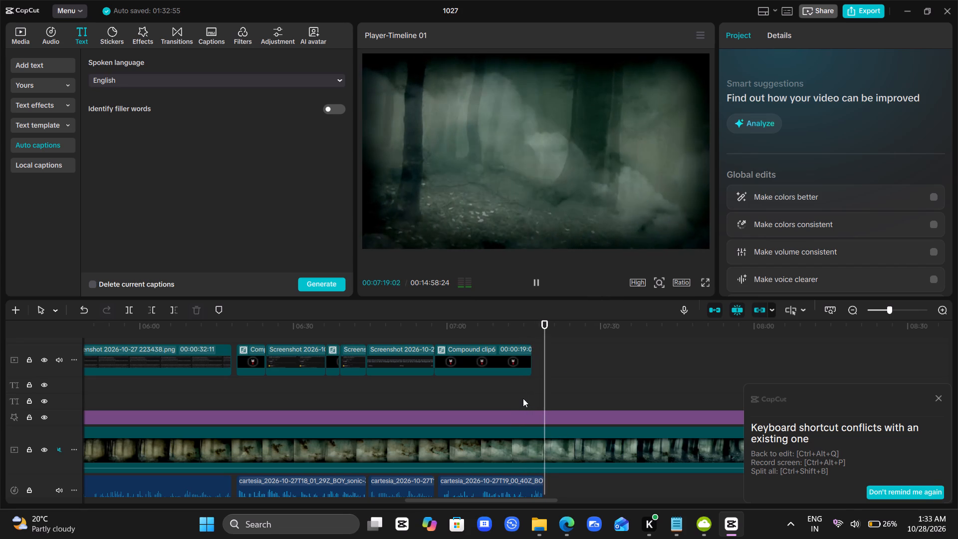
pyautogui.press('space')
# Look over the whole assembled timeline, from the intro captions and clips to the last logo clip and narration.
pyautogui.hscroll(1, 562, 395)
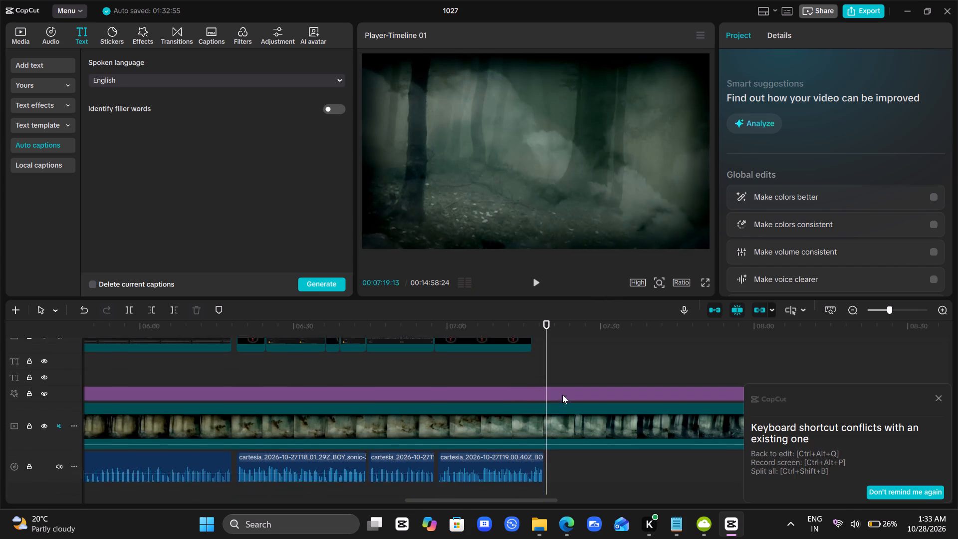
pyautogui.hscroll(5, 562, 395)
pyautogui.scroll(2, 562, 395)
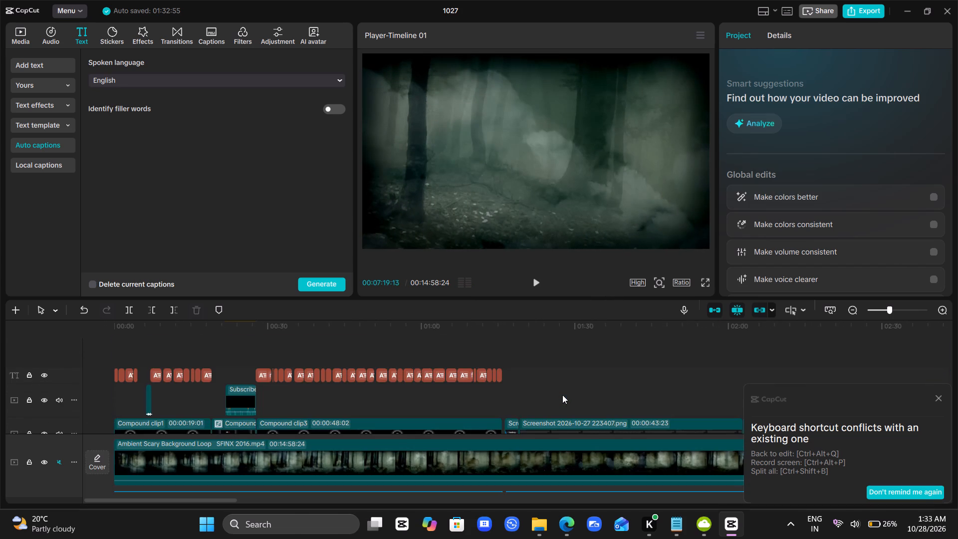
pyautogui.hscroll(-3, 562, 395)
pyautogui.keyDown('ctrl'); pyautogui.scroll(-7, 562, 395); pyautogui.keyUp('ctrl')
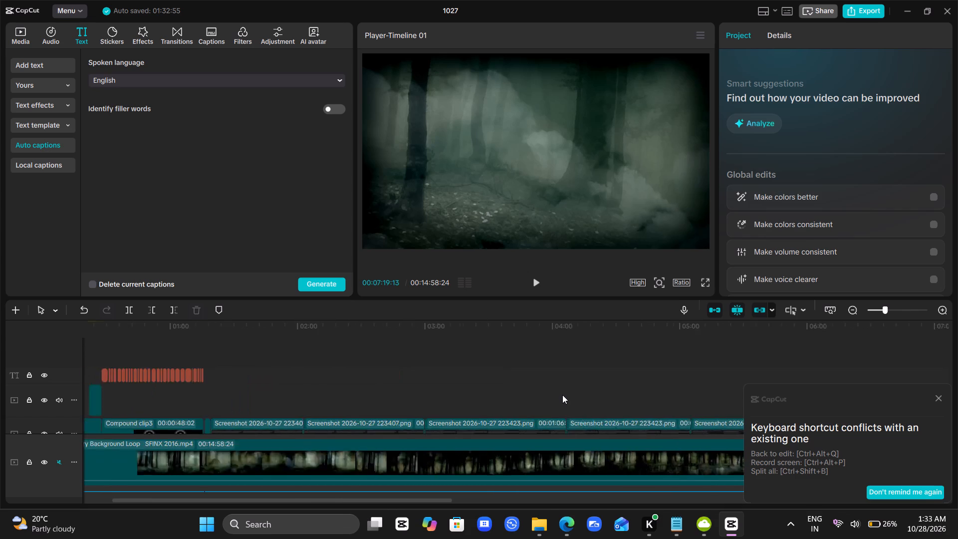
pyautogui.keyDown('ctrl'); pyautogui.scroll(-11, 562, 395); pyautogui.keyUp('ctrl')
pyautogui.scroll(2, 562, 395)
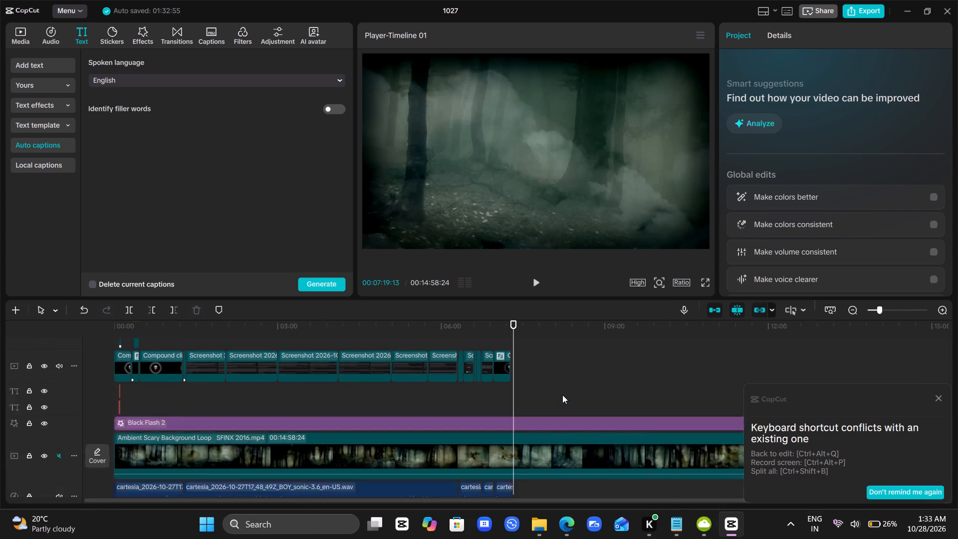
pyautogui.scroll(2, 562, 395)
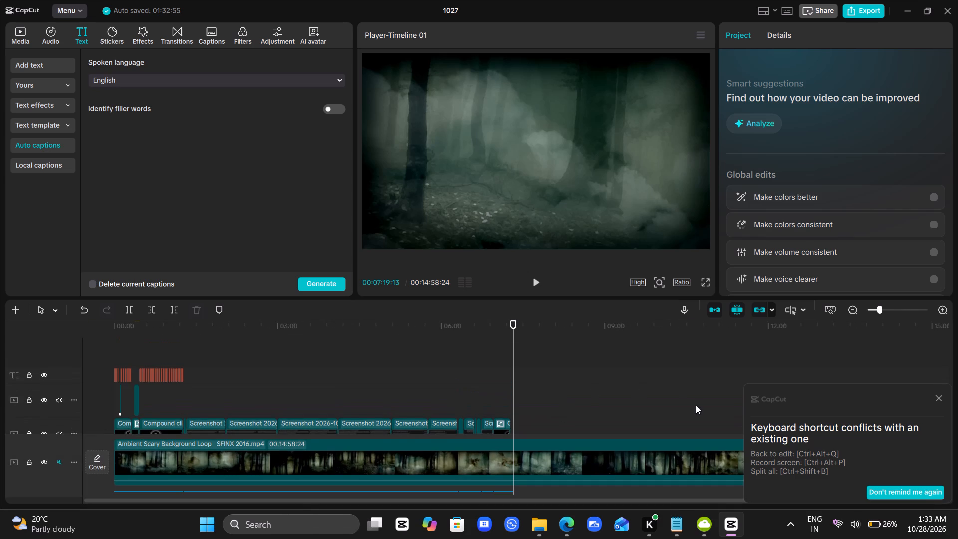
# Close the 1027 video project's editor window.
pyautogui.click(948, 13)
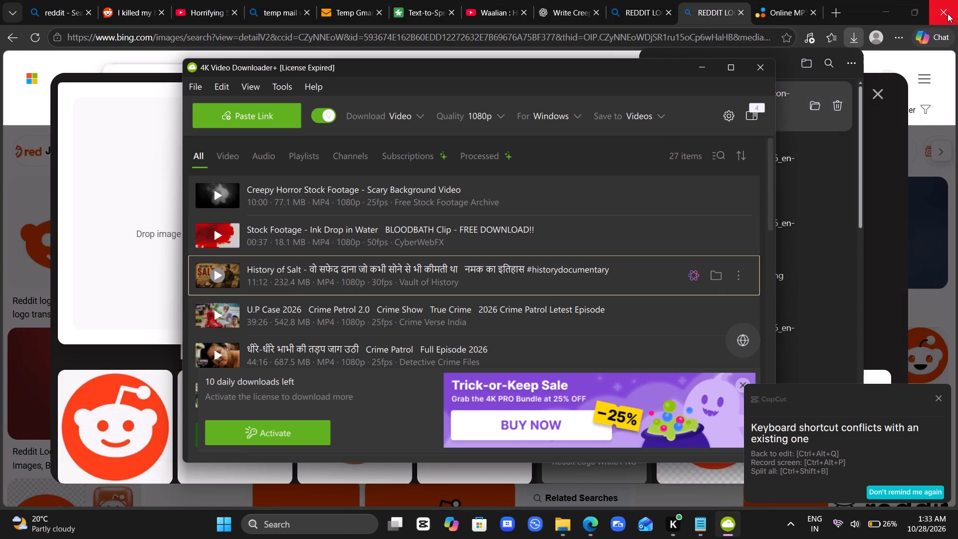